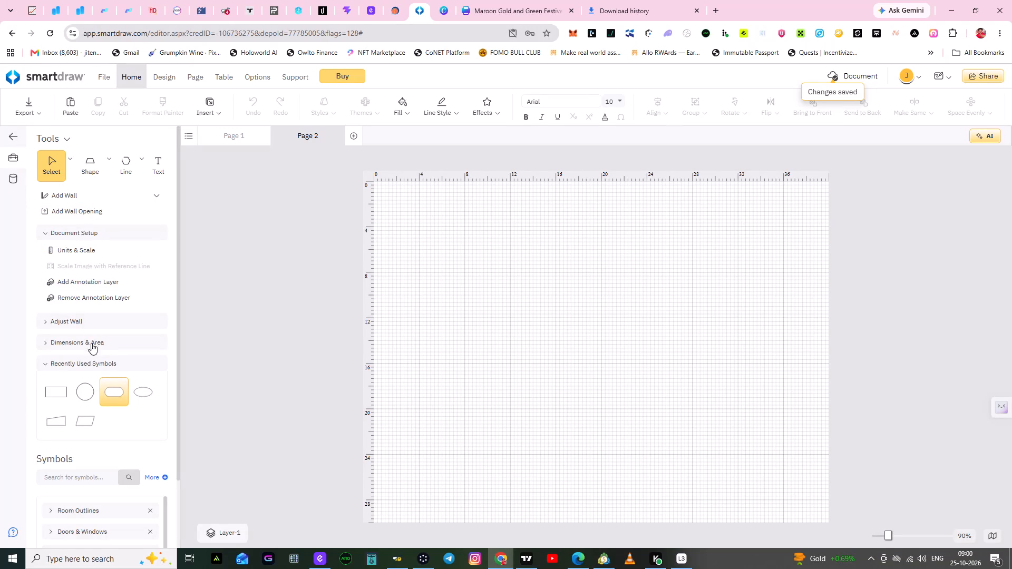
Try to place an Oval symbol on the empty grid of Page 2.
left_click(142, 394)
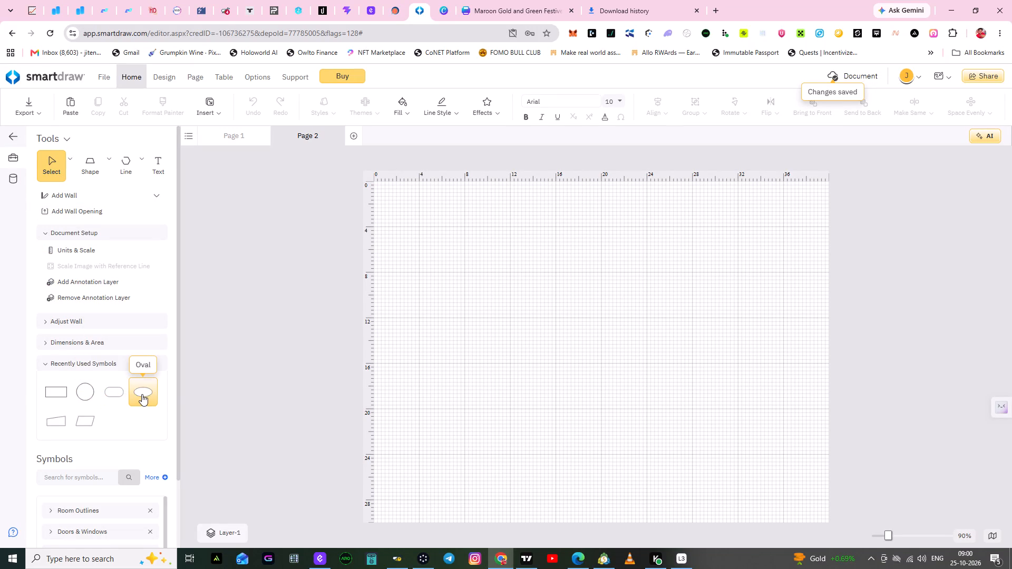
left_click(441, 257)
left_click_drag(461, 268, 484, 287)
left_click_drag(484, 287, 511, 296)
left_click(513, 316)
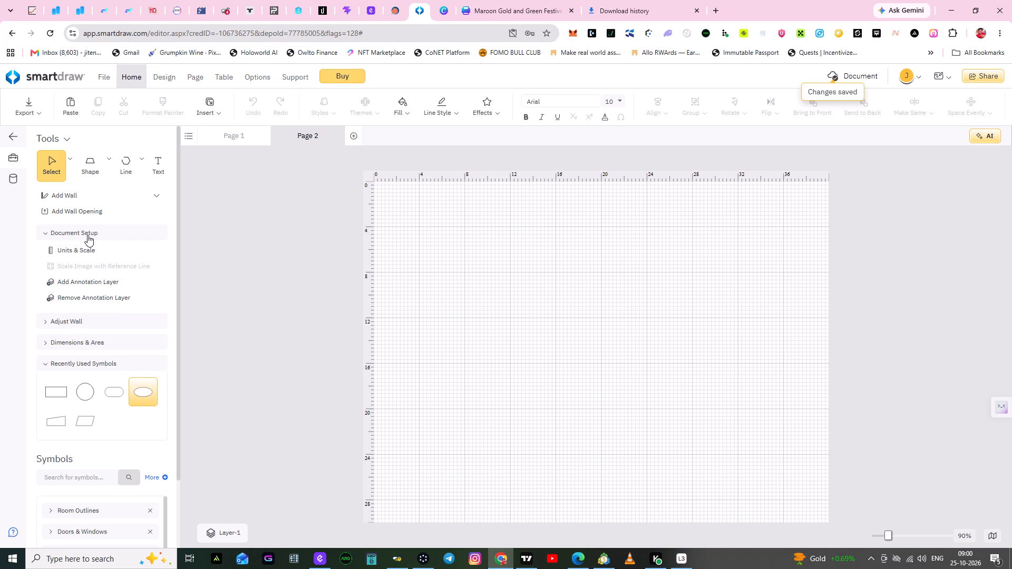
Set the document's architectural drawing scale to 3/16" = 1'-0".
left_click(92, 252)
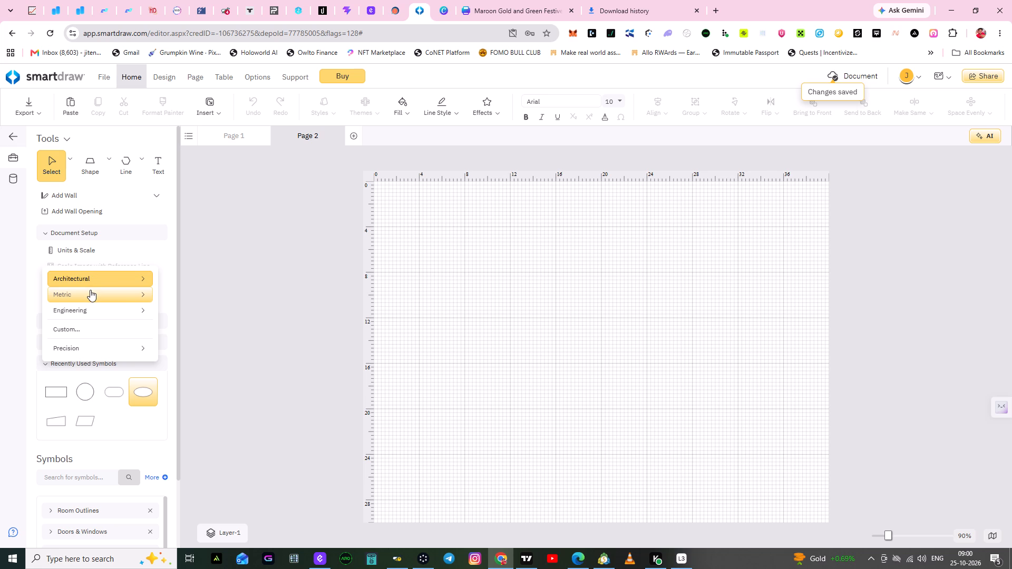
left_click(144, 280)
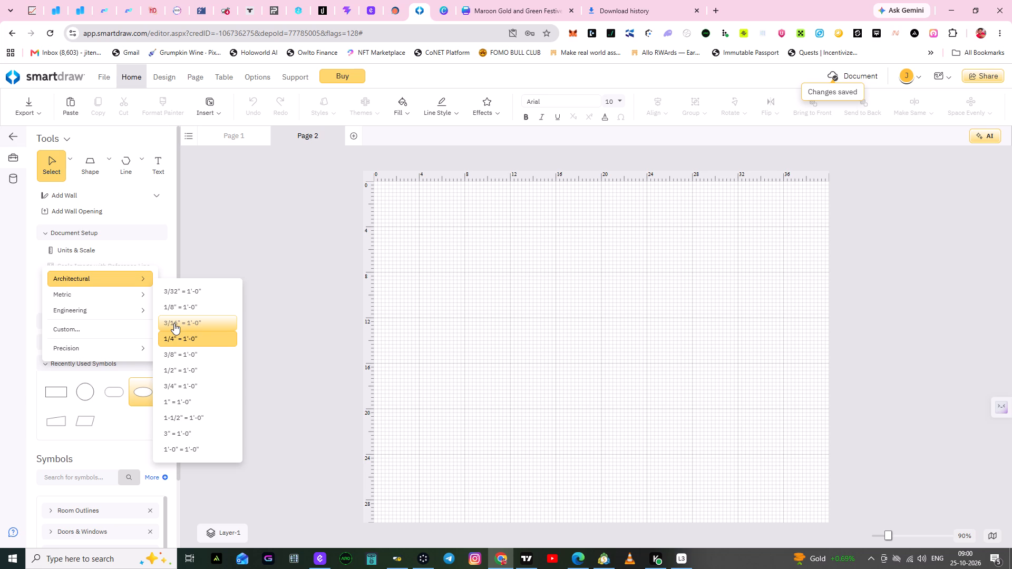
left_click(181, 321)
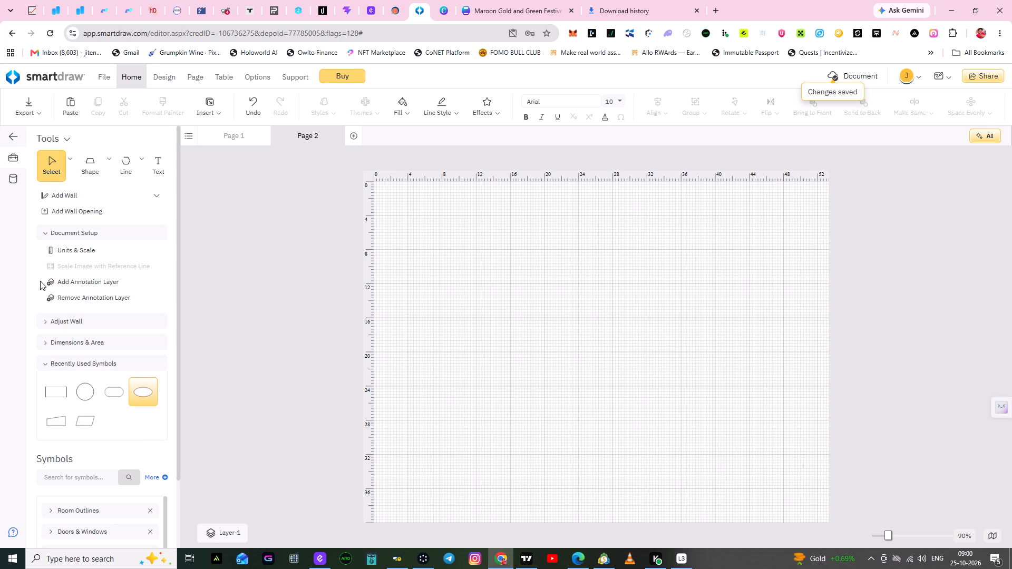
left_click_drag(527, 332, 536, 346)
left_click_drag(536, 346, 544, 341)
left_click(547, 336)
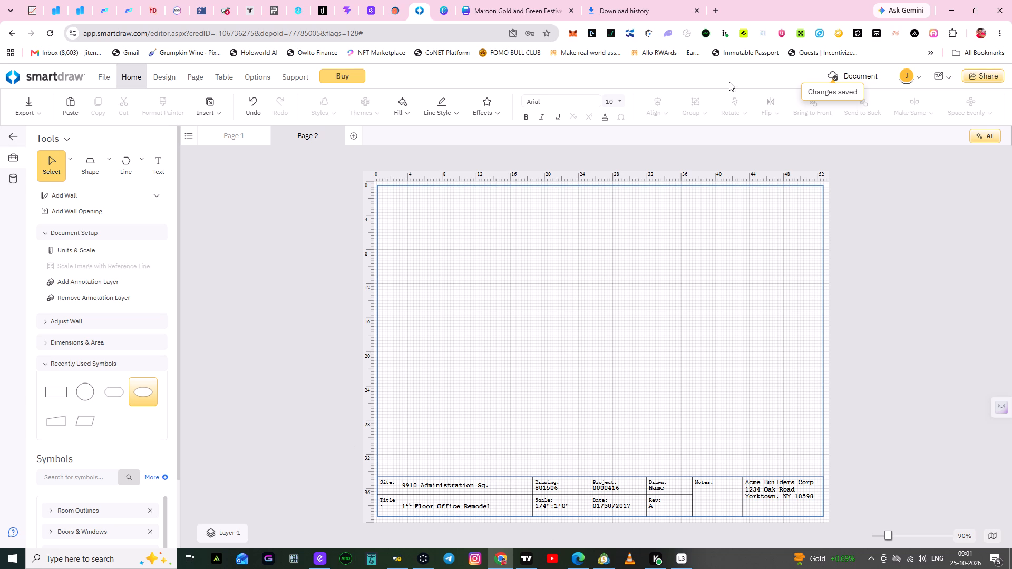
Place a 20' by 15' Rectangular Room from the Room Outlines symbols on the page's drawing area.
scroll(102, 365, "down", 2)
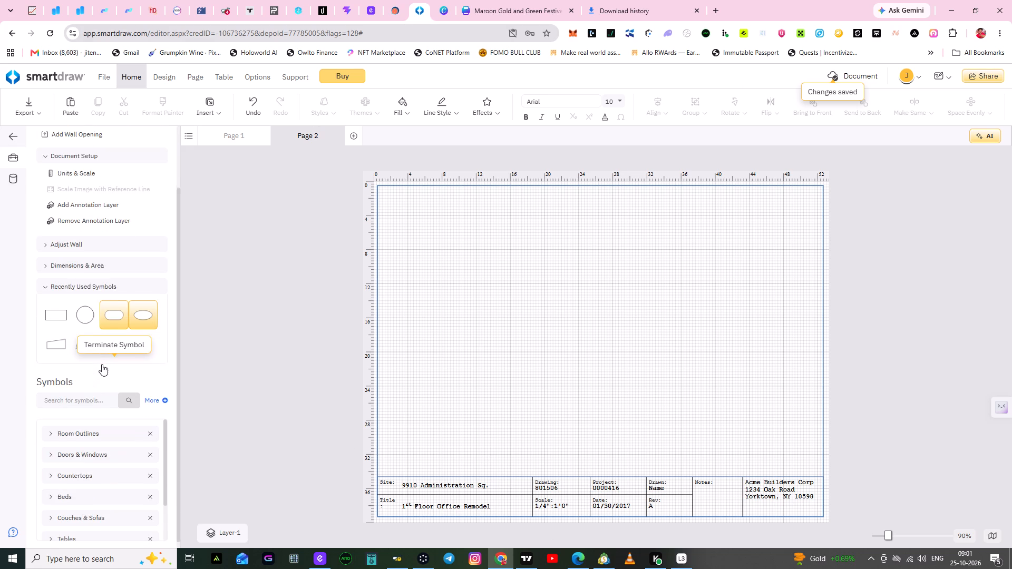
scroll(102, 360, "down", 2)
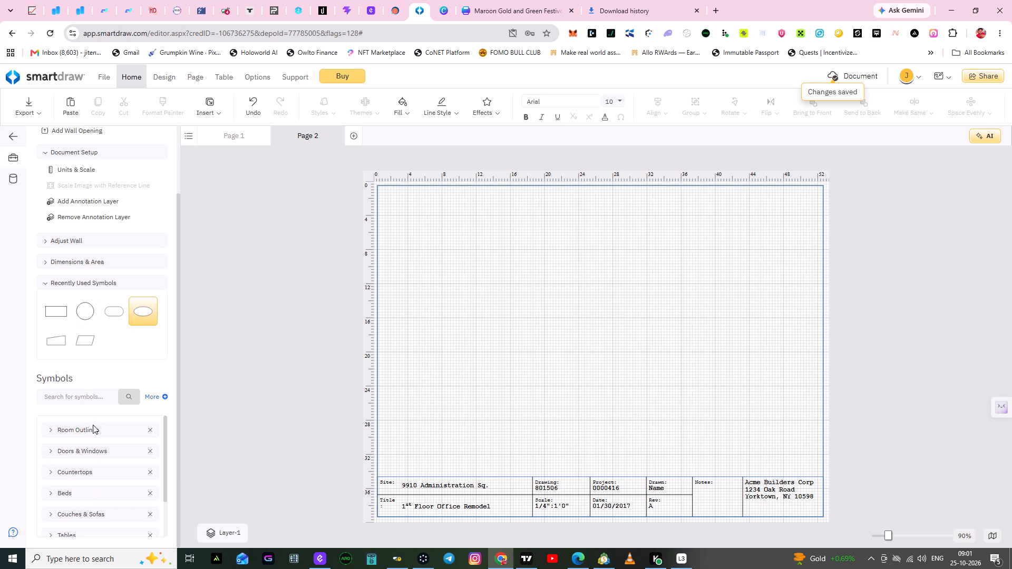
left_click(93, 432)
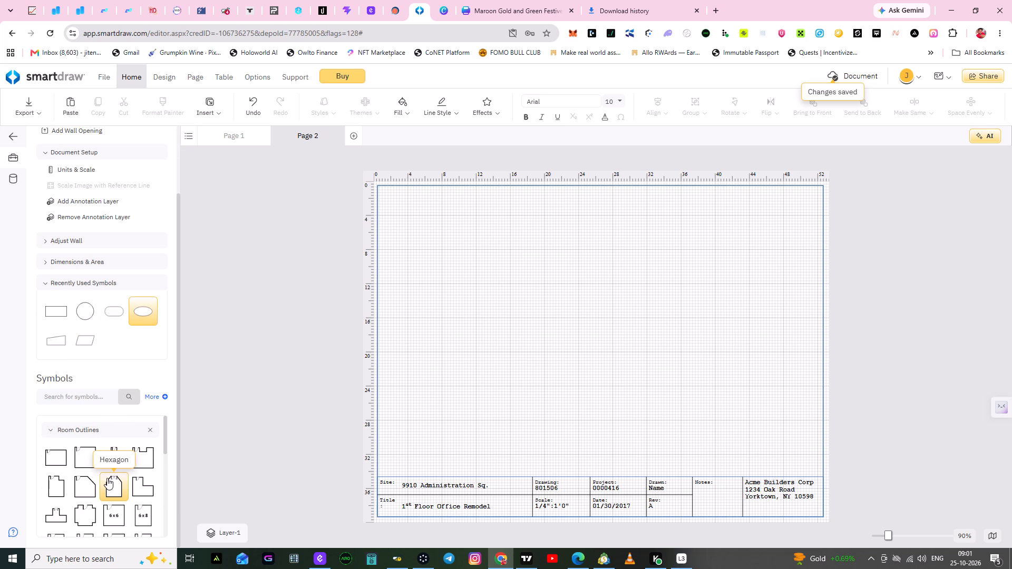
left_click(56, 463)
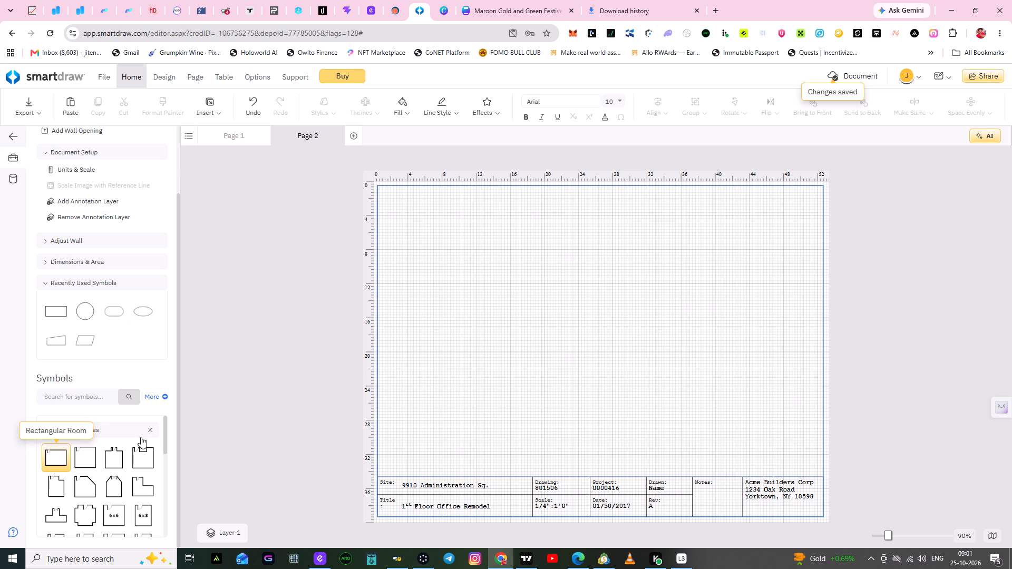
right_click(453, 296)
left_click(470, 287)
left_click(470, 287)
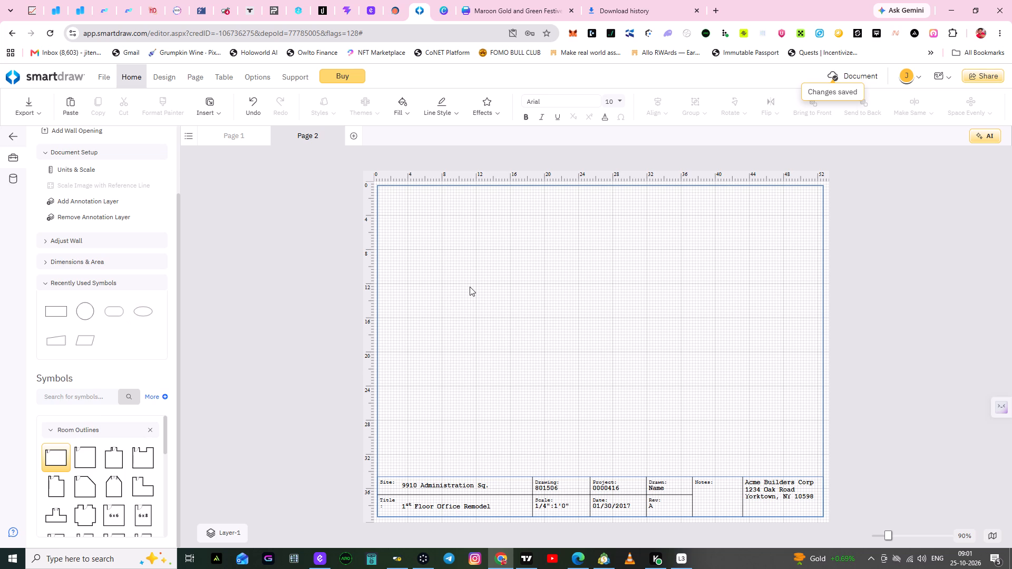
right_click(470, 287)
left_click(496, 309)
left_click(508, 325)
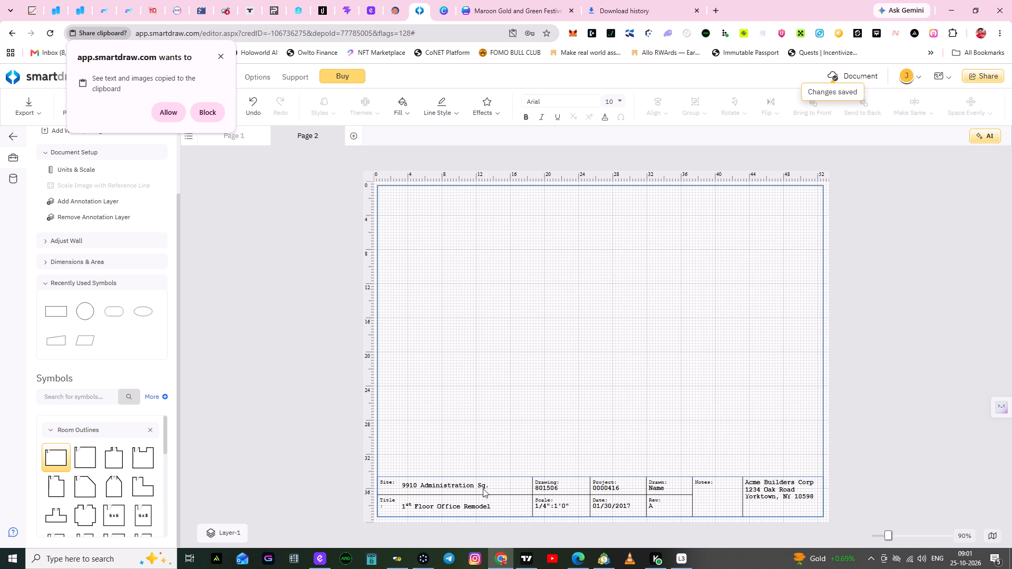
left_click_drag(60, 465, 367, 367)
left_click_drag(367, 367, 489, 323)
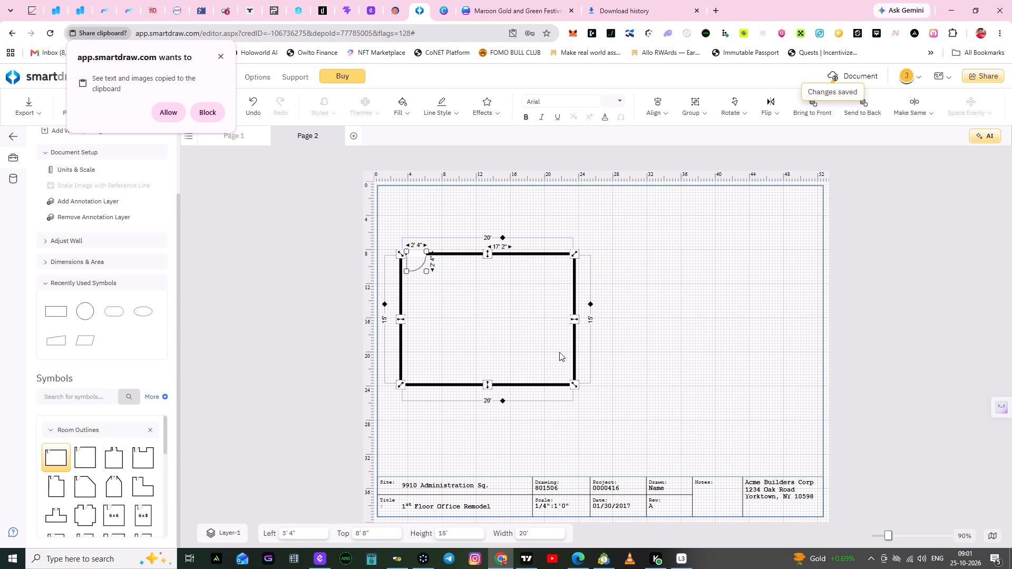
left_click_drag(503, 305, 538, 313)
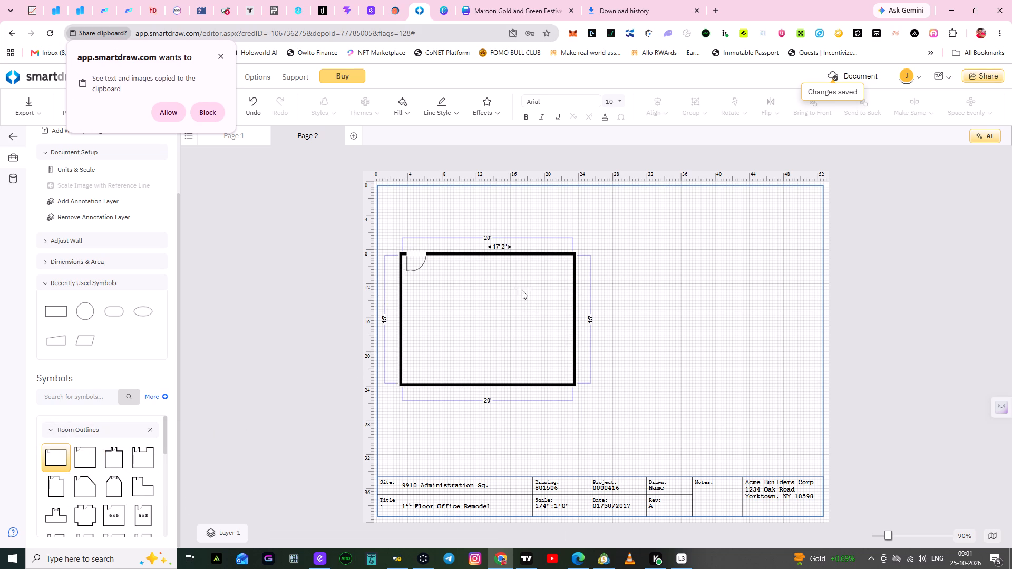
Move the rectangular room horizontally toward the page's centre, to about 11' 8" from the left edge.
left_click_drag(513, 254, 573, 256)
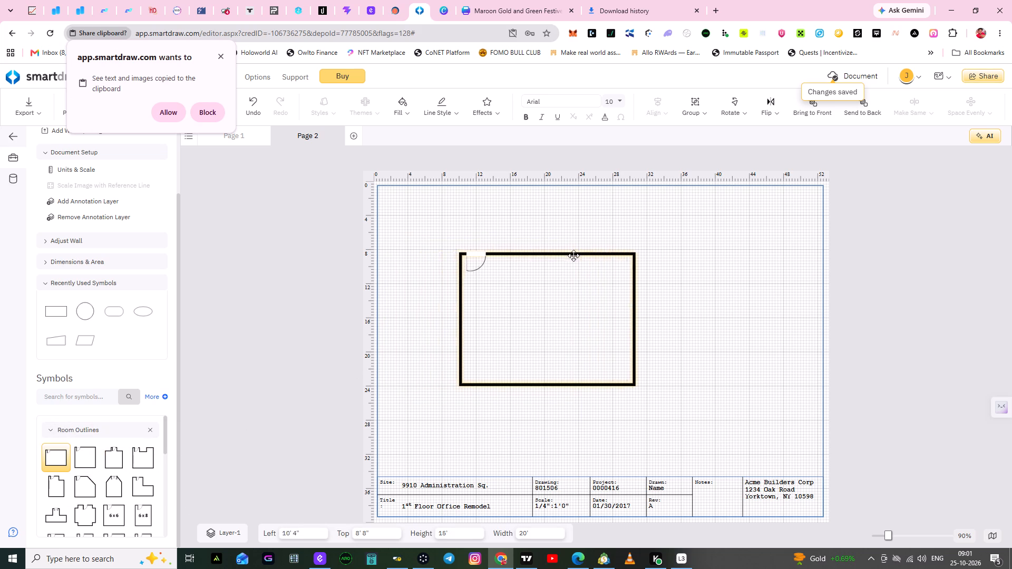
left_click_drag(573, 256, 583, 254)
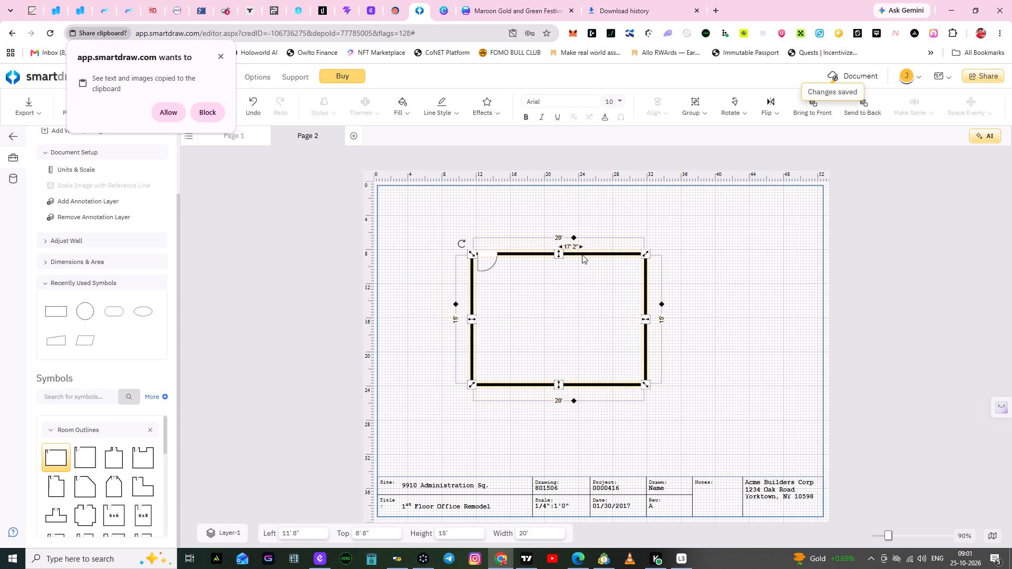
Set the room's wall thickness to a custom value of 9 inches.
right_click(533, 327)
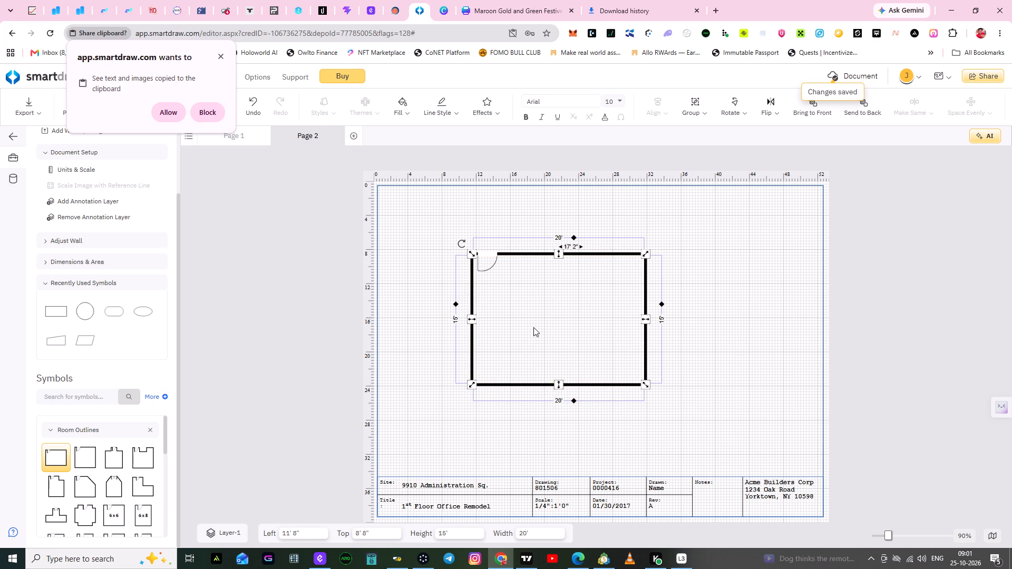
right_click(548, 252)
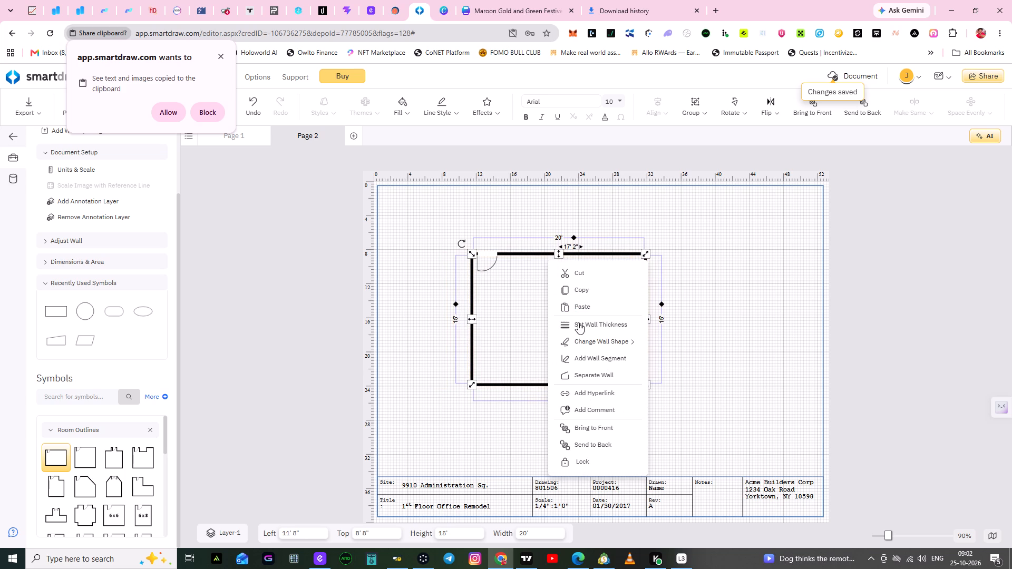
left_click(582, 325)
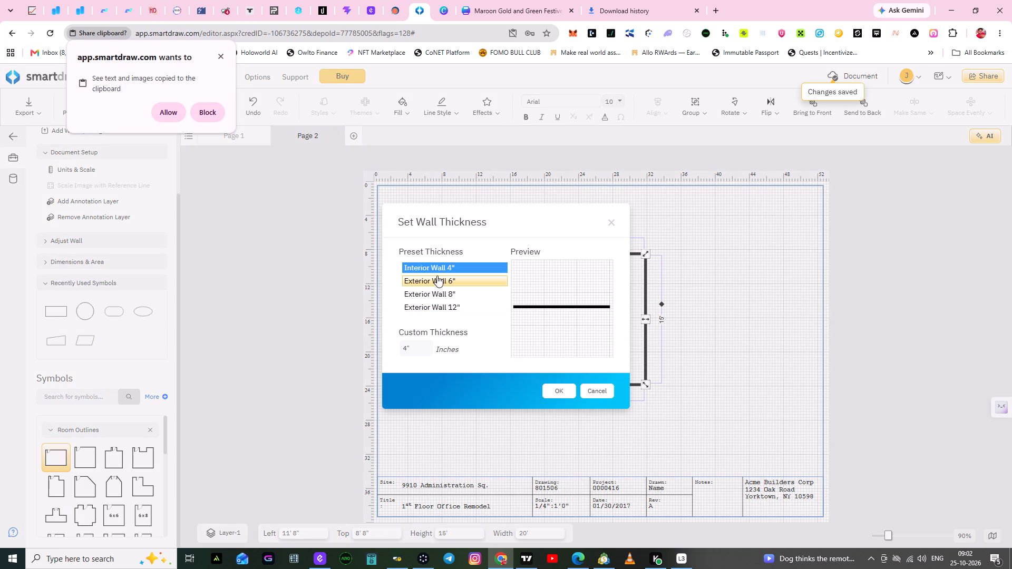
left_click(439, 308)
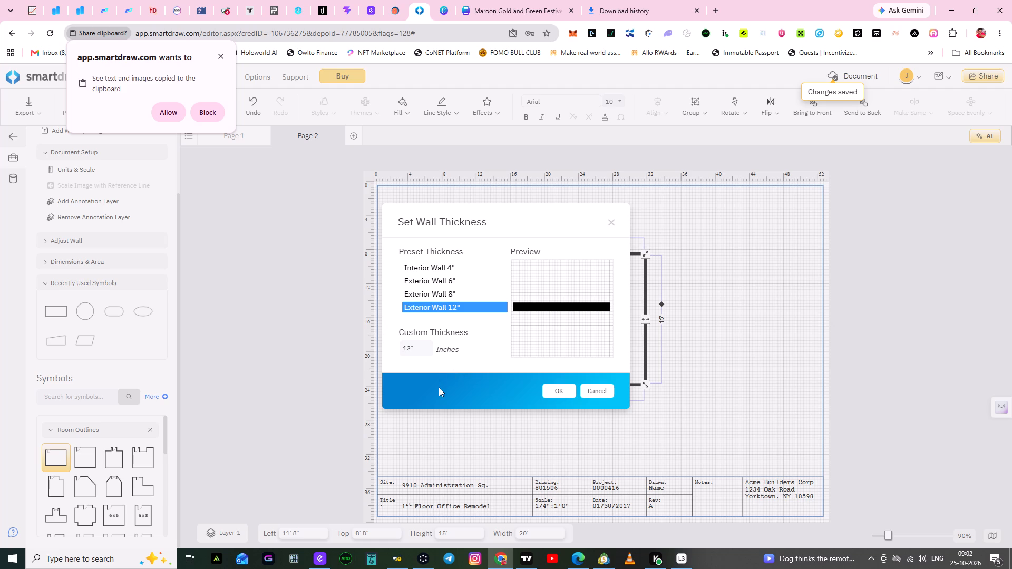
left_click_drag(417, 348, 398, 345)
key("9")
left_click(425, 351)
key("9")
left_click(560, 393)
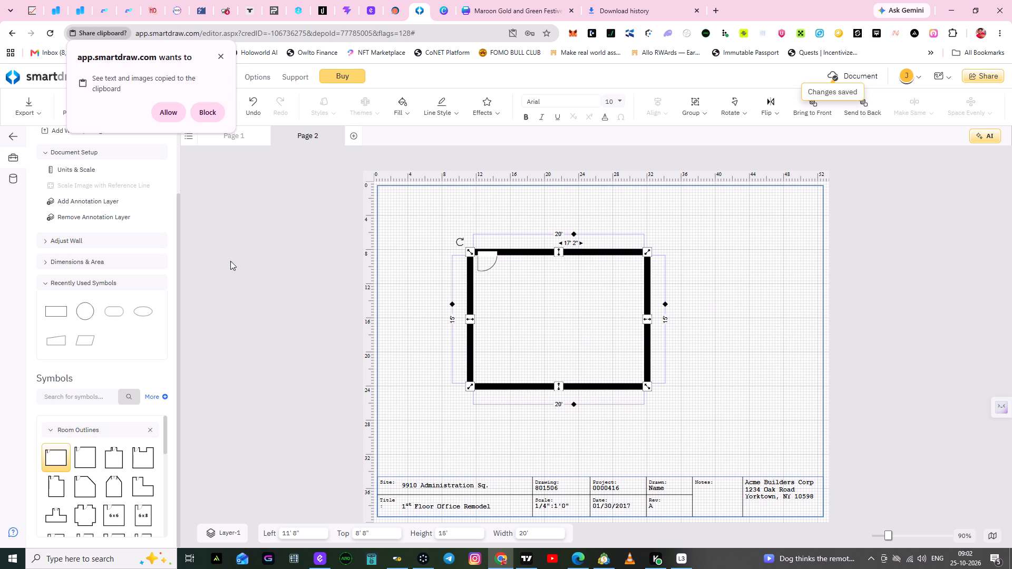
Allow the site to access the clipboard.
left_click(169, 113)
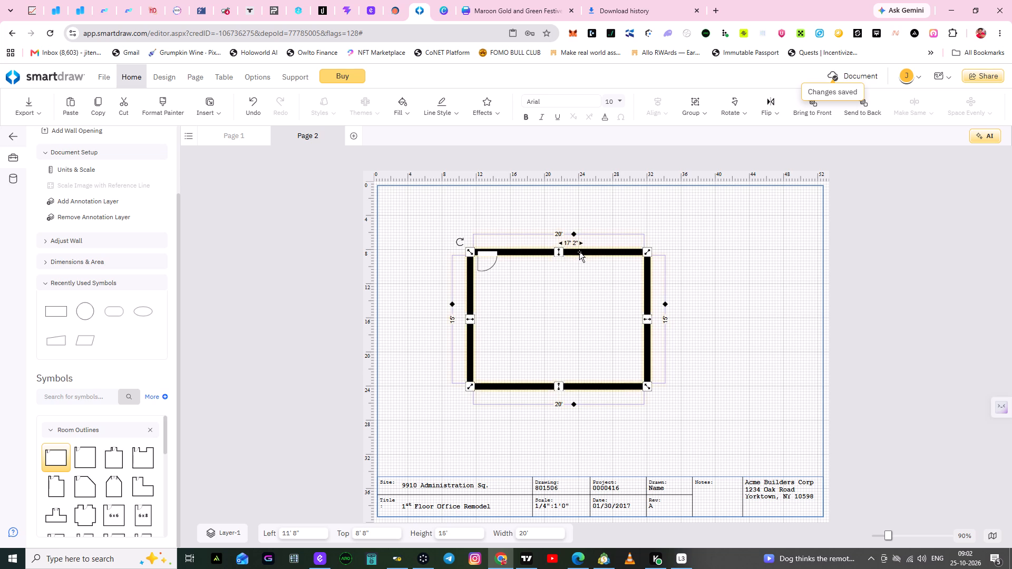
Shift the room slightly to the right, to about 12' 8" from the page's left edge.
left_click_drag(579, 252, 588, 253)
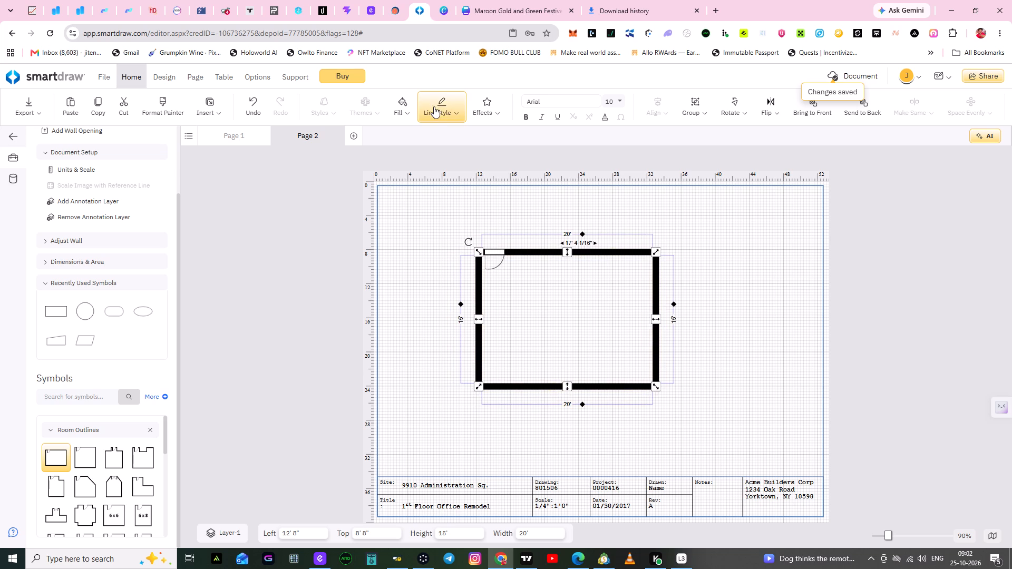
Configure the room's dimensions to measure the walls from the exterior.
left_click(167, 77)
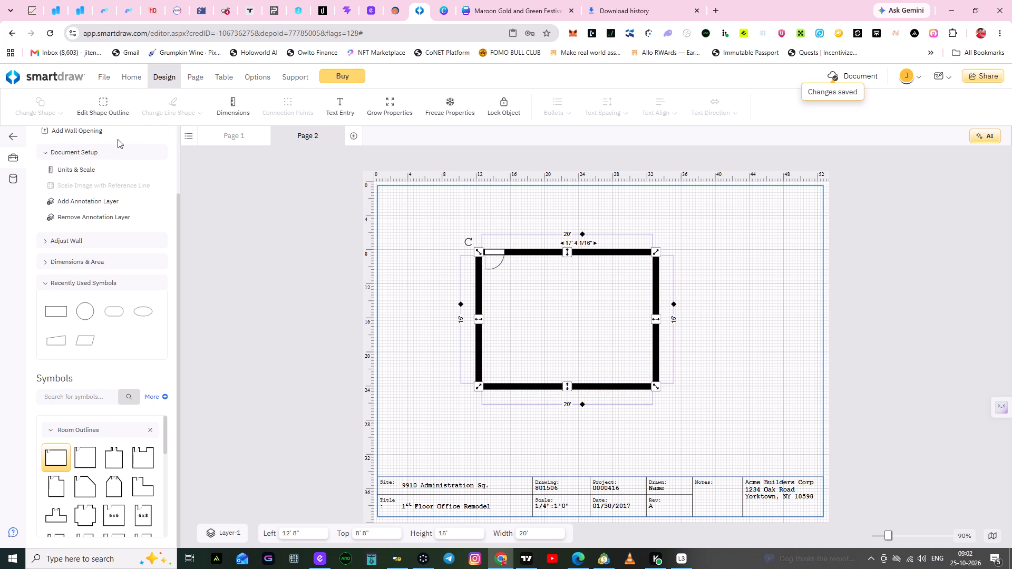
left_click(229, 104)
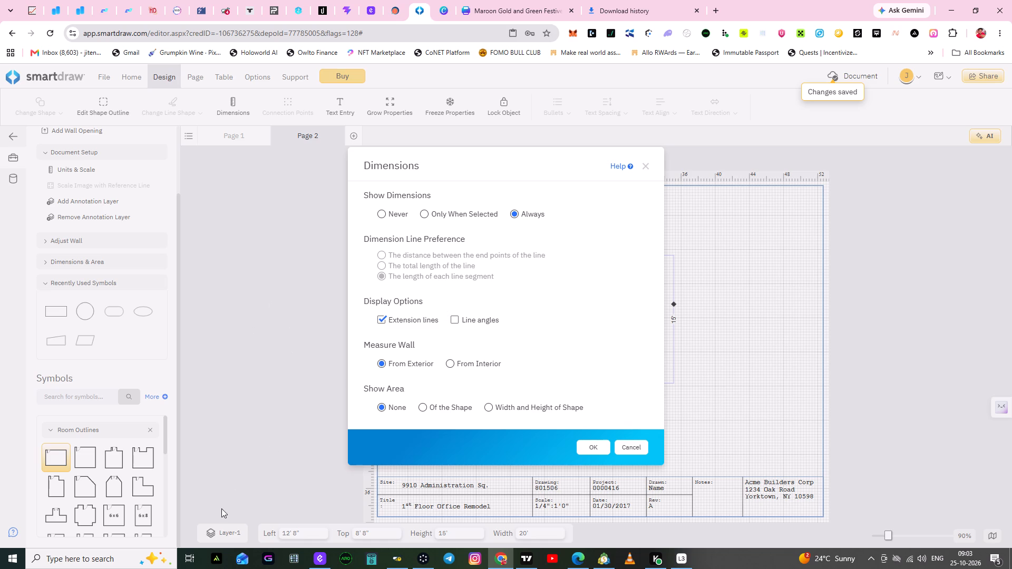
left_click(595, 450)
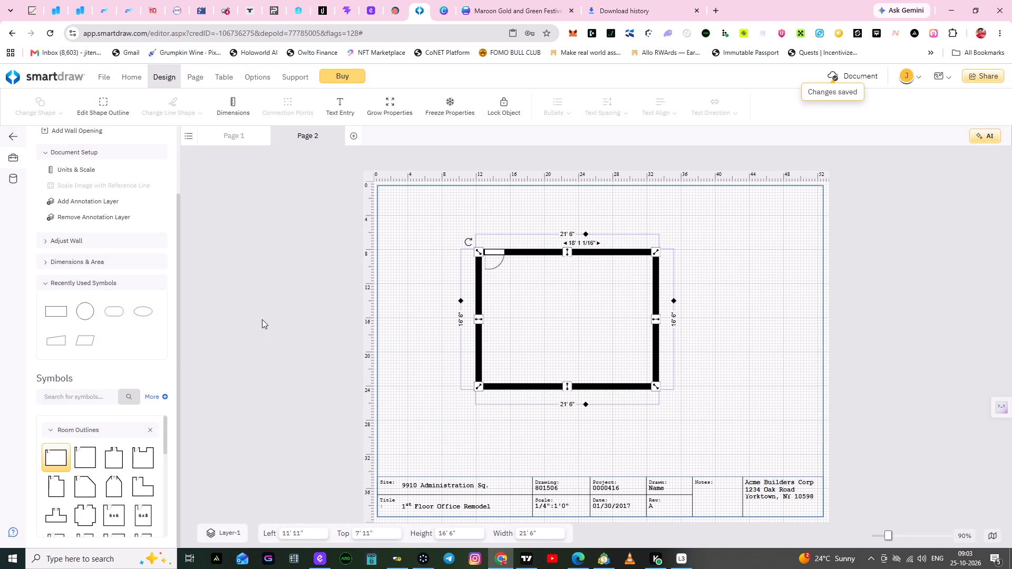
Set the length of the room's top wall to 50 feet.
double_click(560, 232)
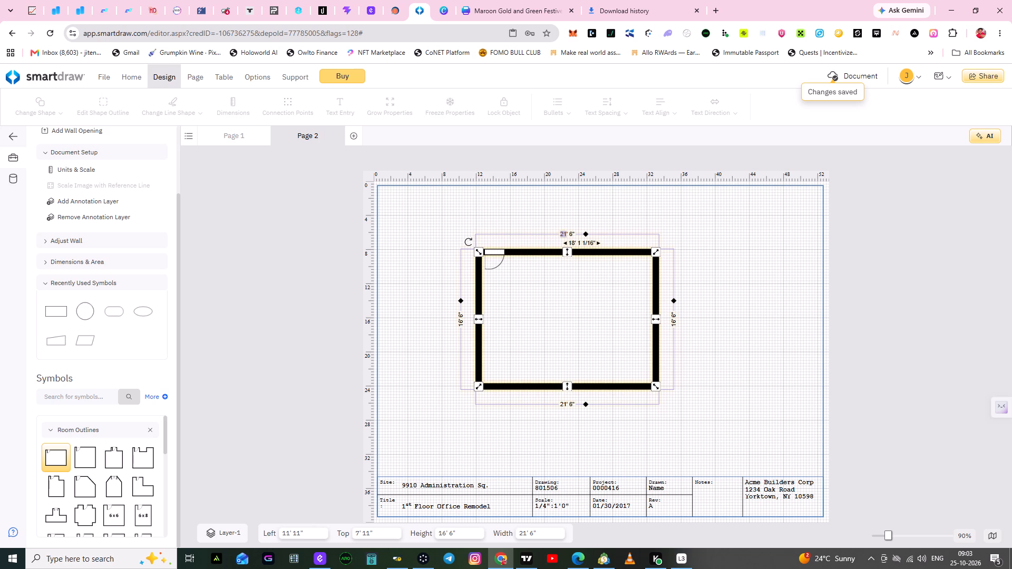
type("50")
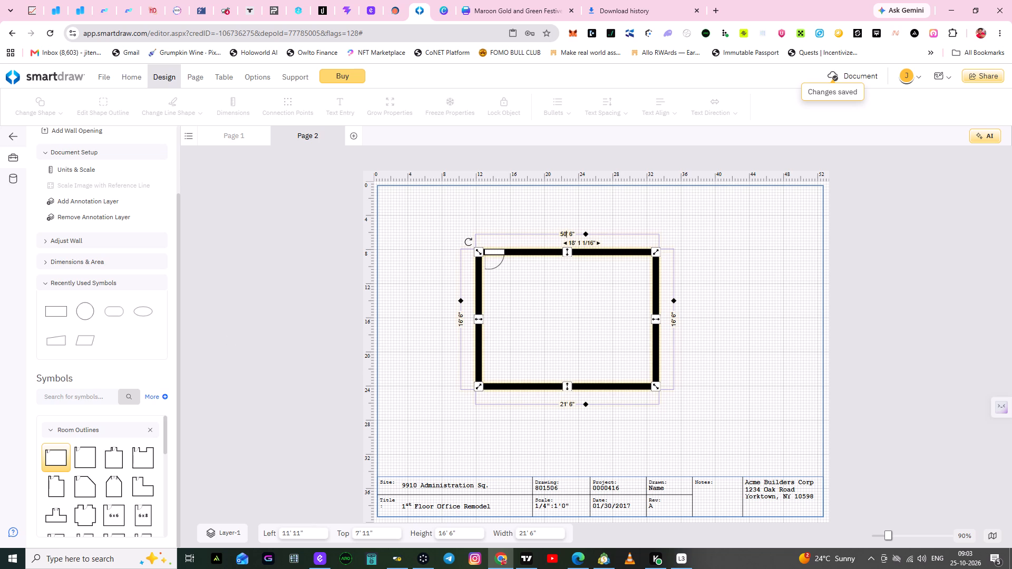
left_click(571, 235)
key("BackSpace")
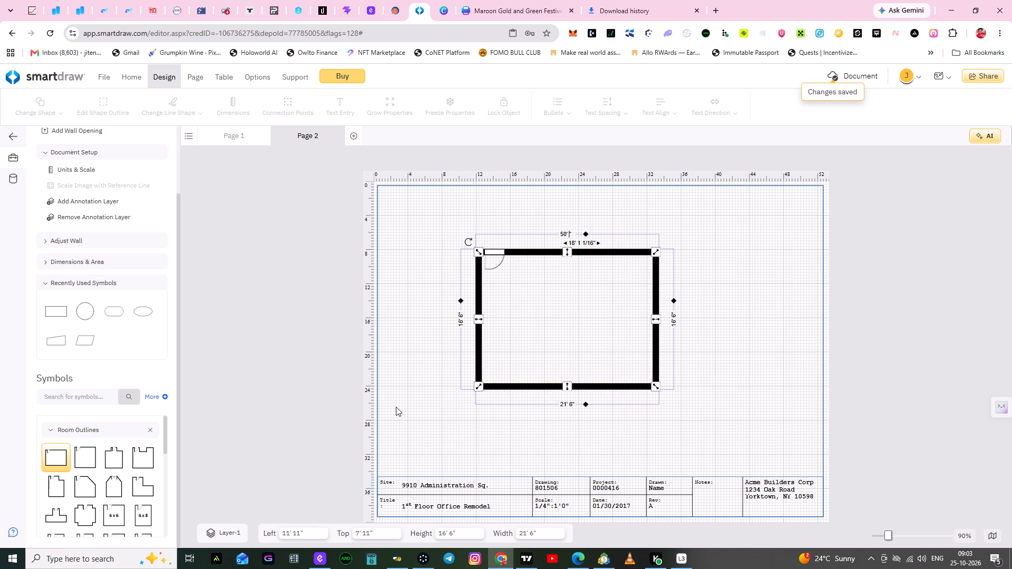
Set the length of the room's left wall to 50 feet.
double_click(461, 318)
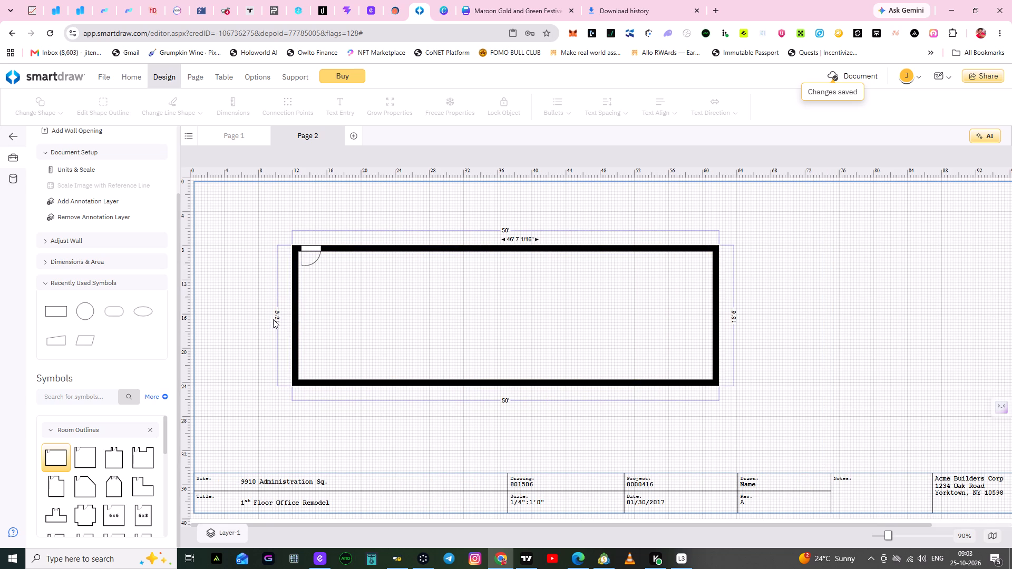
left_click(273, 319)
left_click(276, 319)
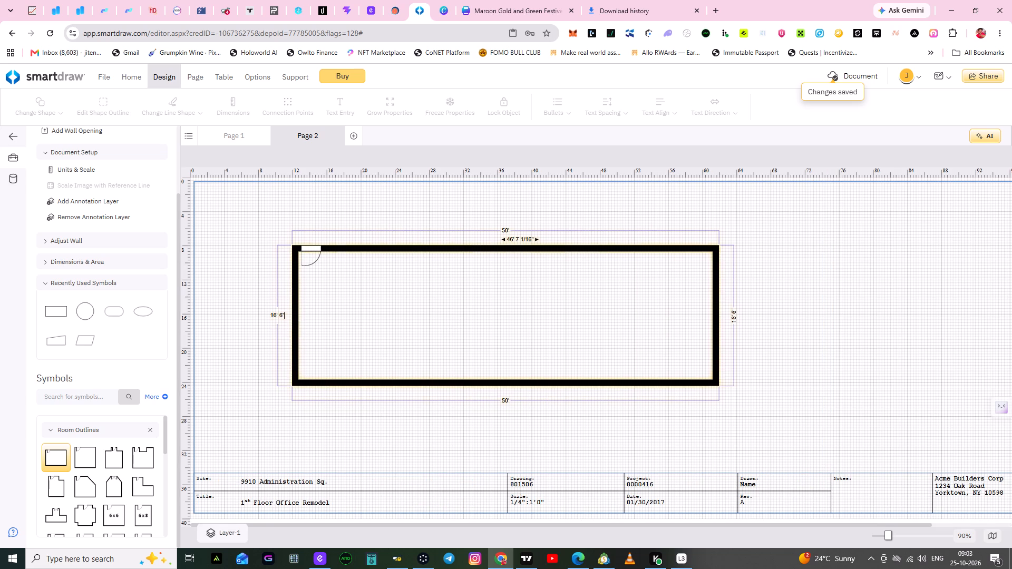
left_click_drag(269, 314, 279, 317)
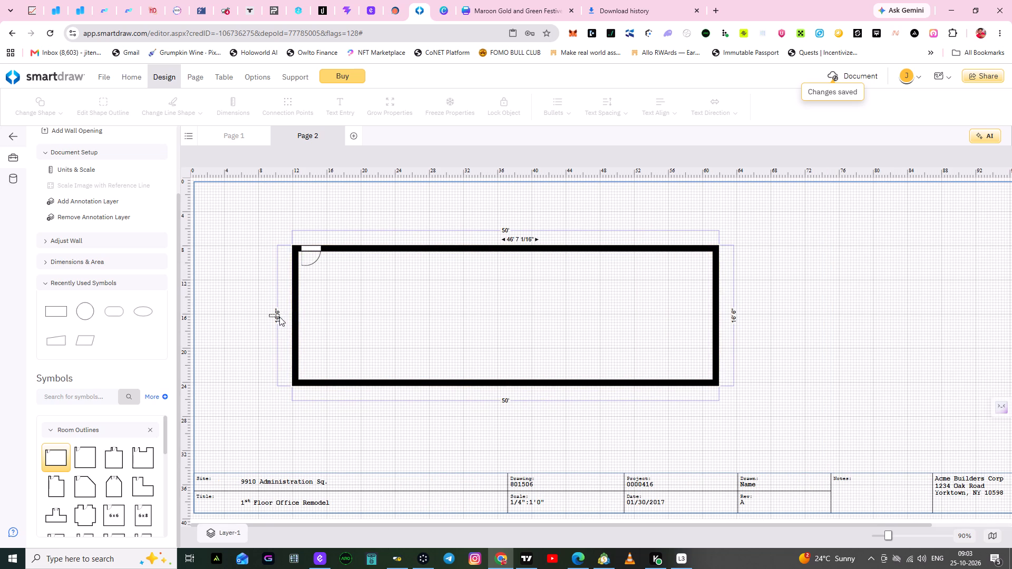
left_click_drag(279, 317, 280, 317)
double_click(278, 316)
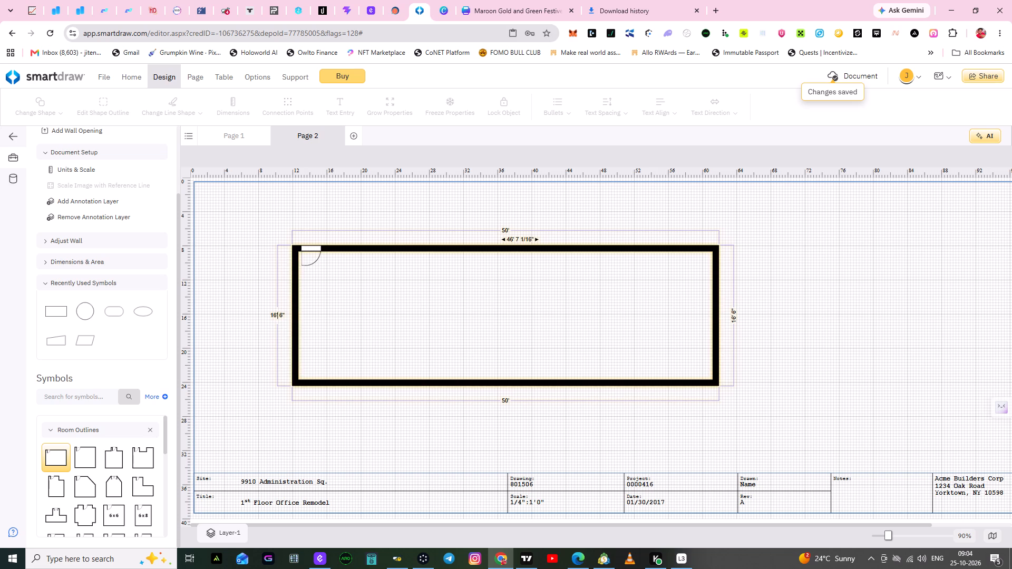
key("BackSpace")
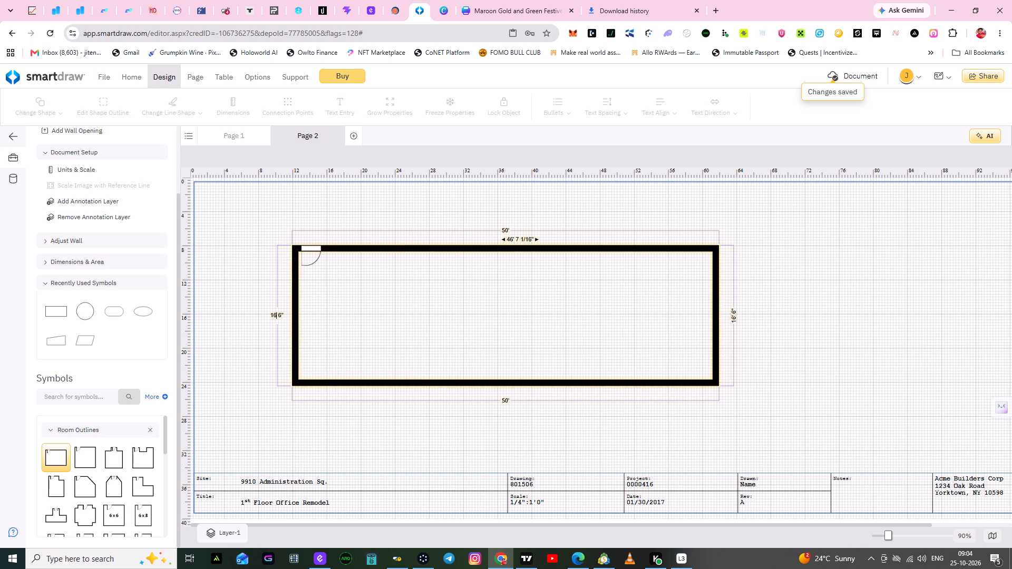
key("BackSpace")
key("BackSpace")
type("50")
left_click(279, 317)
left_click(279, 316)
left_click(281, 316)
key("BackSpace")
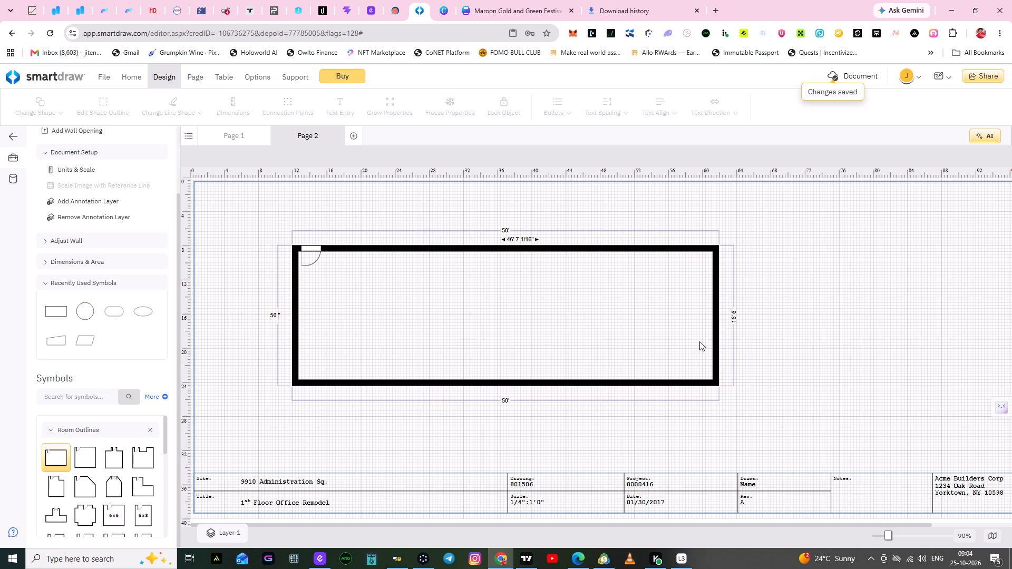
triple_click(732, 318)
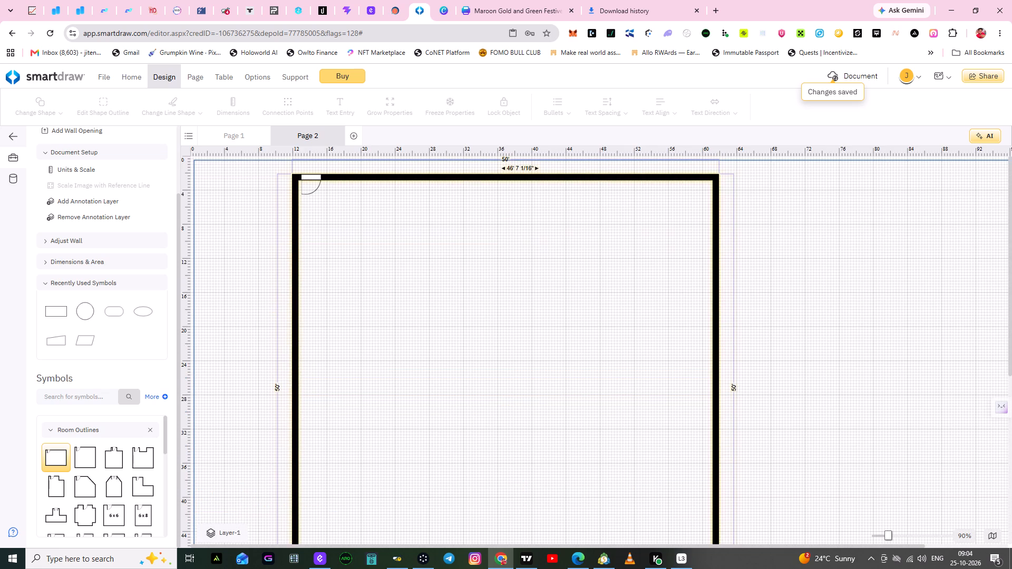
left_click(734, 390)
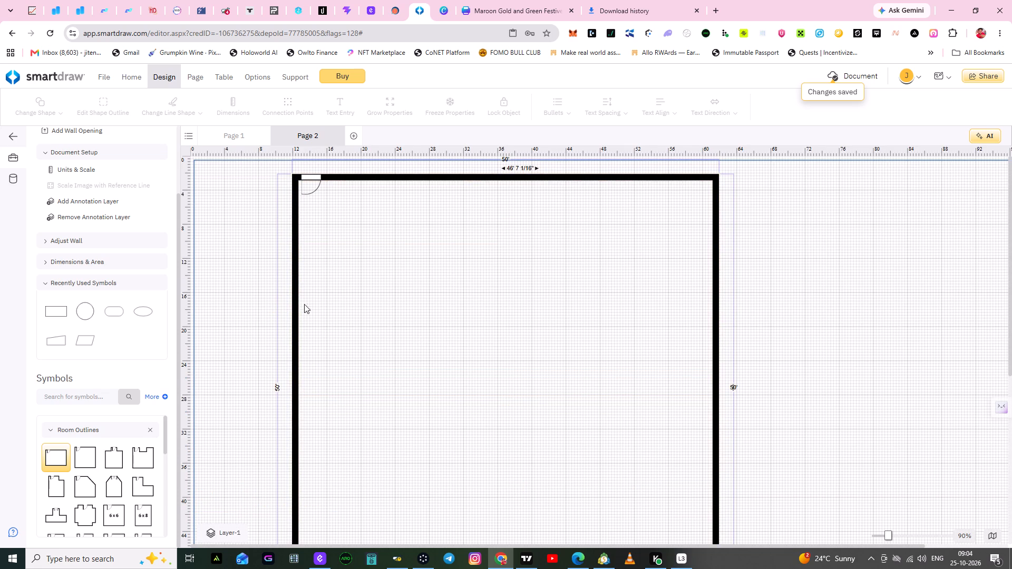
Examine the enlarged room from its top wall to its bottom wall, checking the outline and exterior dimensions.
scroll(260, 288, "down", 3)
scroll(262, 324, "up", 4)
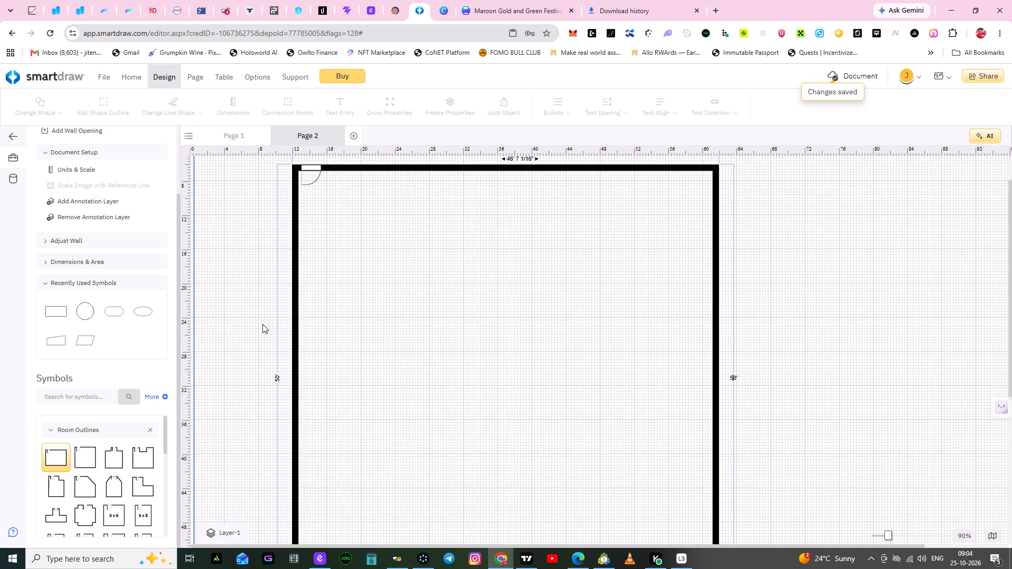
left_click(808, 322)
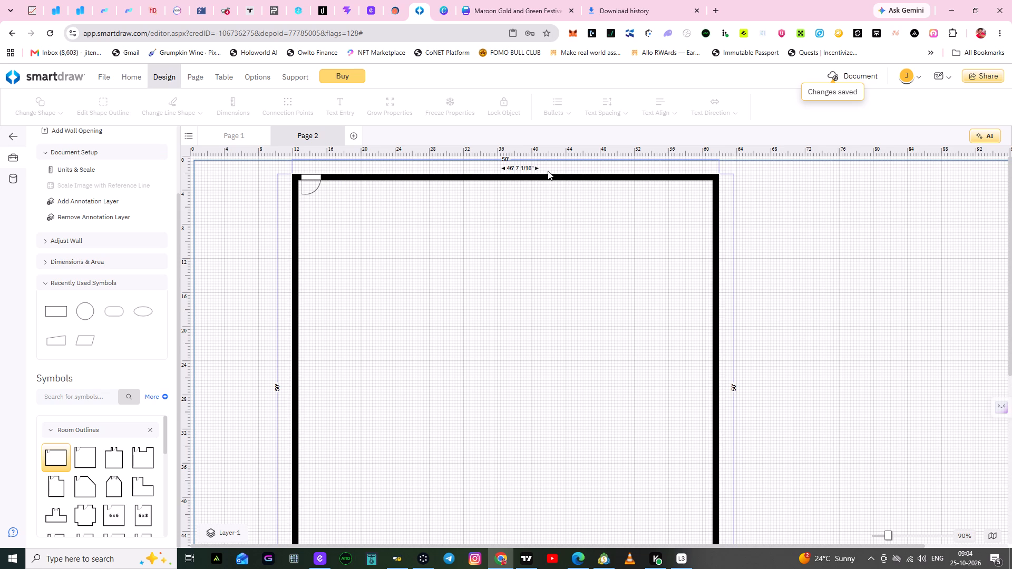
scroll(789, 344, "down", 3)
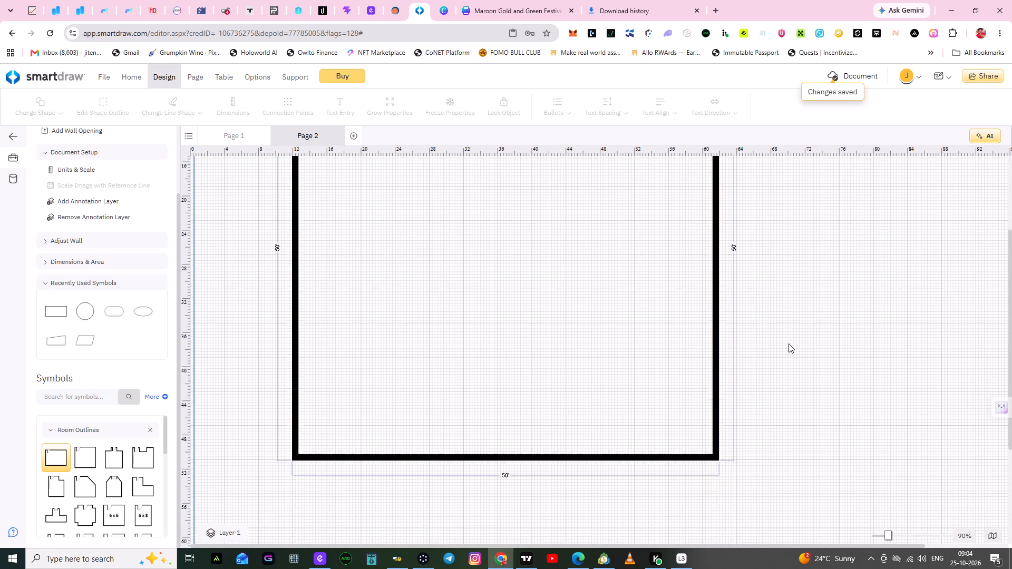
scroll(789, 344, "down", 2)
scroll(789, 344, "up", 6)
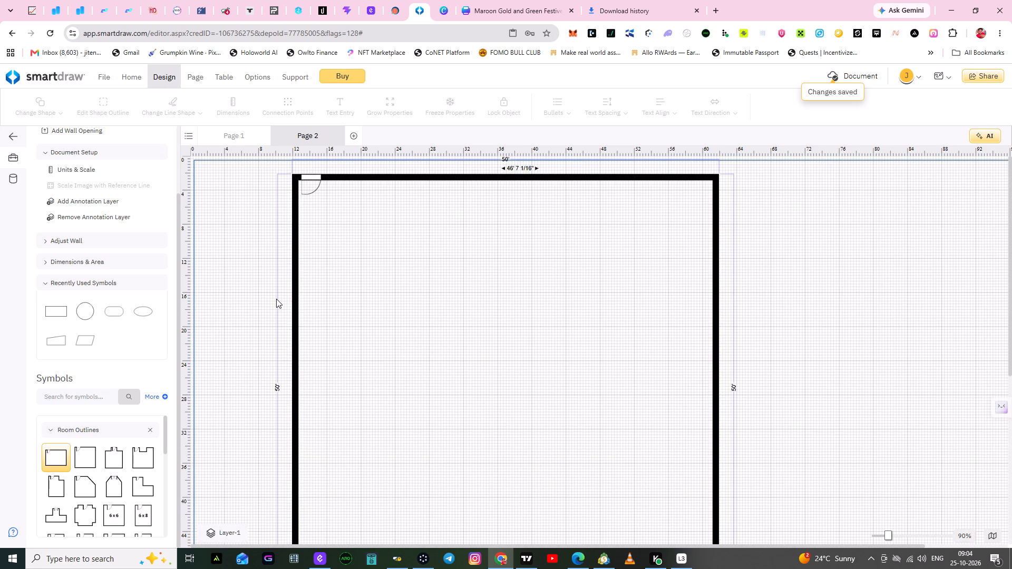
scroll(276, 299, "down", 4)
scroll(276, 299, "up", 5)
scroll(276, 299, "down", 1)
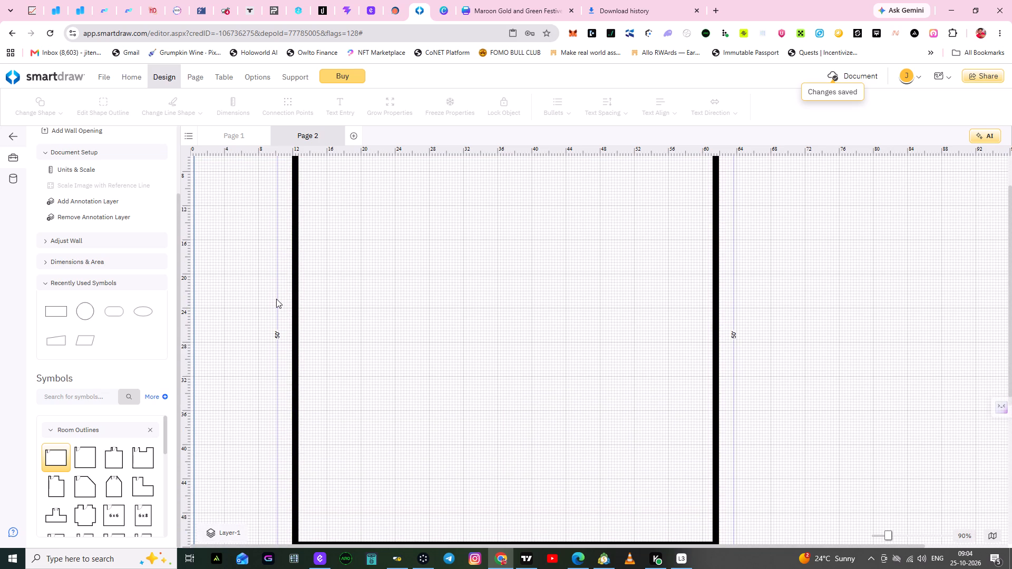
scroll(273, 299, "up", 1)
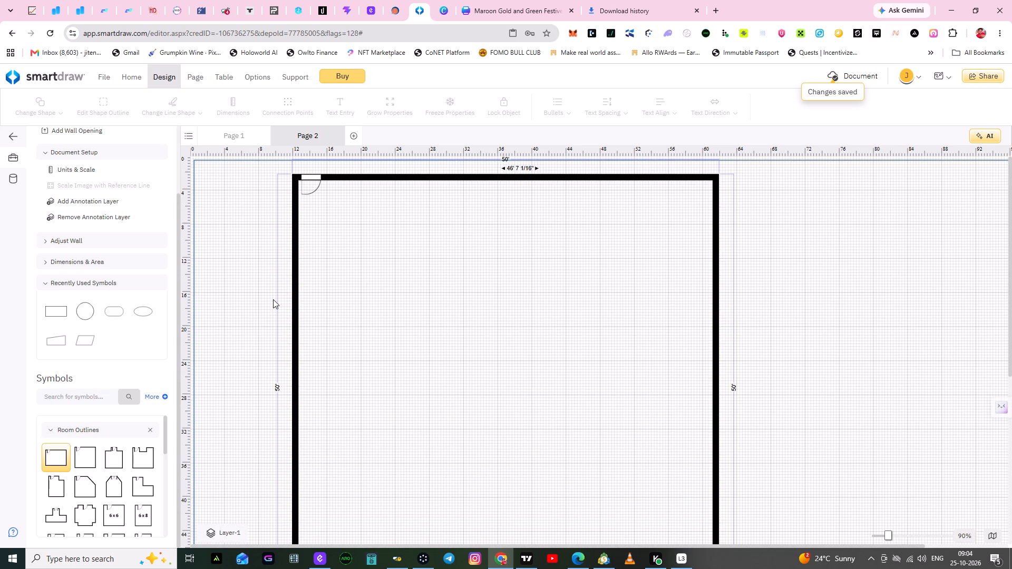
scroll(273, 299, "up", 1)
scroll(267, 253, "down", 1)
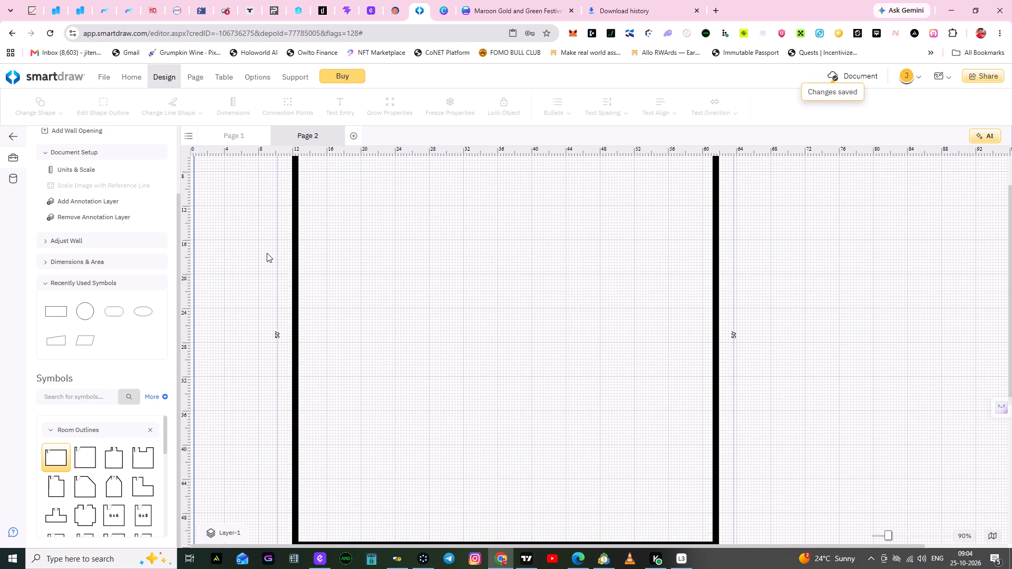
scroll(267, 253, "down", 2)
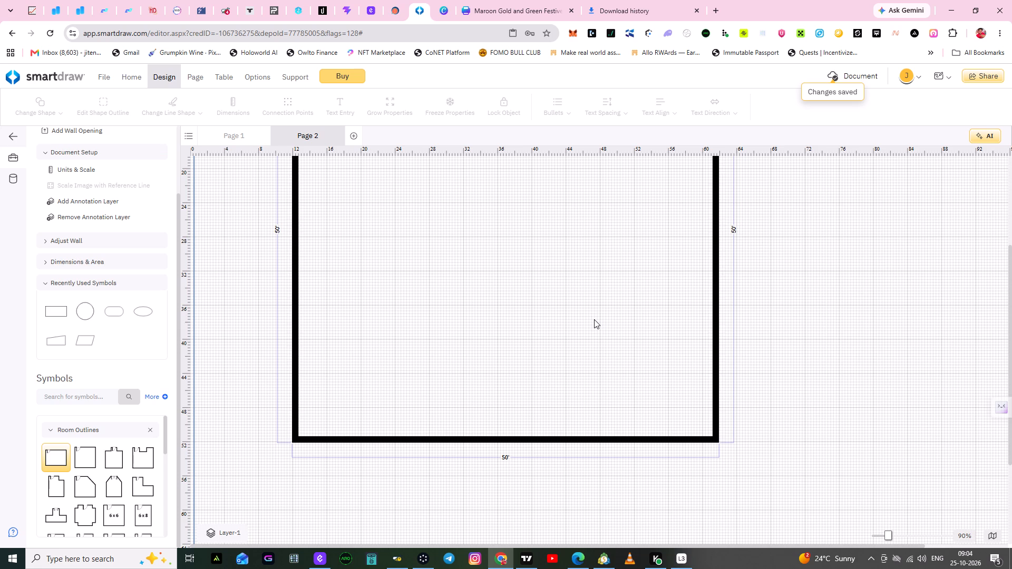
Set the length of the room's right wall to 20 feet.
double_click(734, 231)
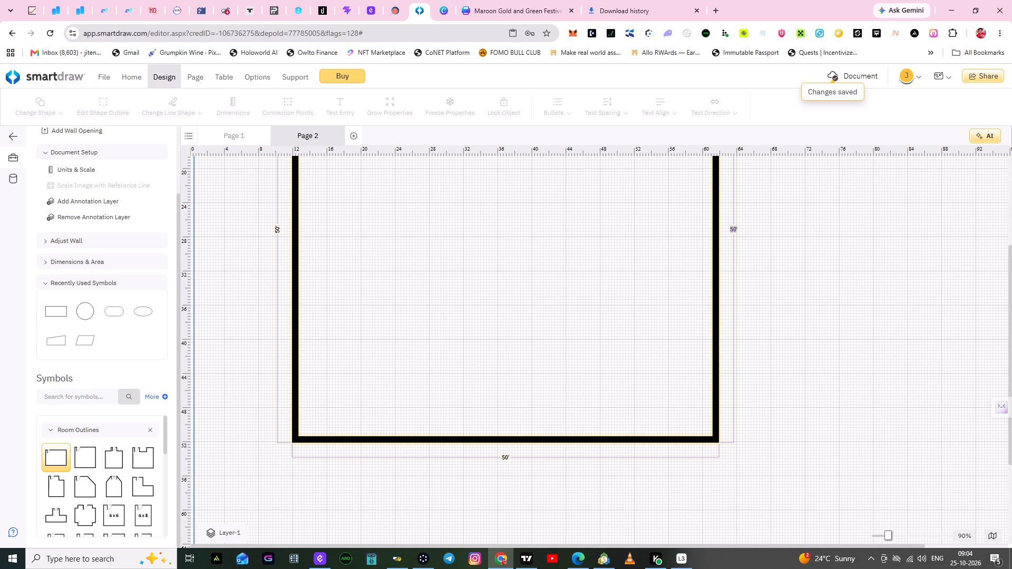
key("3")
key("BackSpace")
type("20")
left_click(267, 249)
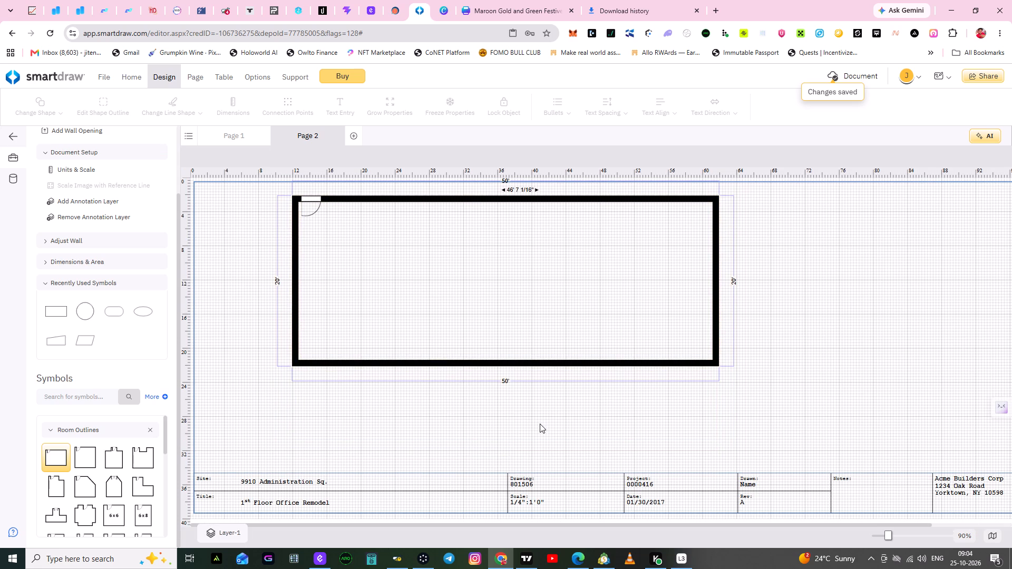
scroll(540, 424, "up", 2)
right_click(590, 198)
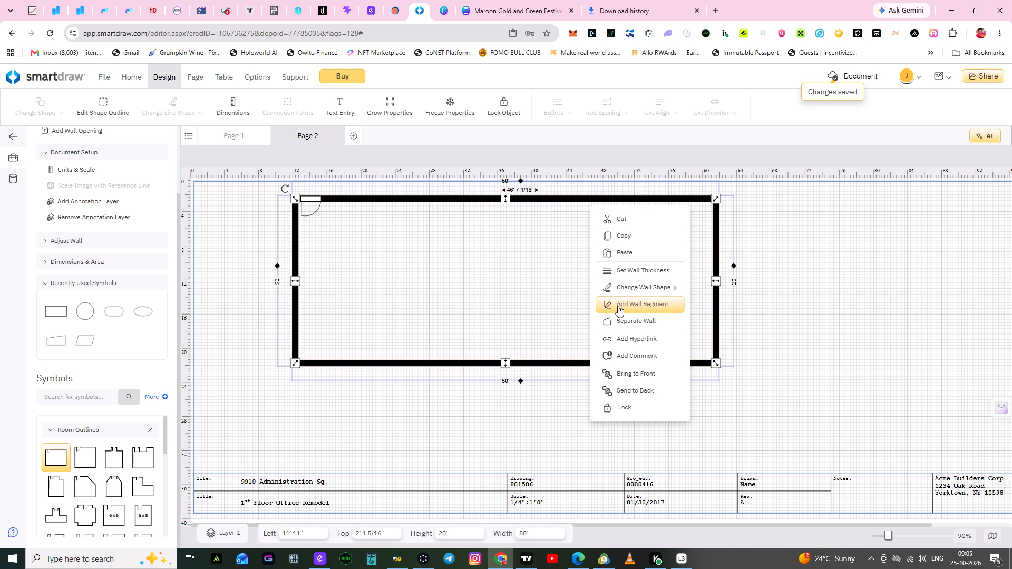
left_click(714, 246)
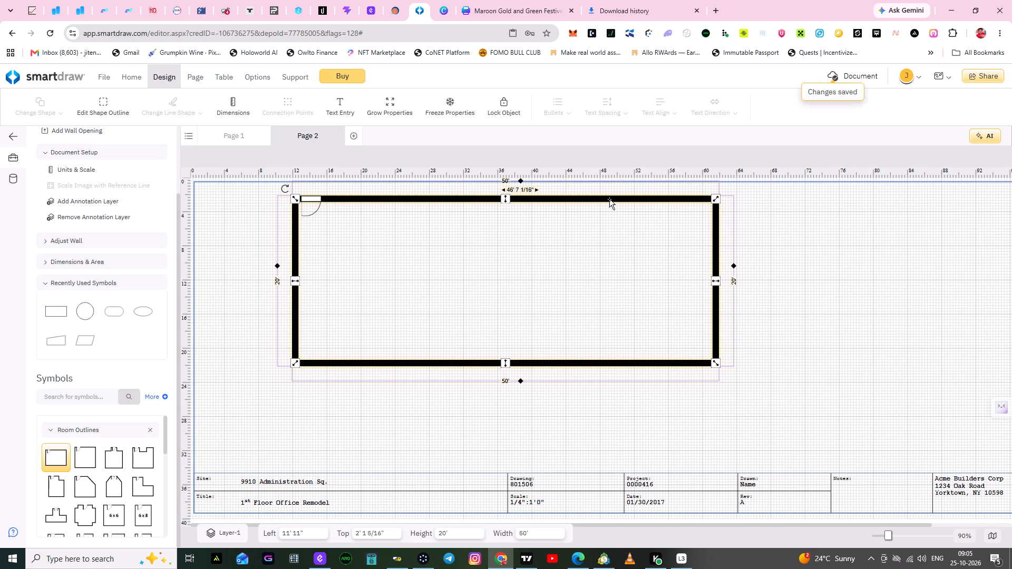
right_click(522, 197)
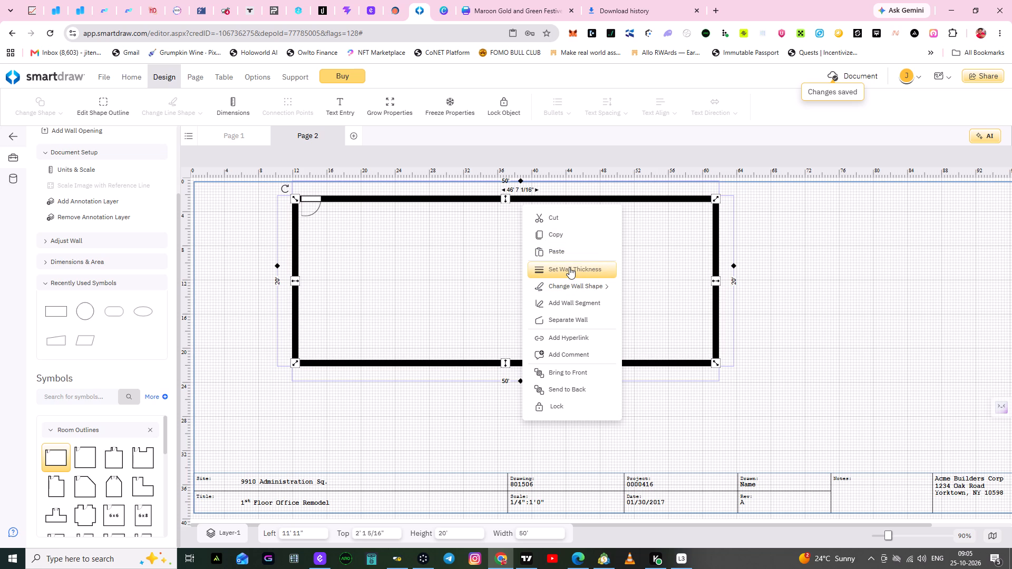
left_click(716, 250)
Add a wall segment to the room's right wall, about 6 feet below its upper corner.
right_click(716, 250)
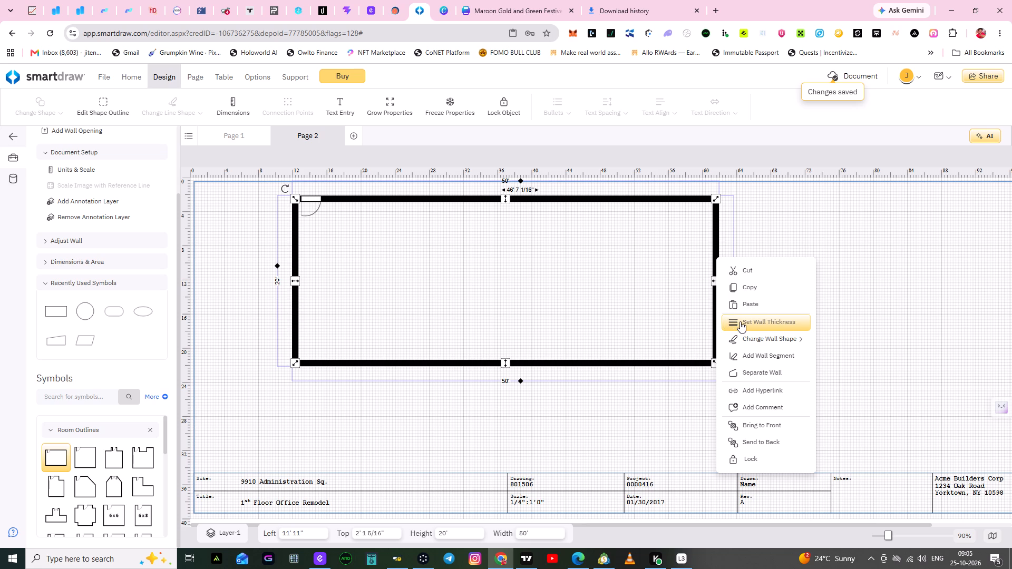
left_click(740, 353)
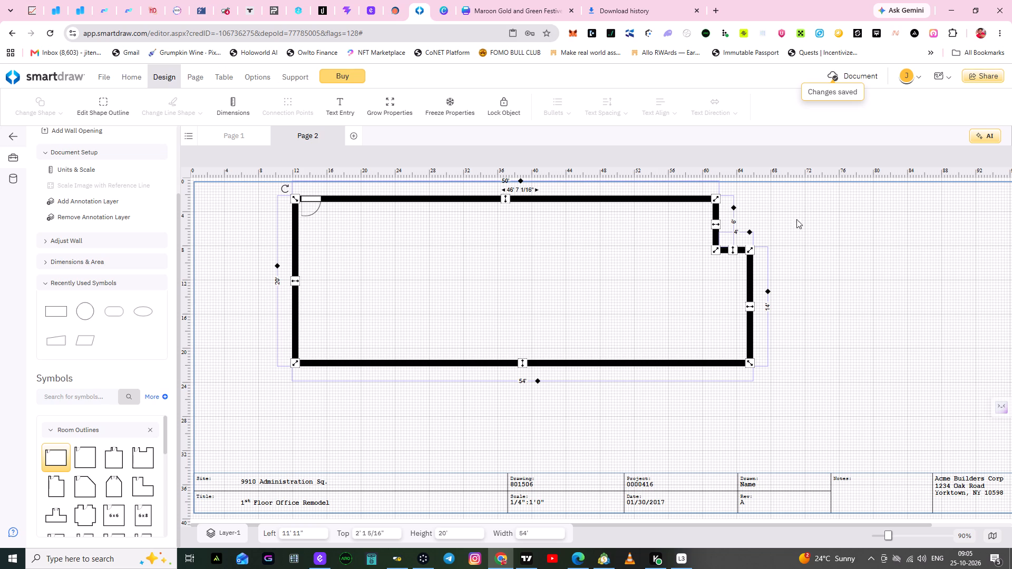
Move the lower part of the right wall inward, forming a recess about 13' 6" deep and a bottom wall about 36' 6" long.
left_click_drag(752, 307, 751, 307)
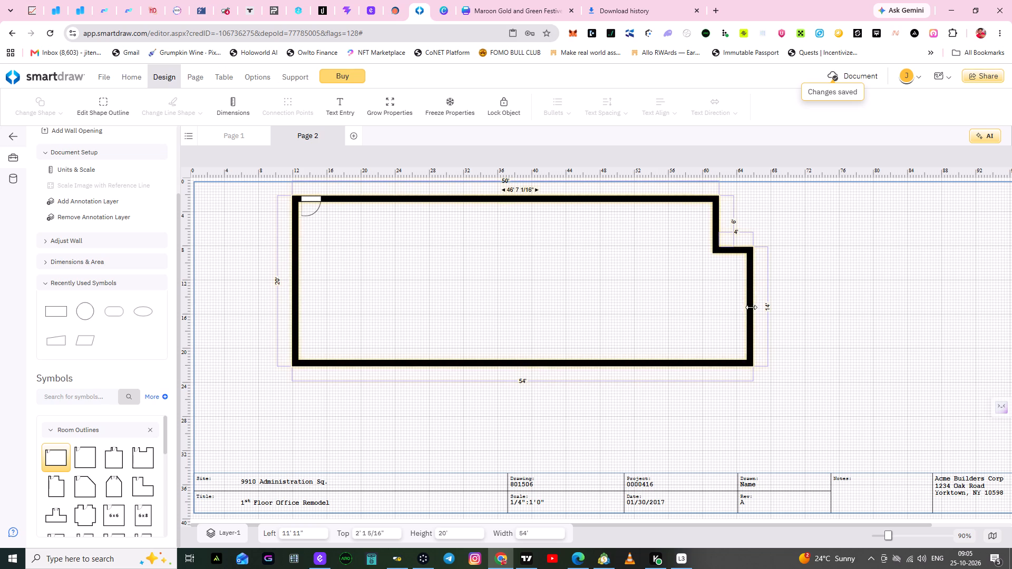
left_click_drag(751, 307, 650, 303)
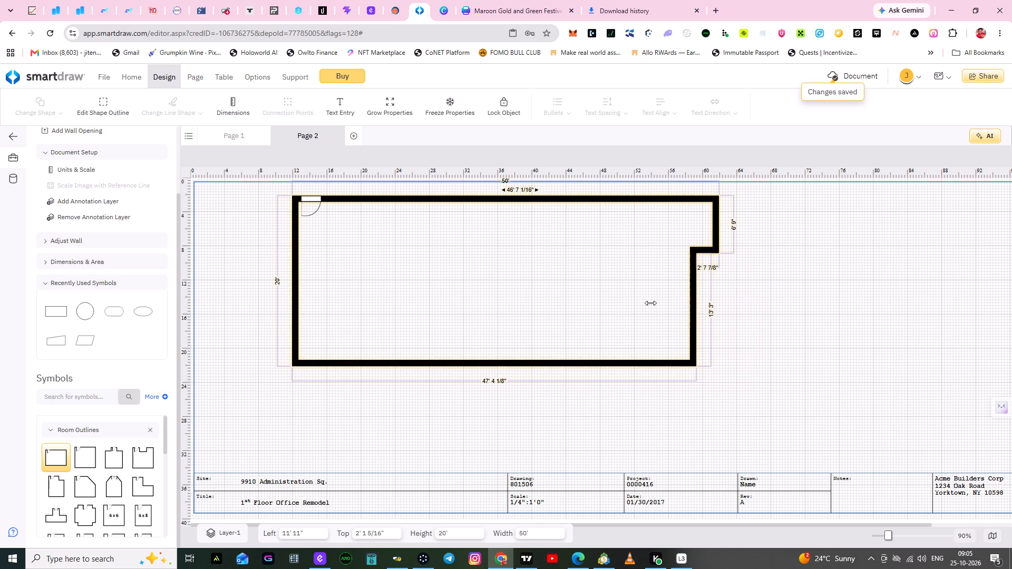
left_click_drag(650, 303, 614, 296)
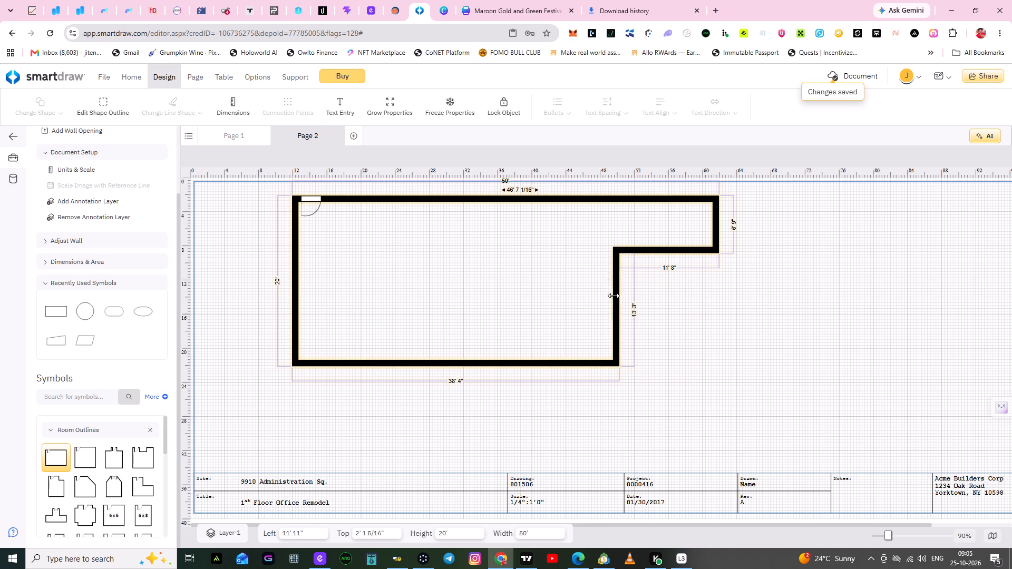
left_click_drag(614, 296, 601, 291)
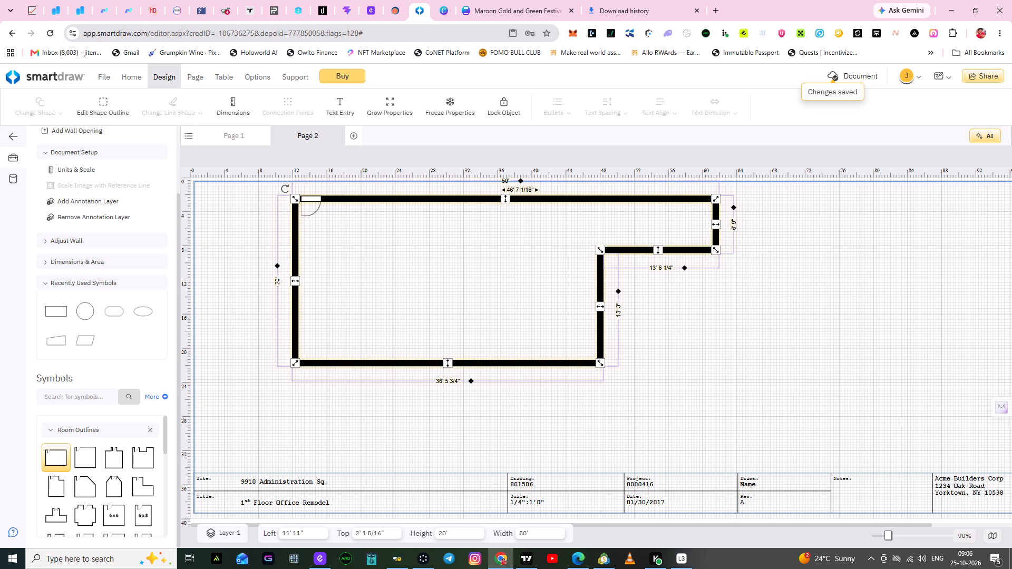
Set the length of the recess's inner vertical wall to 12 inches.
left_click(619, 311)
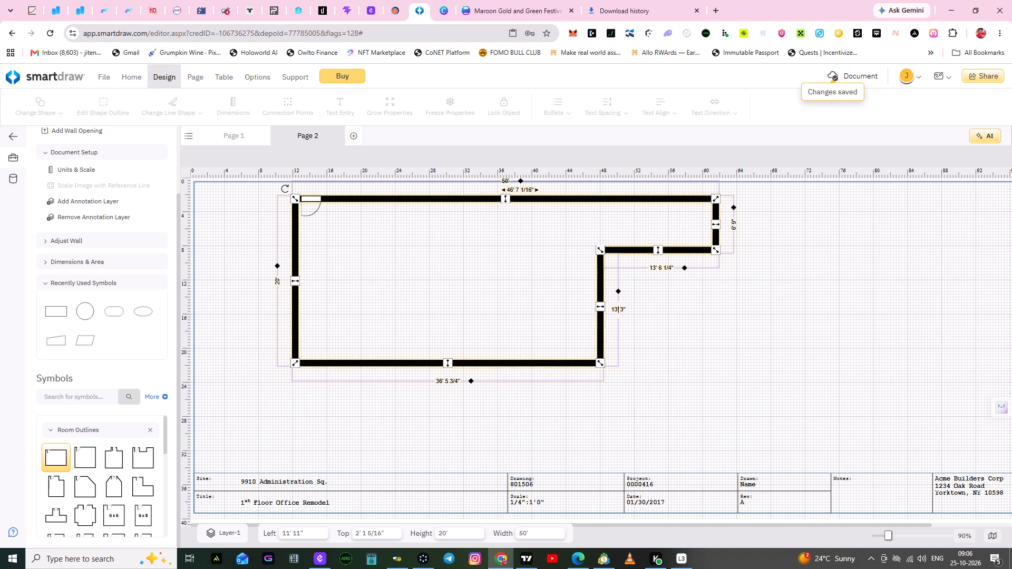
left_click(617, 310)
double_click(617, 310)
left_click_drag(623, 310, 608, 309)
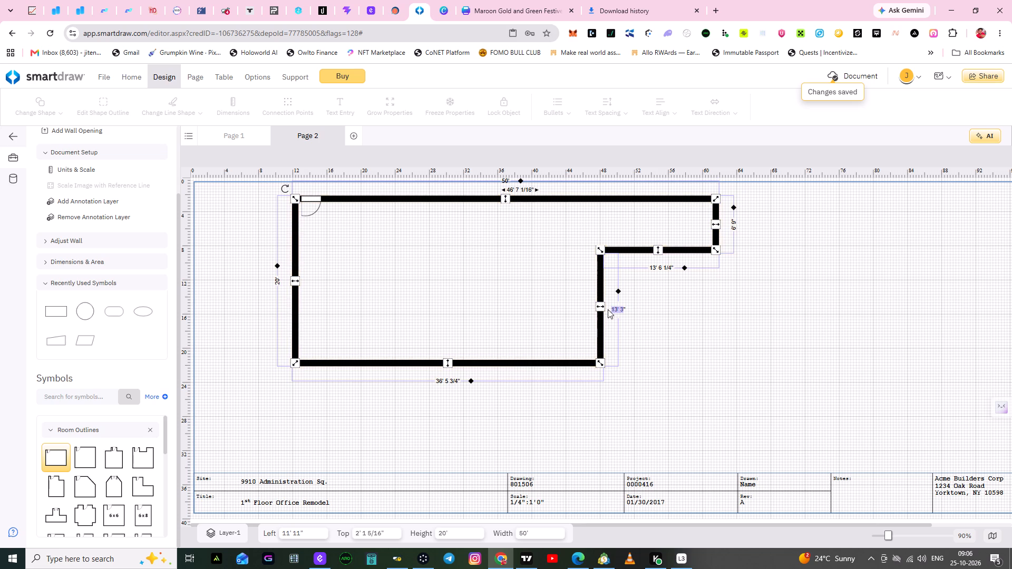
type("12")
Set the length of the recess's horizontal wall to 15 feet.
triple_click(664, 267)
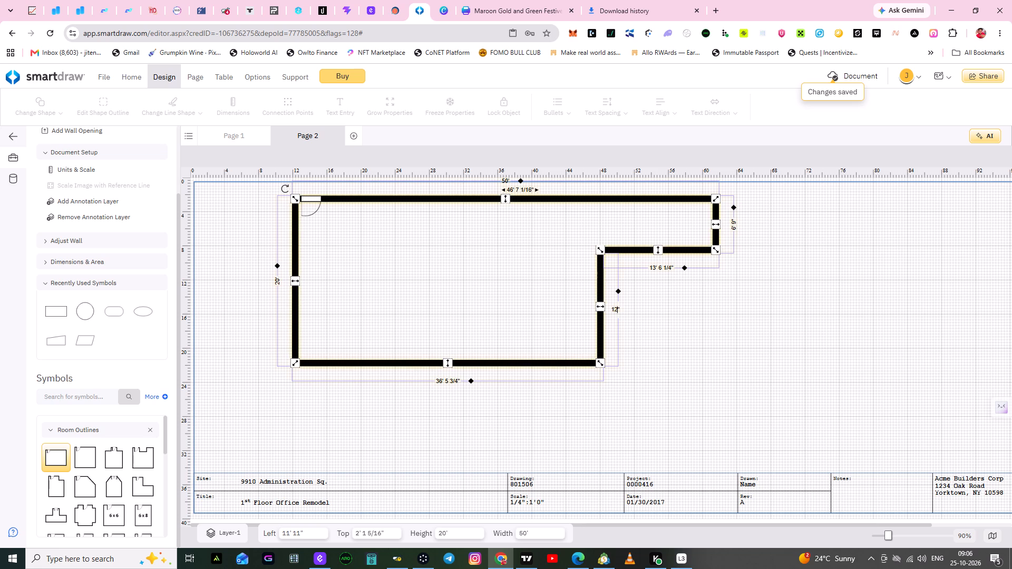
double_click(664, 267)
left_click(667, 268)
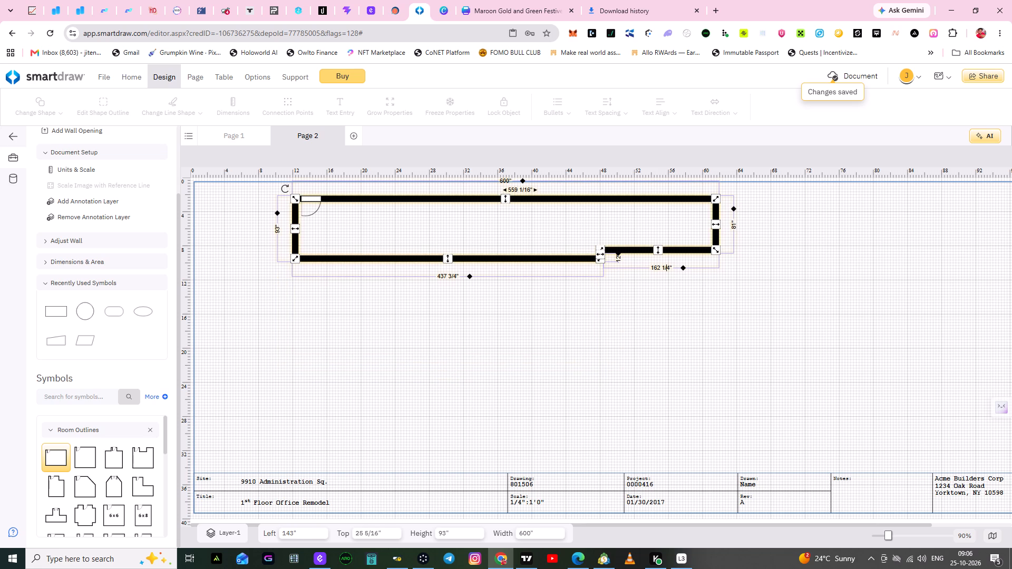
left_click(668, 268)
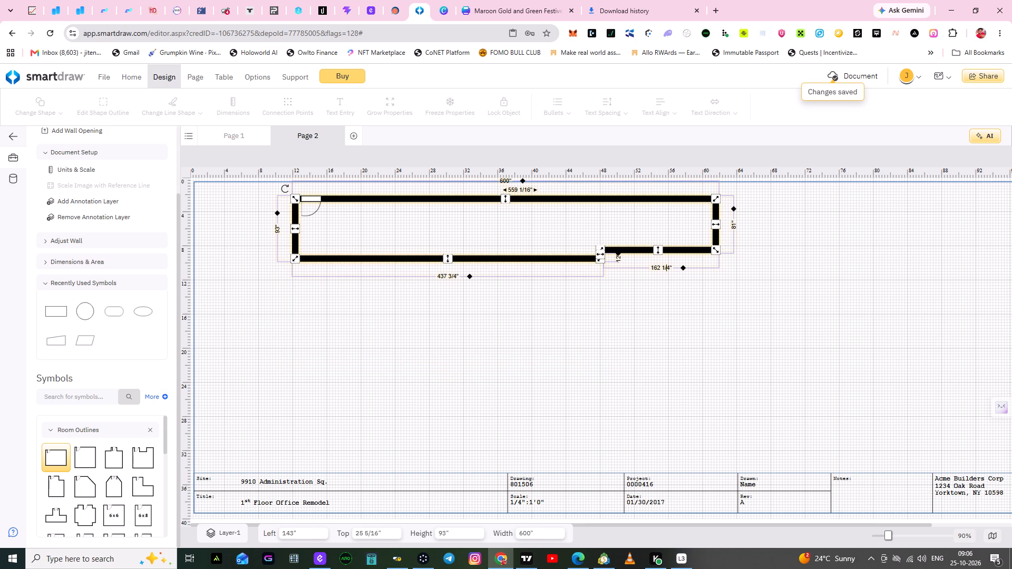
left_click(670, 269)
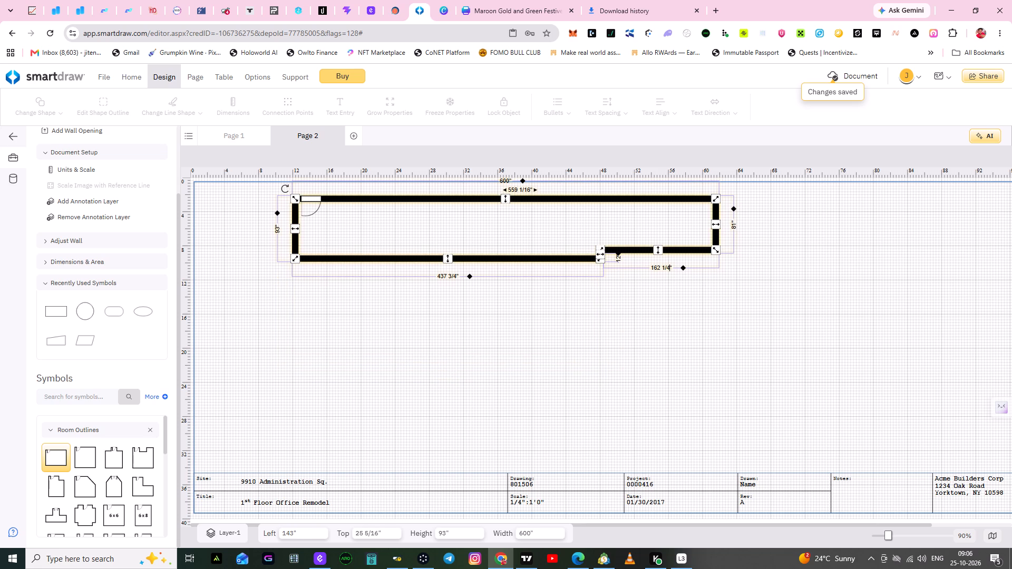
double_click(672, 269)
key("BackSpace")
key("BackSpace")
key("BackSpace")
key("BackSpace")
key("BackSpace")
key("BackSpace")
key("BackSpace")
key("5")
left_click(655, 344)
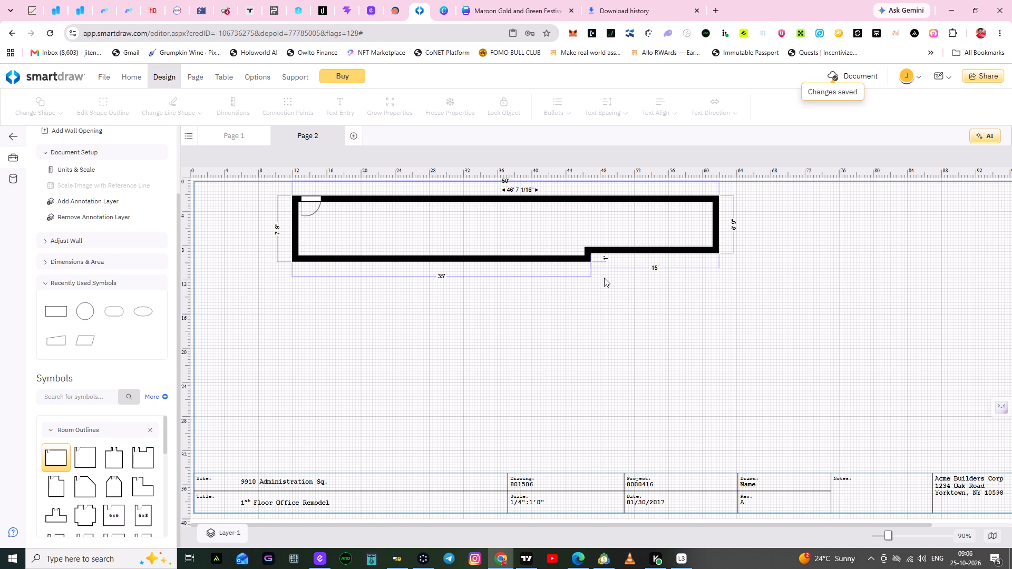
Set the length of the room's bottom wall to 50 feet.
double_click(442, 278)
type("50")
left_click(465, 329)
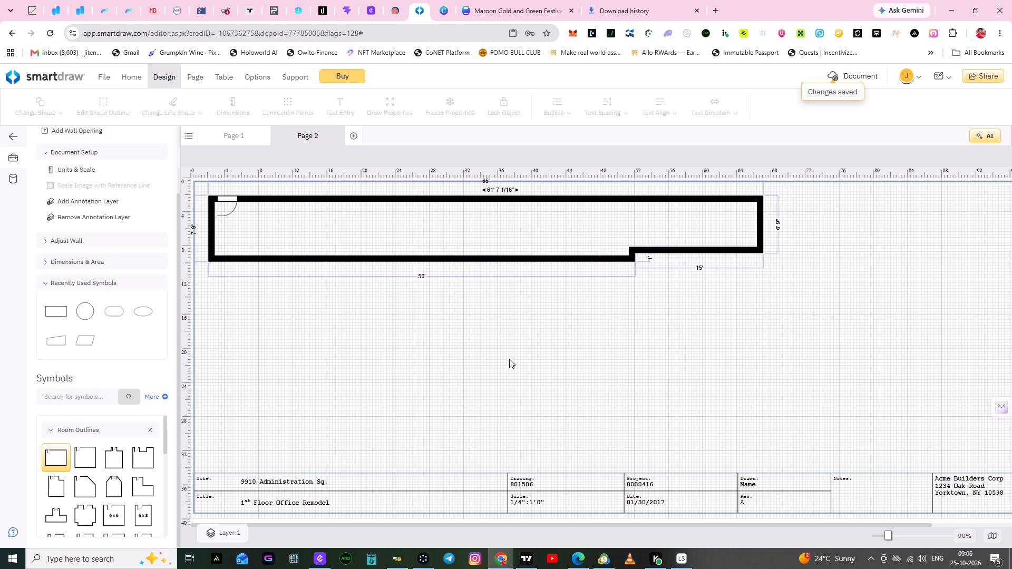
Move the whole room down the page to about 6' 7" from its top edge.
left_click_drag(506, 257, 509, 295)
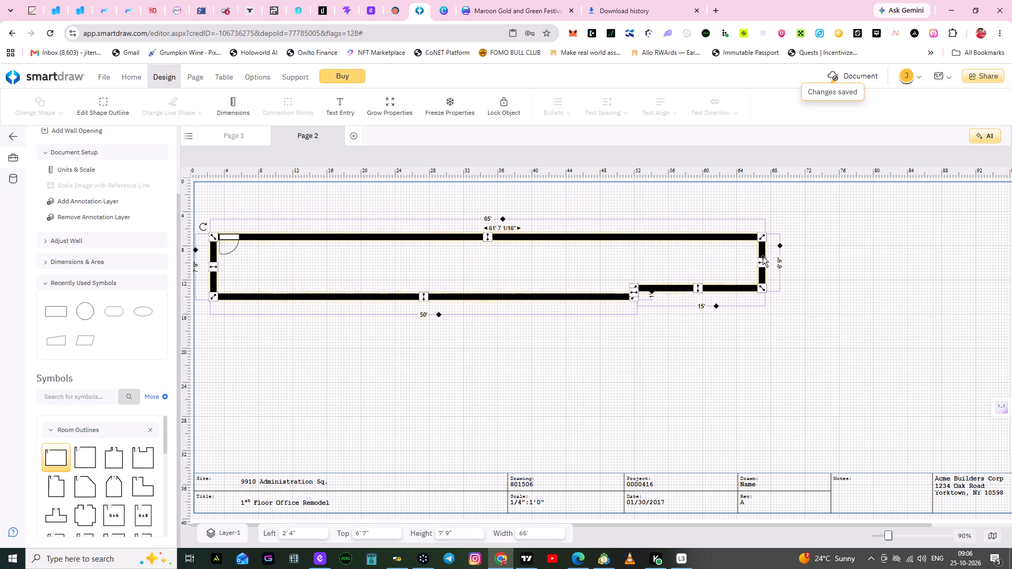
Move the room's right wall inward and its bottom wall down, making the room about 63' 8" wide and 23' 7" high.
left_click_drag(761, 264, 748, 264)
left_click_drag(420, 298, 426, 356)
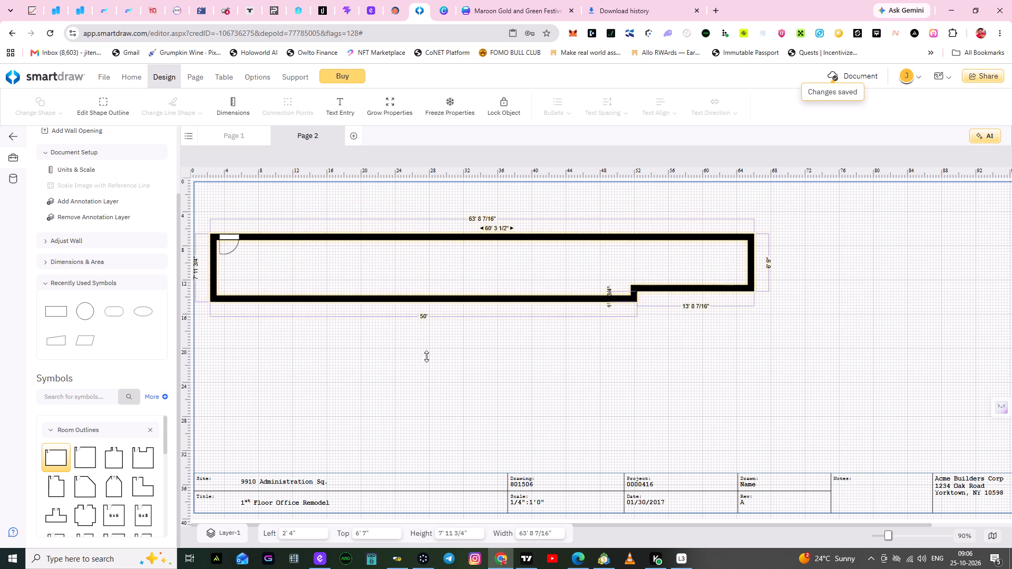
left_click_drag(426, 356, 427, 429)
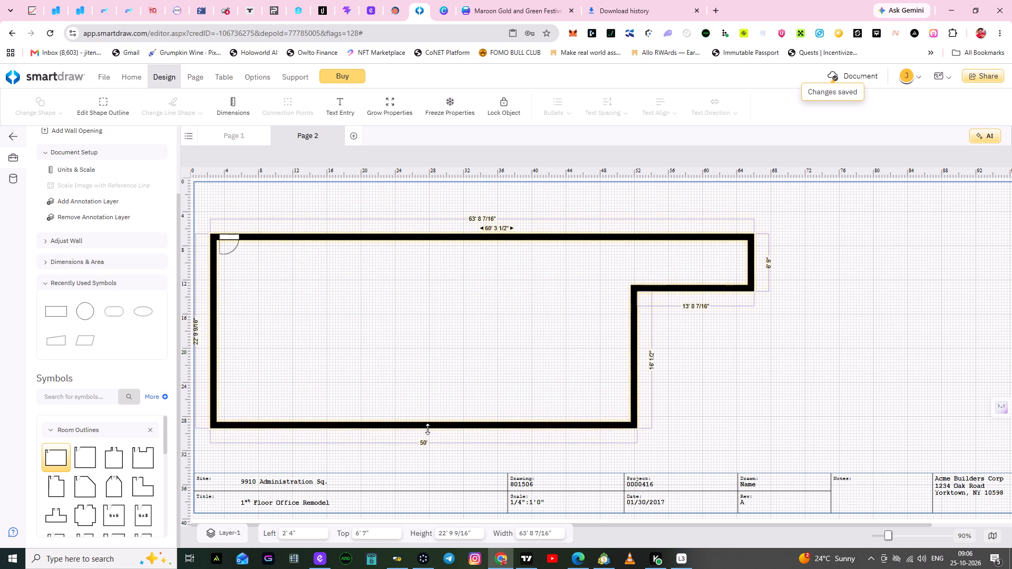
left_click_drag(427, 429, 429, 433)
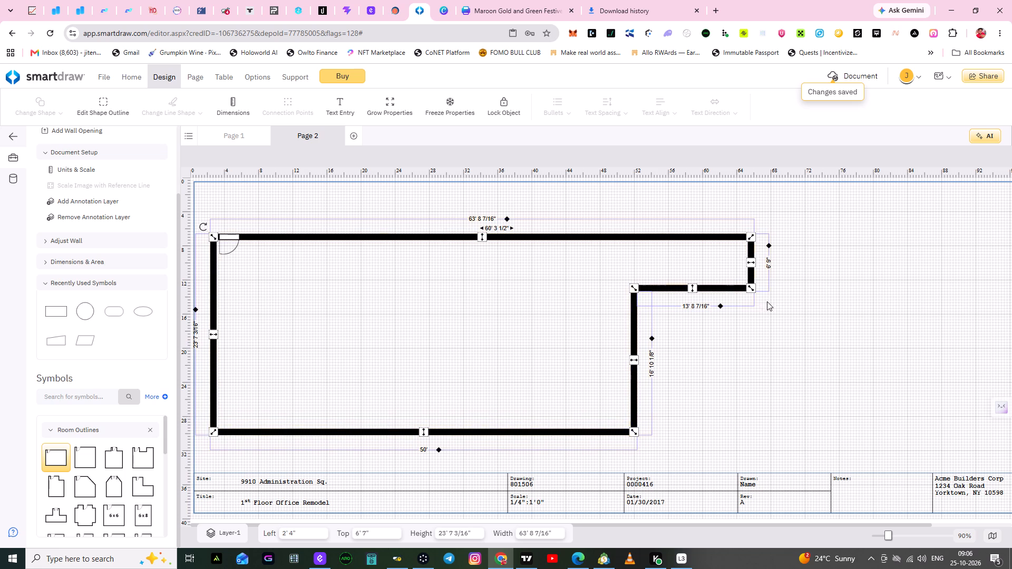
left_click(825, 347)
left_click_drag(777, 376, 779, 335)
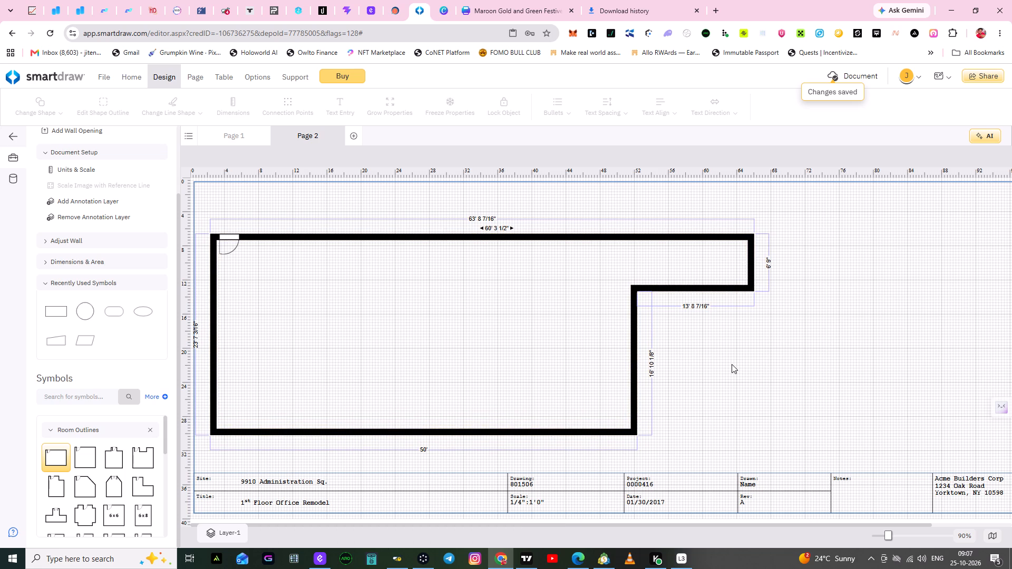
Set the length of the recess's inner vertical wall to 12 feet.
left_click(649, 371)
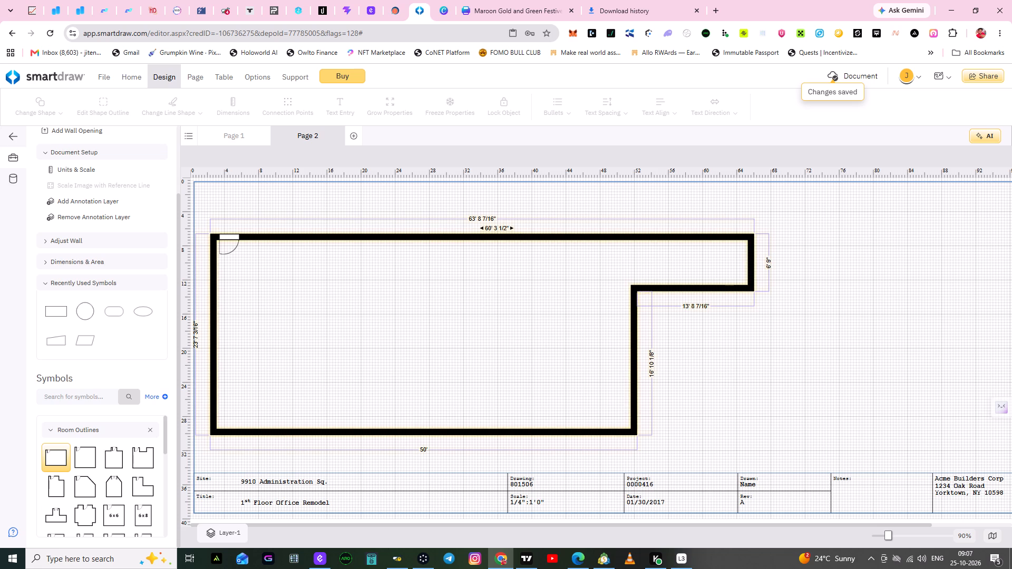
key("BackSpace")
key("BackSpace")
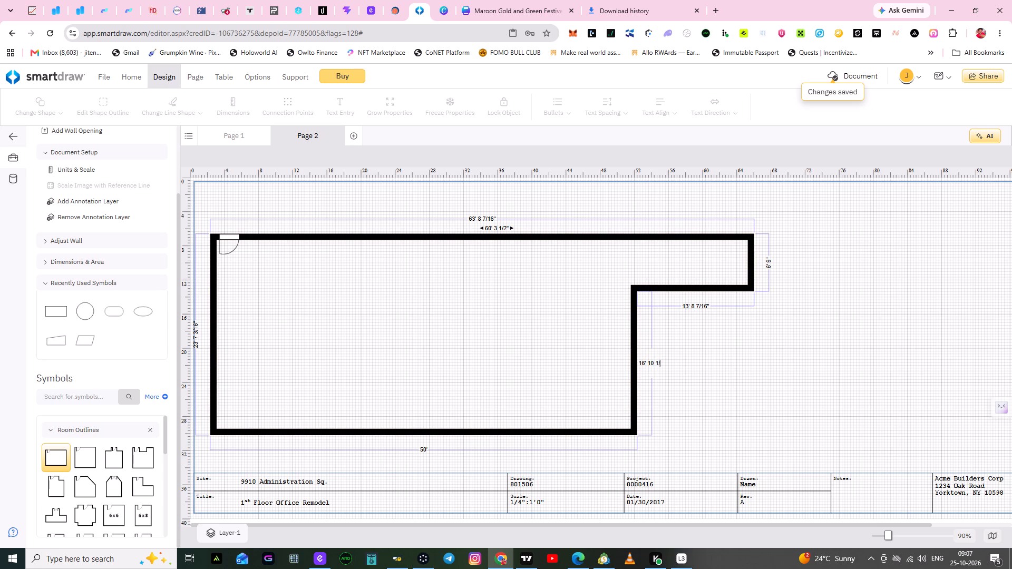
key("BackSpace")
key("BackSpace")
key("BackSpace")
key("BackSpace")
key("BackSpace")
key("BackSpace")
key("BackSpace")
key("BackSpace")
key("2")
Set the length of the room's short right wall, above the recess, to 8 feet.
double_click(768, 266)
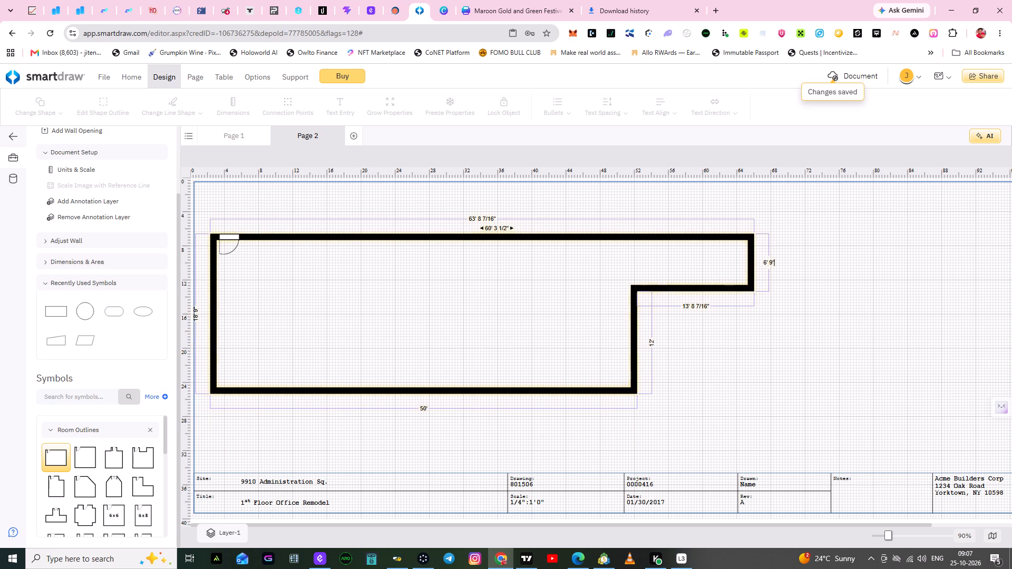
left_click(774, 263)
key("BackSpace")
key("BackSpace")
key("BackSpace")
key("BackSpace")
key("BackSpace")
key("8")
left_click(726, 352)
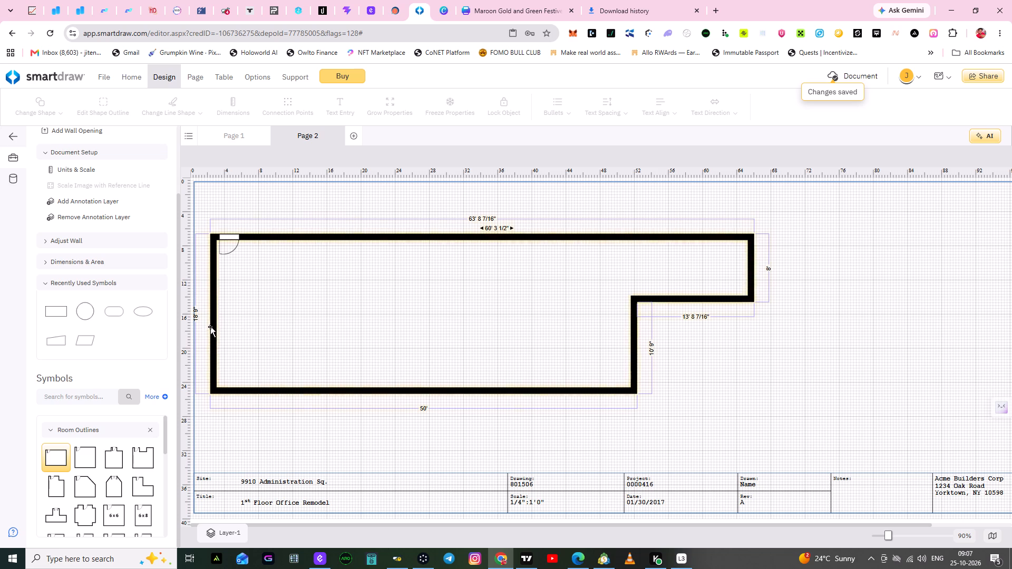
left_click(775, 399)
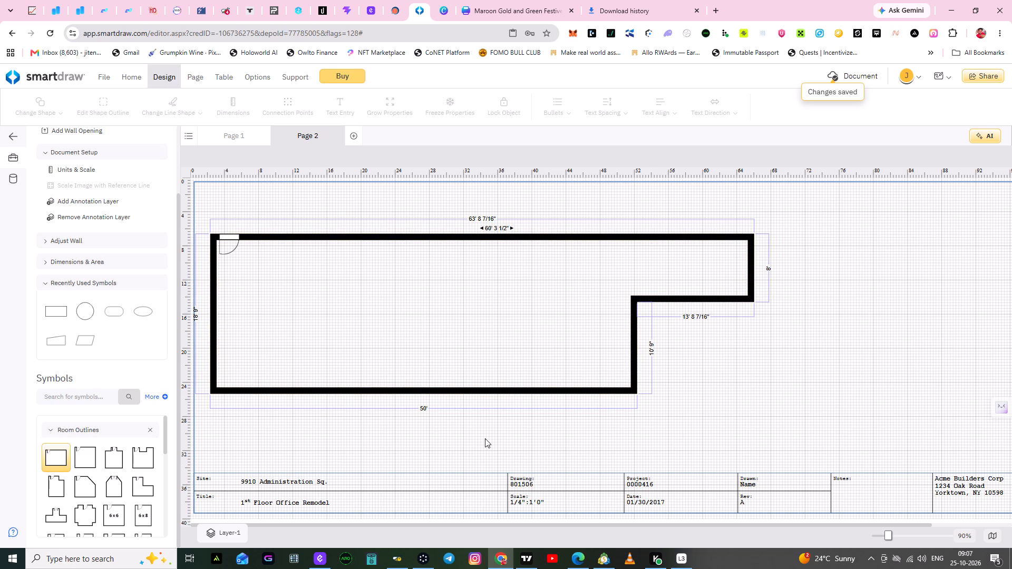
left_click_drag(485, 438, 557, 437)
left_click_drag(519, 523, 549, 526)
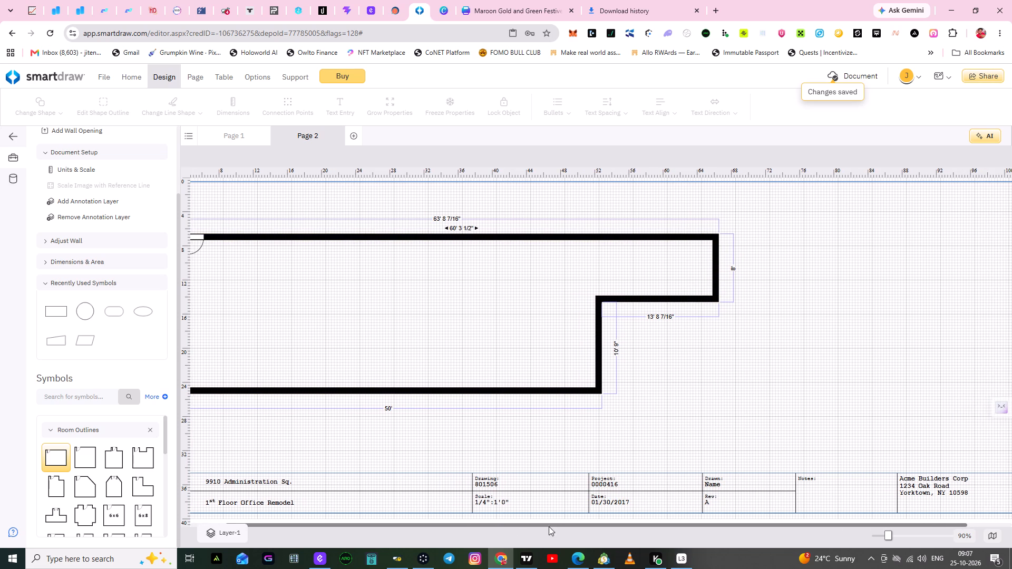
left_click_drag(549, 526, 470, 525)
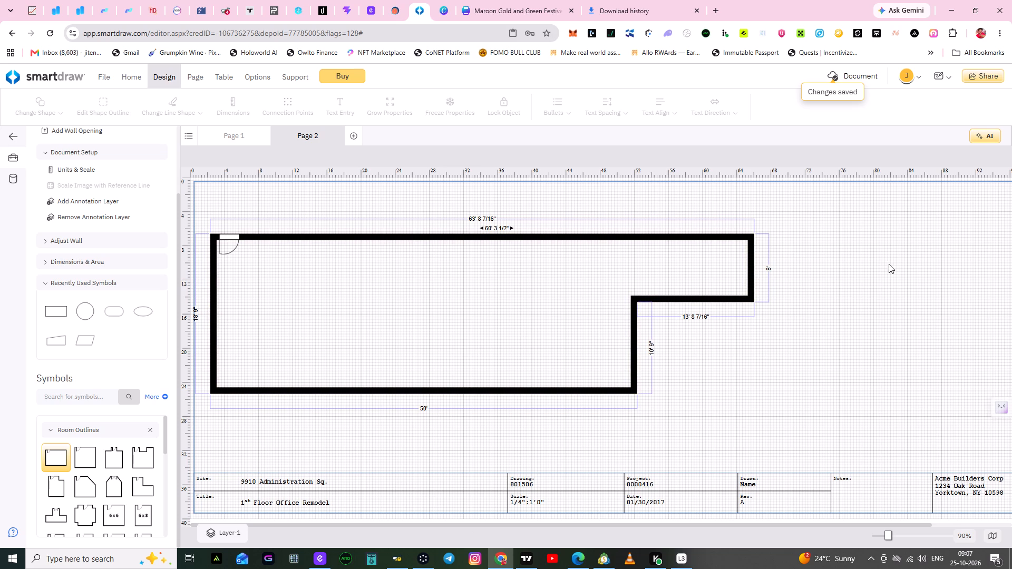
Move the room's right wall outward and its left wall inward, making the overall width about 67' 6" and the bottom wall about 41' 4".
left_click(753, 266)
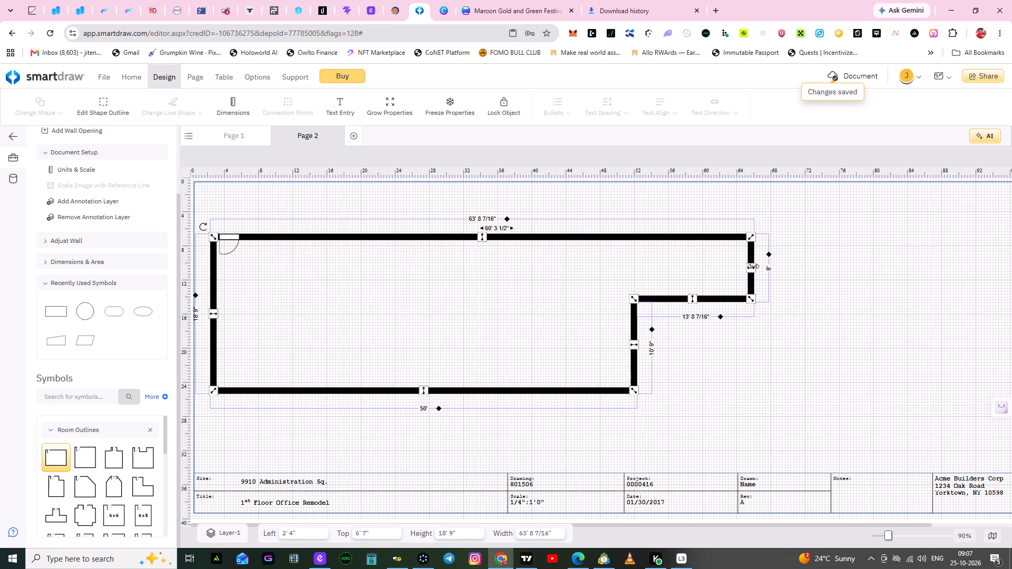
left_click_drag(753, 266, 860, 268)
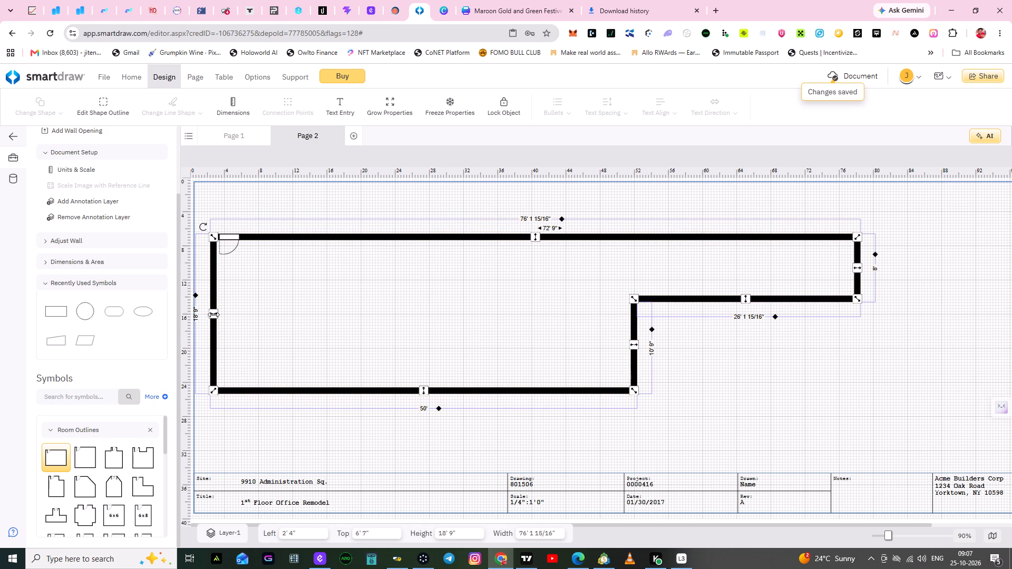
left_click_drag(213, 315, 287, 315)
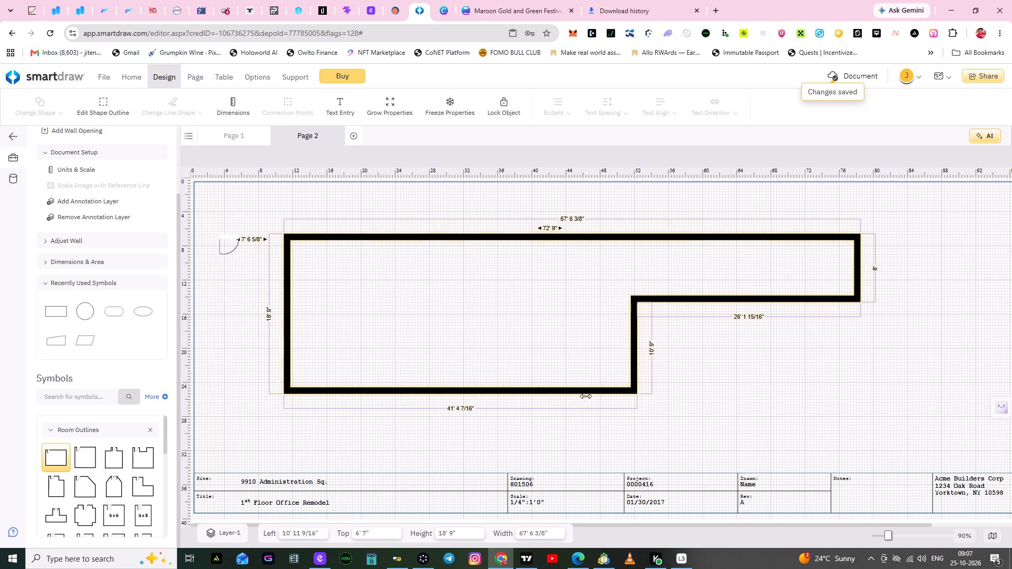
Move the room's bottom wall down, making the left wall about 25' 5" long.
left_click_drag(461, 389, 460, 428)
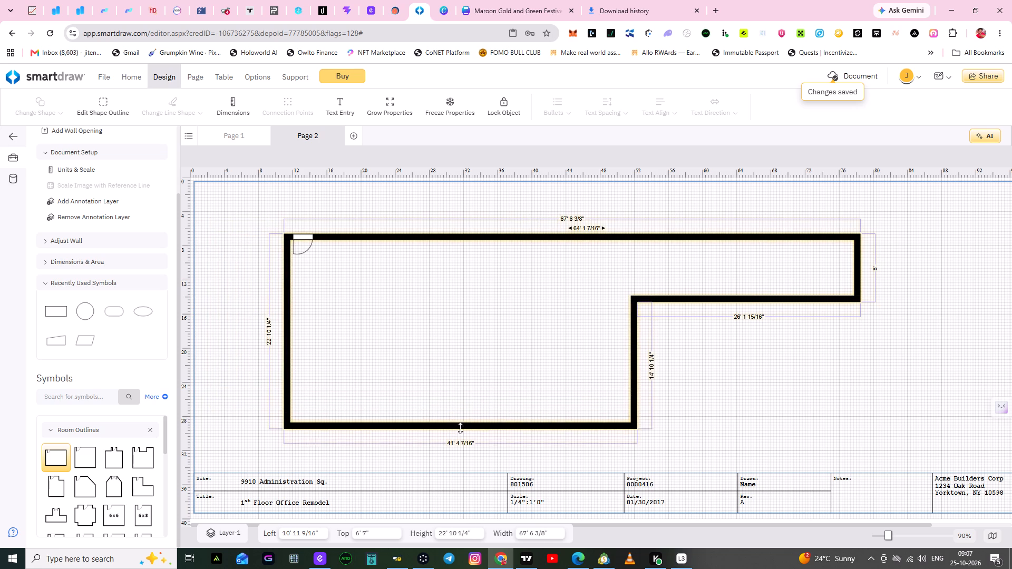
left_click_drag(460, 428, 464, 447)
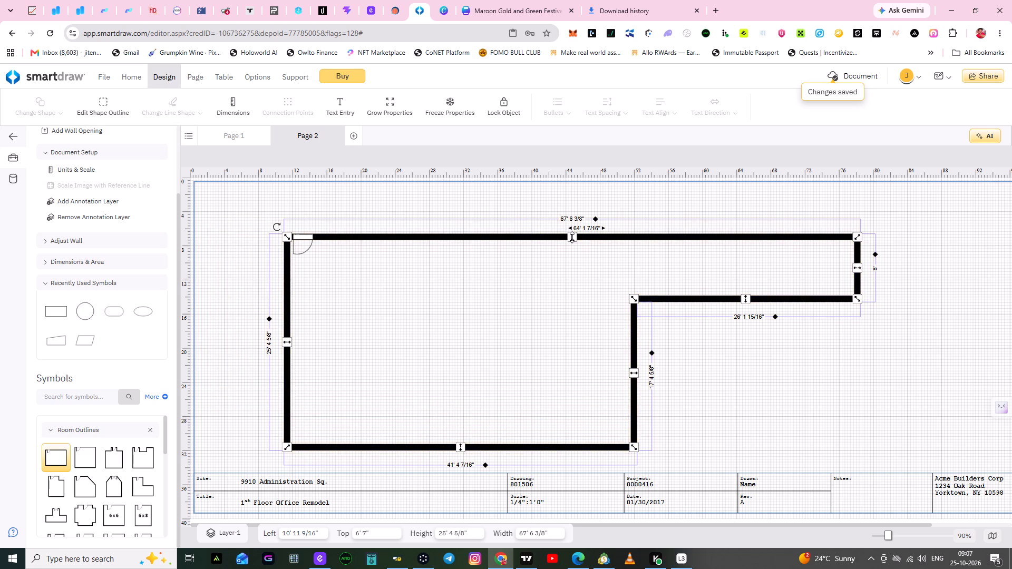
Move the room's top wall up, making the left wall about 28' 5" long.
left_click_drag(572, 237, 573, 225)
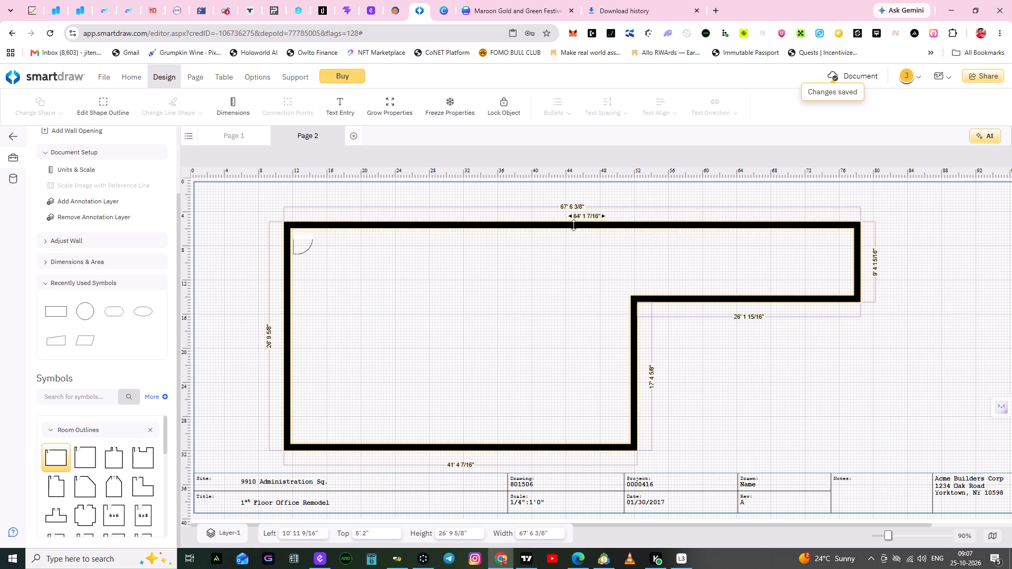
left_click_drag(573, 225, 572, 215)
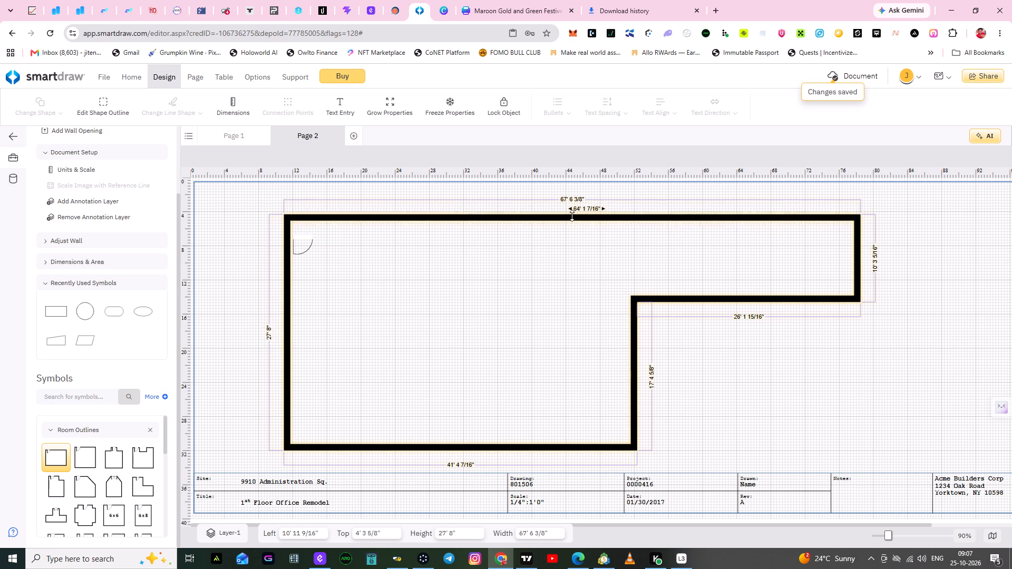
left_click_drag(572, 215, 572, 211)
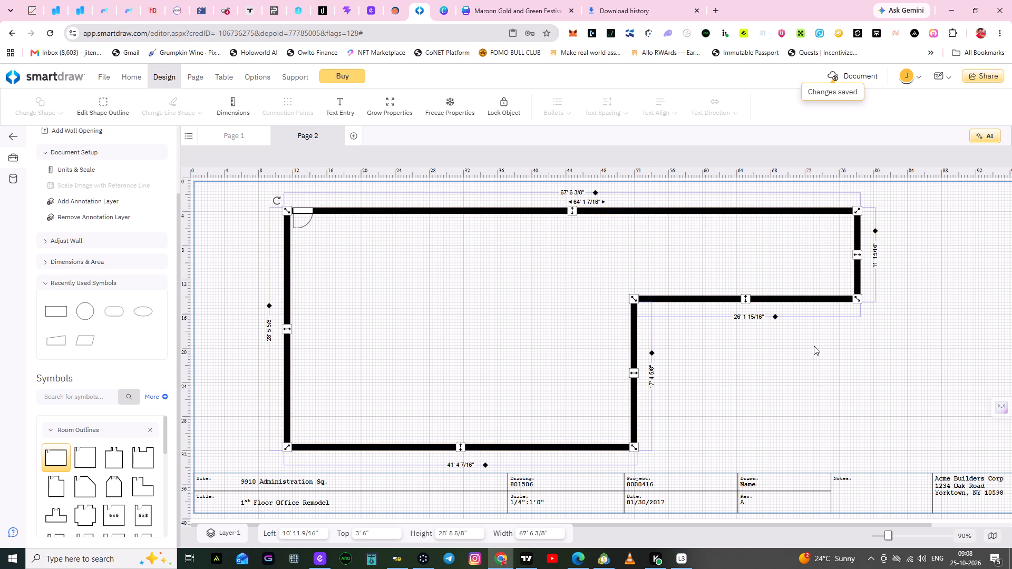
Set the length of the recess's horizontal wall to 15.
left_click(747, 318)
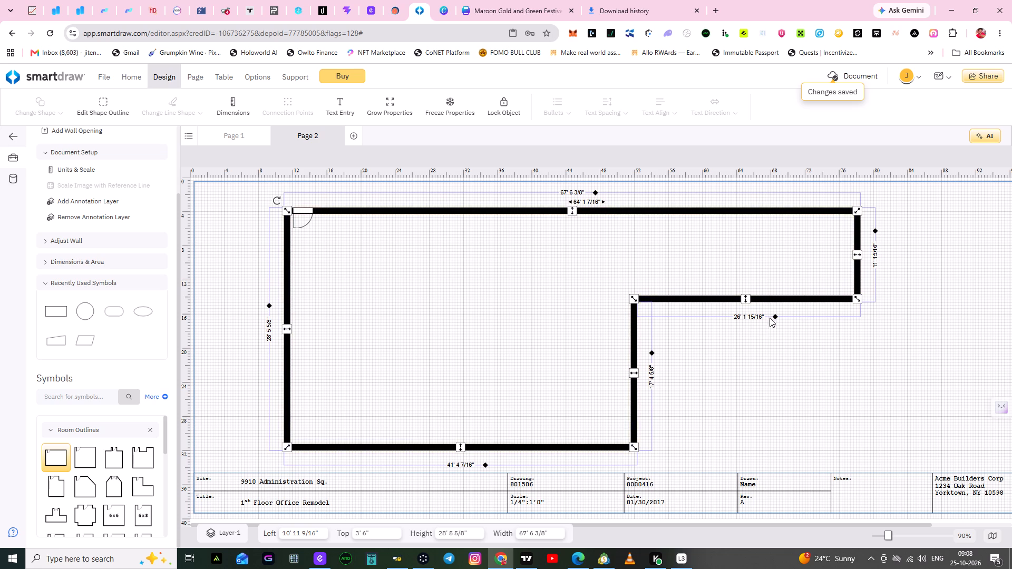
left_click(762, 316)
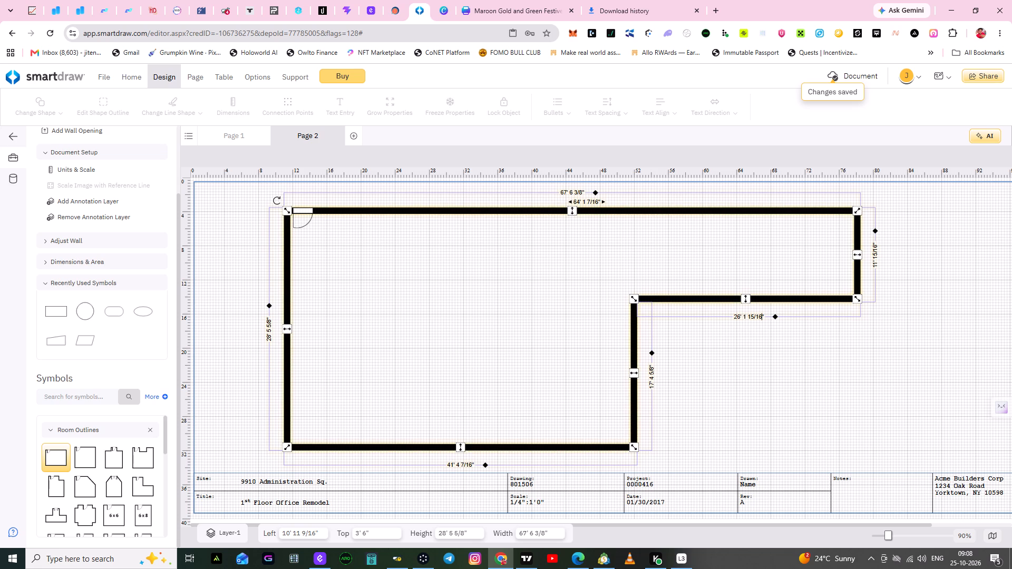
key("BackSpace")
key("BackSpace")
key("BackSpace")
key("BackSpace")
key("BackSpace")
key("BackSpace")
key("BackSpace")
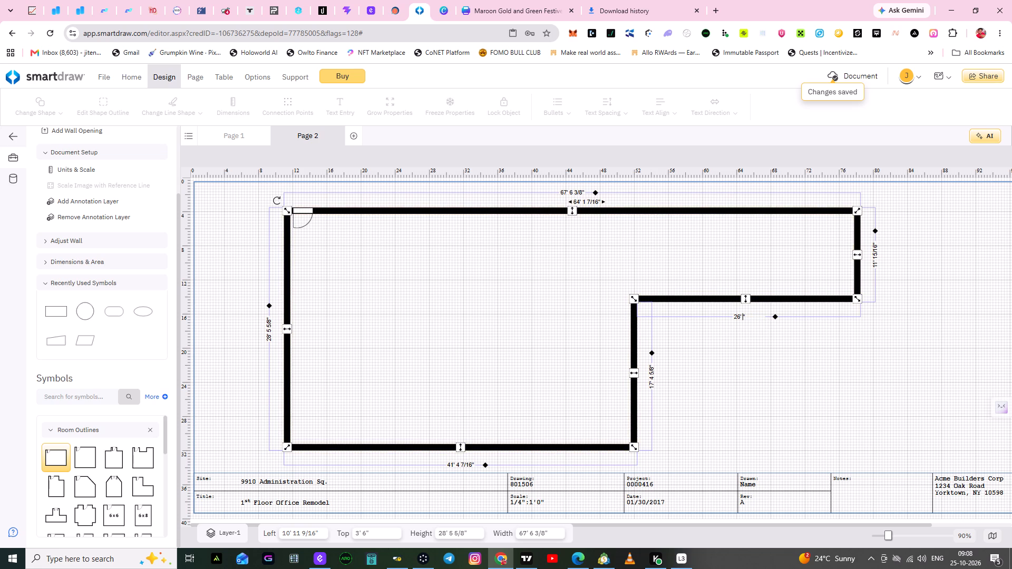
key("BackSpace")
key("BackSpace")
key("BackSpace")
key("BackSpace")
type("15")
left_click(745, 313)
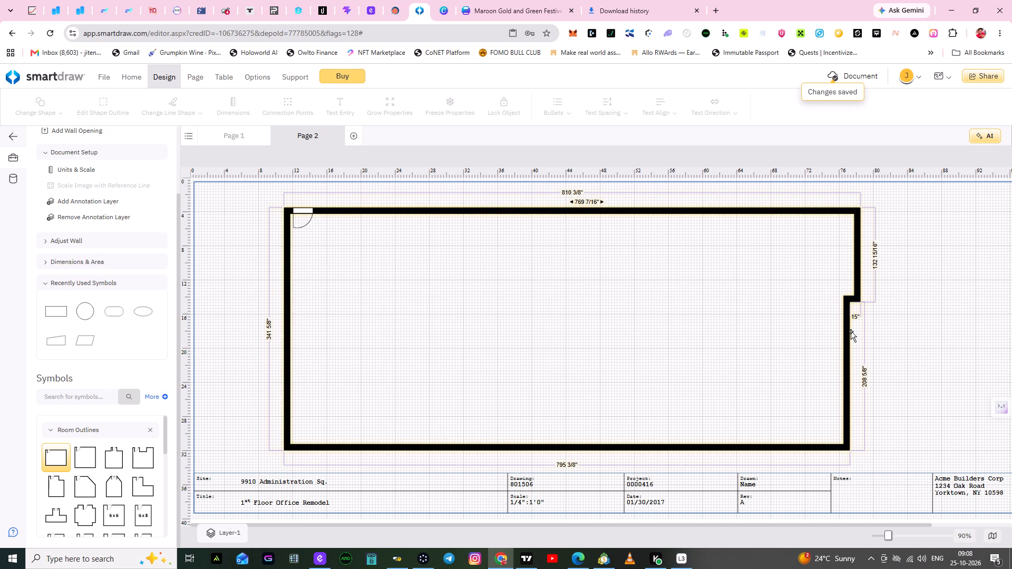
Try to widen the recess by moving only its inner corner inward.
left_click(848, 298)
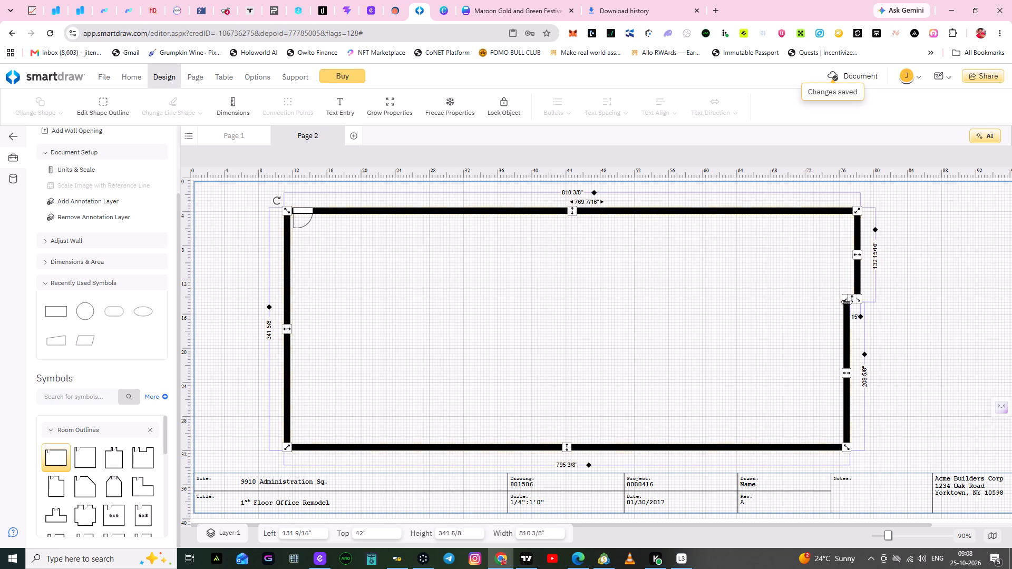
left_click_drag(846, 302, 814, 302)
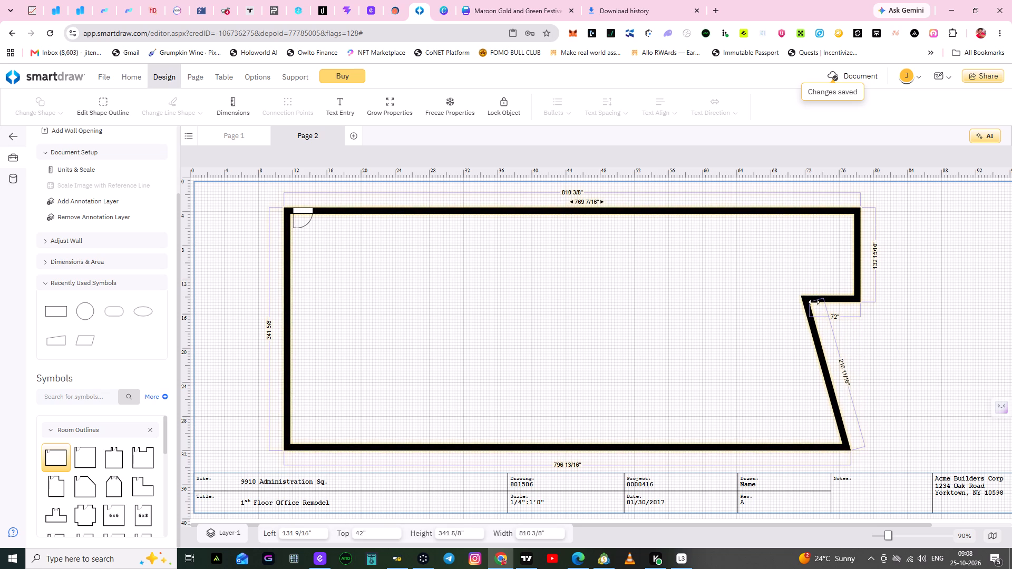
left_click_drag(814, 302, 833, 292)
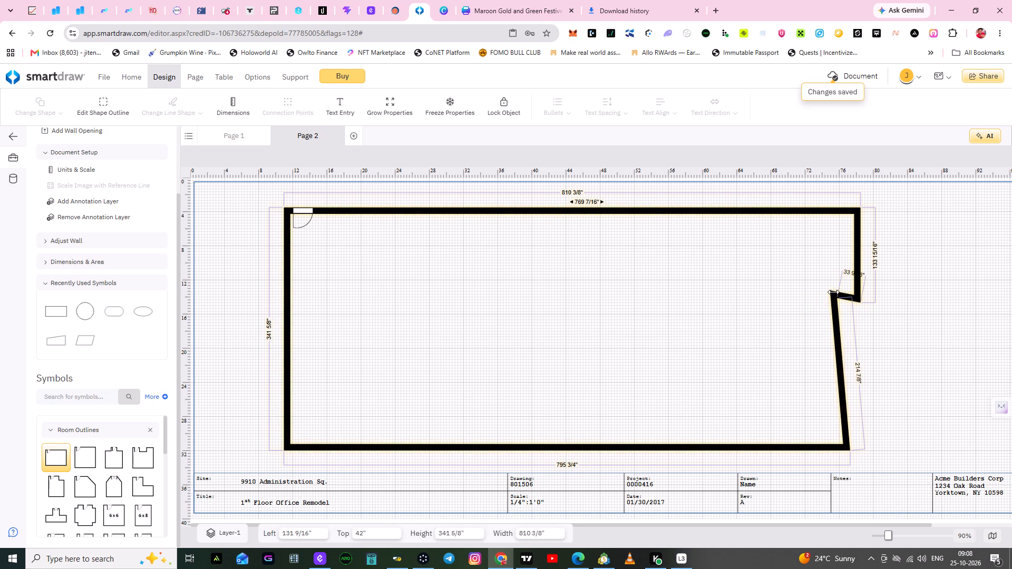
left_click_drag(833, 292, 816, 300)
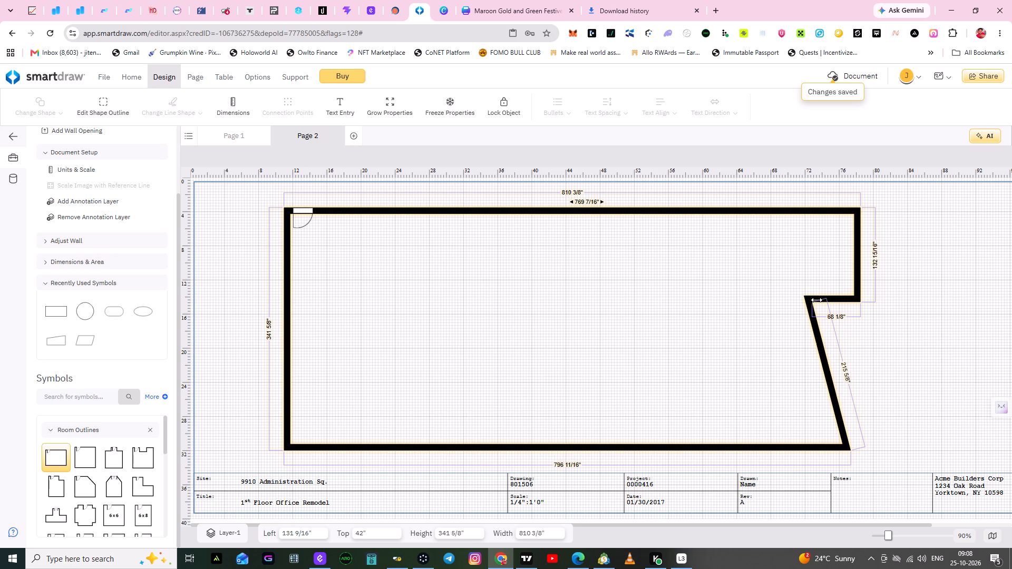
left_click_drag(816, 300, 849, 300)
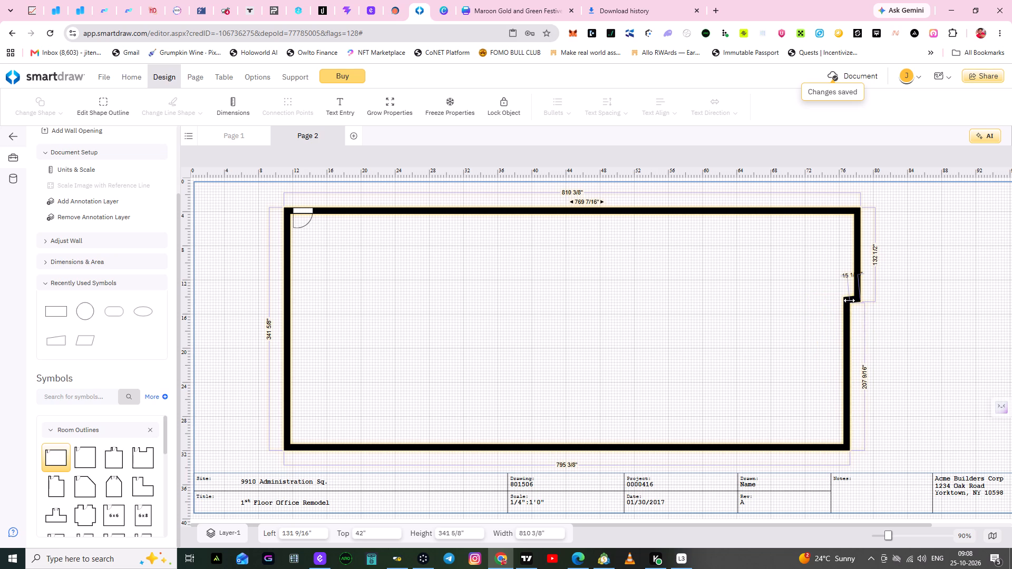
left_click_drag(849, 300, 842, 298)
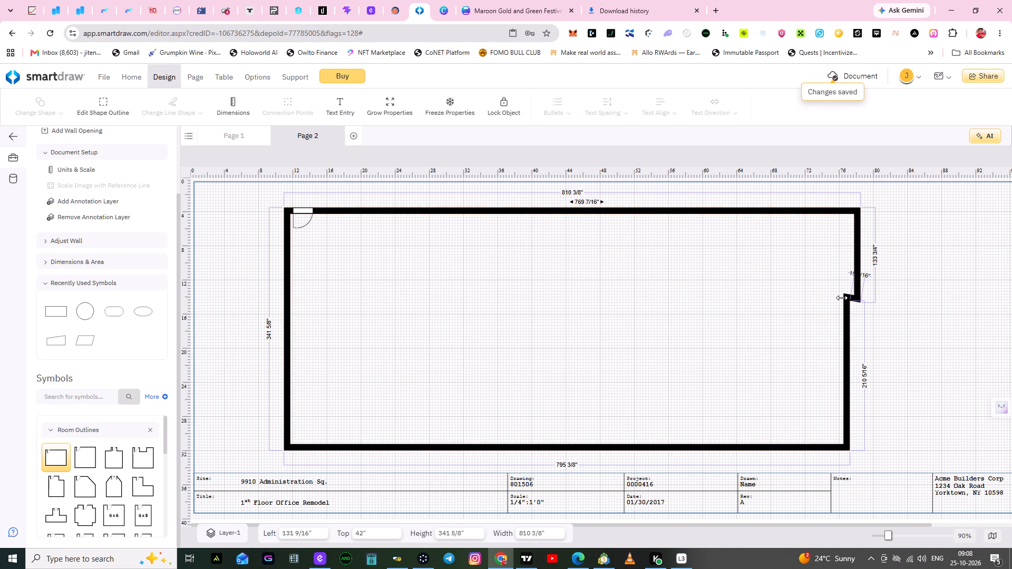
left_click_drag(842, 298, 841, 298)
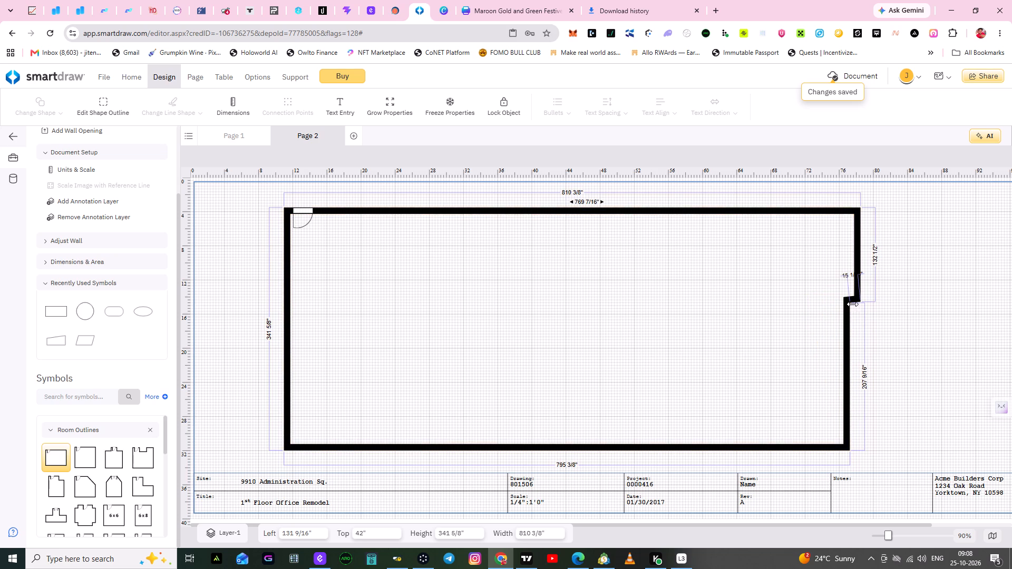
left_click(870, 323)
Move the short right wall outward to an overall width of about 858", and level the recess's horizontal wall by adjusting its outer corner.
left_click(857, 294)
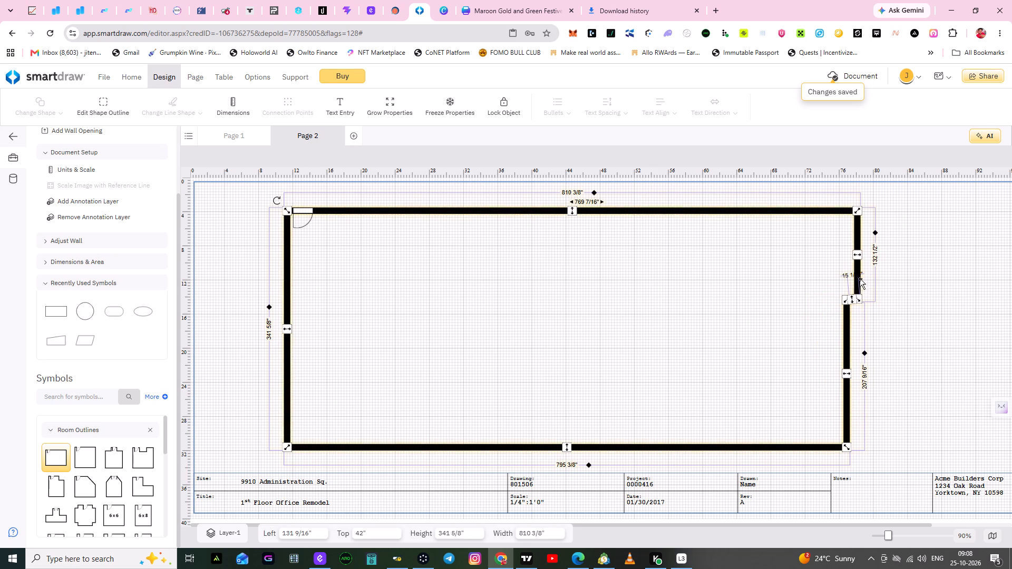
left_click_drag(857, 256, 876, 260)
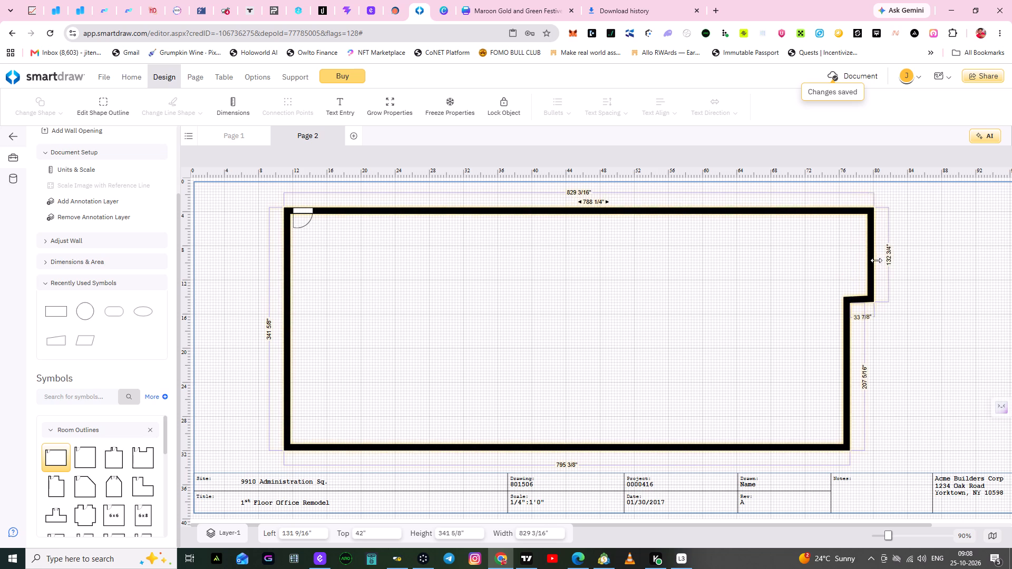
left_click_drag(876, 260, 890, 262)
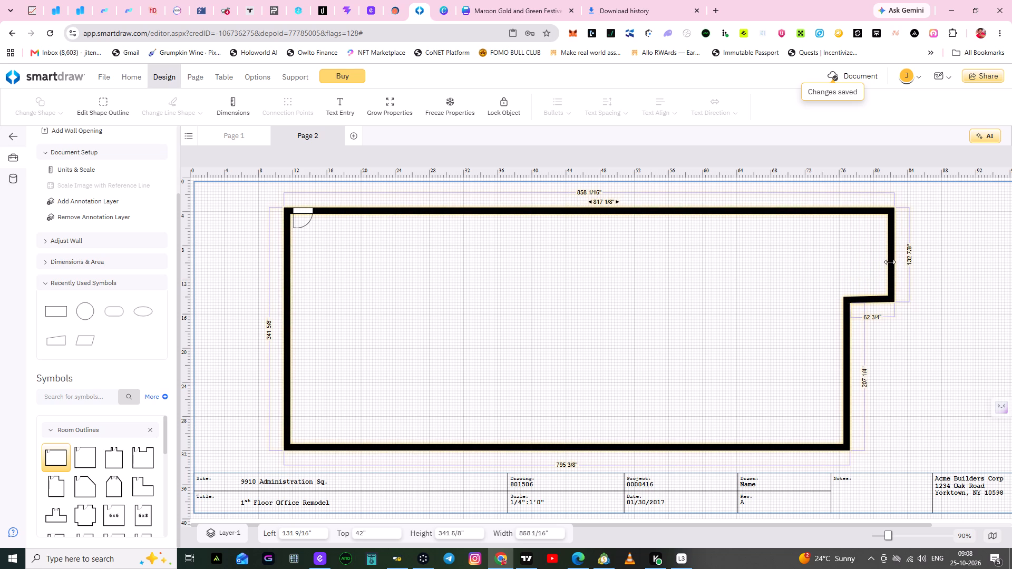
left_click(891, 297)
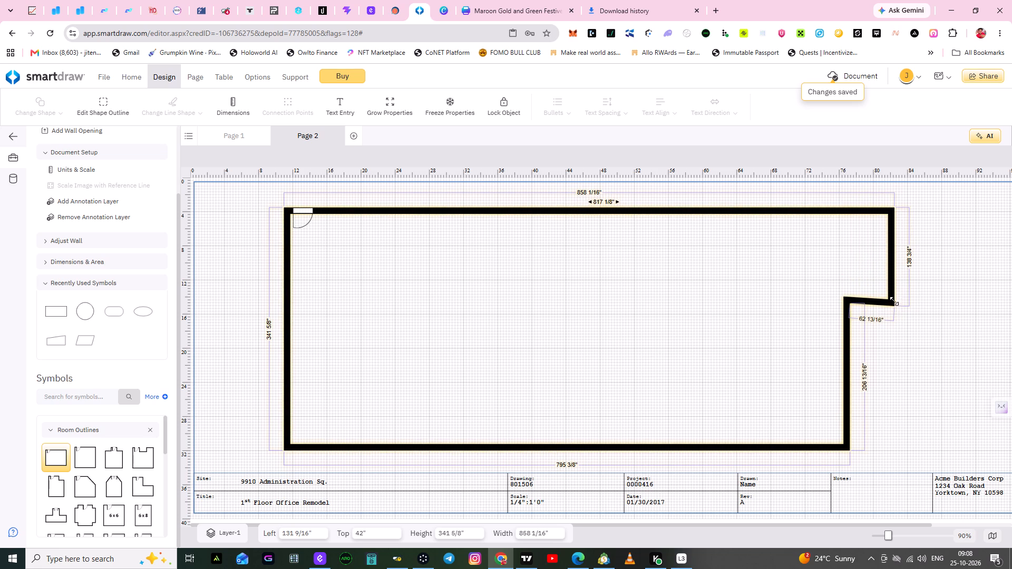
left_click(879, 397)
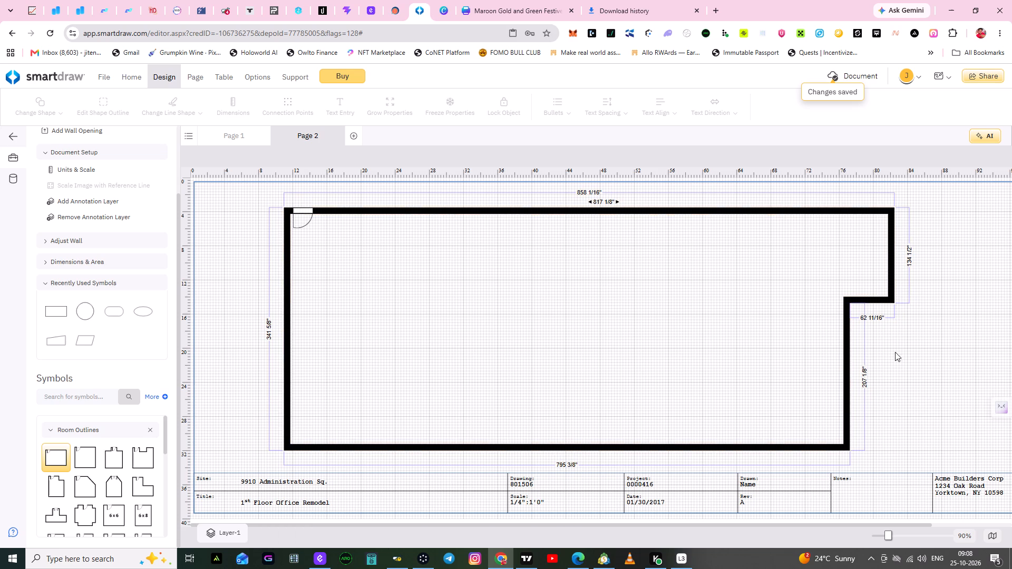
Move the recess's inner vertical wall inward, making the recess about 158" wide and the bottom wall about 700" long.
left_click(846, 379)
left_click_drag(846, 375, 794, 370)
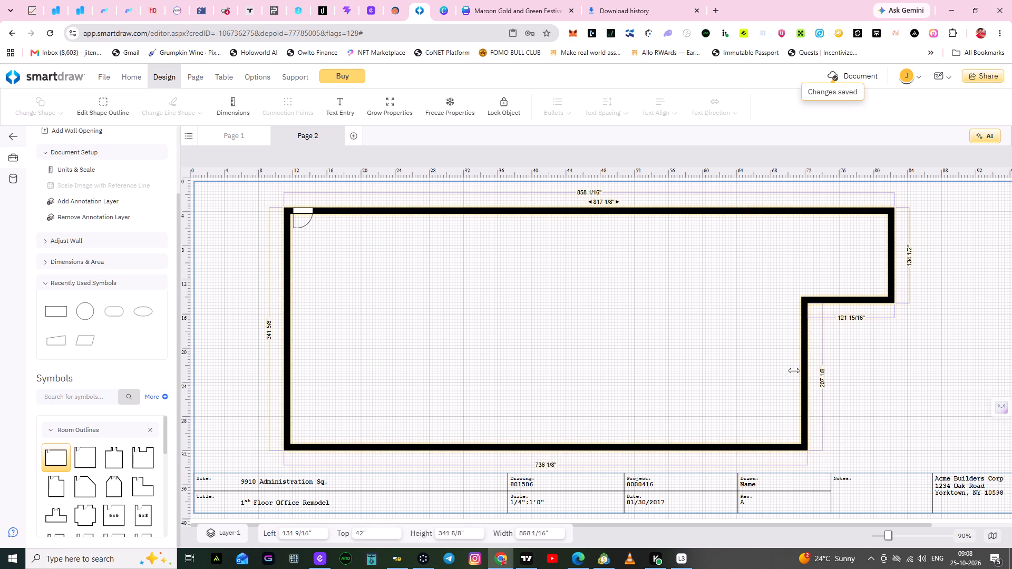
left_click_drag(794, 370, 777, 370)
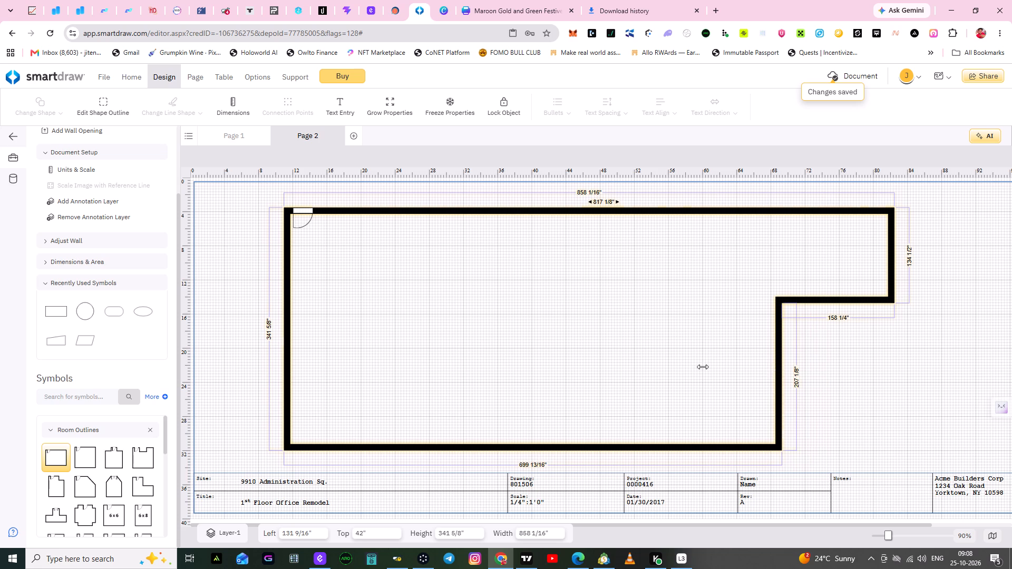
left_click(665, 356)
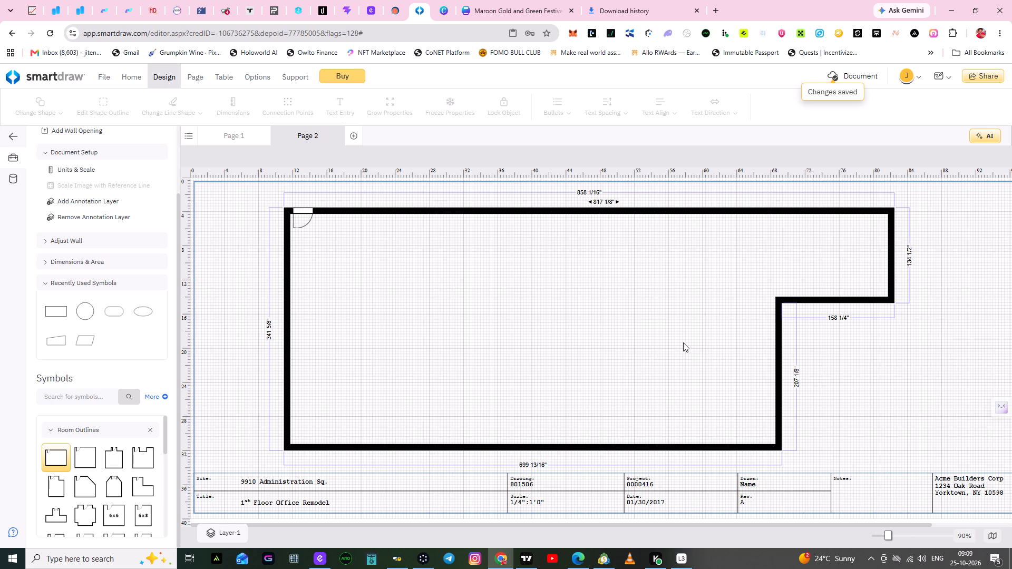
Move the whole room on the page to about 114" from the left and 48" from the top.
left_click_drag(562, 212, 569, 219)
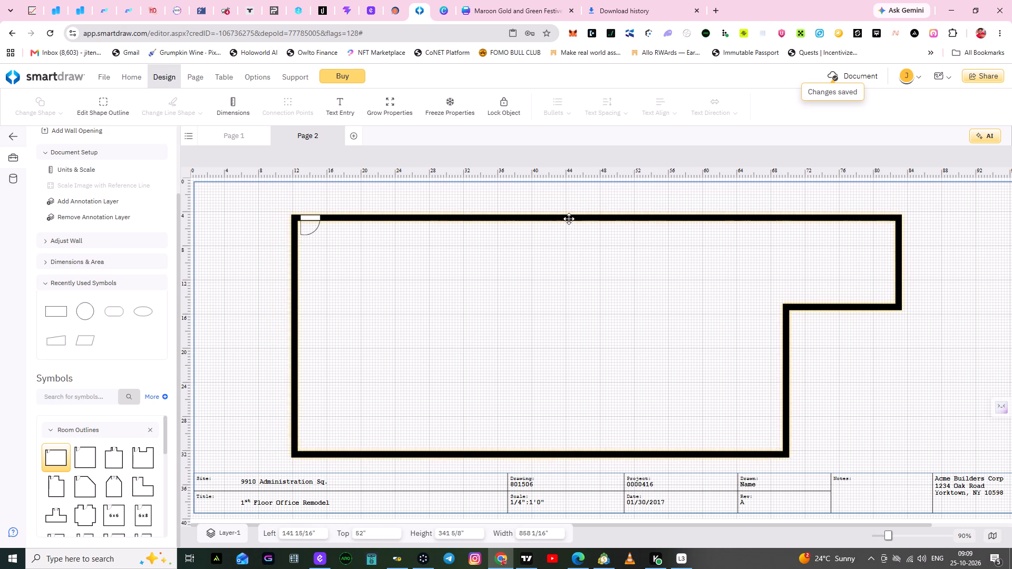
left_click_drag(569, 219, 549, 216)
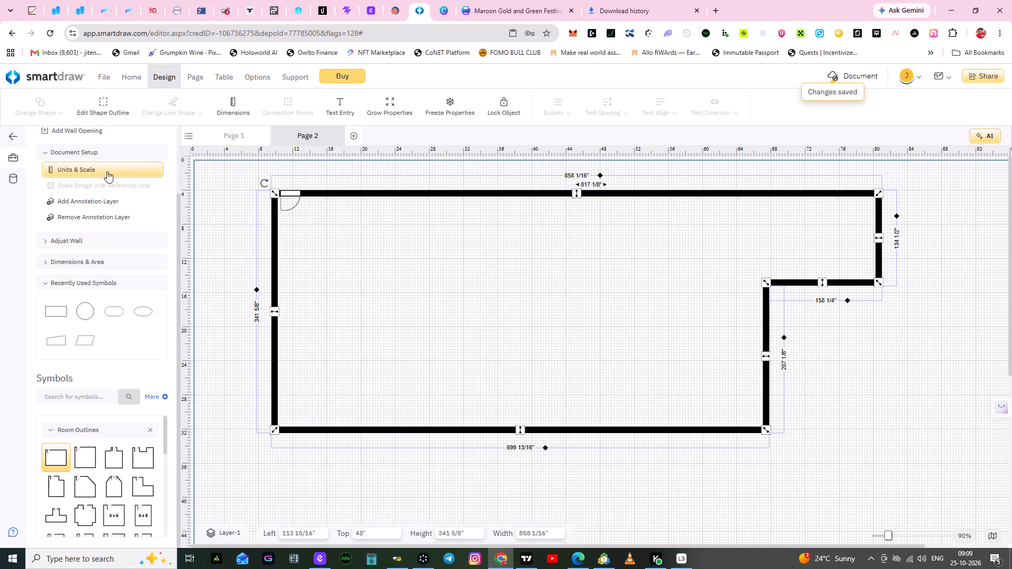
Draw a vertical interior wall about 18' long in the left part of the room with Add Wall.
scroll(118, 185, "up", 3)
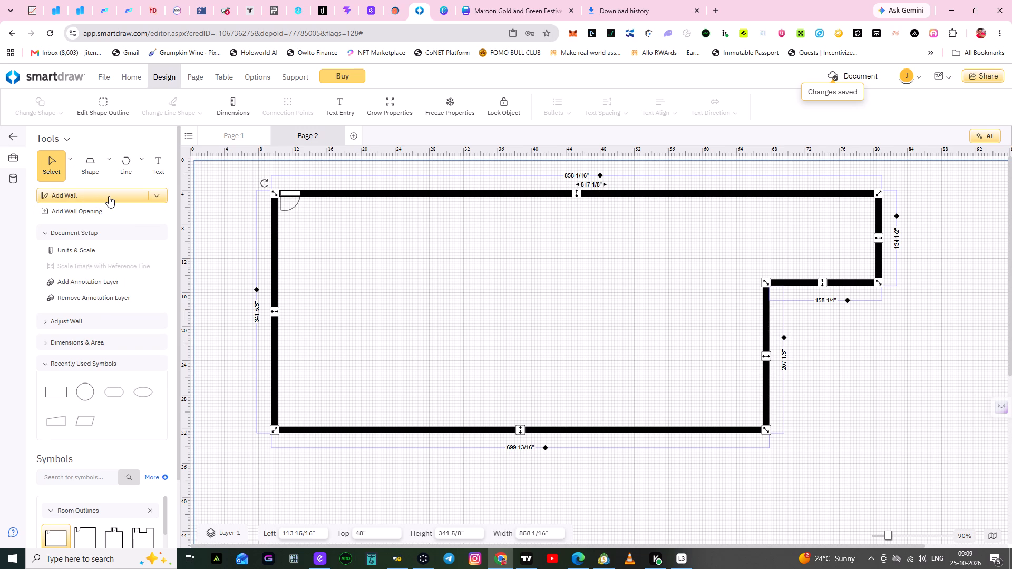
left_click(109, 196)
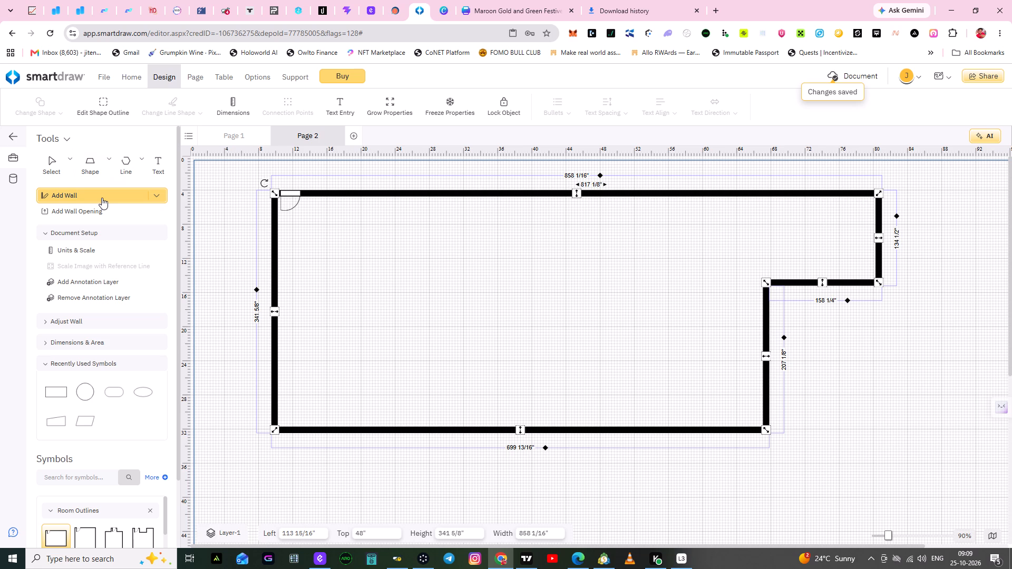
left_click(63, 194)
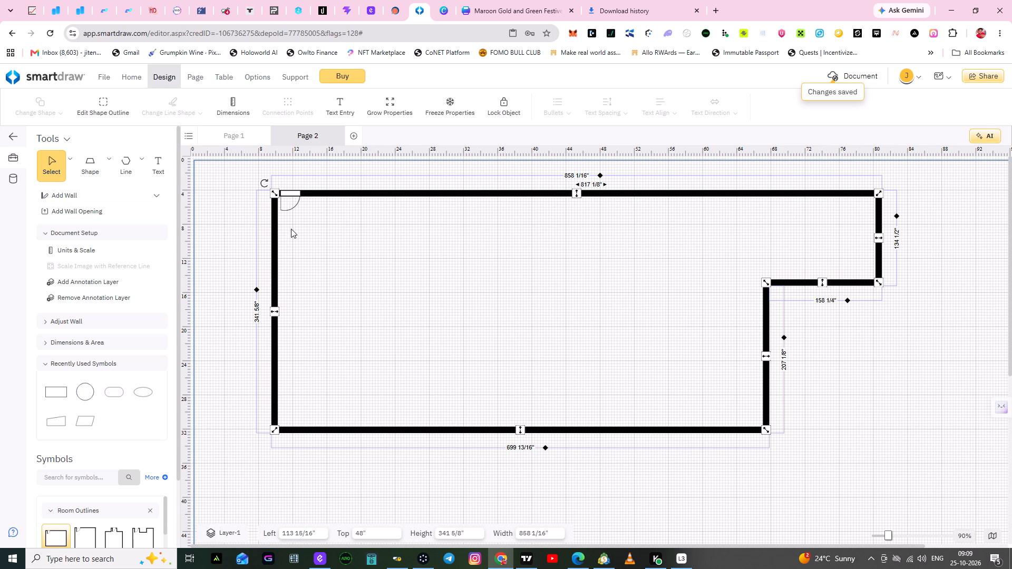
left_click(70, 195)
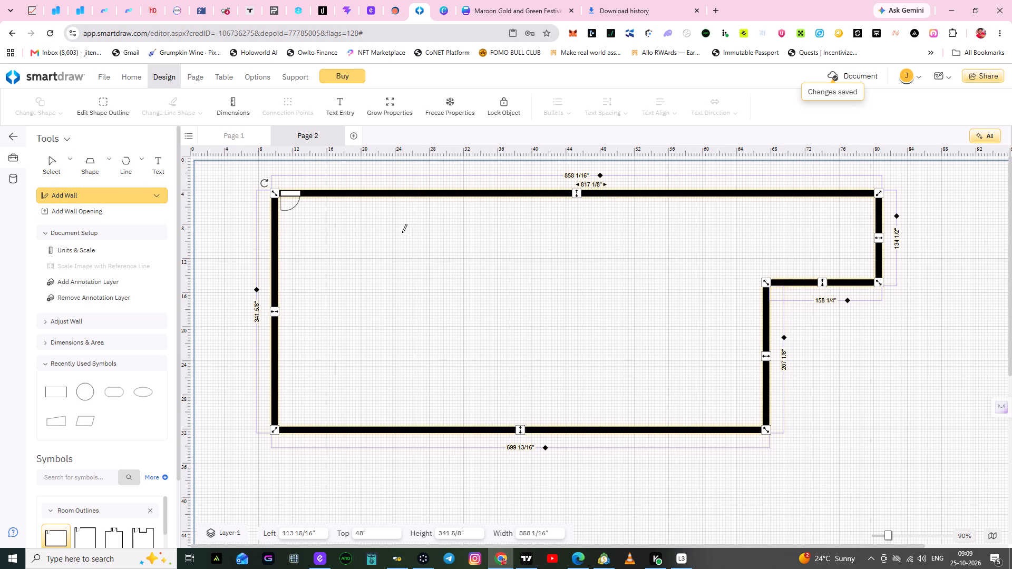
left_click_drag(400, 230, 397, 368)
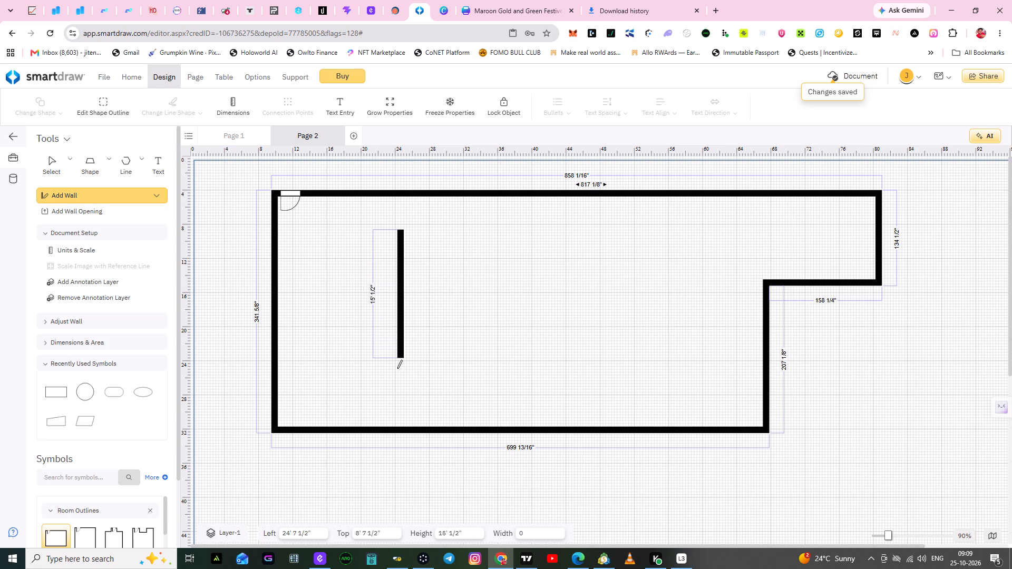
left_click_drag(397, 368, 360, 381)
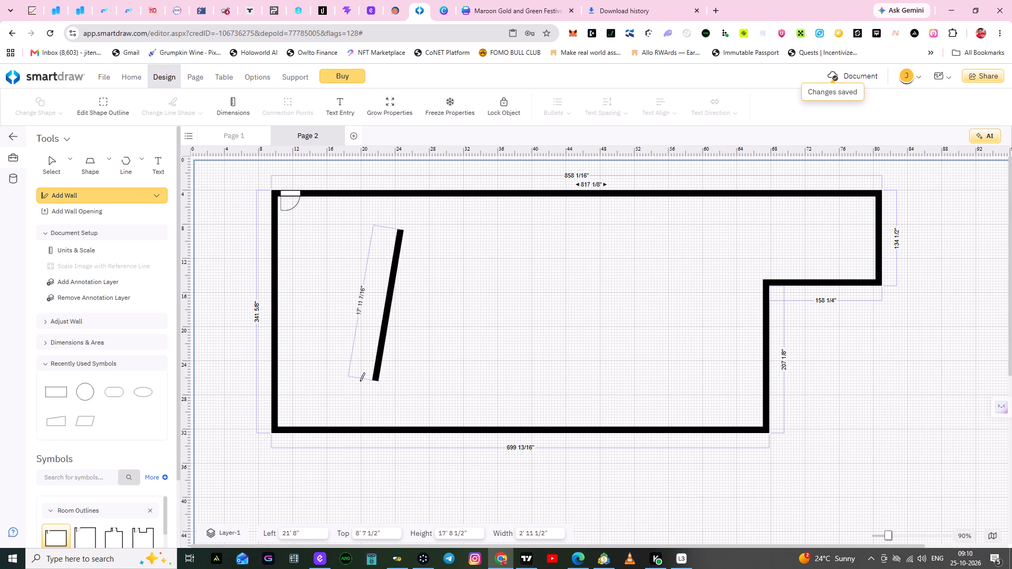
left_click_drag(360, 381, 401, 384)
left_click_drag(401, 384, 400, 383)
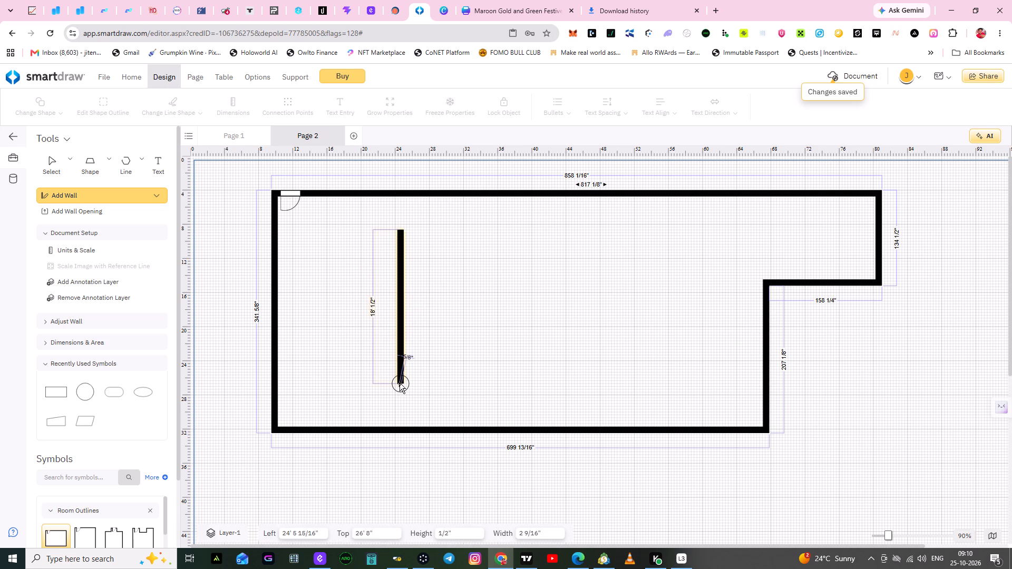
Continue the interior wall from its lower end with a horizontal segment about 10' 8" long toward the room's left wall.
left_click_drag(400, 383, 316, 381)
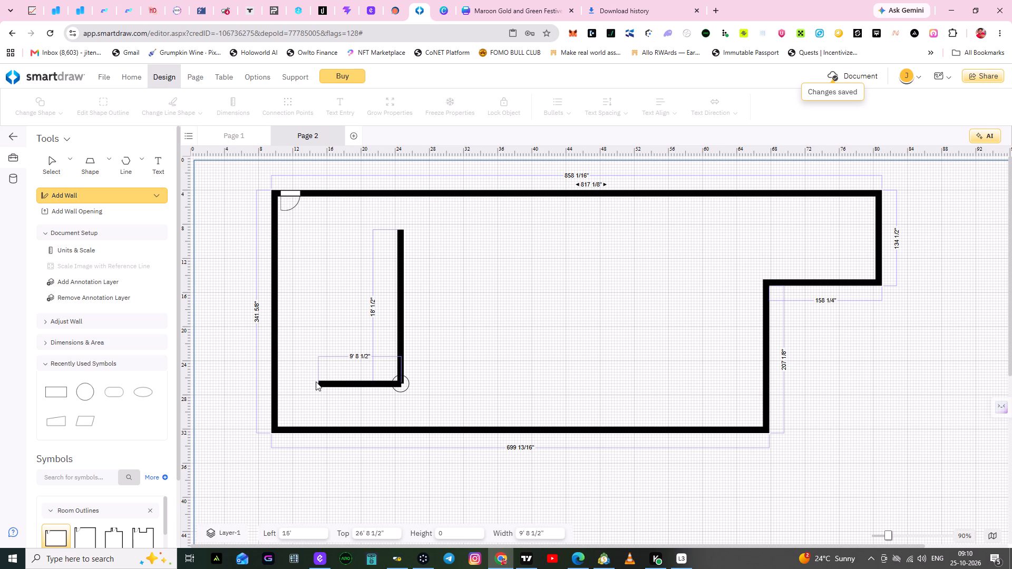
left_click_drag(316, 381, 309, 380)
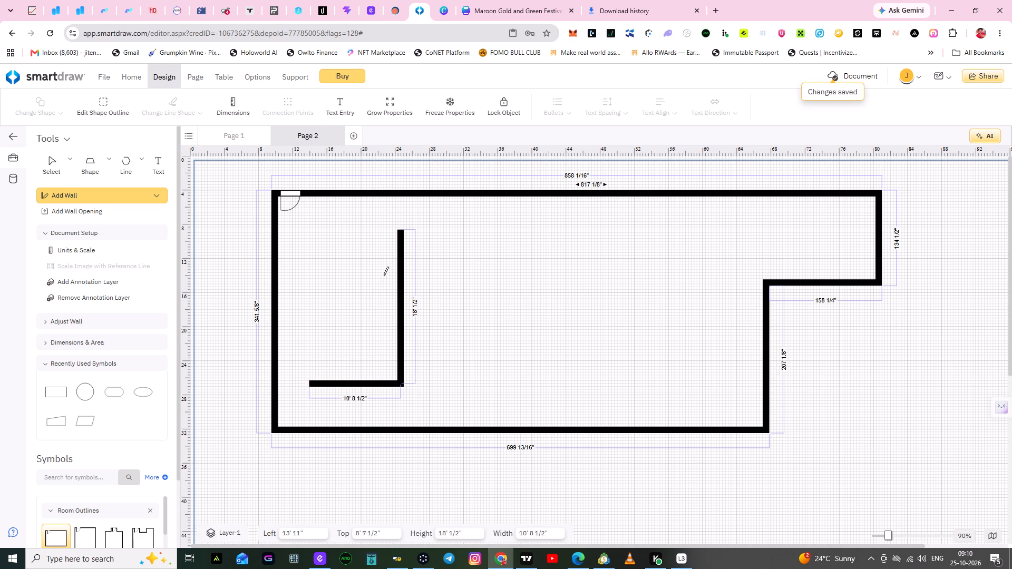
Set the wall thickness of the L-shaped interior wall to a custom 4.5 inches.
right_click(401, 274)
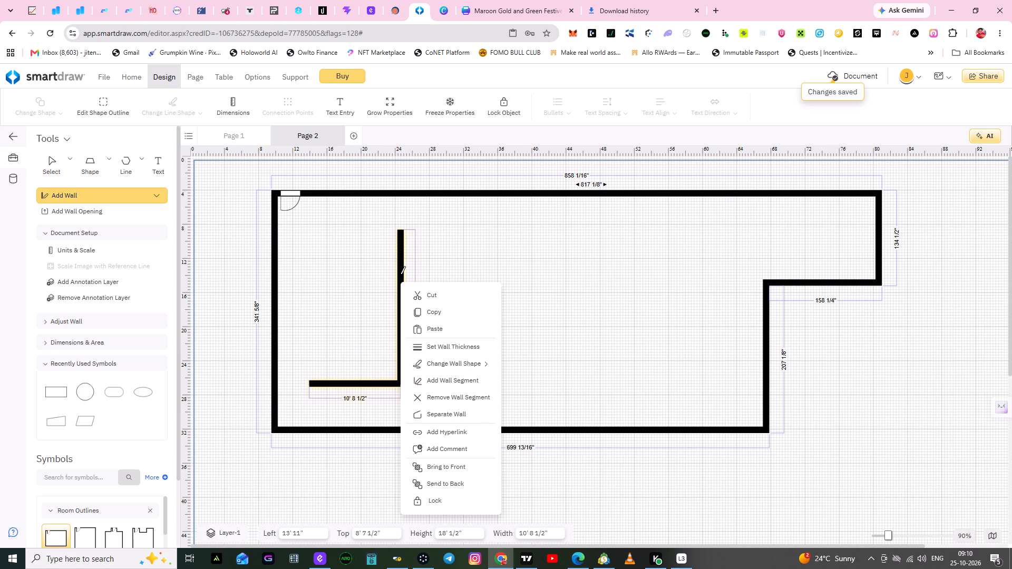
left_click(450, 346)
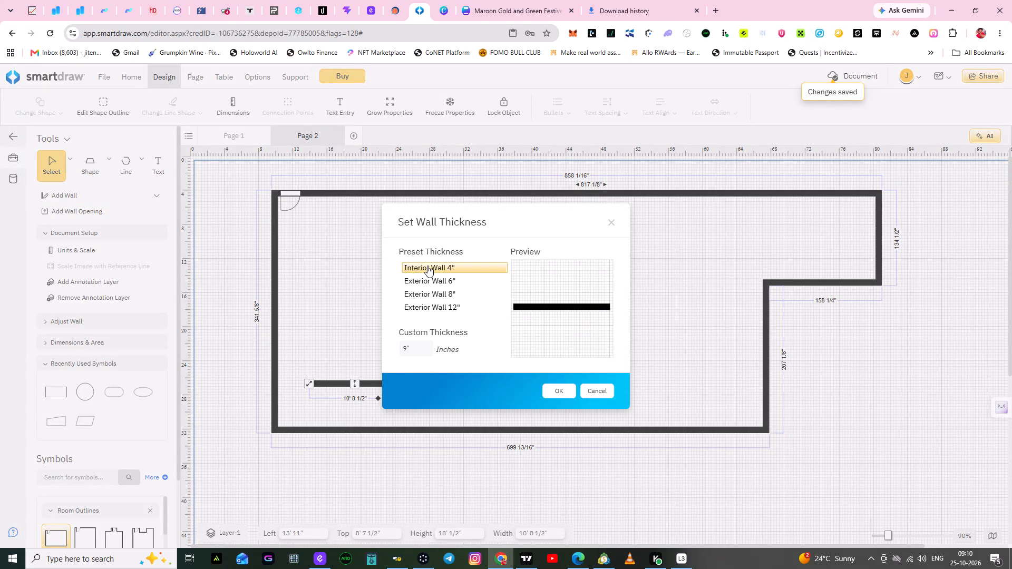
left_click(415, 346)
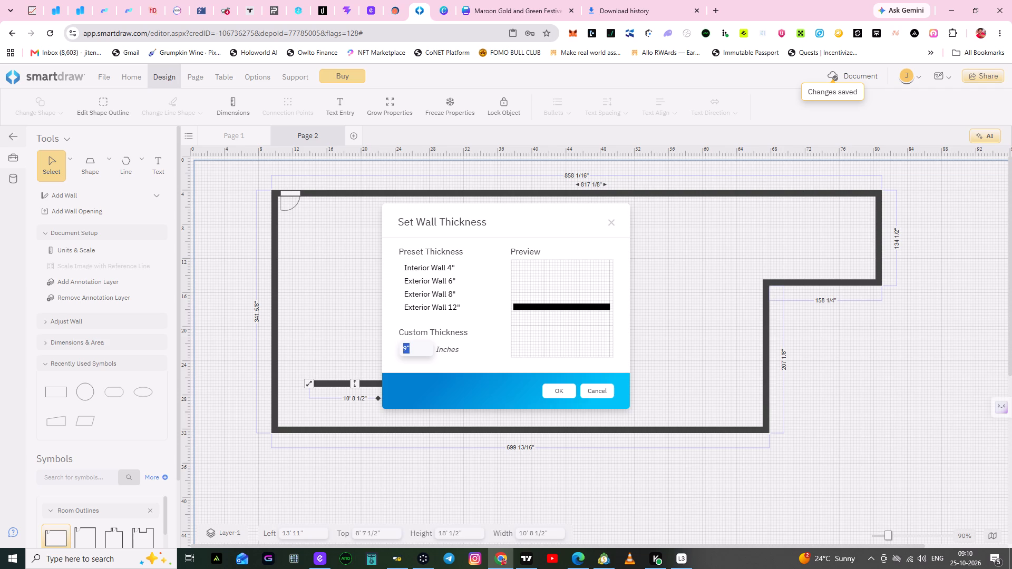
key("5")
key("BackSpace")
type("4.5")
left_click(562, 389)
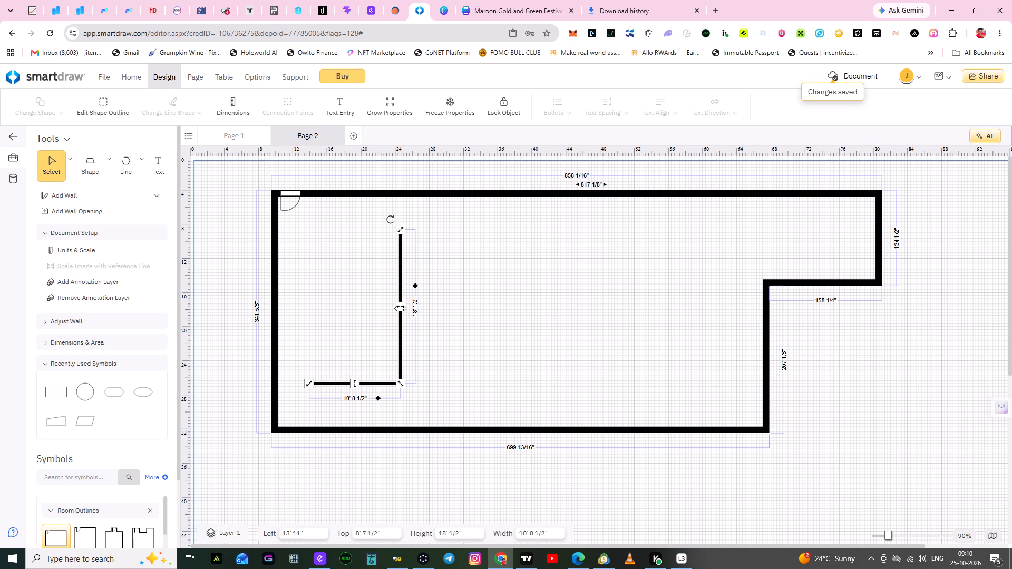
Set the length of the interior wall's vertical segment to 10'.
left_click(414, 311)
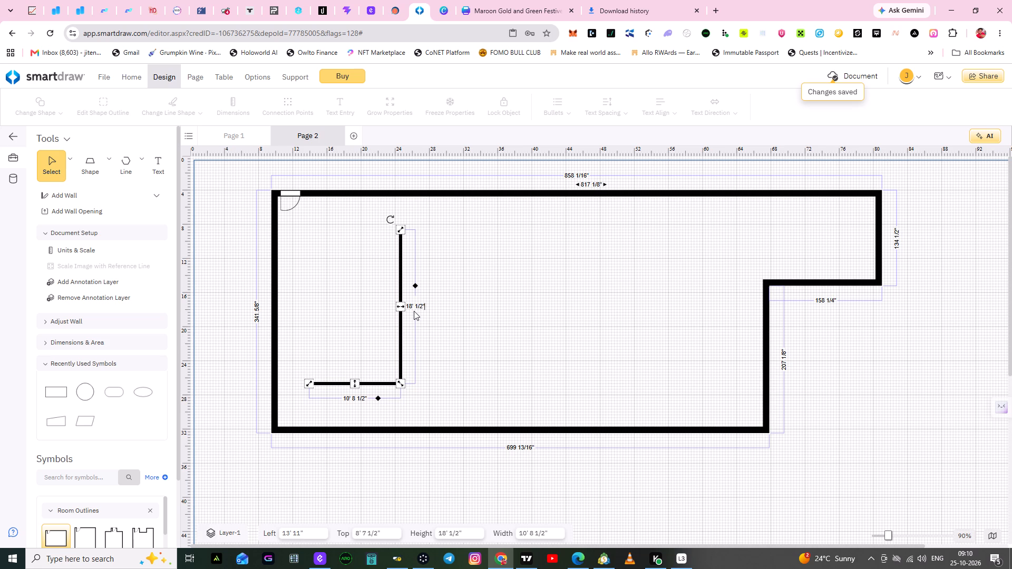
key("BackSpace")
key("BackSpace")
key("BackSpace")
key("BackSpace")
key("BackSpace")
key("BackSpace")
key("BackSpace")
key("0")
left_click(452, 322)
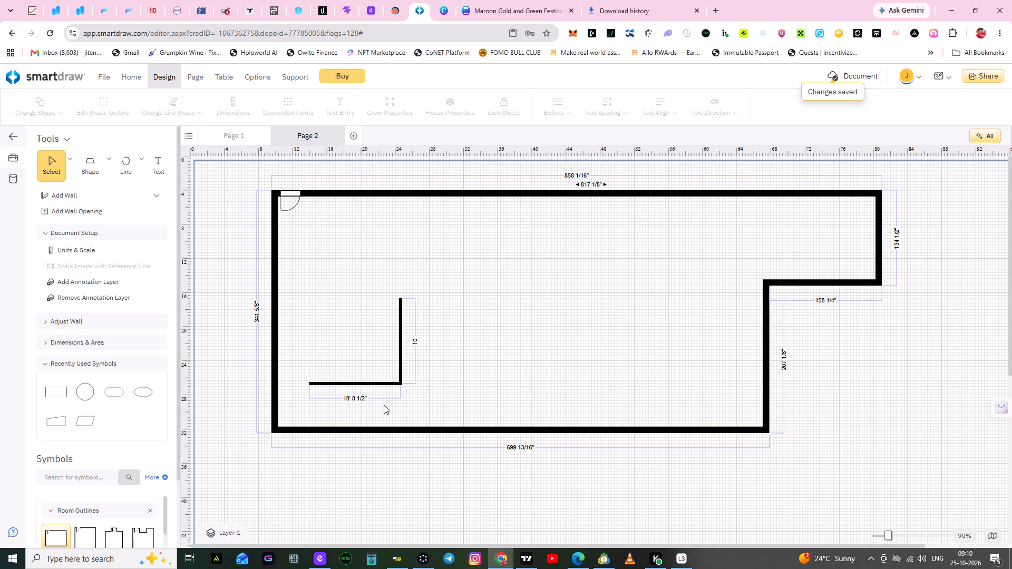
Set the length of the interior wall's horizontal segment to 15'.
left_click(364, 399)
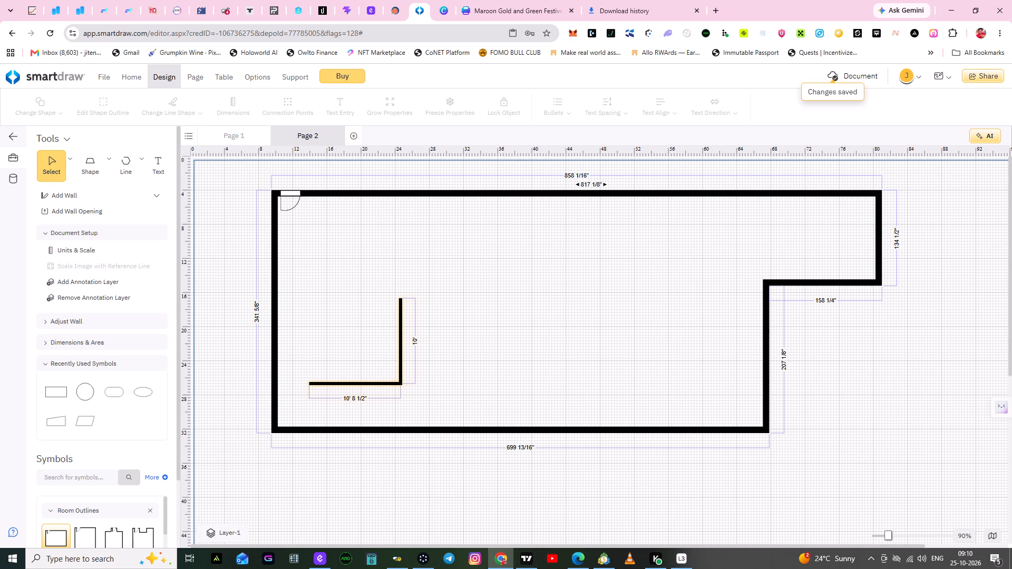
double_click(367, 397)
left_click(367, 397)
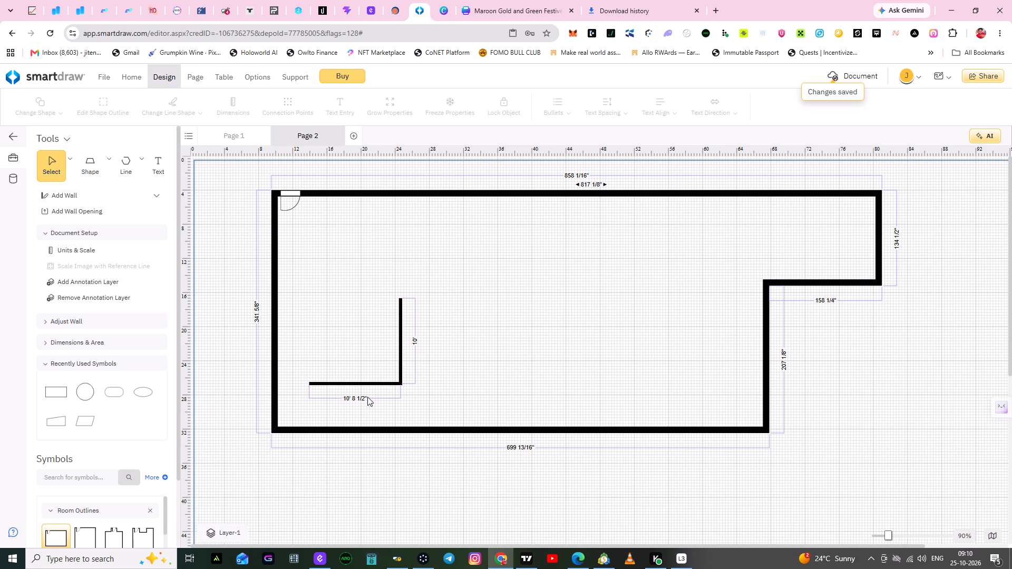
left_click(366, 395)
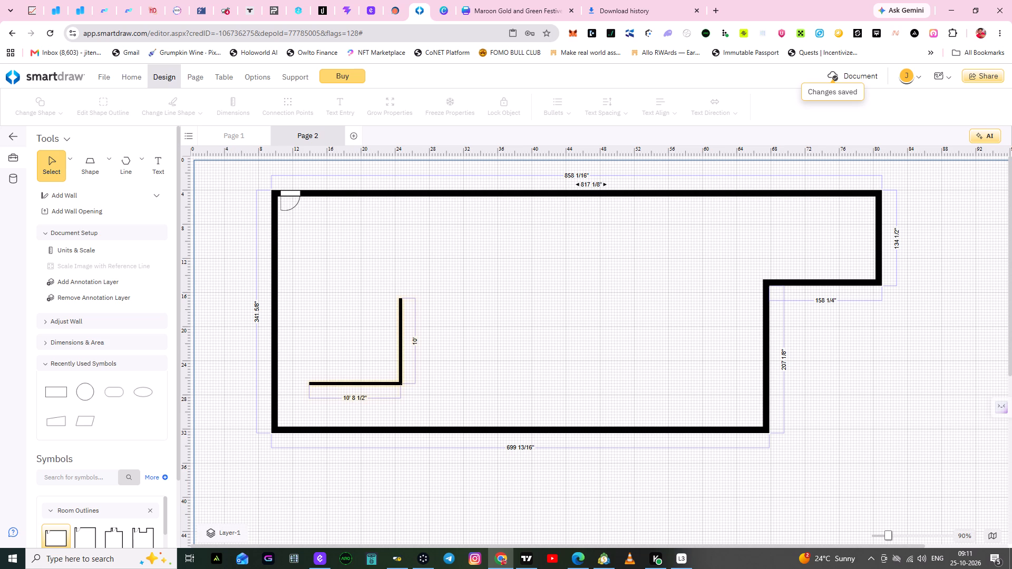
key("BackSpace")
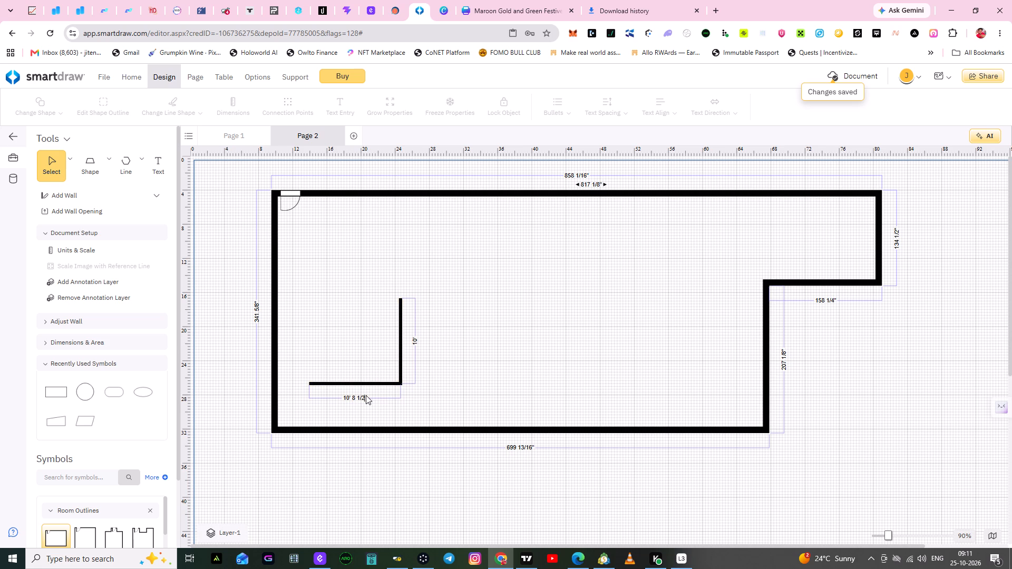
key("BackSpace")
key("BackSpace")
key("BackSpace")
key("BackSpace")
key("BackSpace")
key("BackSpace")
key("BackSpace")
key("BackSpace")
key("5")
left_click(471, 398)
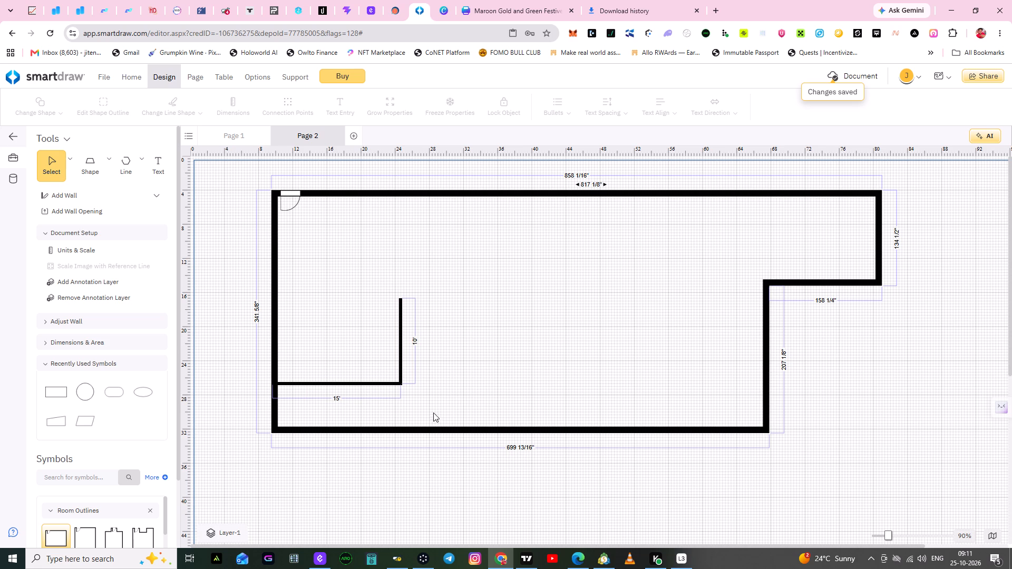
Move the L-shaped interior wall into the room's upper-left corner so its ends meet the top and left outer walls around the door.
left_click_drag(398, 383, 397, 372)
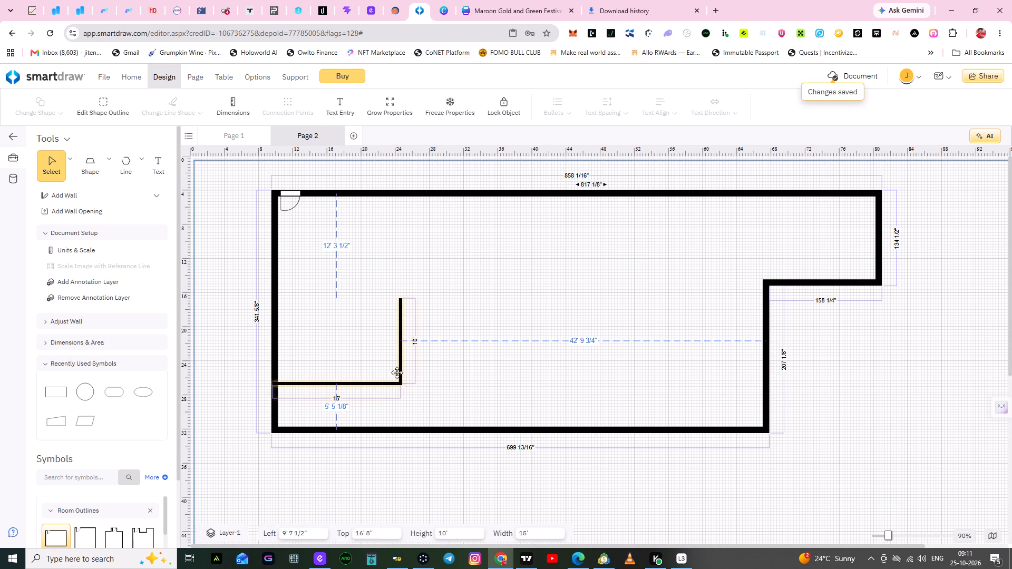
left_click_drag(397, 372, 410, 283)
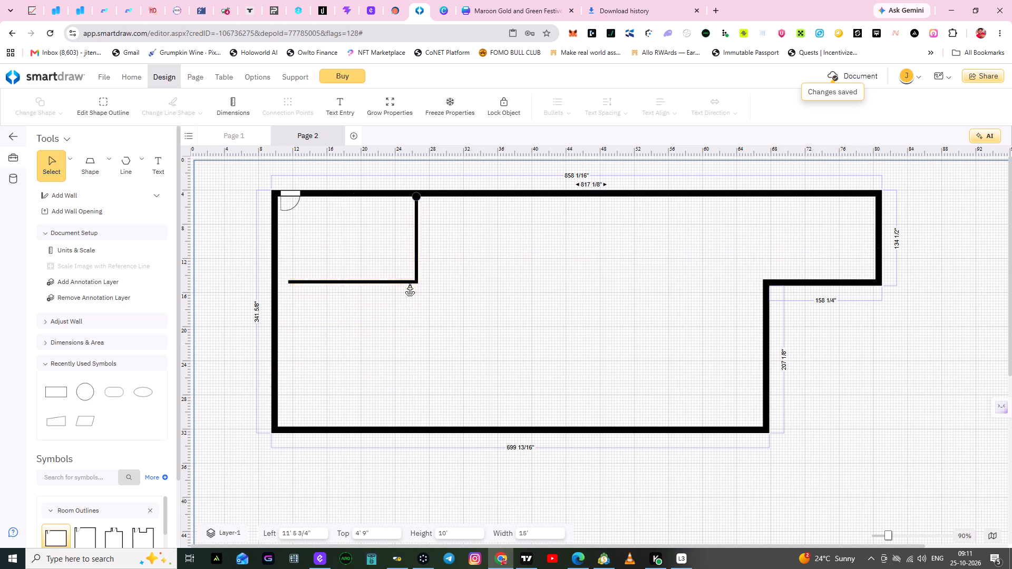
left_click_drag(410, 283, 402, 279)
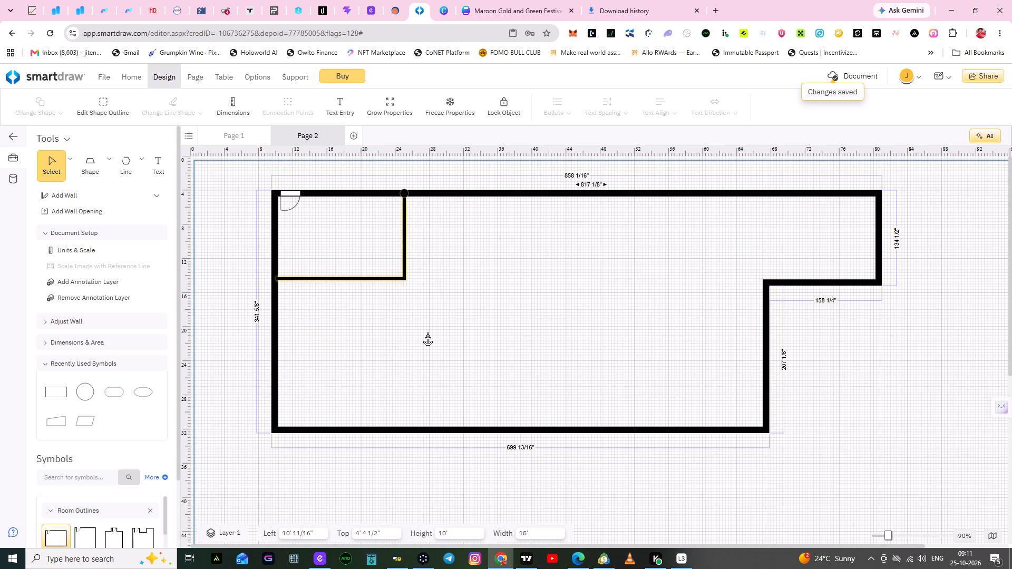
left_click(443, 341)
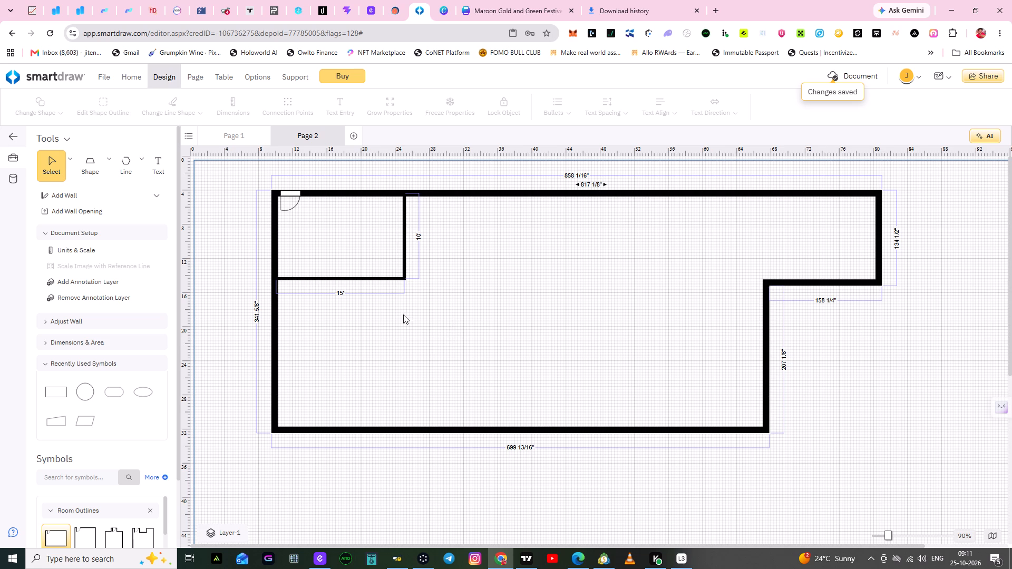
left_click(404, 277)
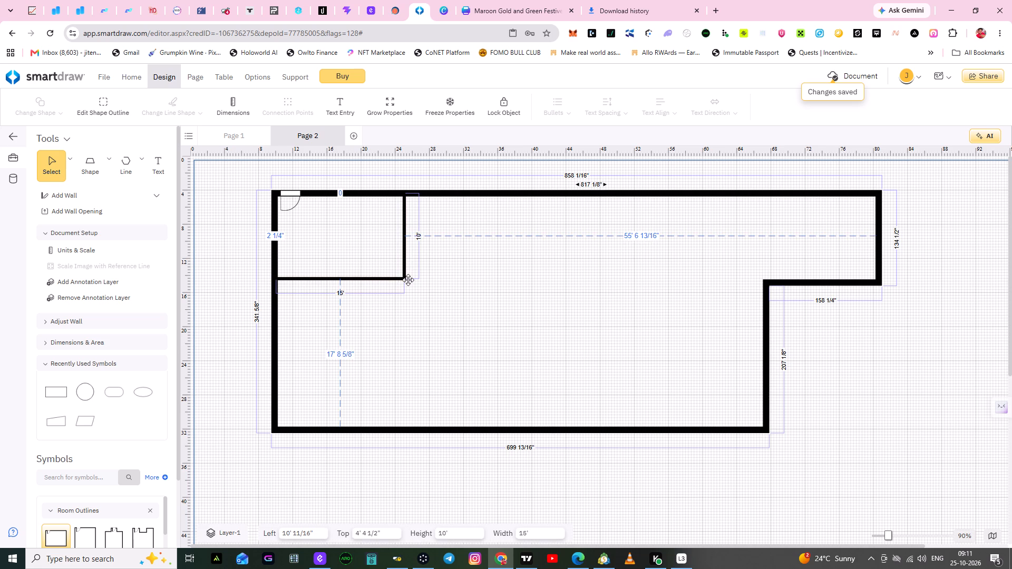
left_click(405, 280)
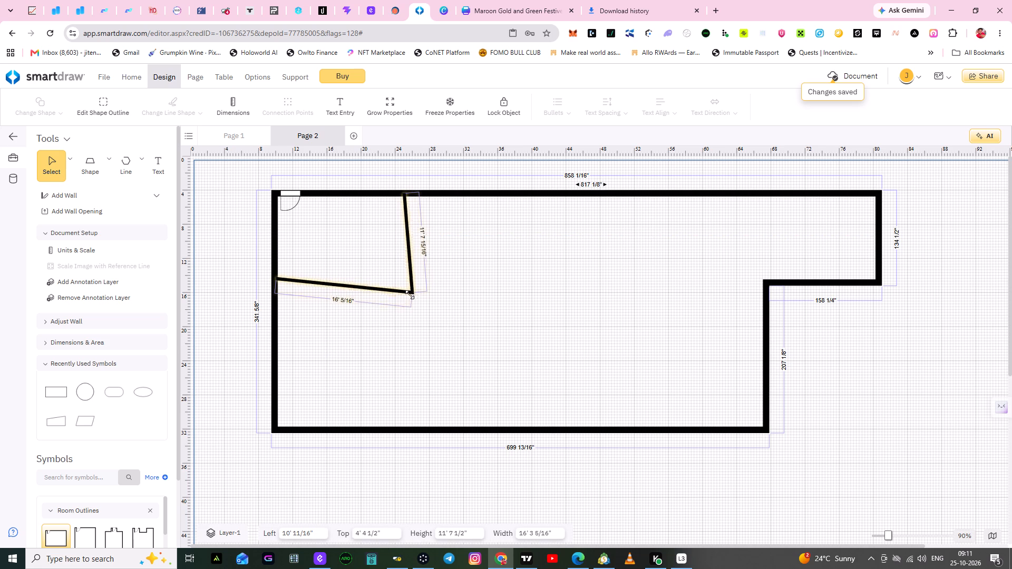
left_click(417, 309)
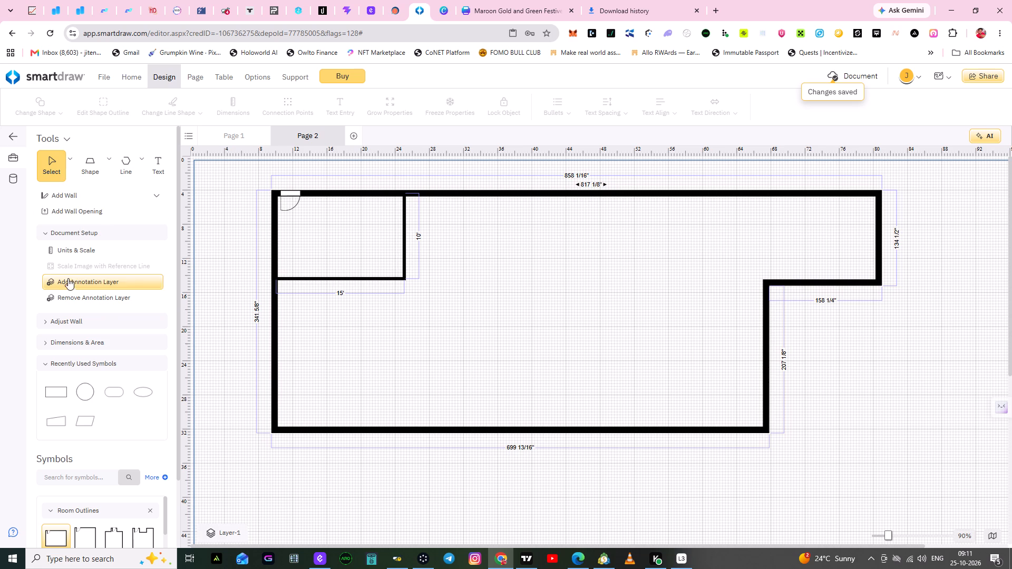
Draw a vertical interior wall about 13' 6" long near the middle of the main room with Add Wall.
left_click(84, 199)
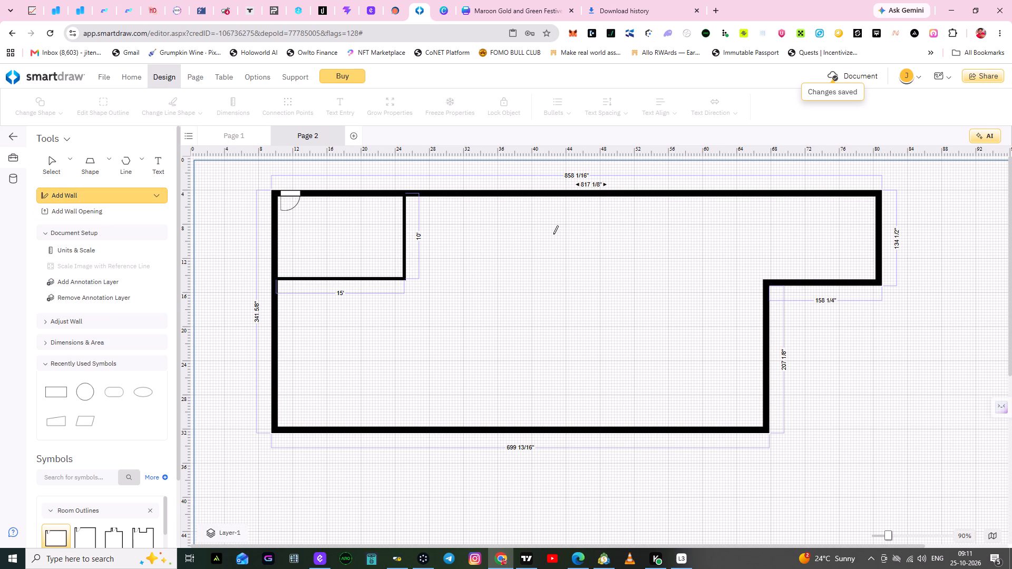
left_click_drag(553, 234, 551, 350)
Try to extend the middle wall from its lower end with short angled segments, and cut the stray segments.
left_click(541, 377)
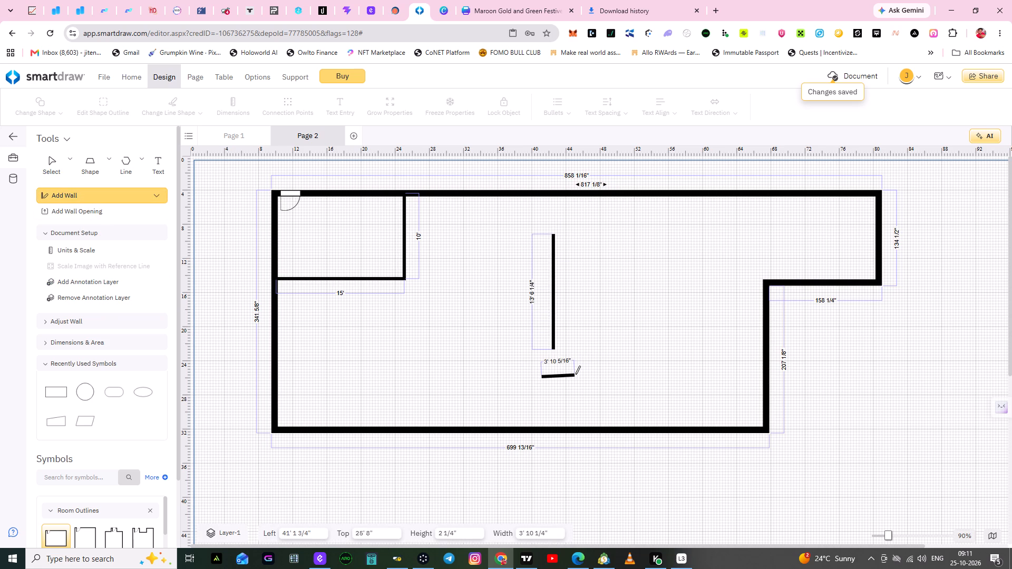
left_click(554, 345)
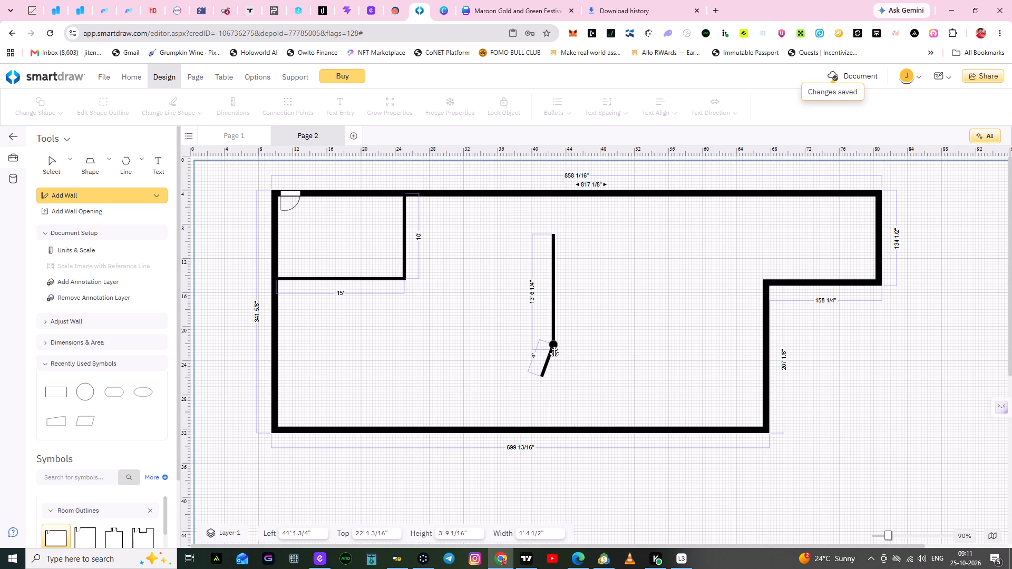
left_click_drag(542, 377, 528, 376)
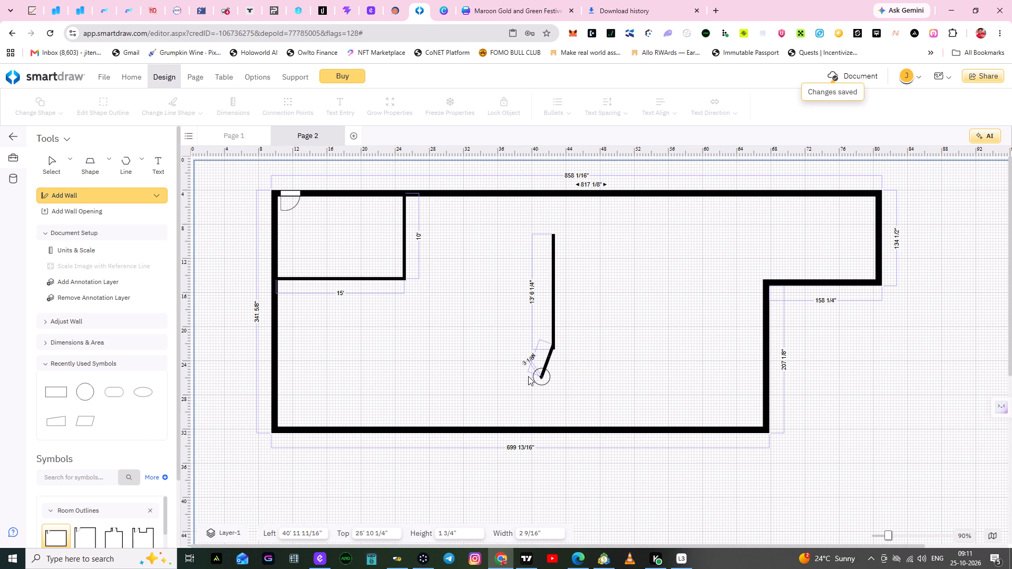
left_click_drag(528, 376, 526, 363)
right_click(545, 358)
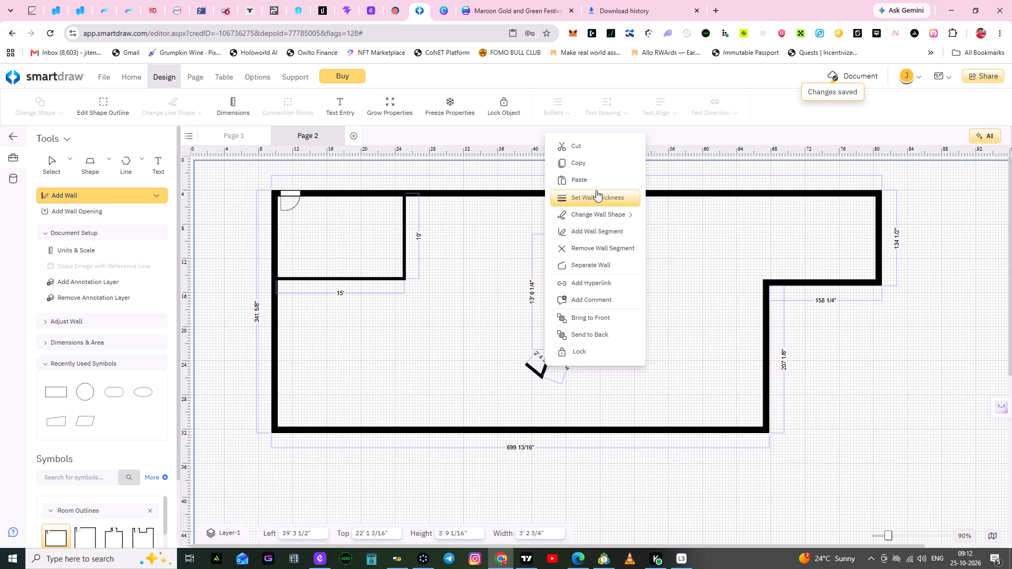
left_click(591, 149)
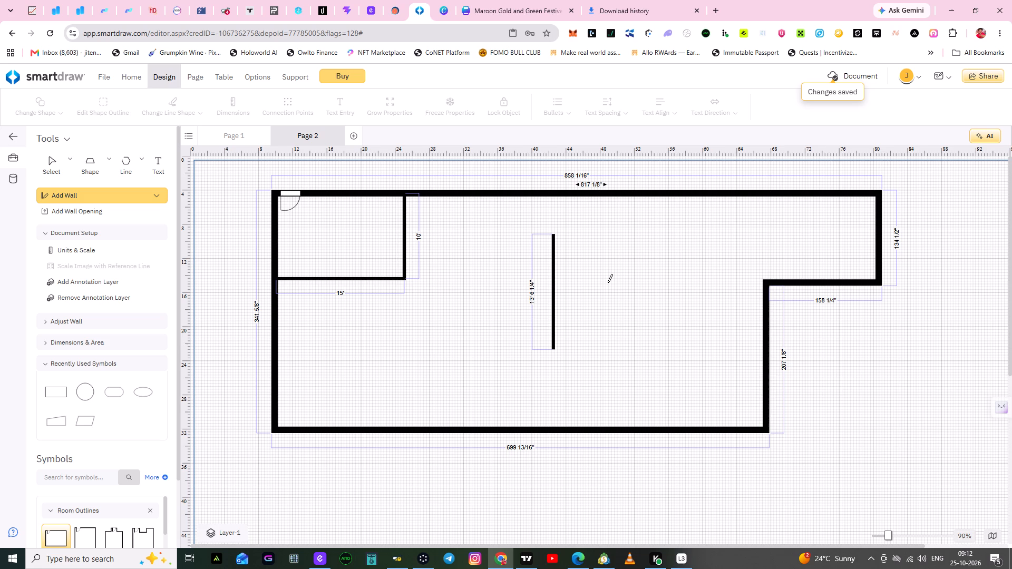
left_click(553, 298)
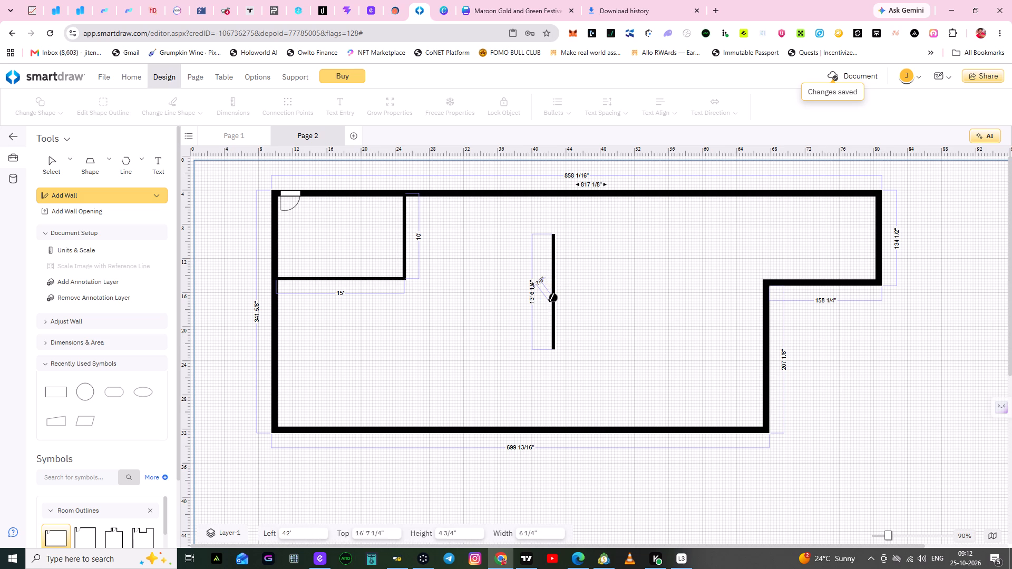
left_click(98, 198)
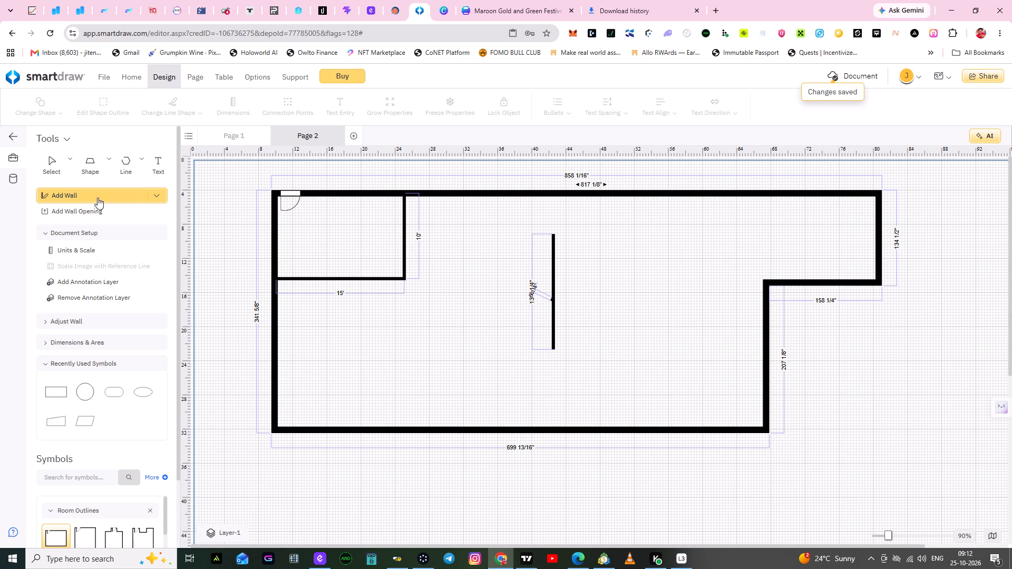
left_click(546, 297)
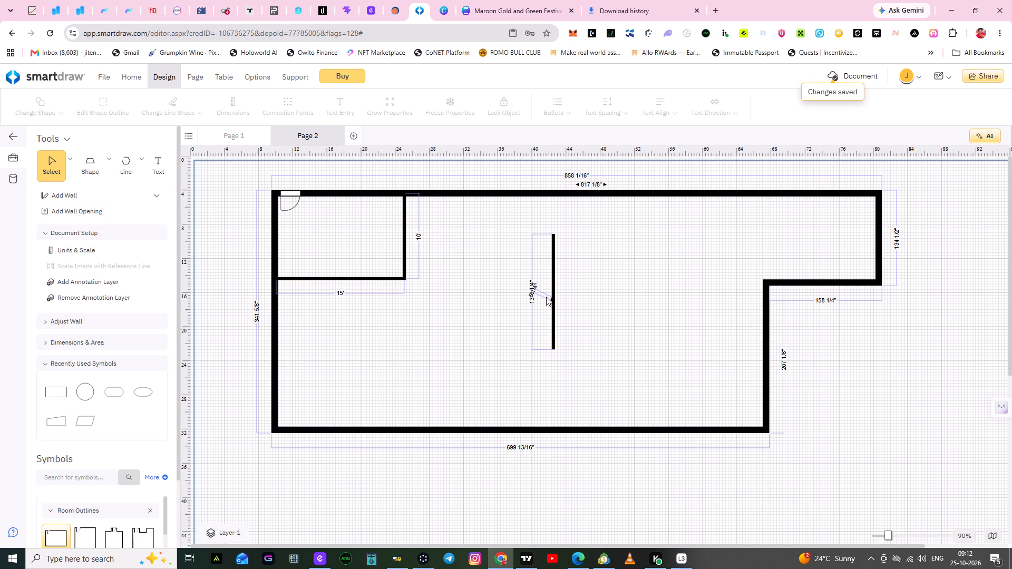
Move the vertical middle wall to the lower-right corner of the upper-left room, so it continues that room's vertical wall downward.
left_click(551, 299)
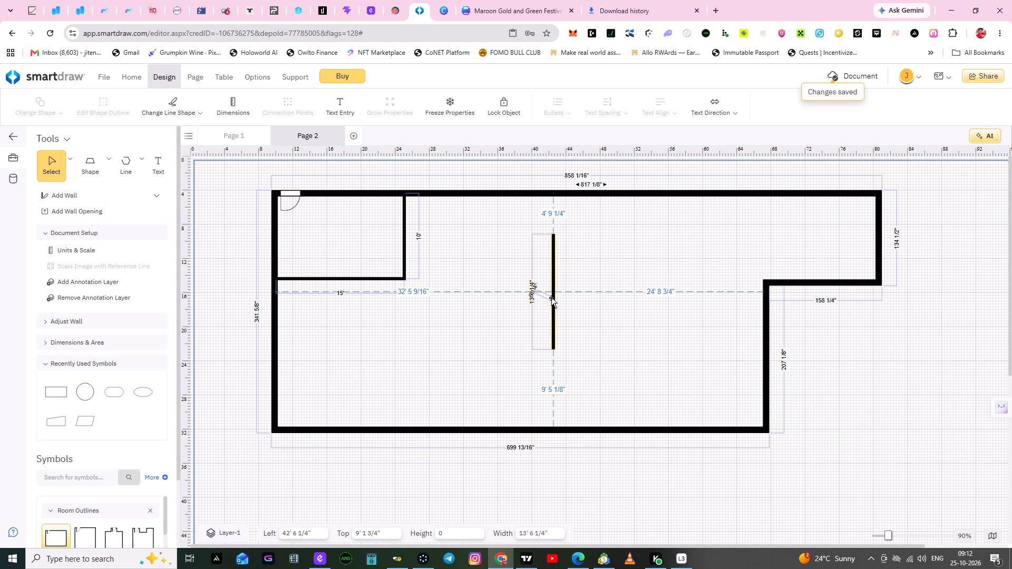
left_click(553, 287)
left_click_drag(553, 287, 479, 311)
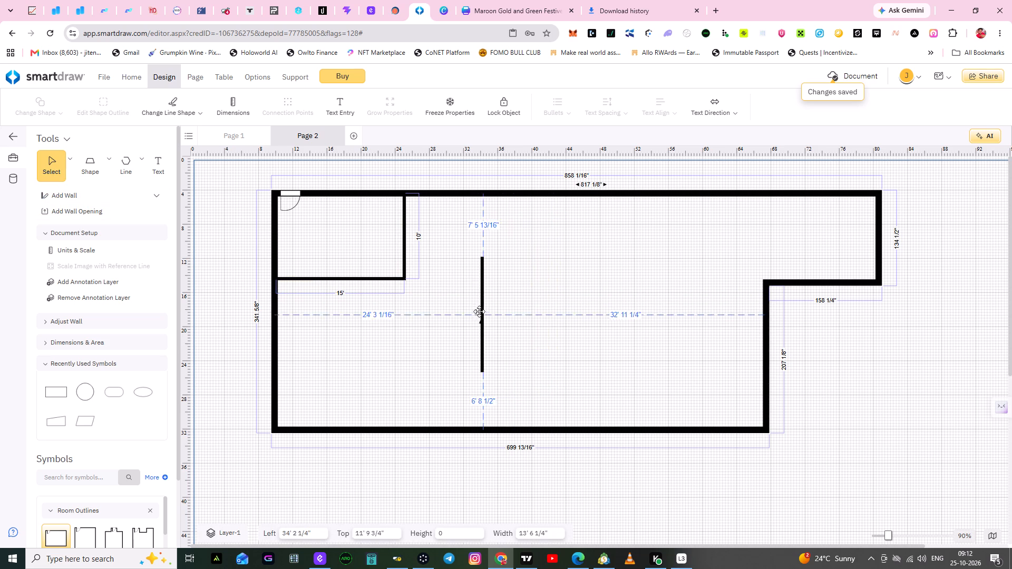
left_click_drag(479, 311, 442, 320)
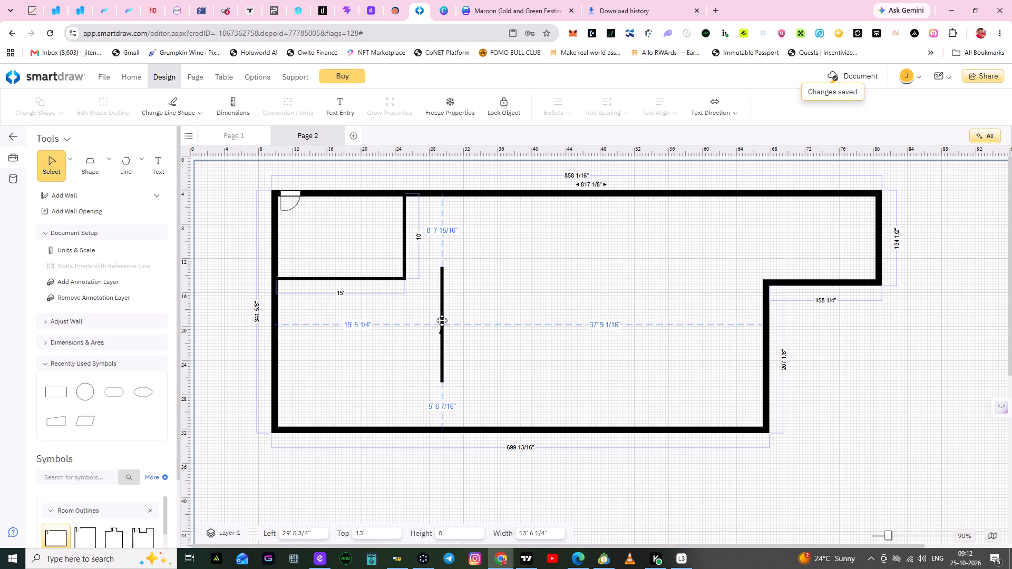
left_click_drag(442, 320, 422, 323)
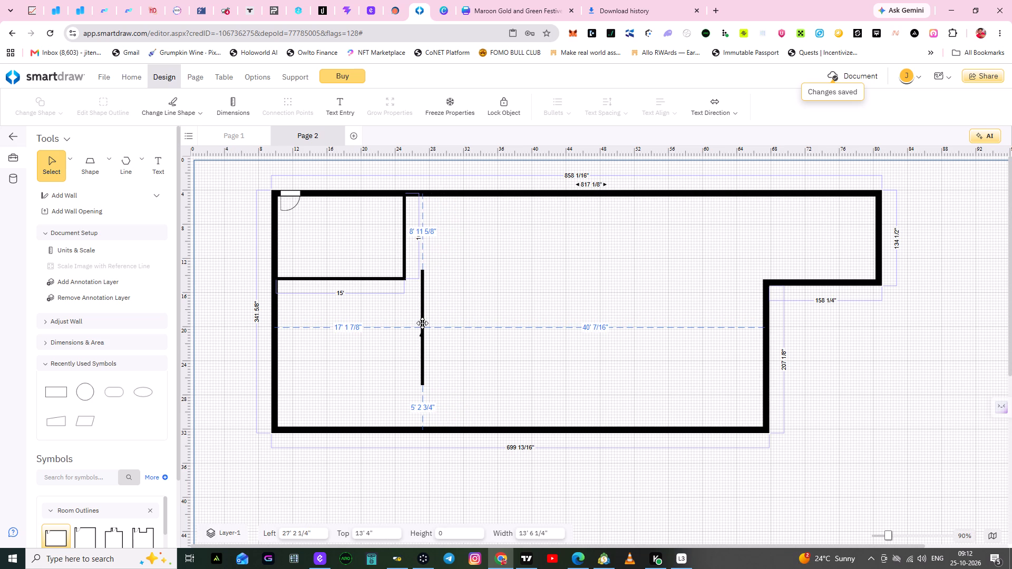
left_click_drag(422, 323, 405, 328)
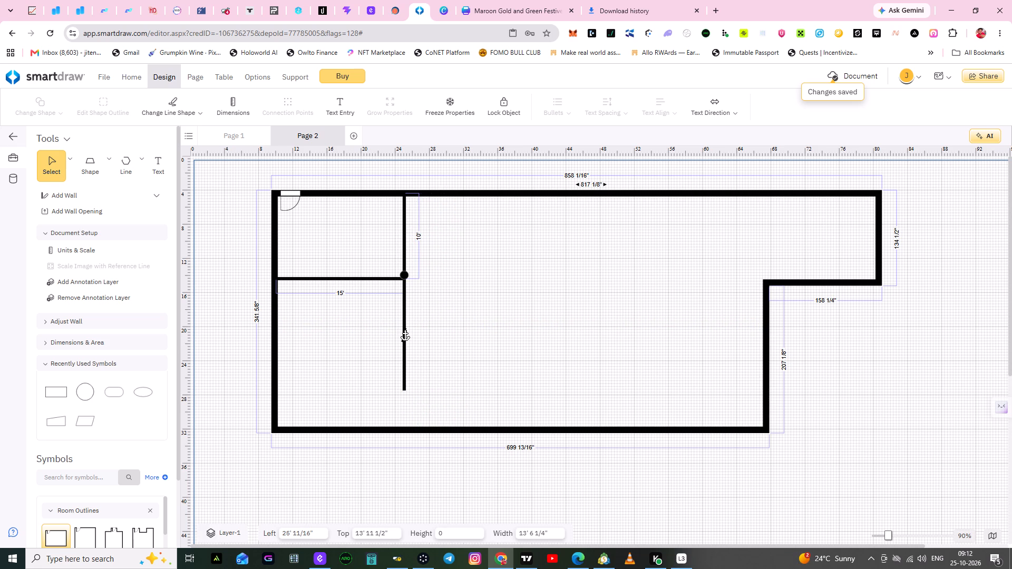
left_click_drag(405, 328, 405, 329)
left_click_drag(405, 329, 404, 331)
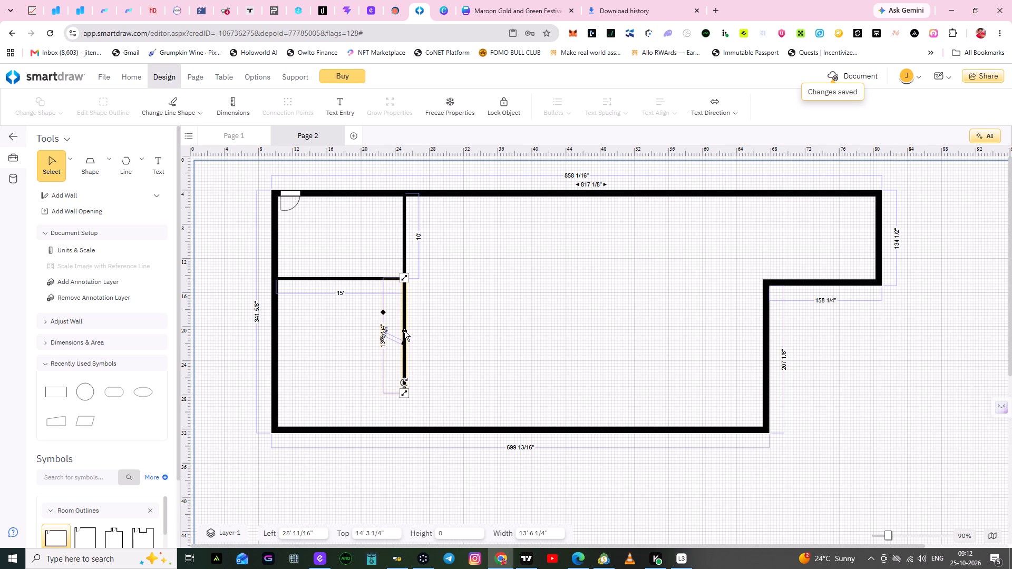
left_click(539, 344)
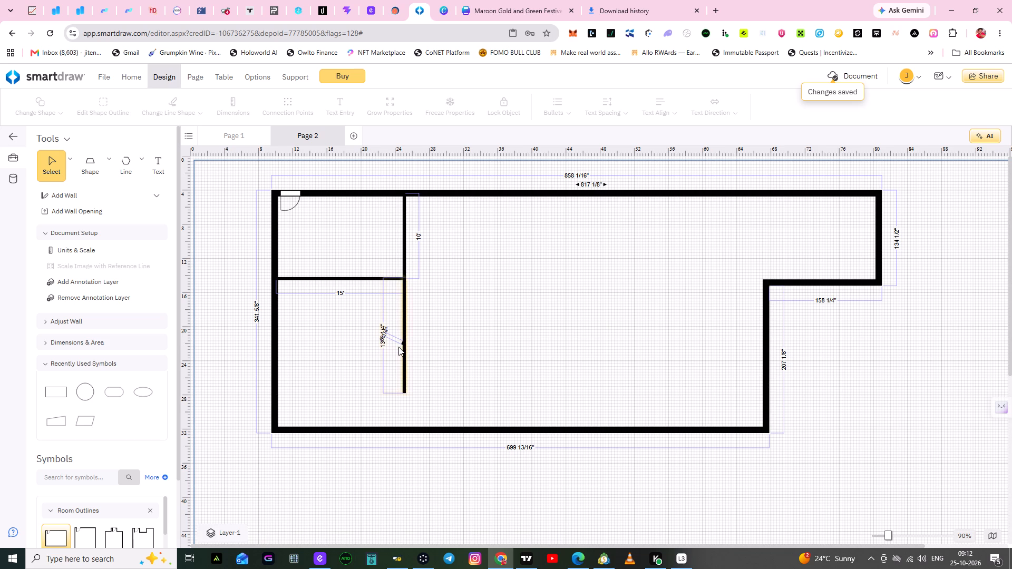
Stretch the short stray segment out of the lower vertical wall so it can be picked, and cut it.
left_click(402, 343)
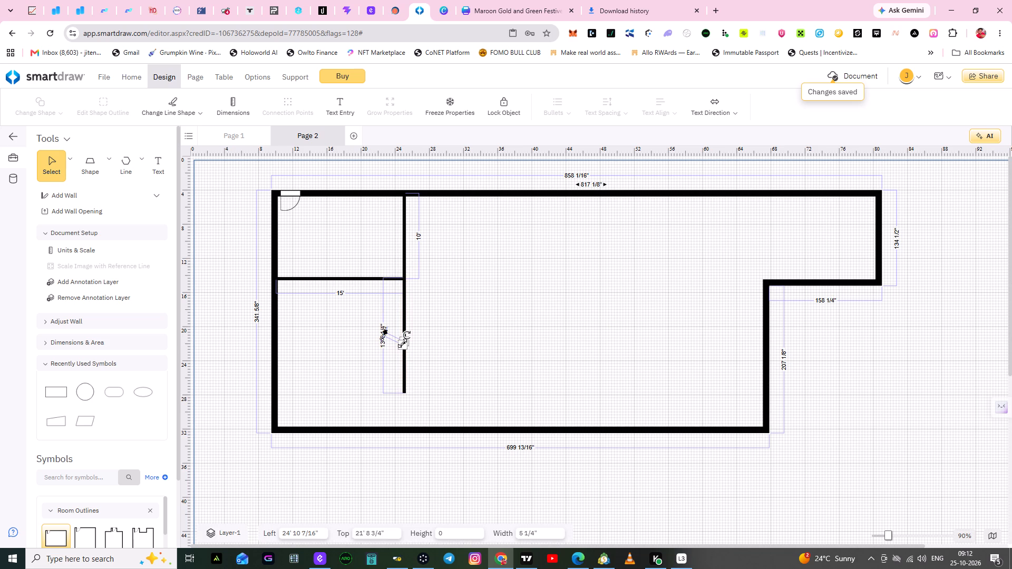
left_click(402, 343)
right_click(402, 343)
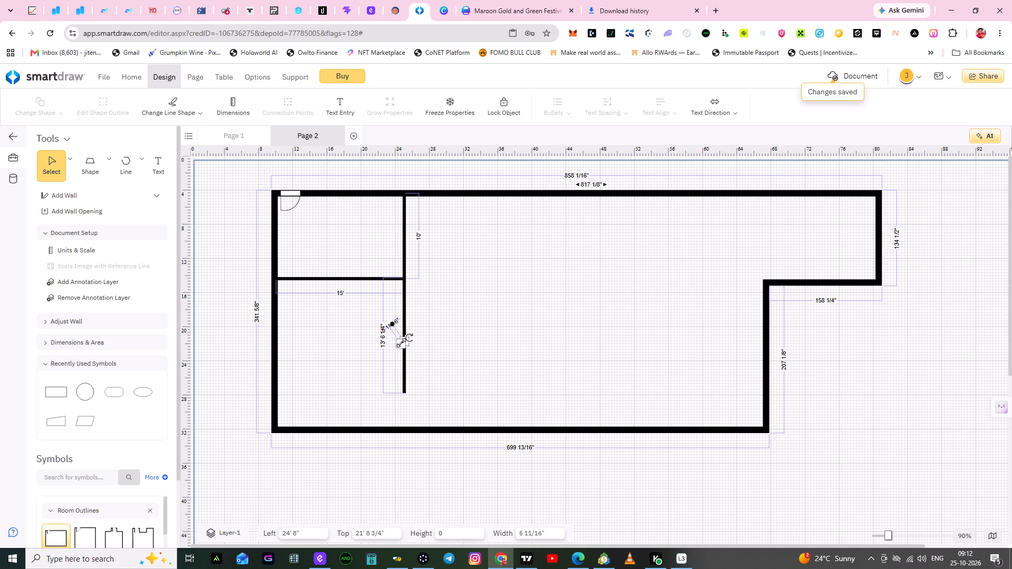
right_click(393, 325)
left_click_drag(400, 344, 346, 349)
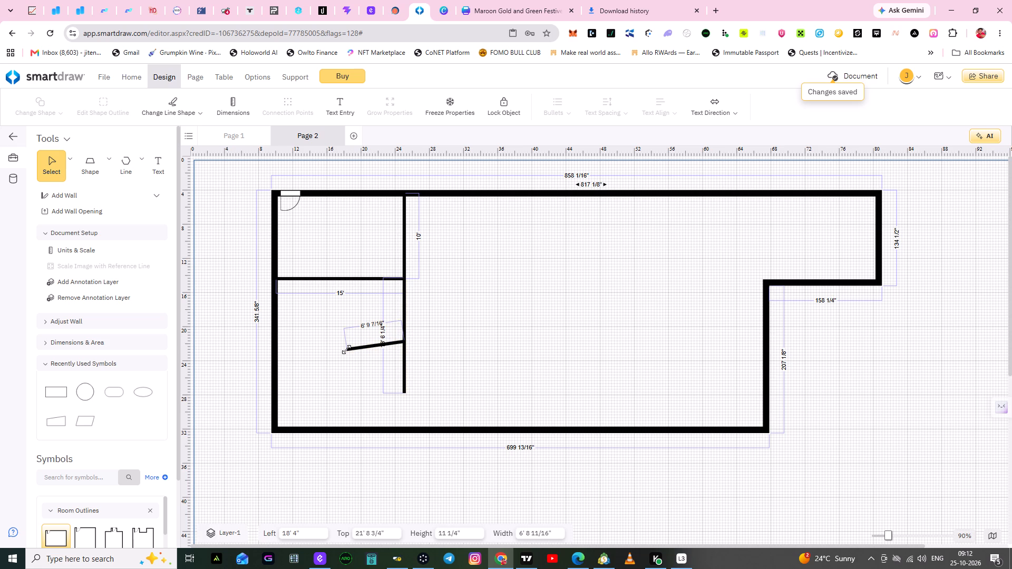
left_click_drag(346, 349, 347, 350)
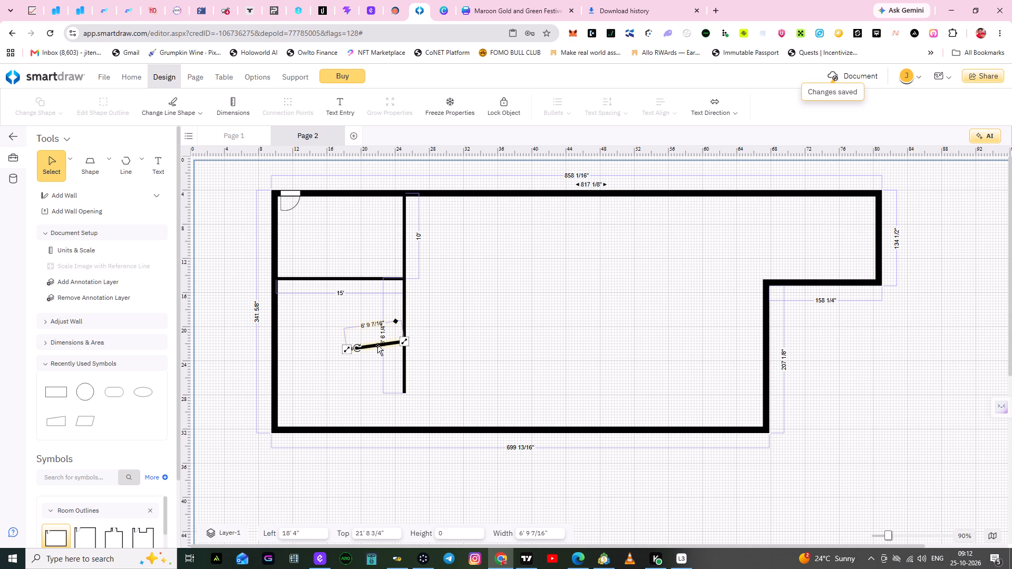
right_click(378, 345)
left_click(412, 366)
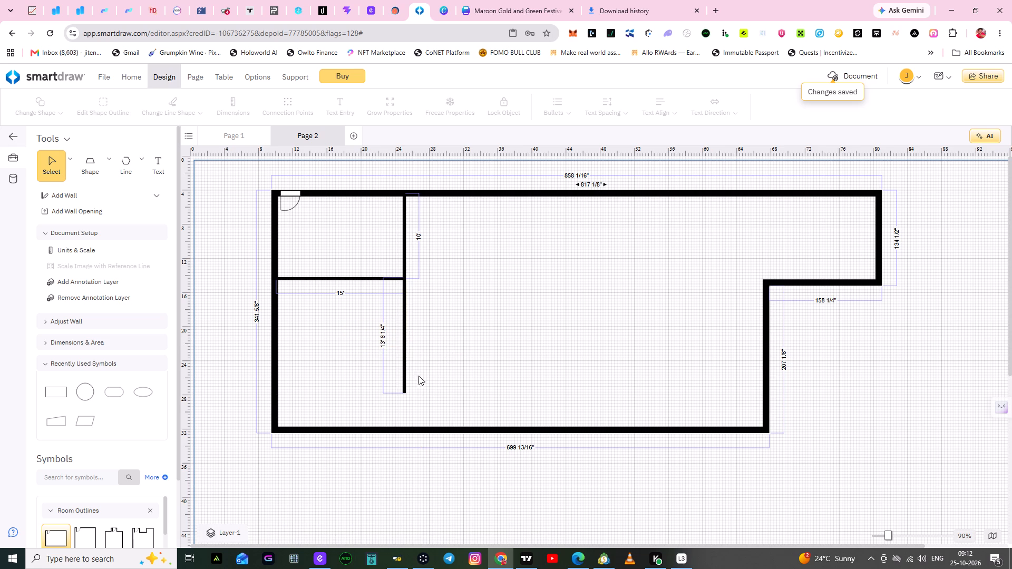
Extend the lower vertical interior wall down to the bottom outer wall, to a length of about 17' 5".
left_click(404, 391)
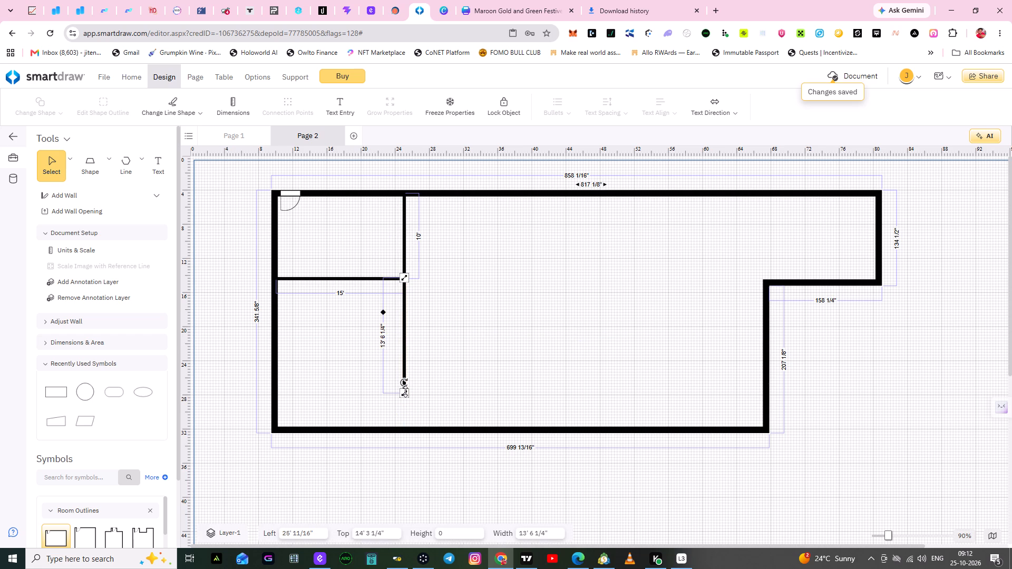
left_click_drag(405, 391, 405, 424)
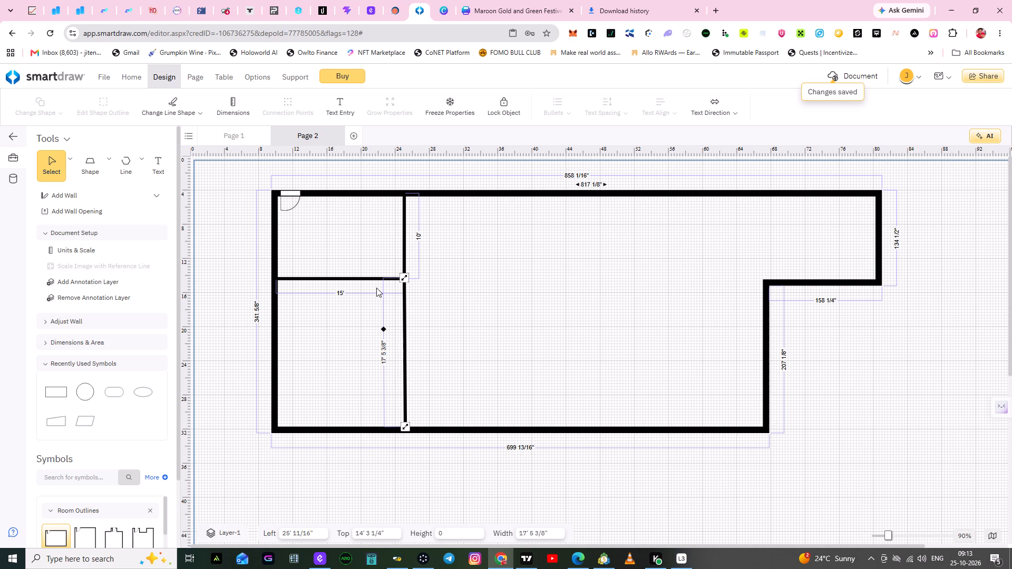
Move the upper-left room's horizontal wall down until the room's vertical segment is about 13' 10" long.
left_click(341, 278)
left_click_drag(341, 278, 342, 288)
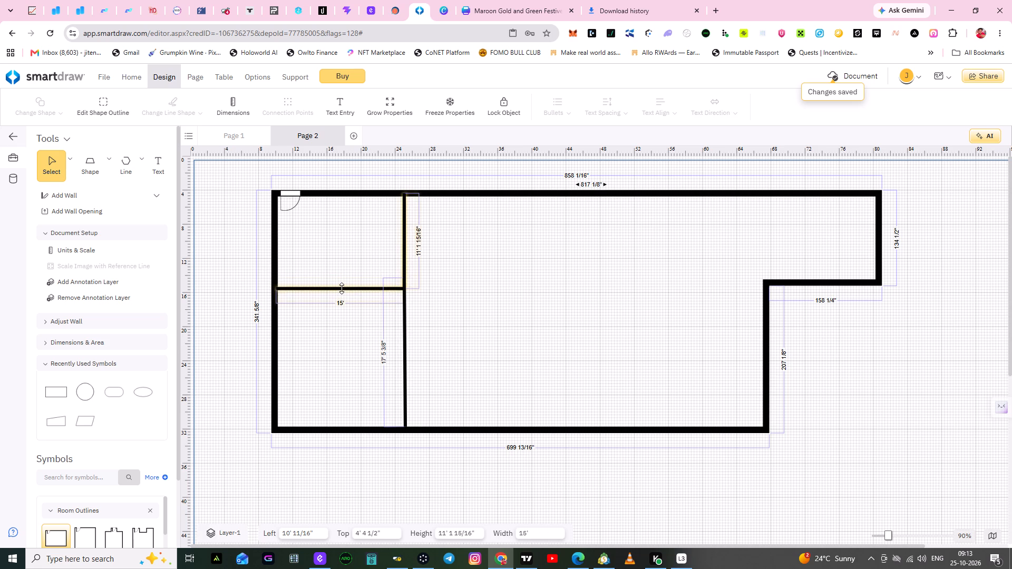
left_click_drag(342, 288, 335, 307)
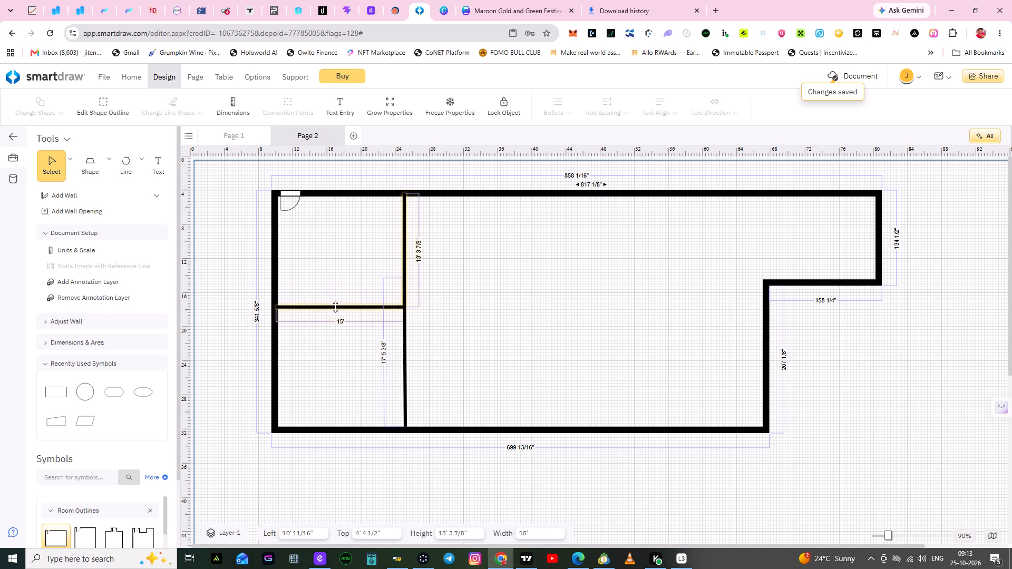
left_click_drag(335, 307, 335, 308)
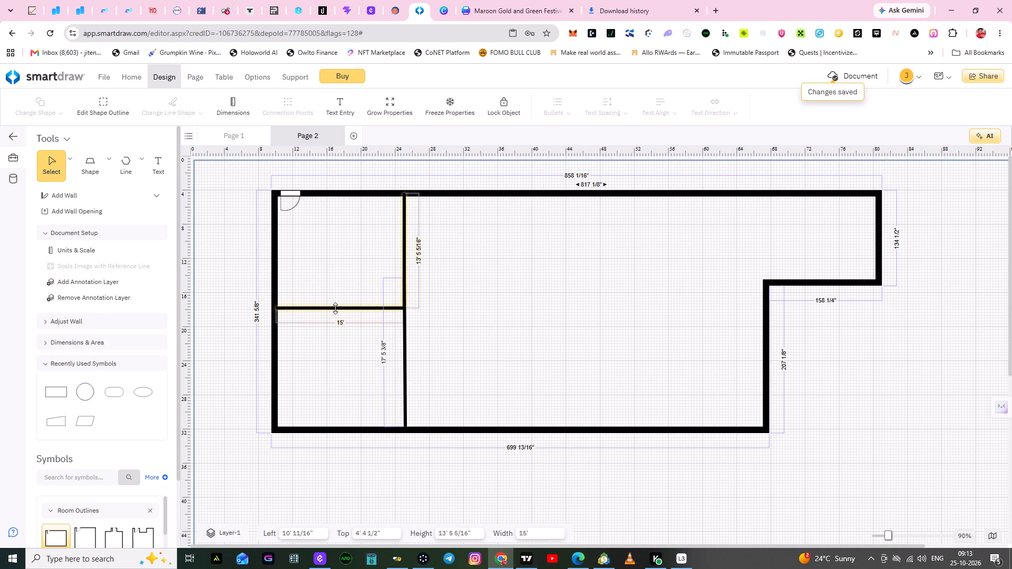
left_click_drag(335, 308, 336, 311)
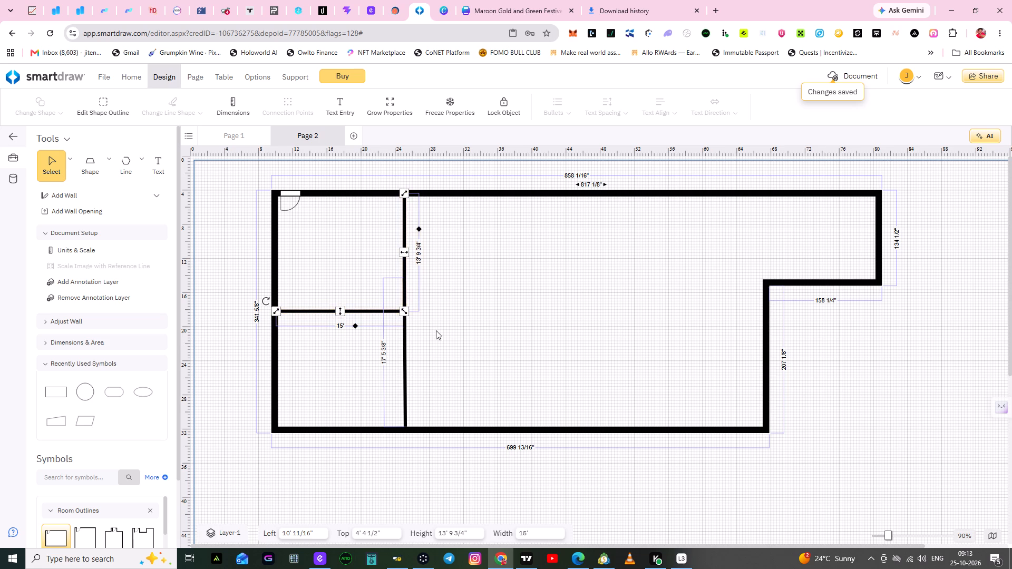
left_click(437, 331)
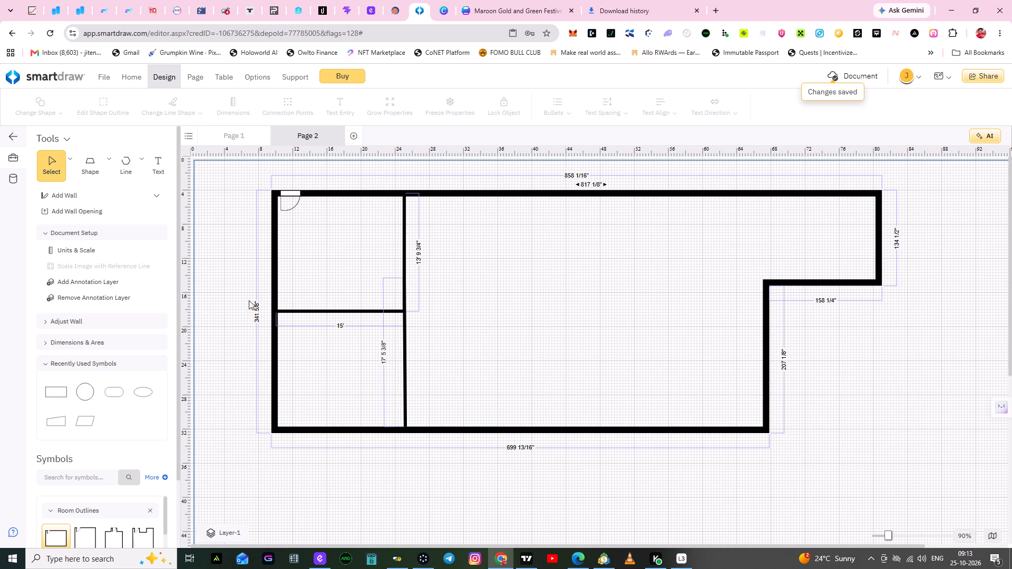
Draw a vertical interior wall about 10' 10" long in the middle of the large room with Add Wall.
left_click(61, 196)
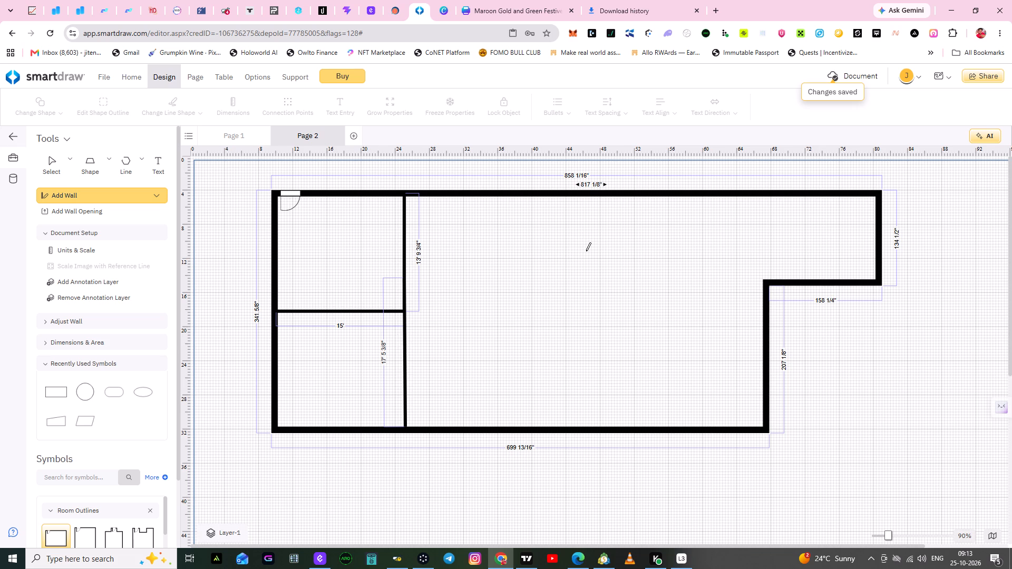
left_click_drag(586, 251, 585, 335)
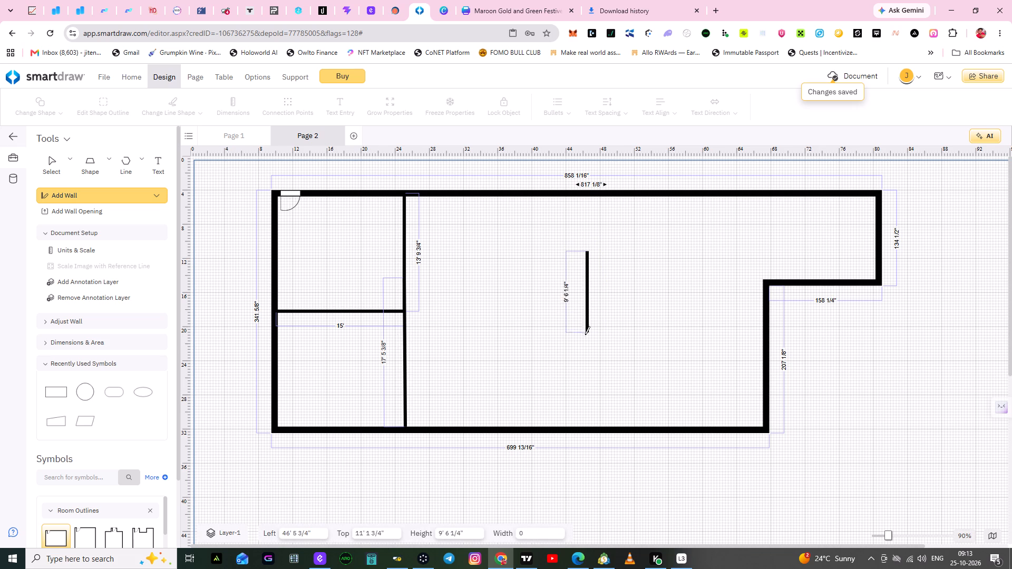
left_click_drag(585, 335, 586, 342)
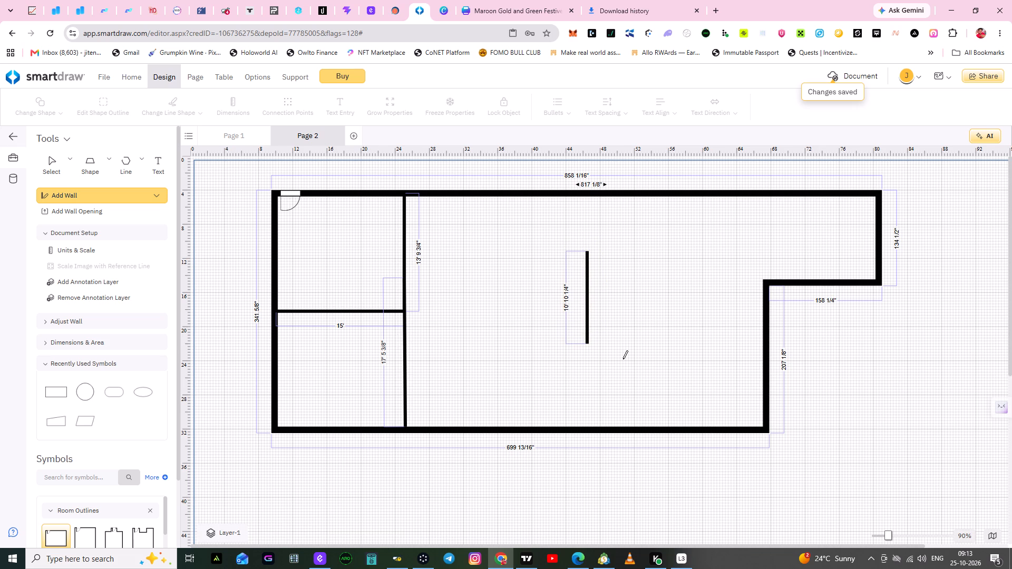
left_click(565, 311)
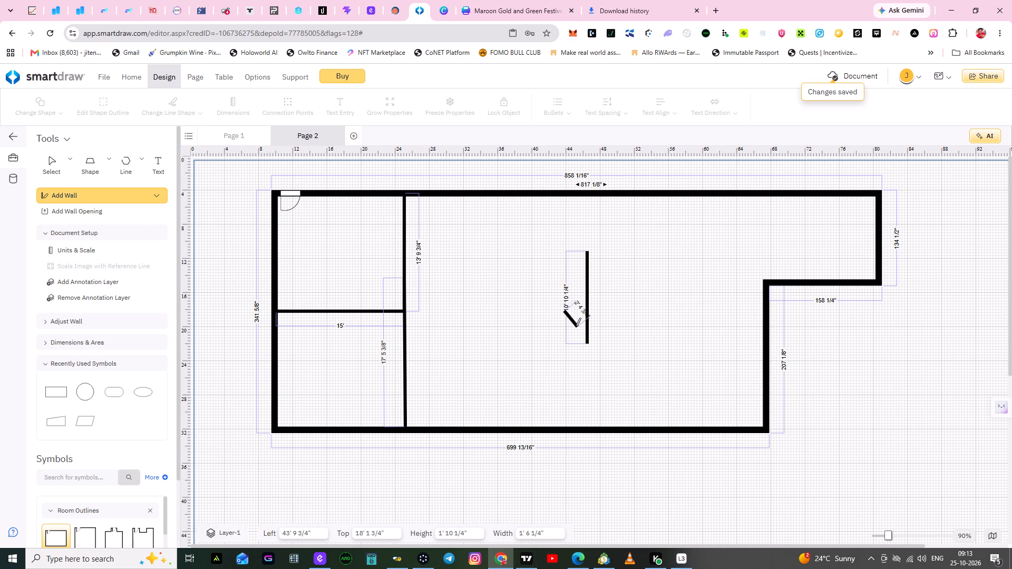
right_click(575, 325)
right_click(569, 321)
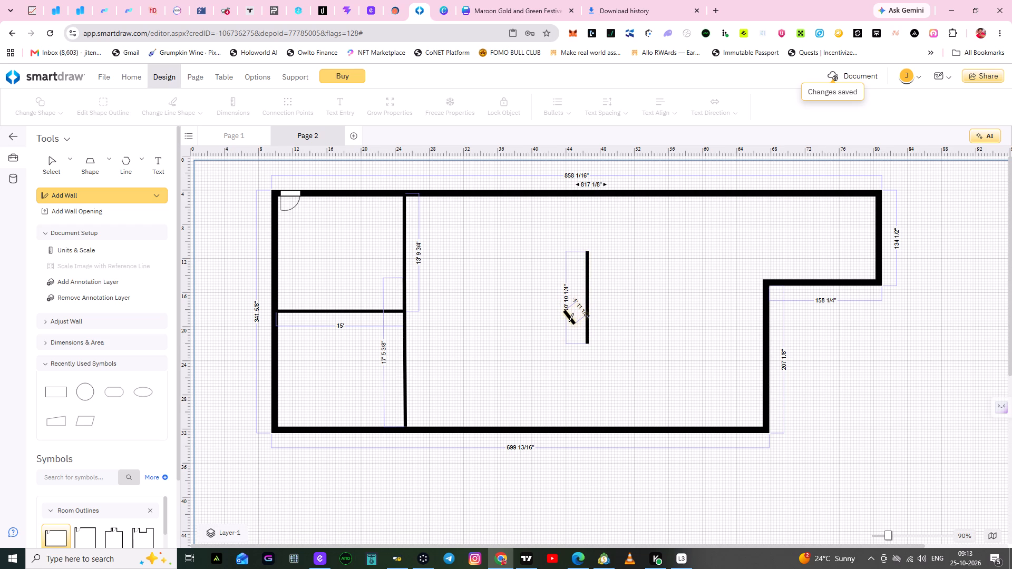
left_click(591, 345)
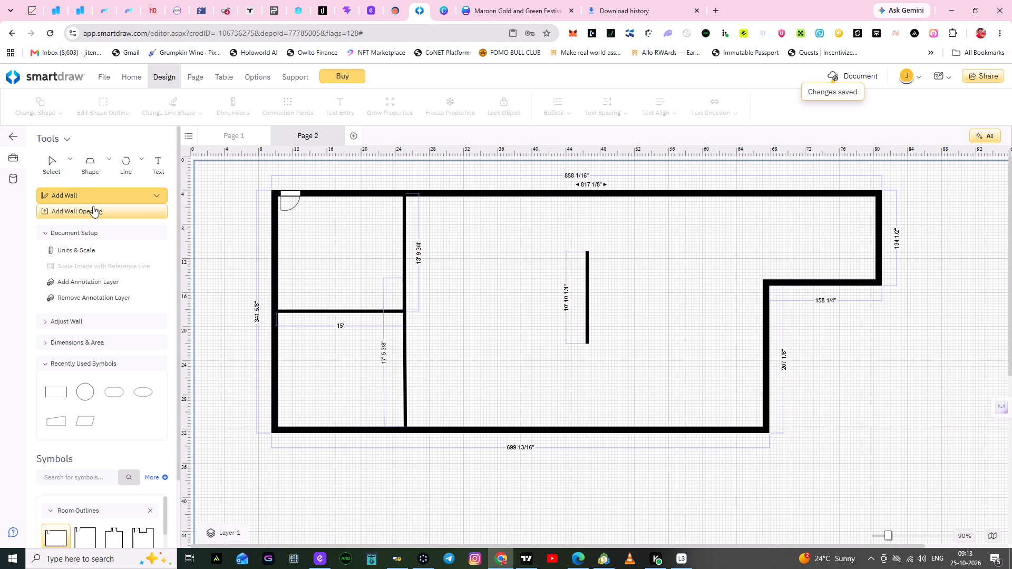
Move the freestanding vertical wall up slightly so its top sits at about 10' 6".
left_click(95, 199)
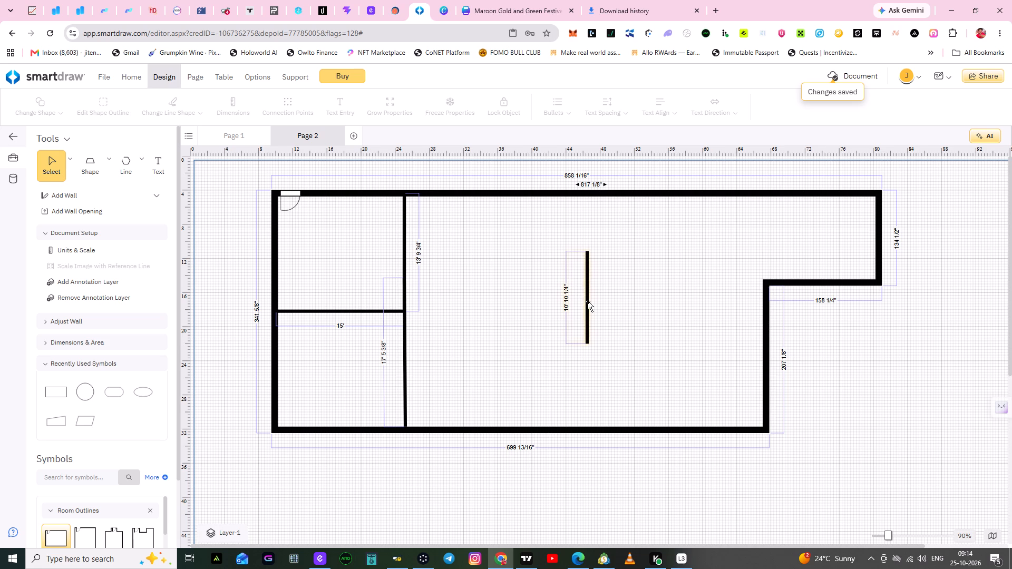
left_click_drag(587, 301, 588, 302)
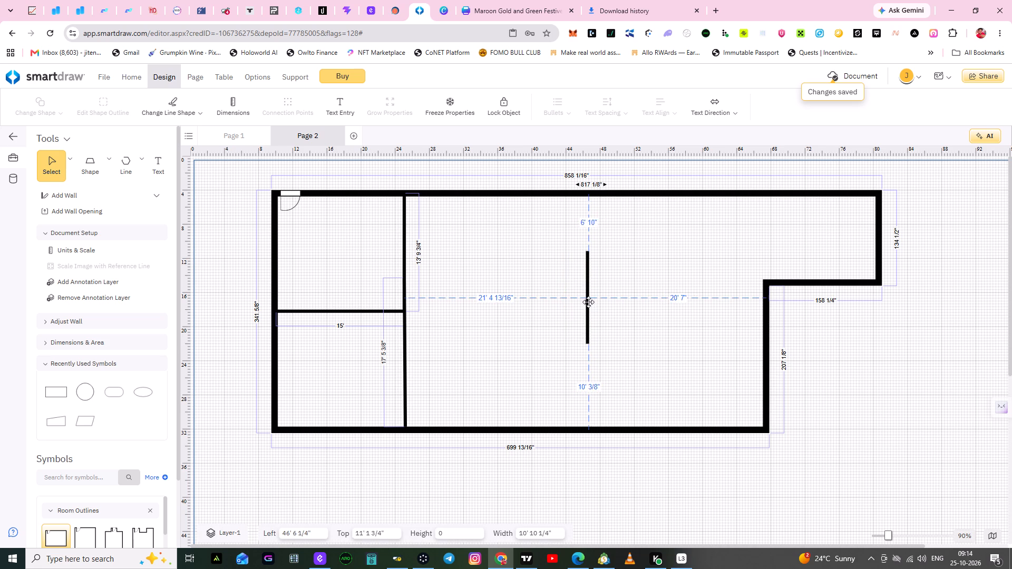
left_click_drag(588, 302, 586, 296)
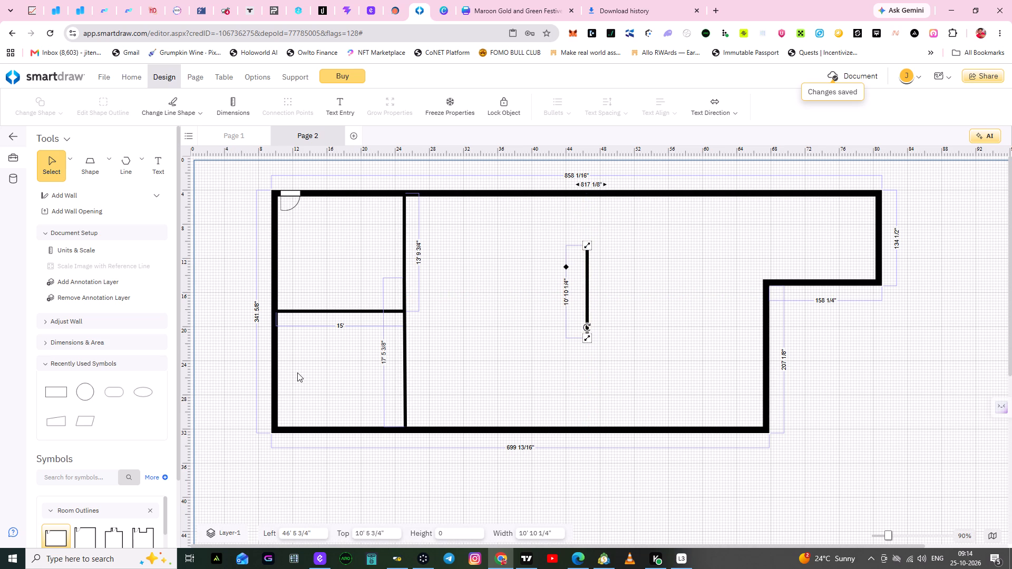
Draw a horizontal Measure Distance line about 16' long from the far-right outer wall into the large room.
left_click(108, 342)
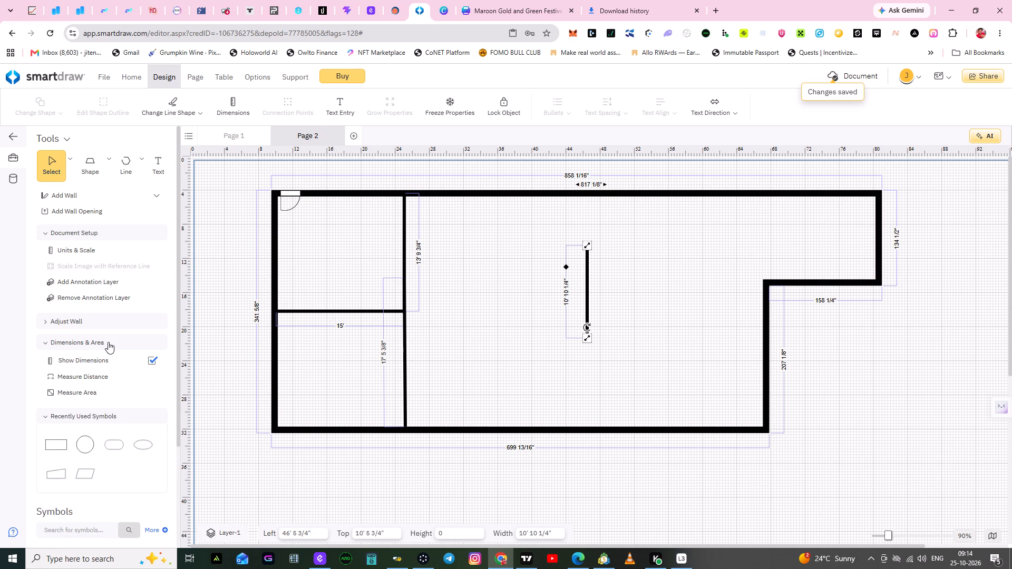
left_click(71, 377)
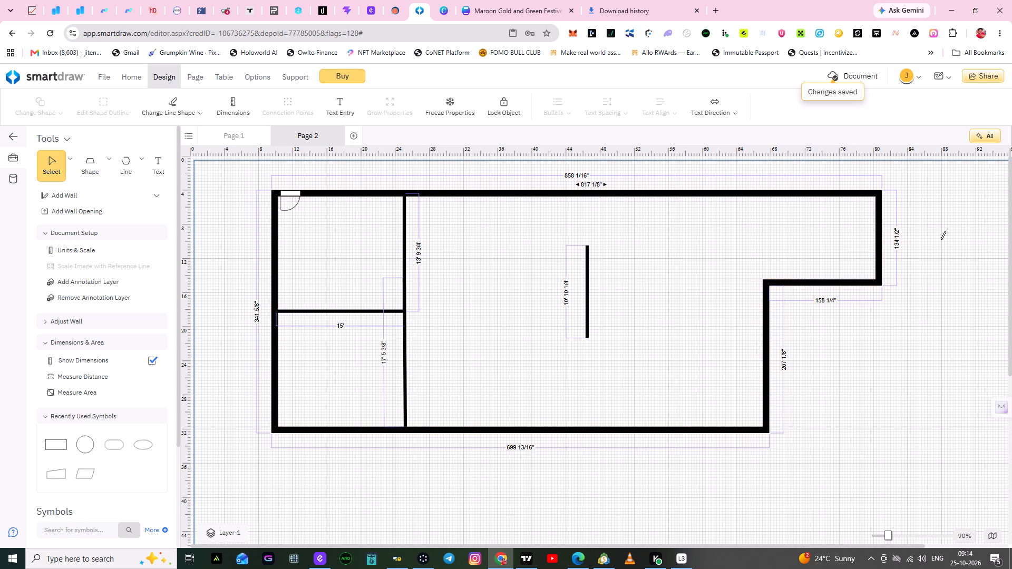
left_click_drag(875, 233, 843, 236)
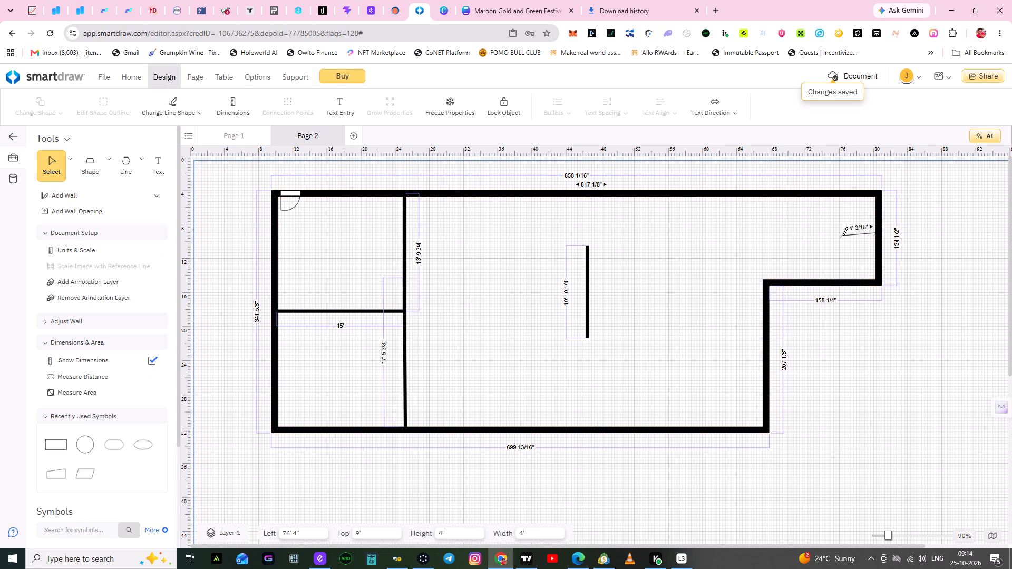
left_click_drag(843, 236, 742, 232)
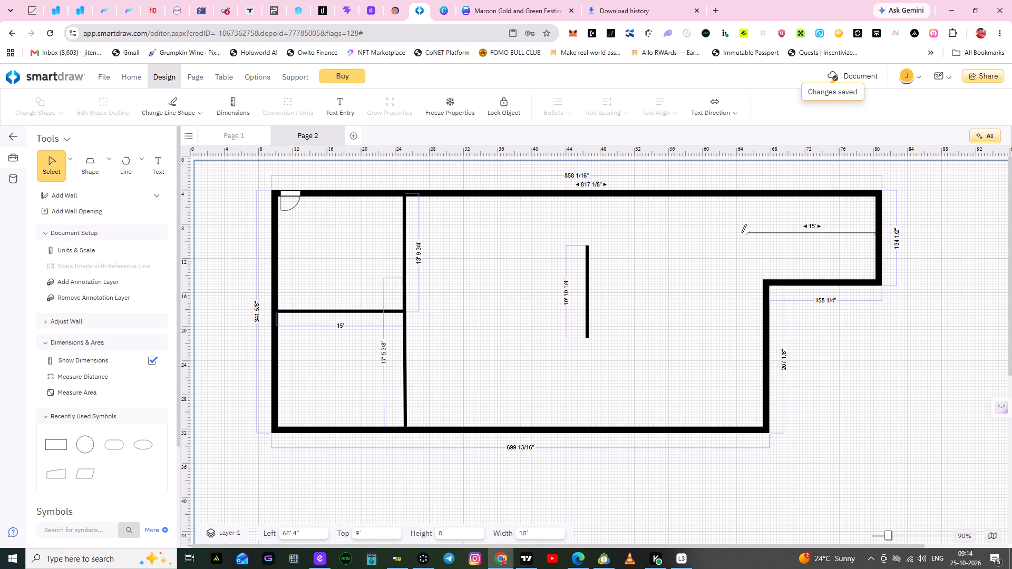
left_click_drag(742, 232, 739, 232)
left_click(739, 232)
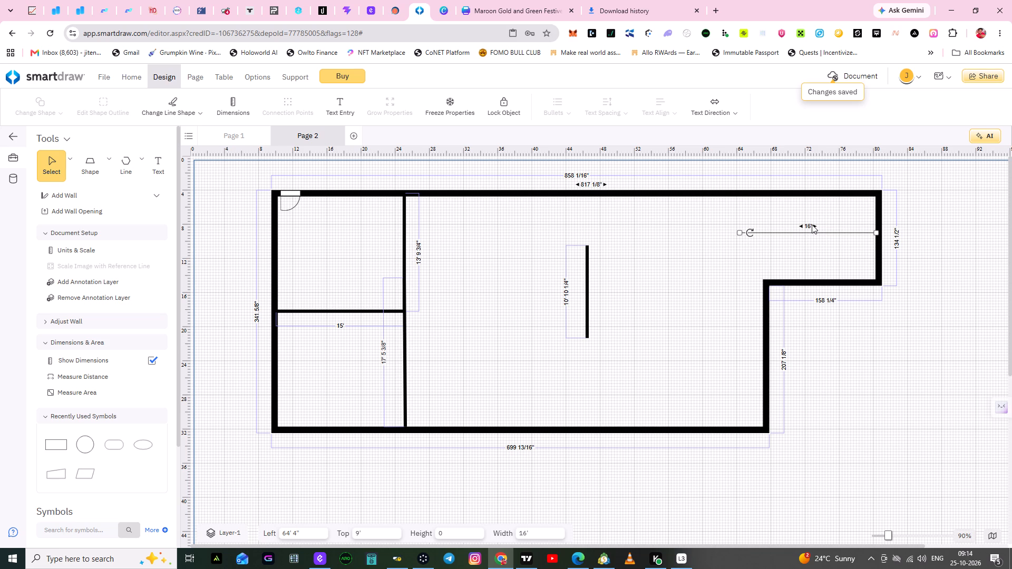
Set the horizontal measurement line's length to 12'.
left_click(812, 224)
left_click(810, 224)
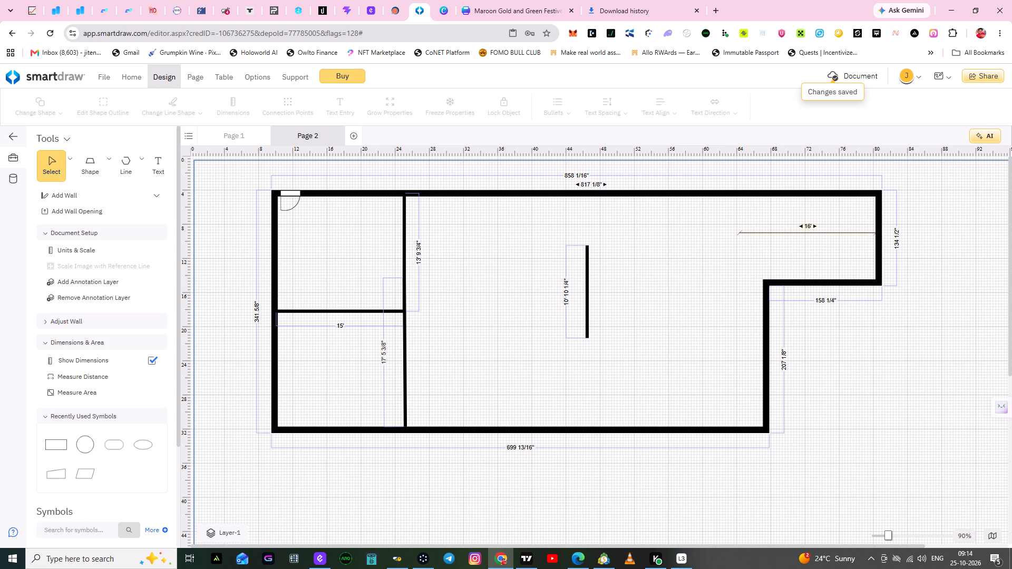
key("BackSpace")
key("2")
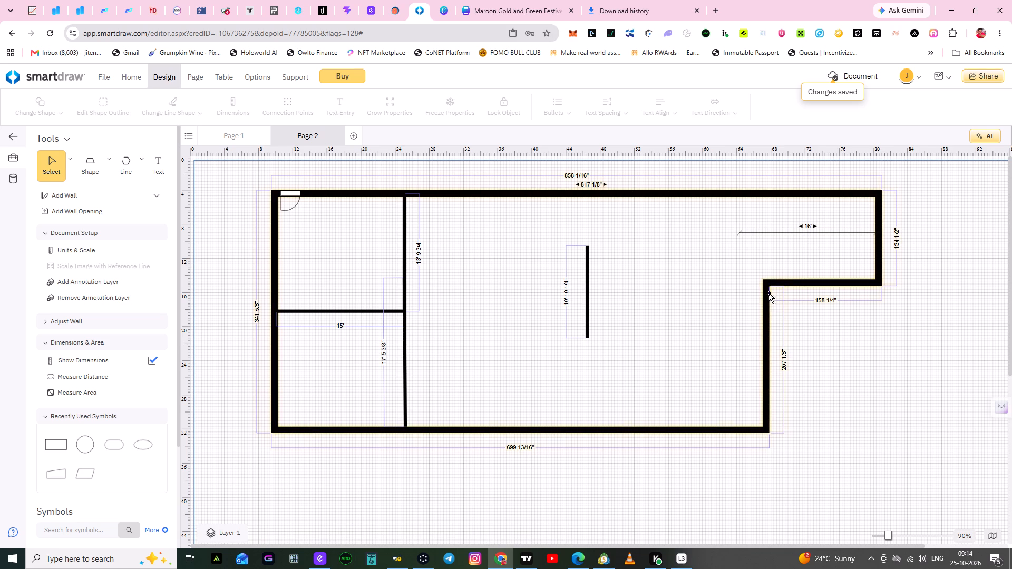
double_click(811, 227)
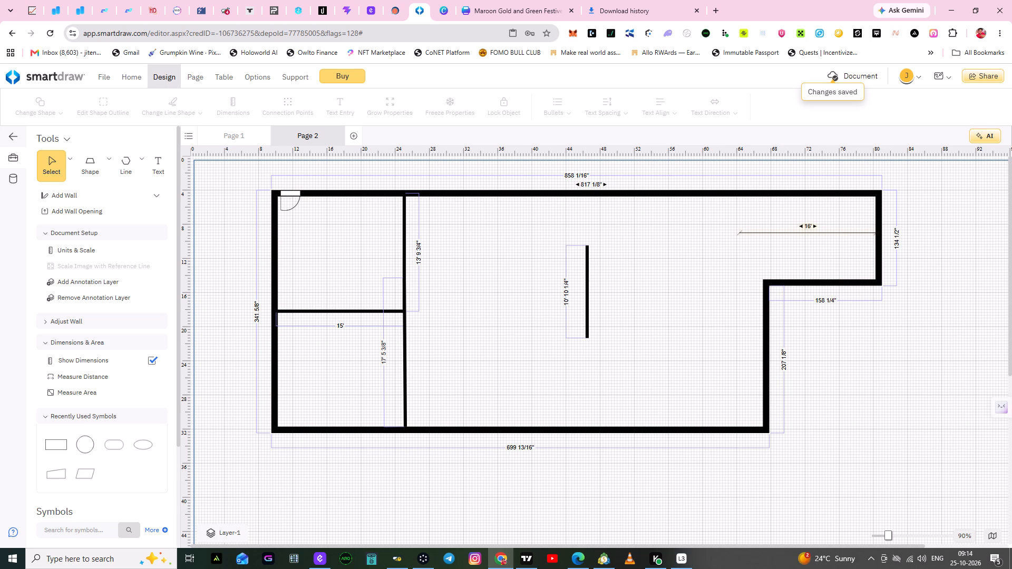
key("2")
left_click(776, 250)
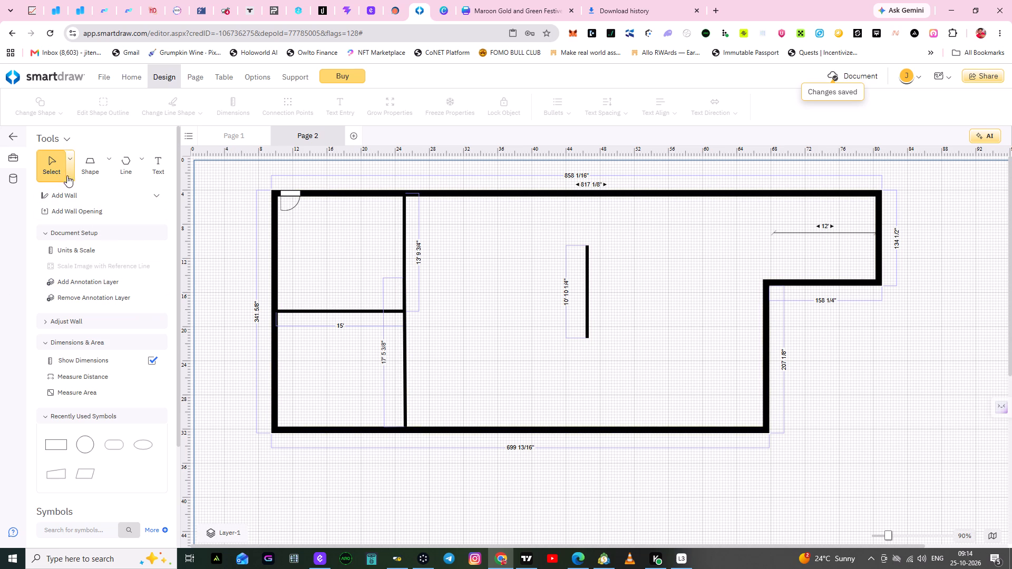
Draw a vertical 4 1/2" wall about 9' 11" long from the top outer wall to the inner corner, at the 12' line's end.
left_click(153, 195)
left_click(86, 195)
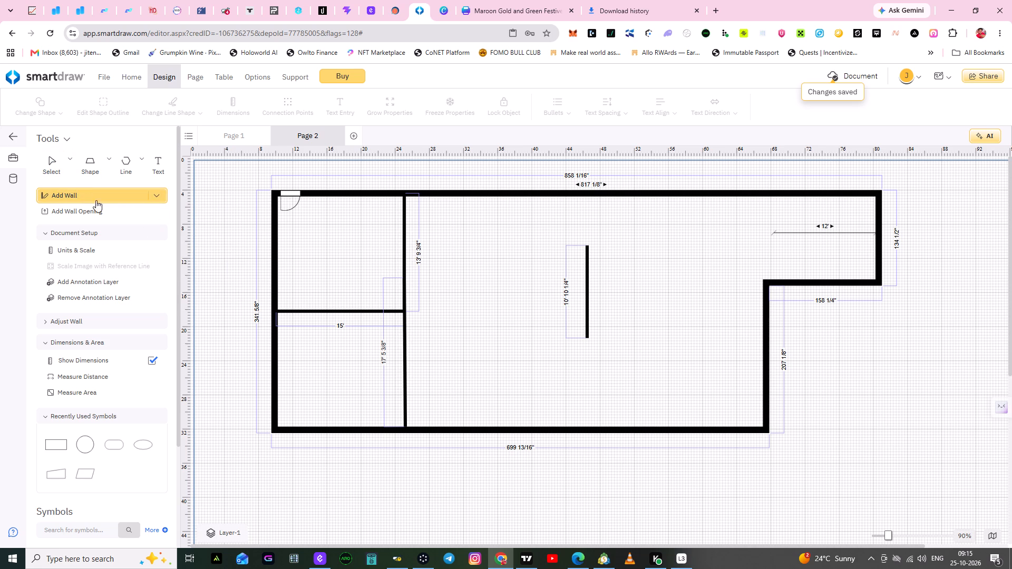
left_click(772, 199)
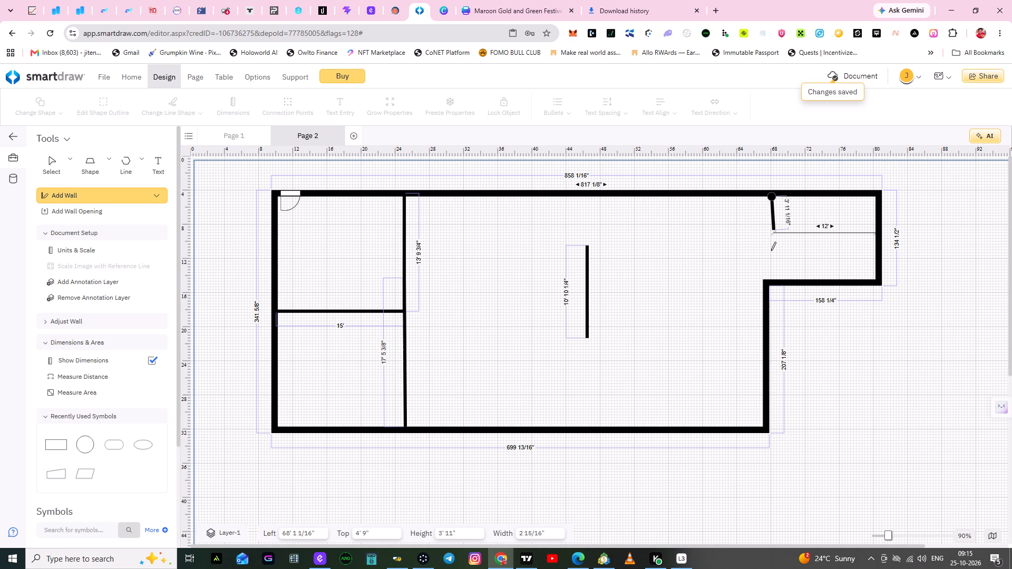
left_click(772, 281)
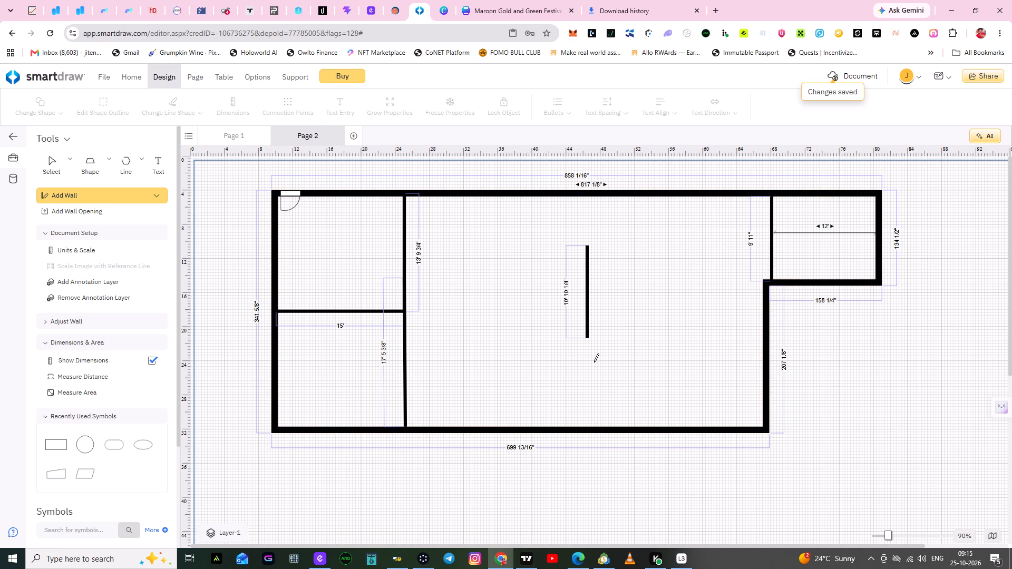
Remove the Room Outlines symbol library and expand the Doors & Windows library.
scroll(81, 386, "down", 3)
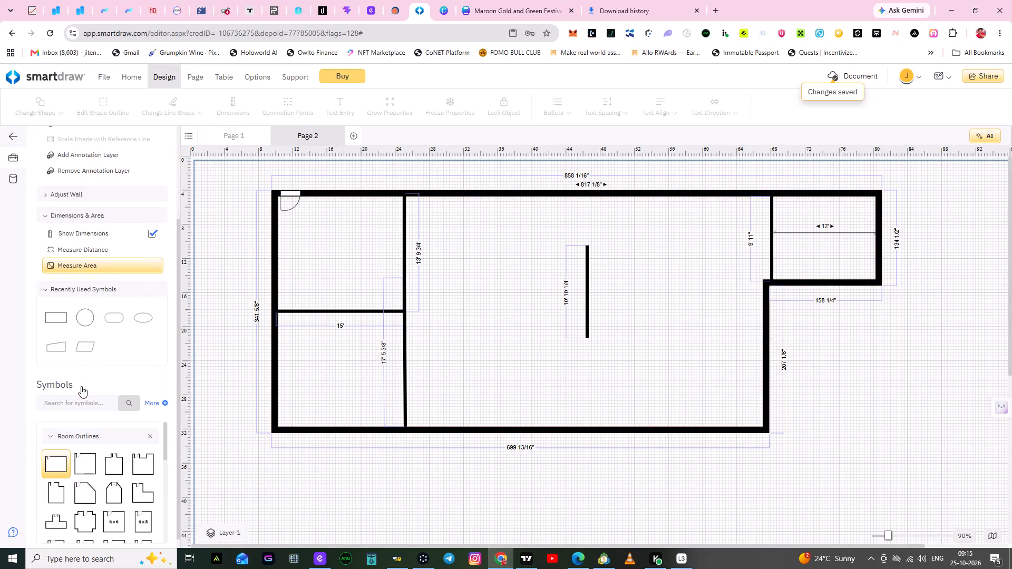
scroll(81, 386, "down", 1)
left_click(151, 429)
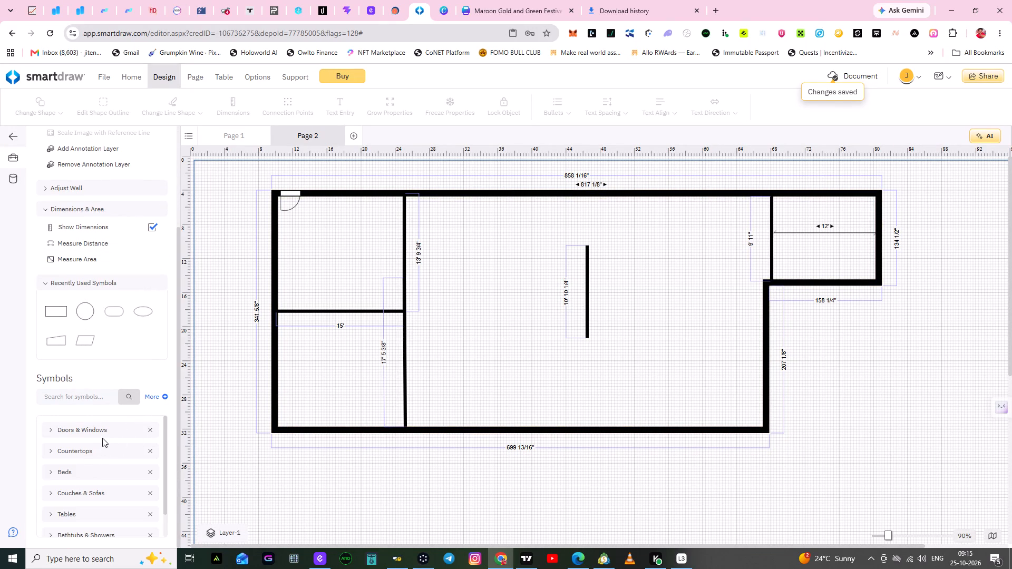
left_click(101, 431)
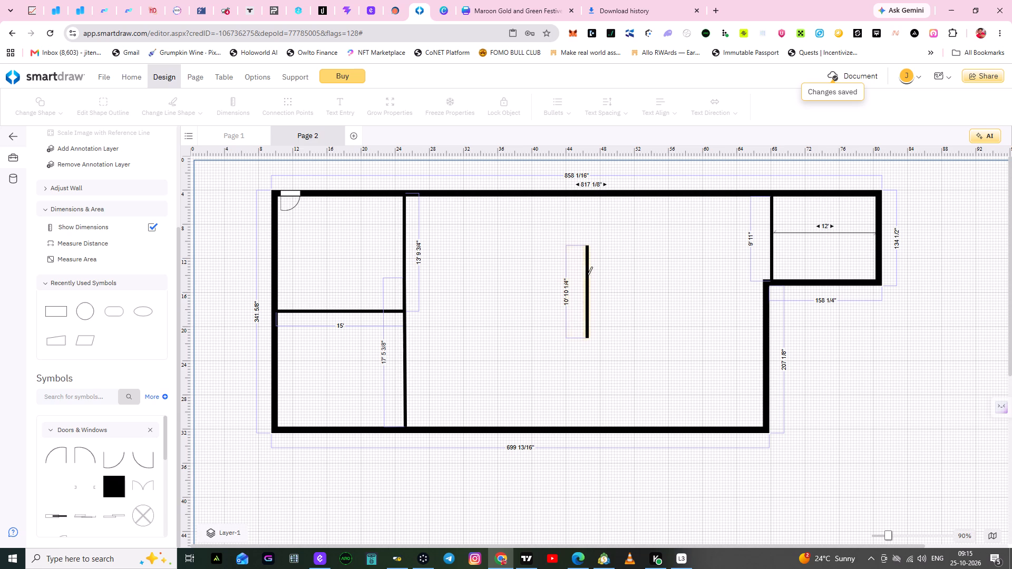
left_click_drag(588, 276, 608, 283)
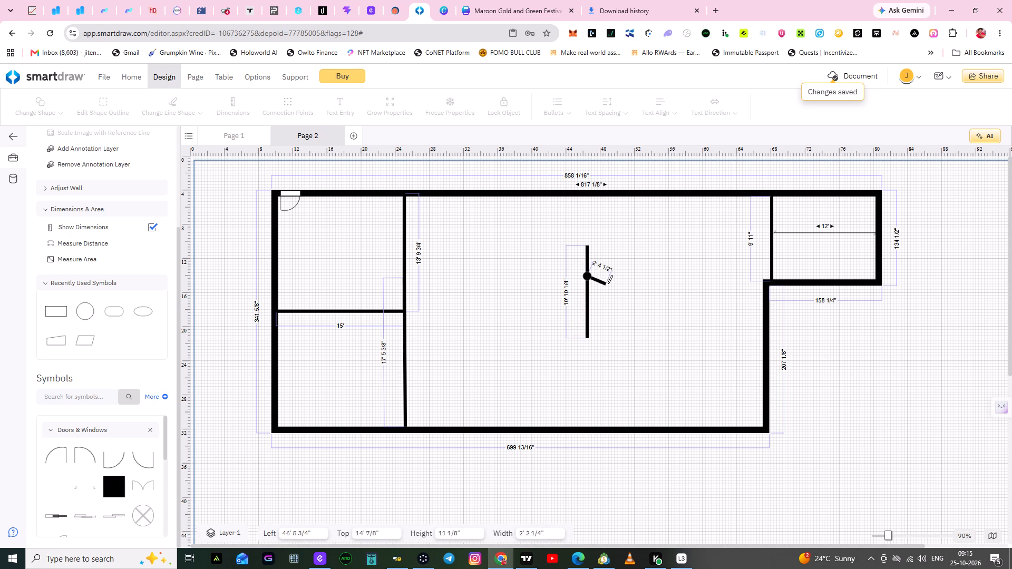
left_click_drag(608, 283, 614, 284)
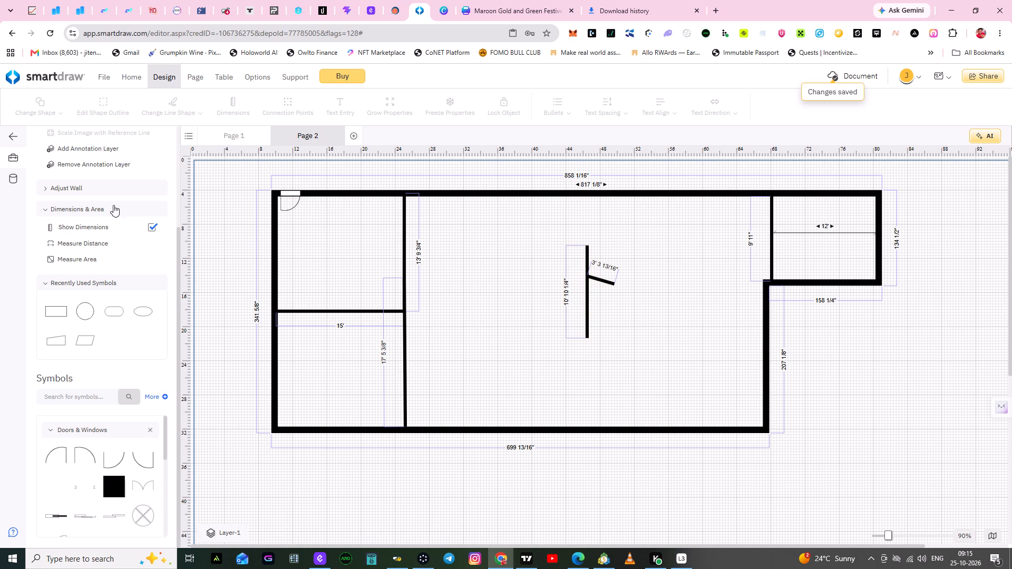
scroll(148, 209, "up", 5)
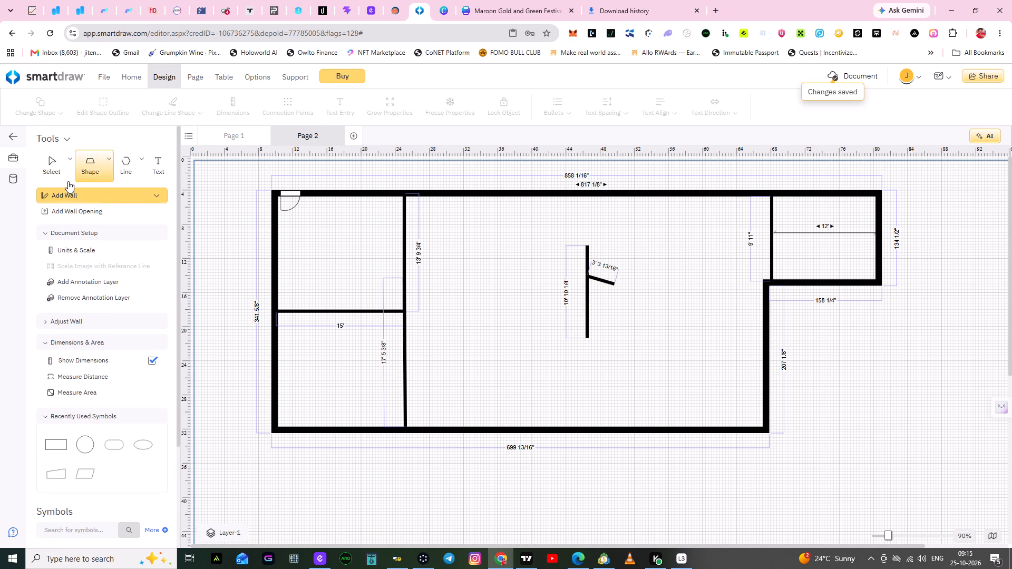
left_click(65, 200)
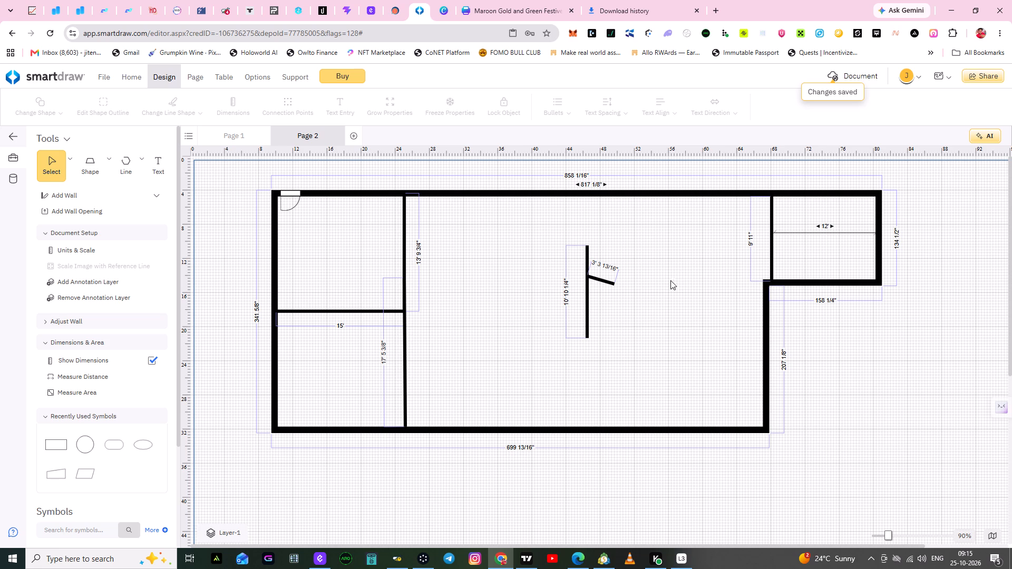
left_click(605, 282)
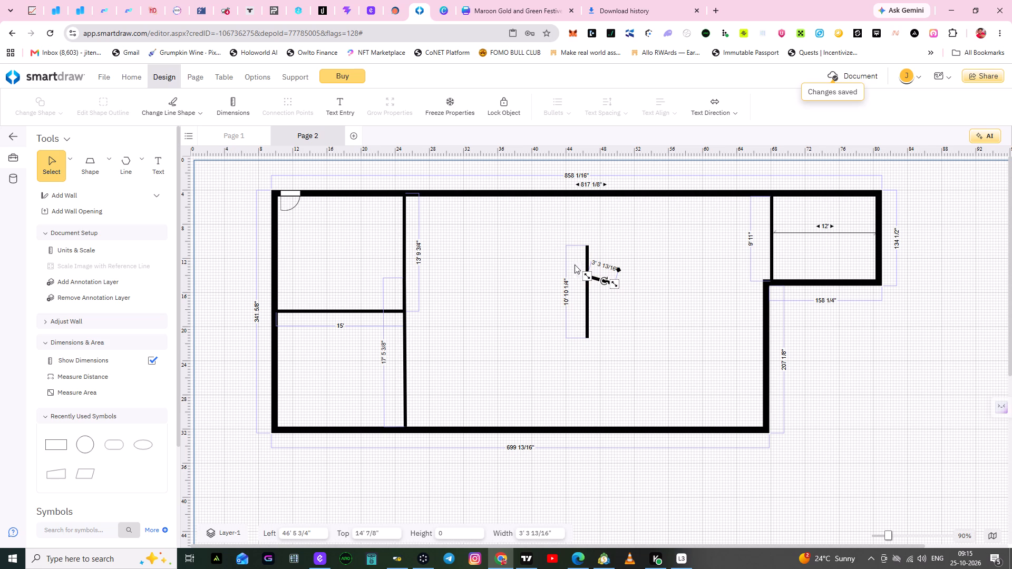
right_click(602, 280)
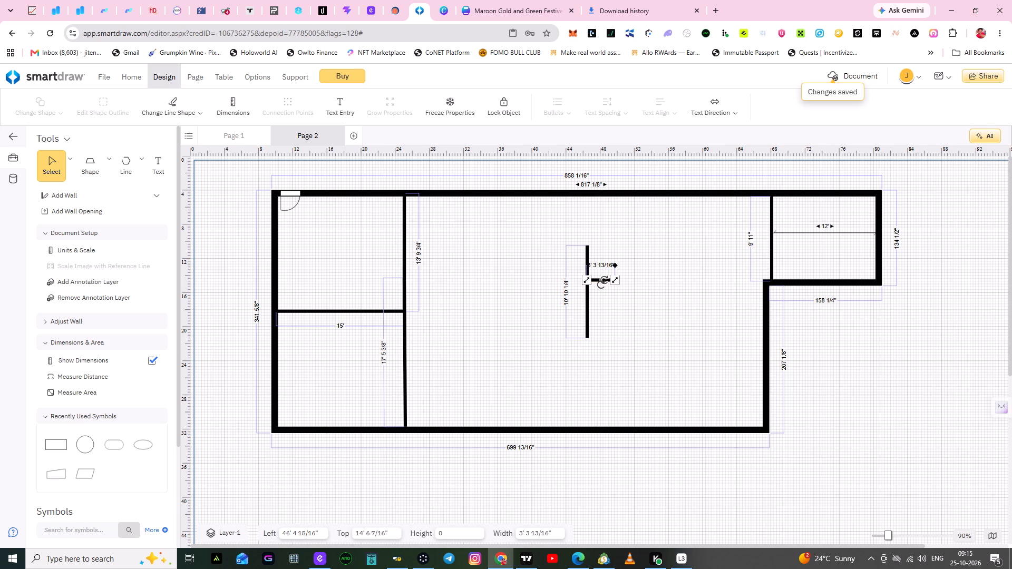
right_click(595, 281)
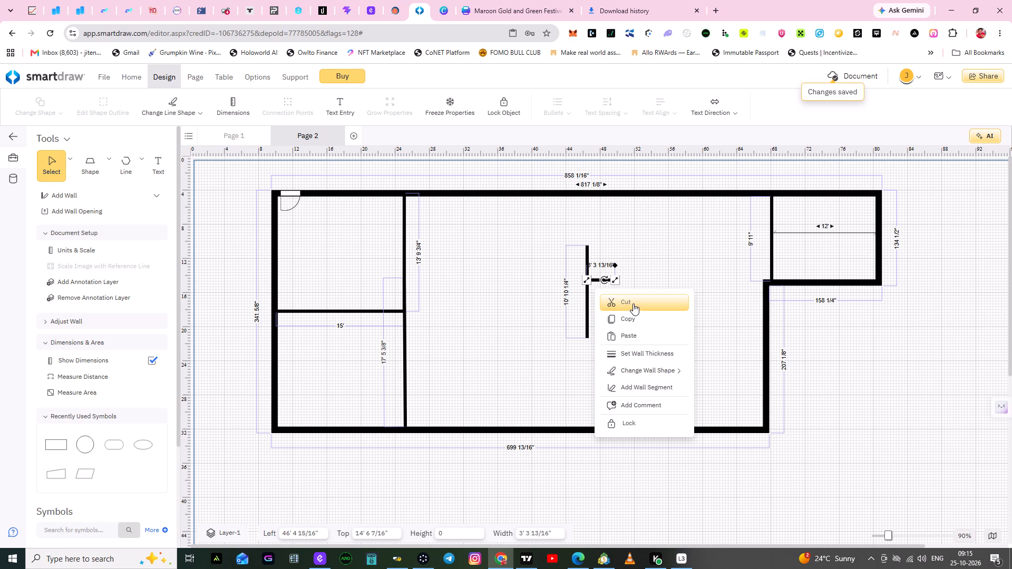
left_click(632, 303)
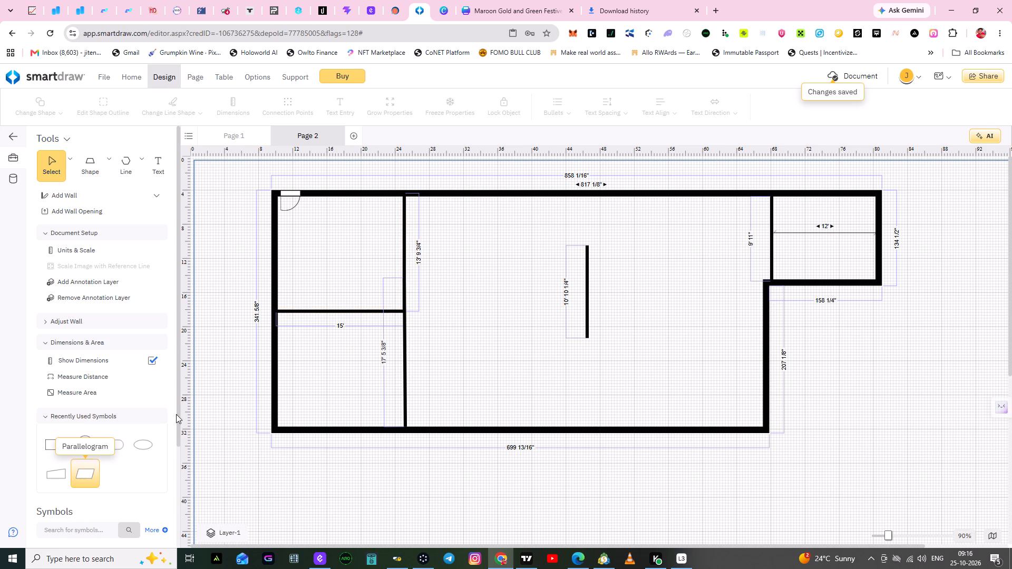
Remove the Doors & Windows library from the symbol libraries.
left_click_drag(180, 413, 172, 498)
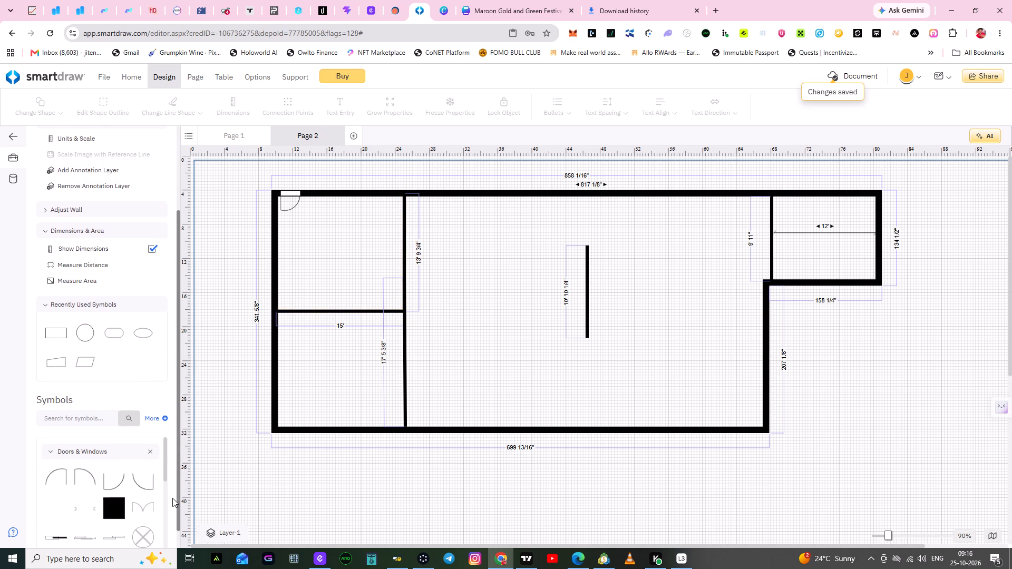
left_click_drag(172, 498, 172, 509)
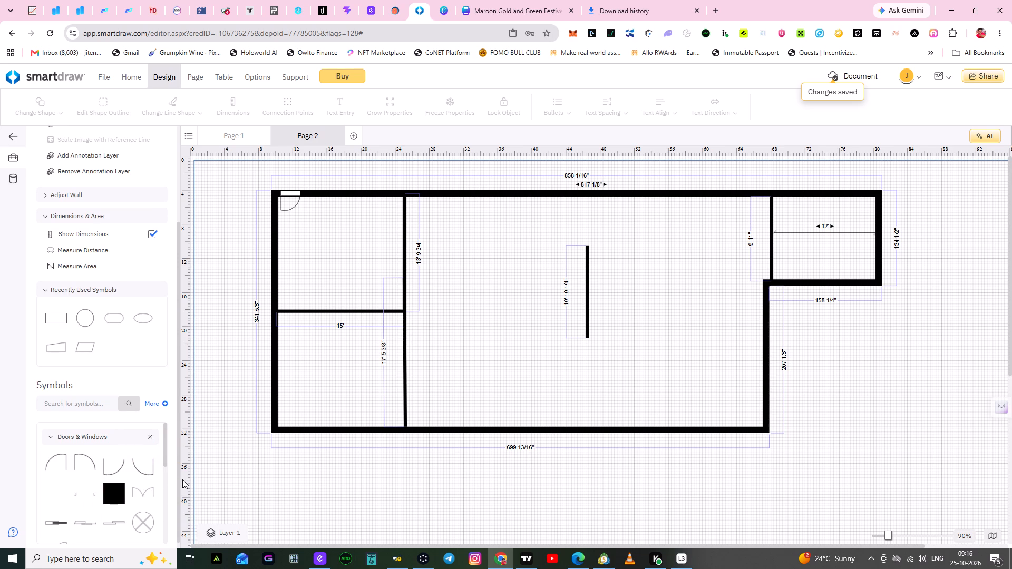
left_click(152, 436)
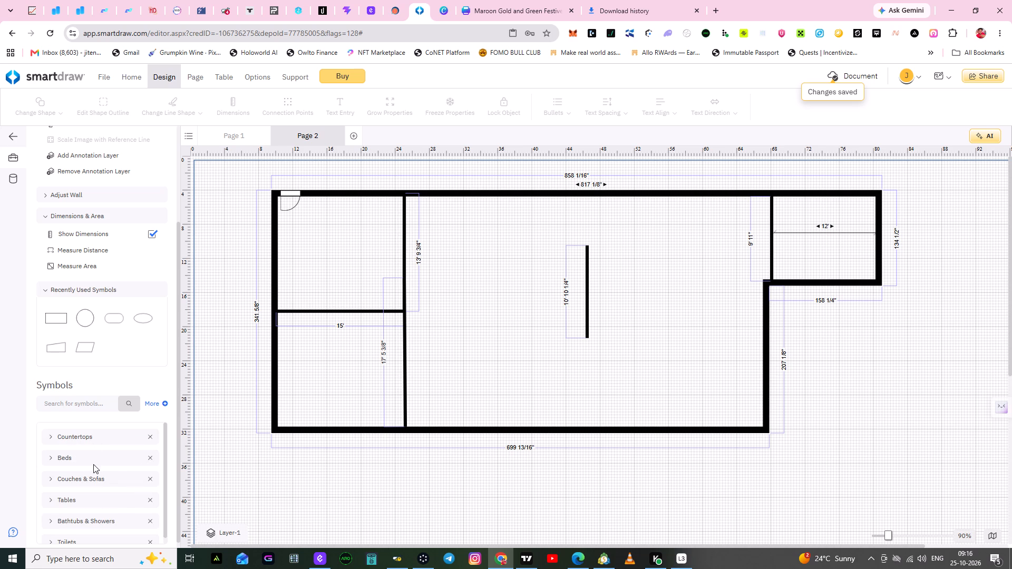
Search the symbol libraries for DOORS.
scroll(101, 466, "up", 4)
scroll(102, 462, "down", 4)
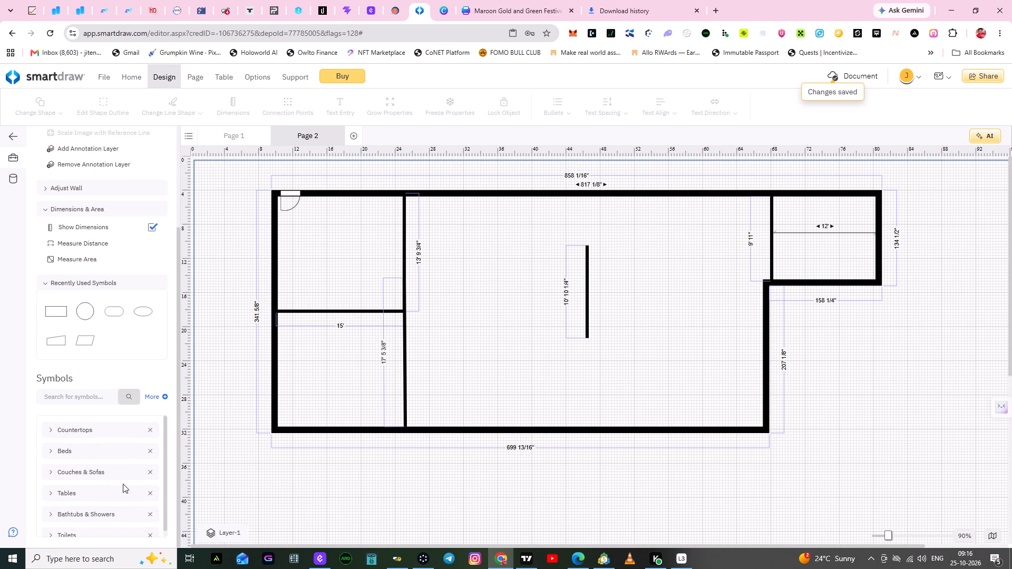
scroll(121, 486, "down", 6)
scroll(121, 486, "up", 5)
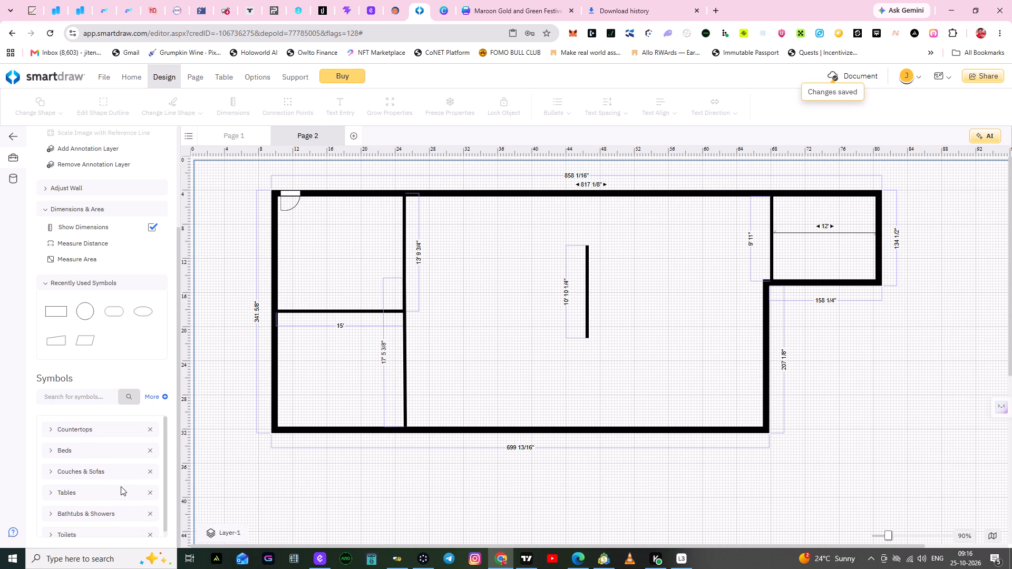
left_click(82, 398)
left_click(96, 425)
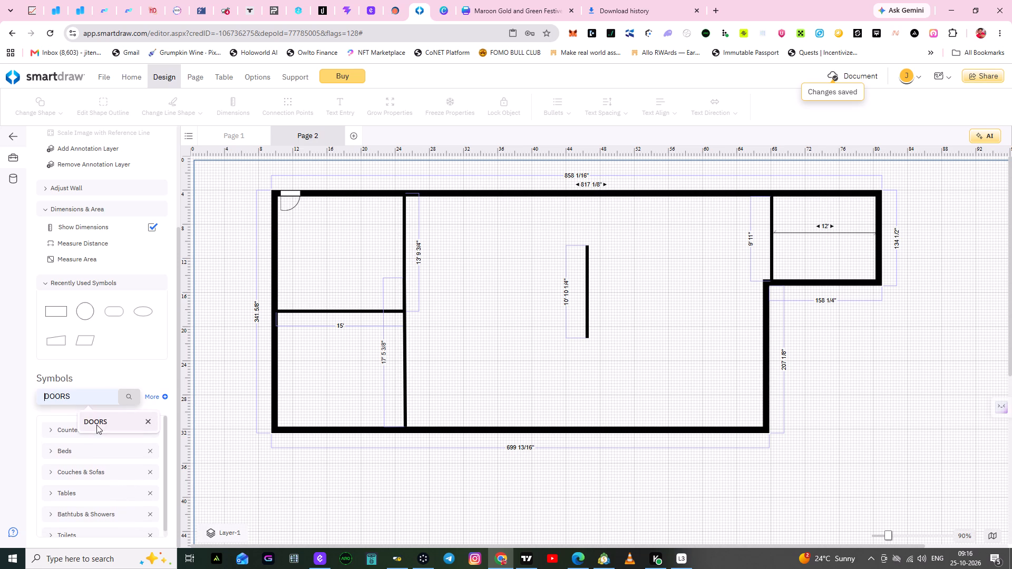
left_click(130, 397)
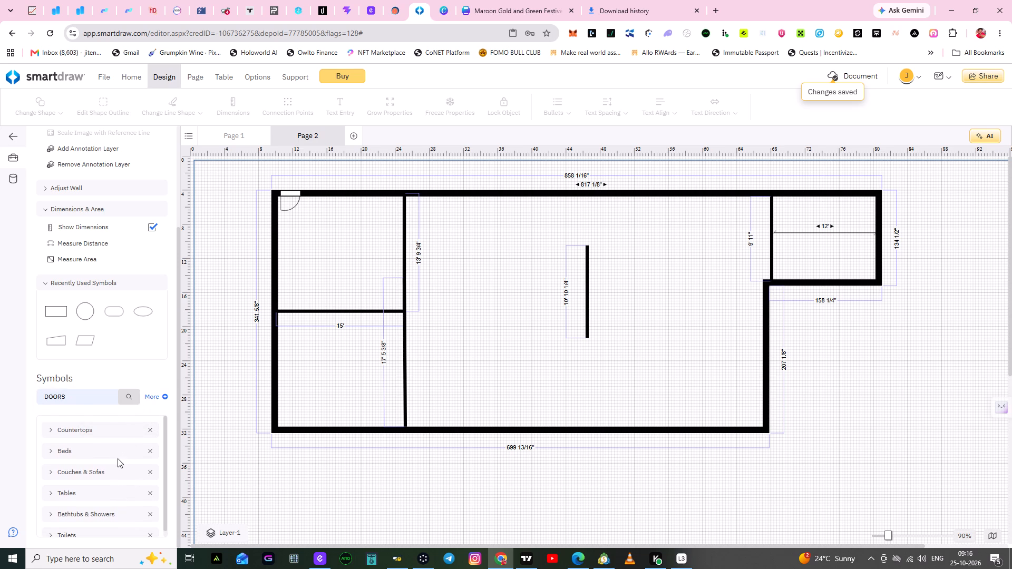
left_click(129, 392)
left_click(130, 397)
scroll(125, 415, "down", 3)
left_click_drag(164, 447, 166, 471)
left_click_drag(166, 471, 169, 443)
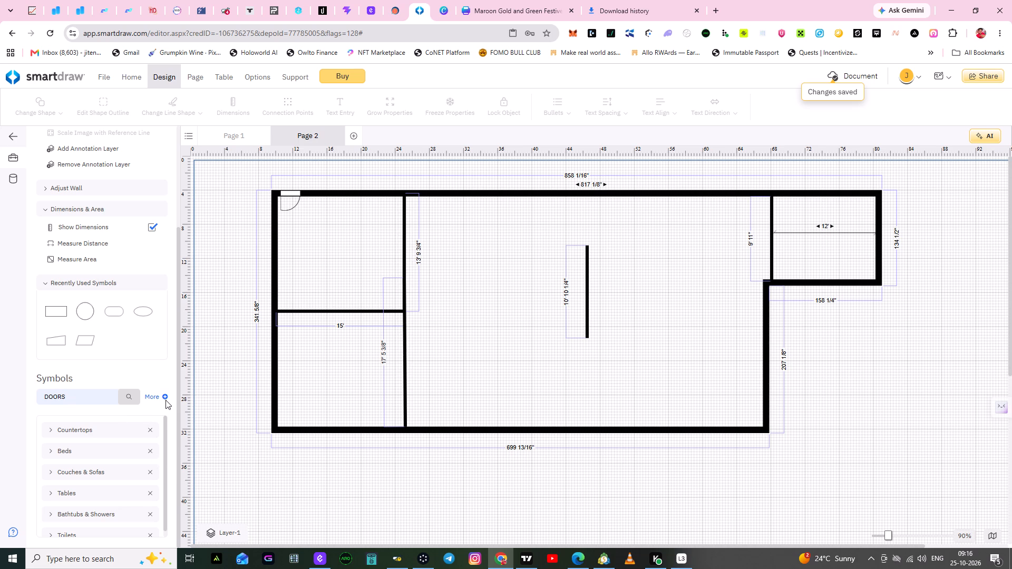
Browse the full list of available symbol libraries for one that offers doors.
left_click(165, 396)
left_click(153, 397)
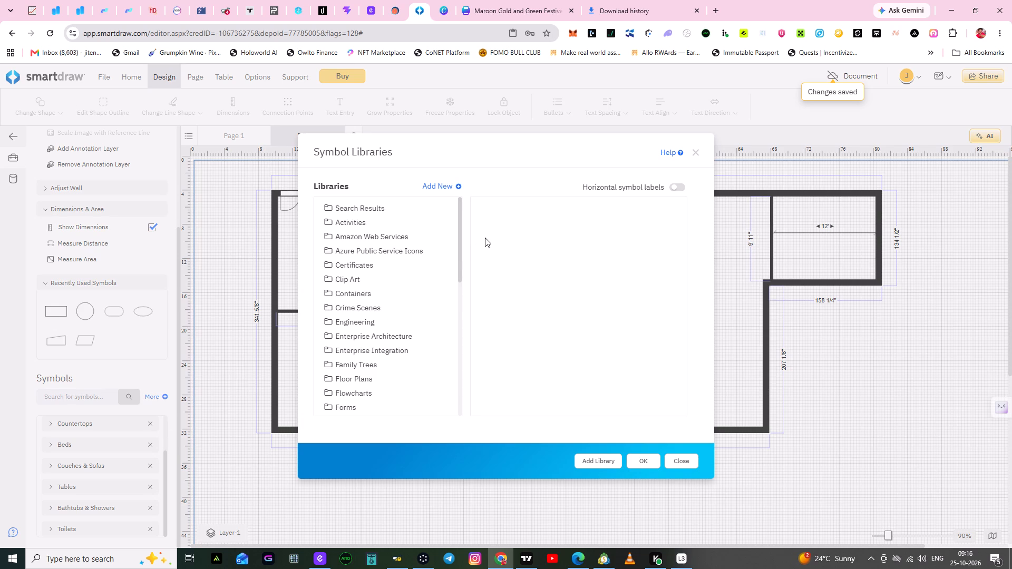
left_click_drag(459, 233, 461, 263)
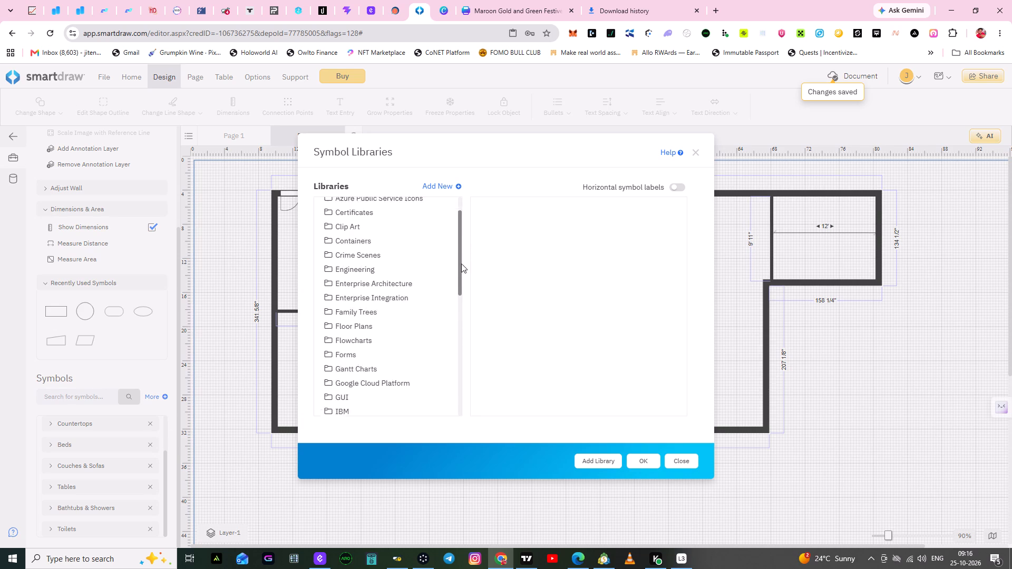
left_click_drag(461, 263, 461, 345)
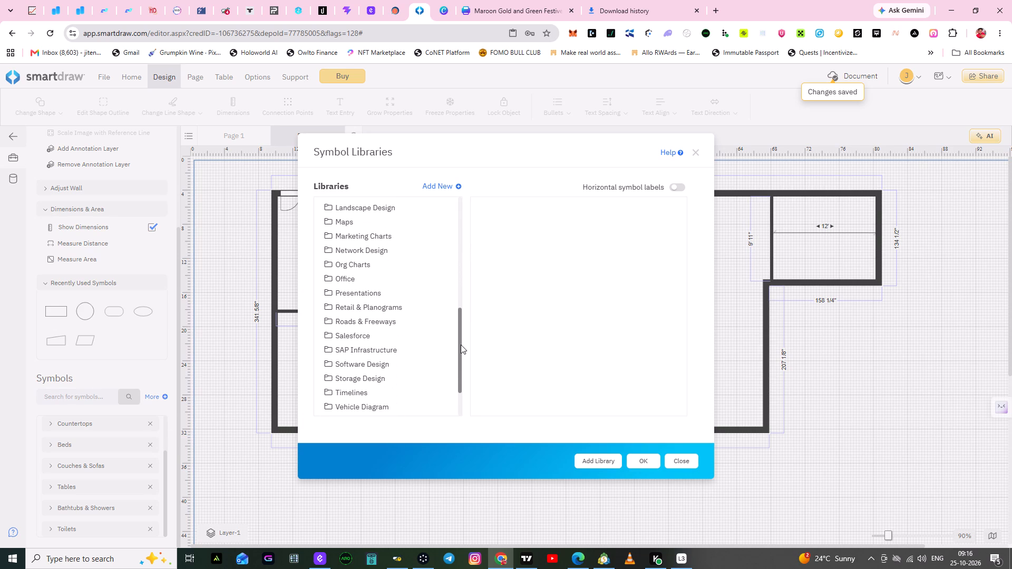
left_click_drag(461, 345, 462, 352)
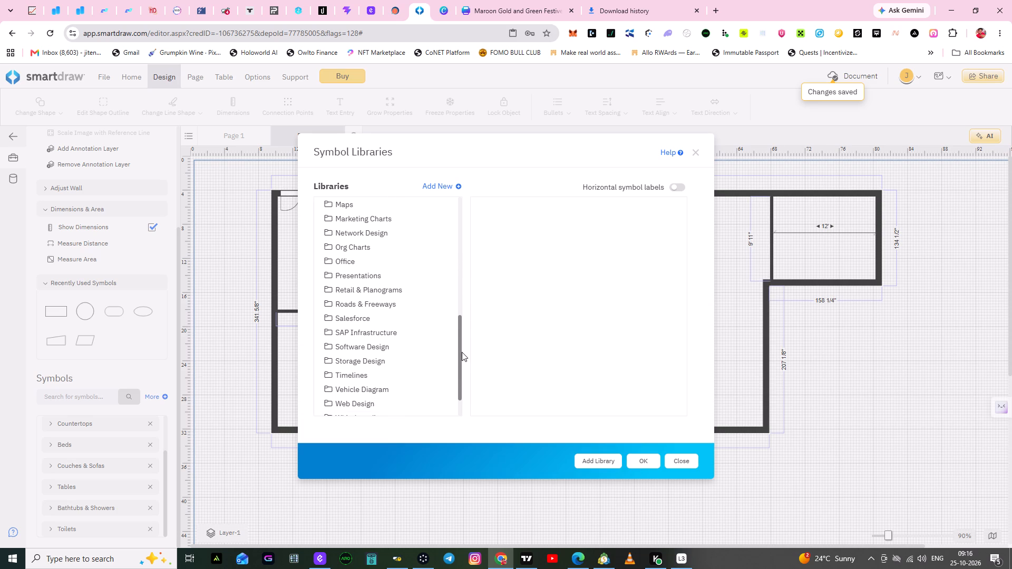
left_click_drag(462, 352, 459, 371)
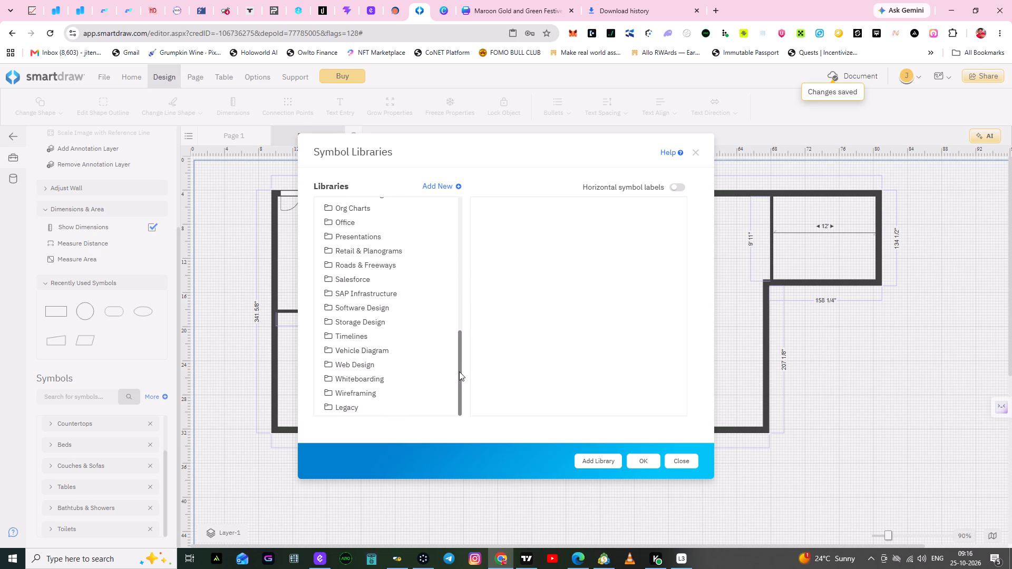
left_click_drag(459, 371, 456, 342)
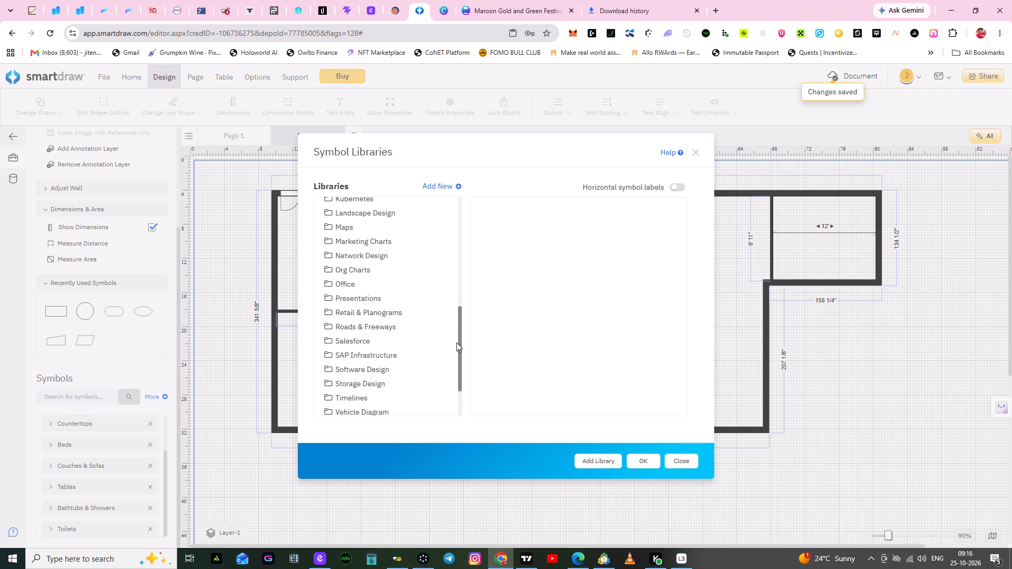
left_click_drag(456, 342, 459, 329)
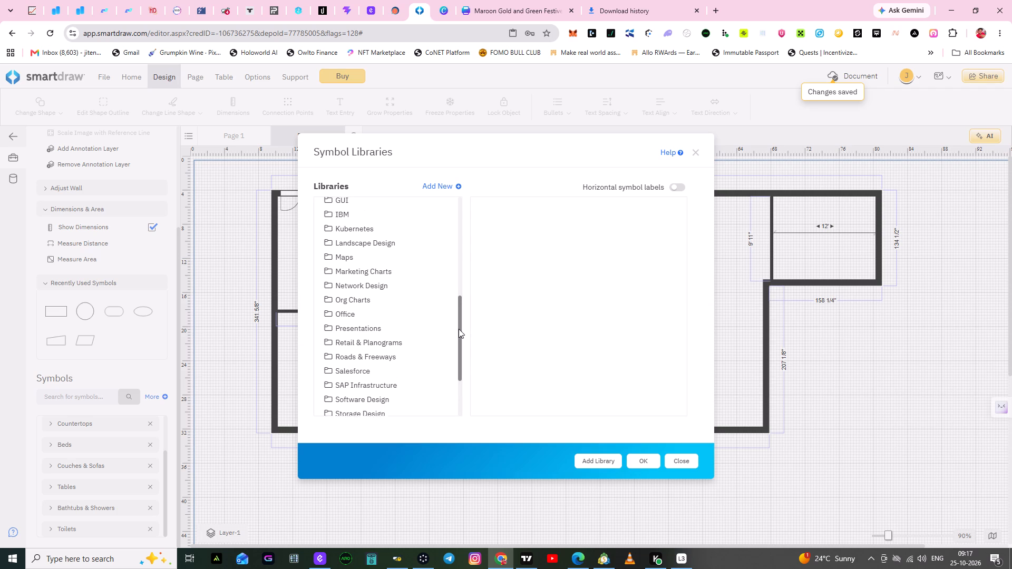
left_click_drag(459, 329, 470, 229)
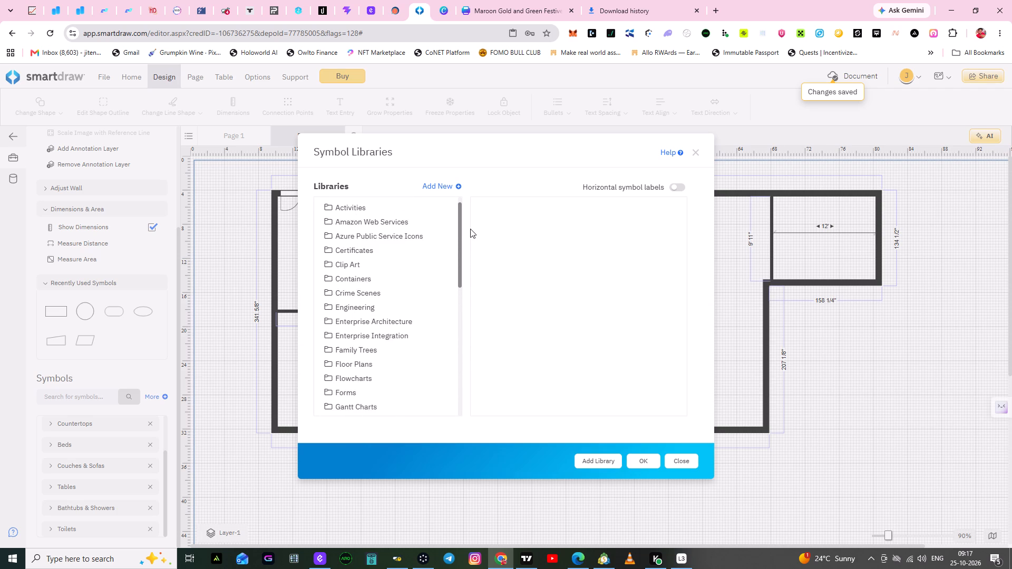
left_click_drag(470, 229, 471, 210)
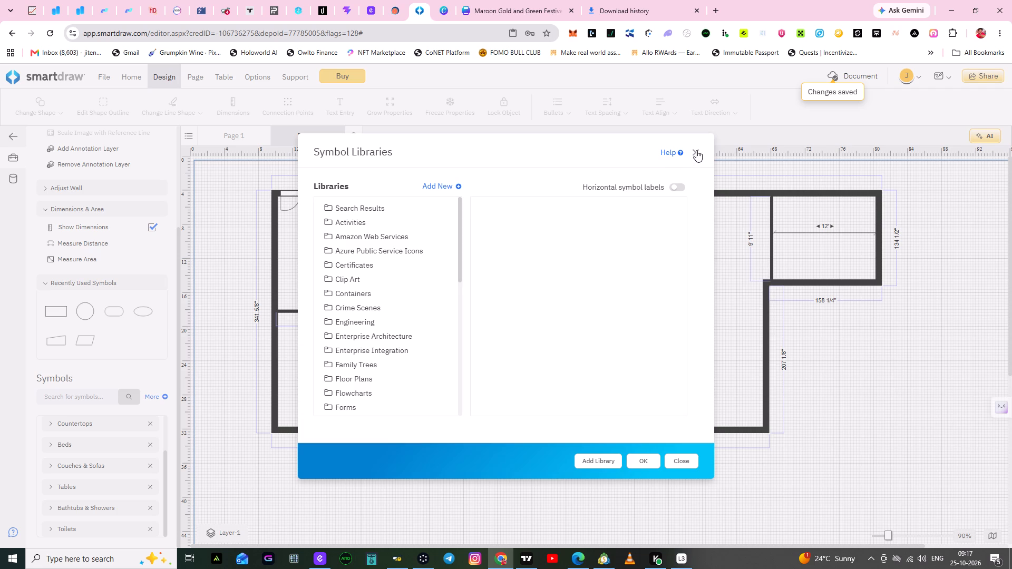
left_click(696, 150)
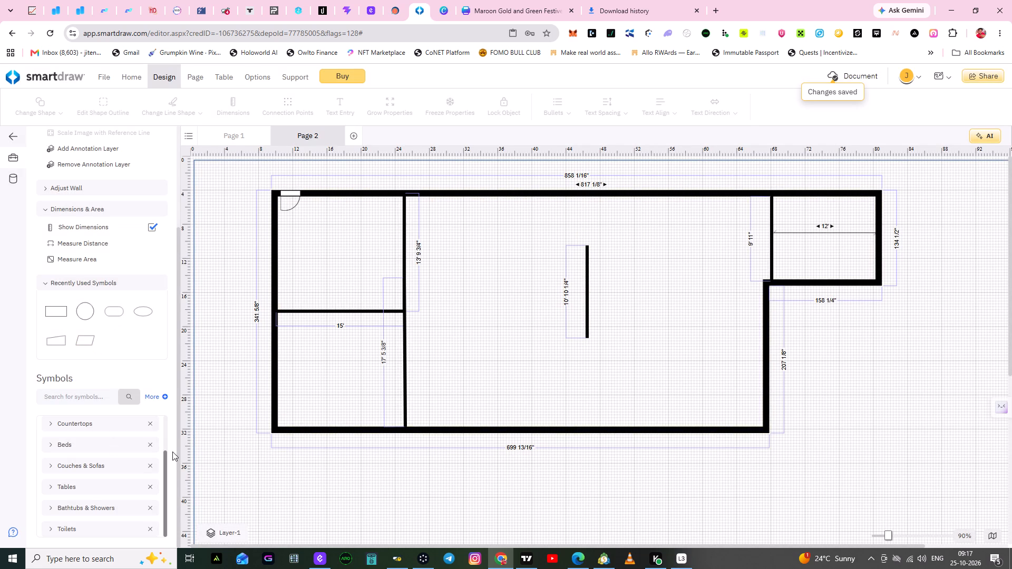
Expand the Doors & Windows library among the symbol libraries.
left_click_drag(165, 460, 166, 434)
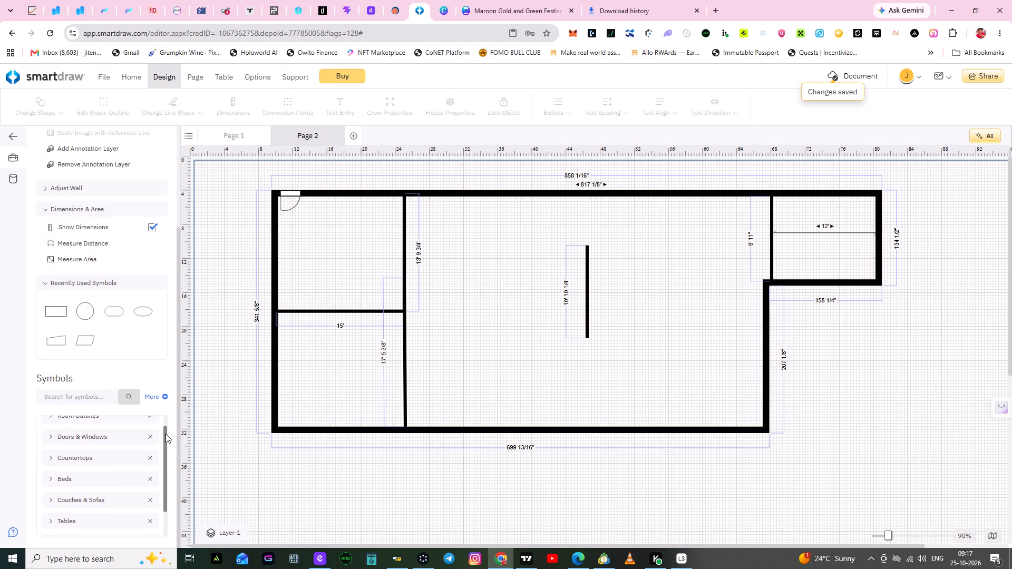
left_click_drag(166, 434, 168, 425)
left_click(95, 453)
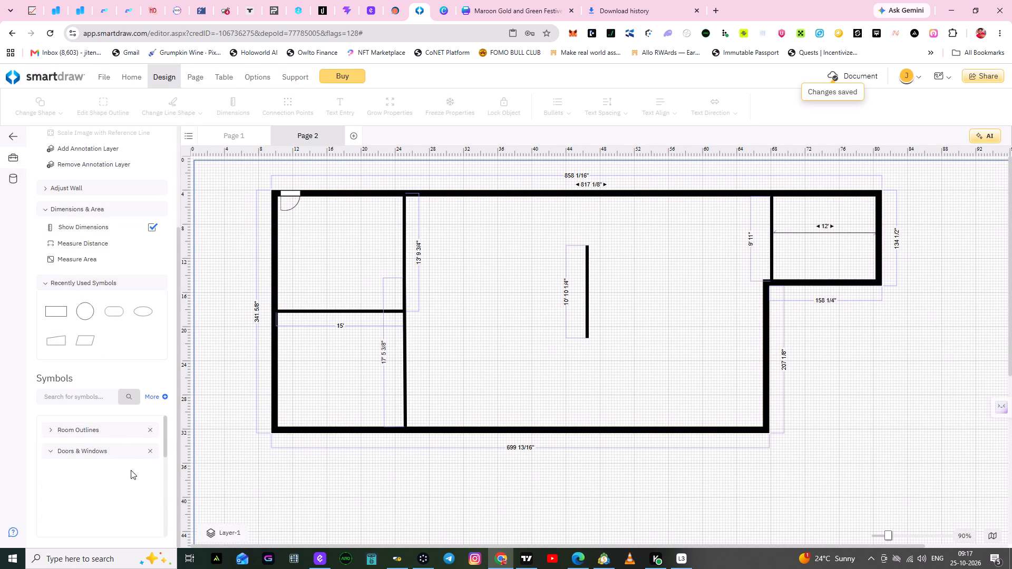
left_click(163, 425)
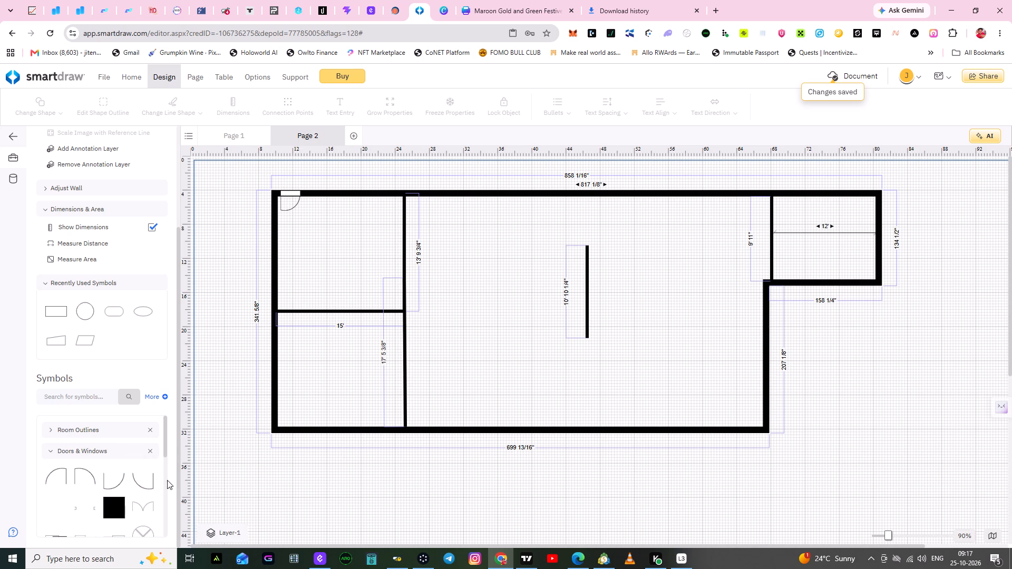
left_click(165, 444)
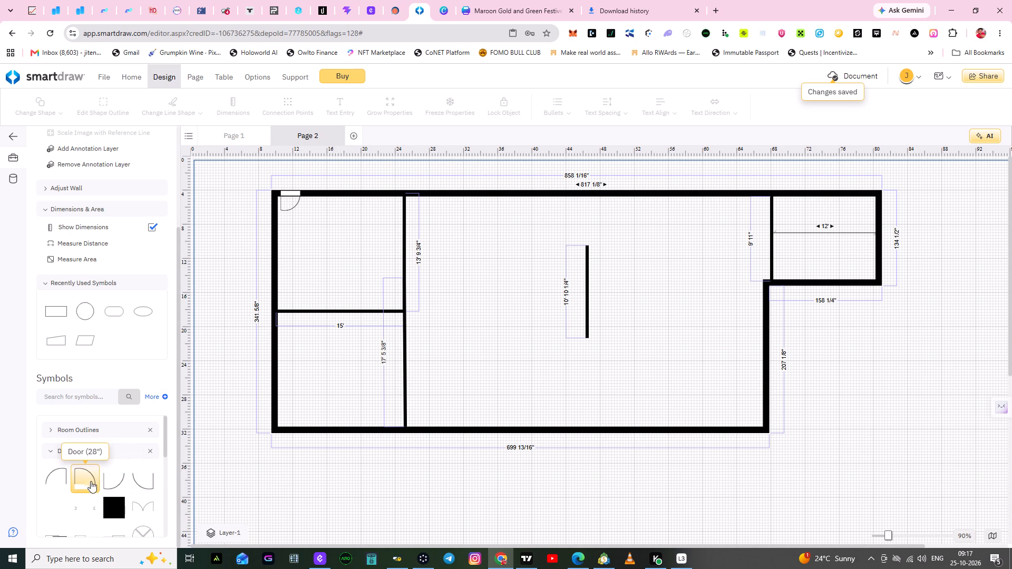
Place a Door (28") symbol in the large central room, below and beside the free-standing 10' 10 1/4" wall.
left_click_drag(89, 476, 464, 395)
left_click_drag(464, 395, 515, 360)
left_click(551, 368)
right_click(522, 337)
right_click(510, 337)
left_click_drag(86, 476, 114, 472)
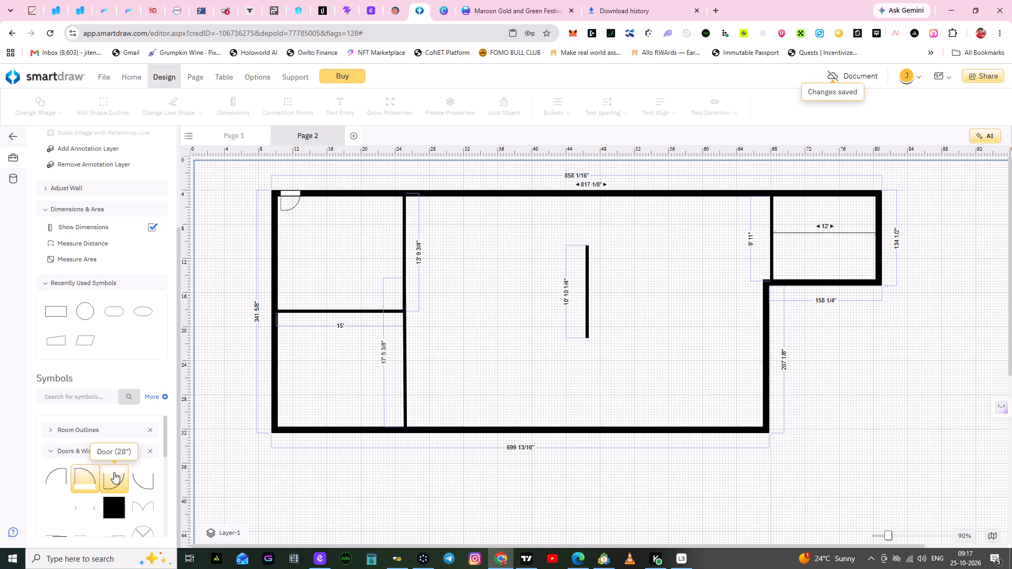
left_click_drag(114, 472, 514, 352)
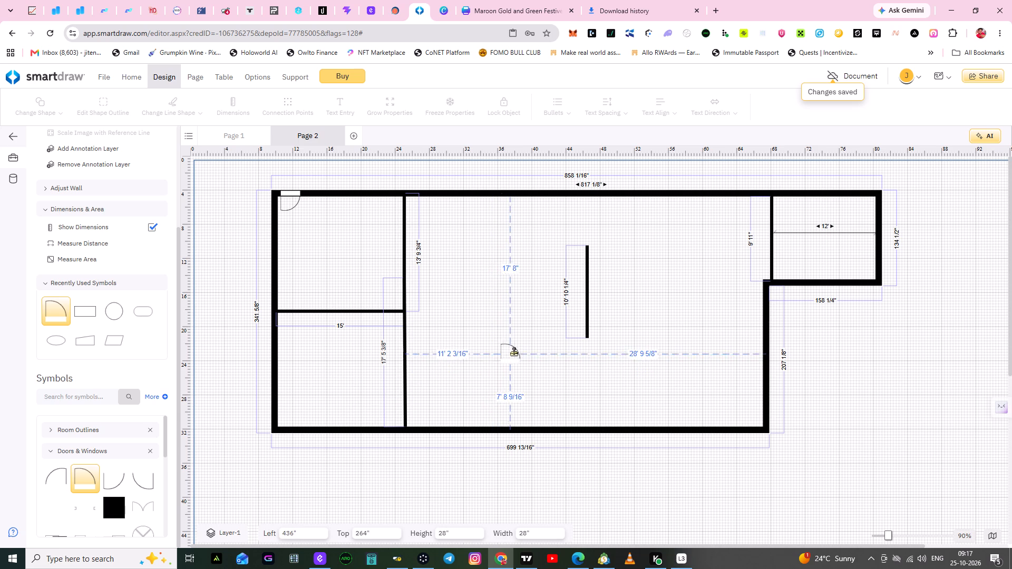
left_click_drag(514, 352, 515, 352)
left_click(544, 378)
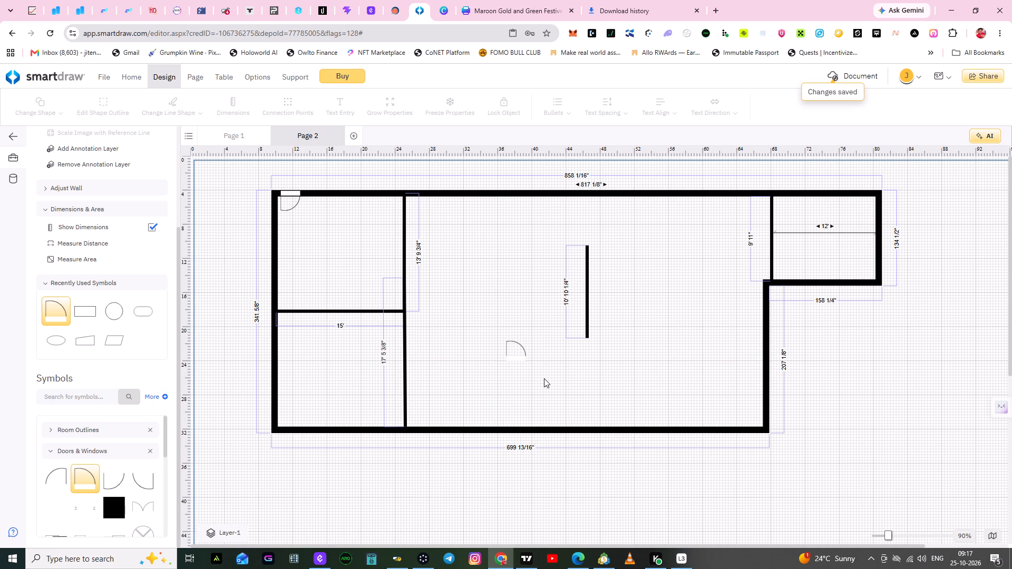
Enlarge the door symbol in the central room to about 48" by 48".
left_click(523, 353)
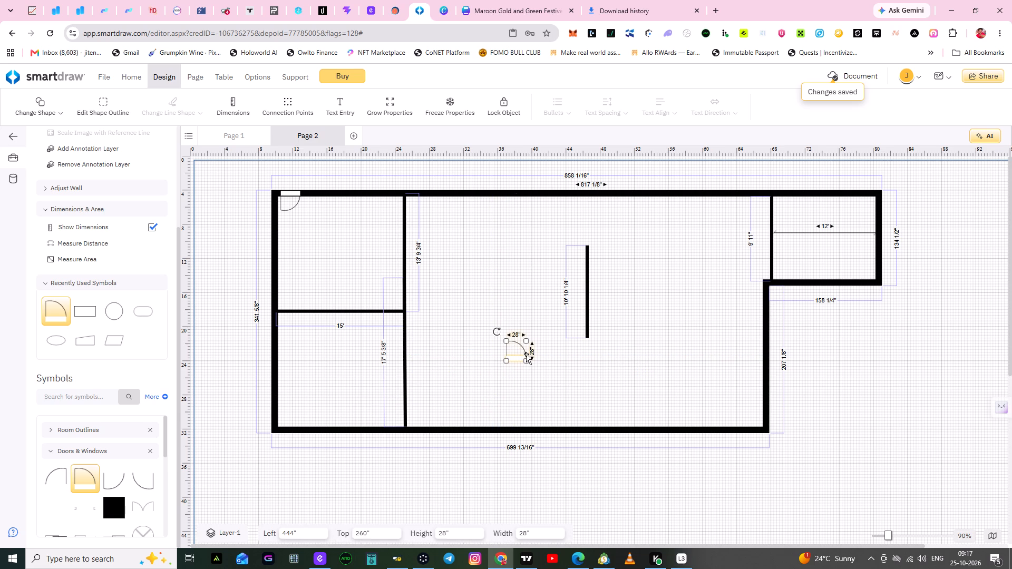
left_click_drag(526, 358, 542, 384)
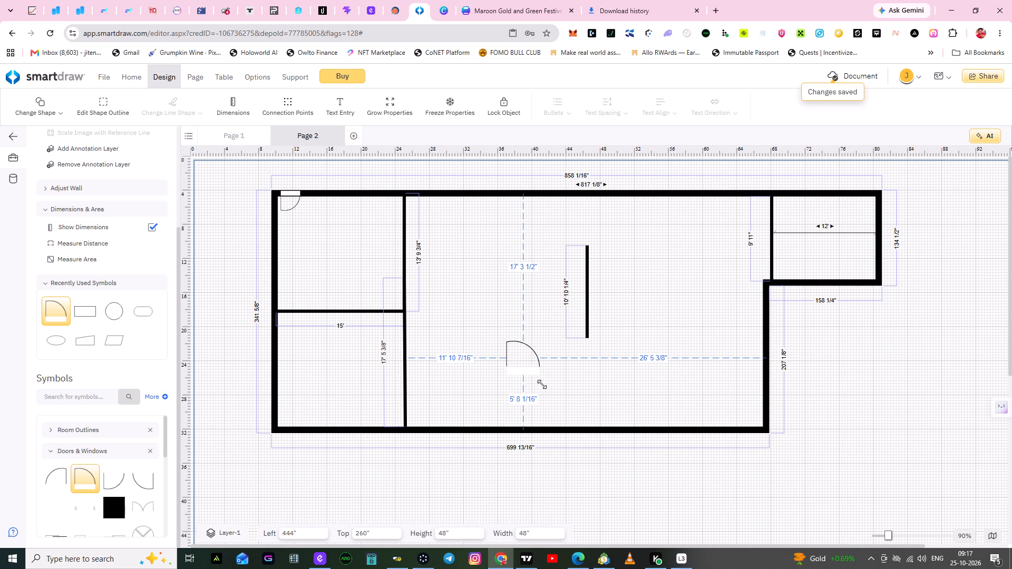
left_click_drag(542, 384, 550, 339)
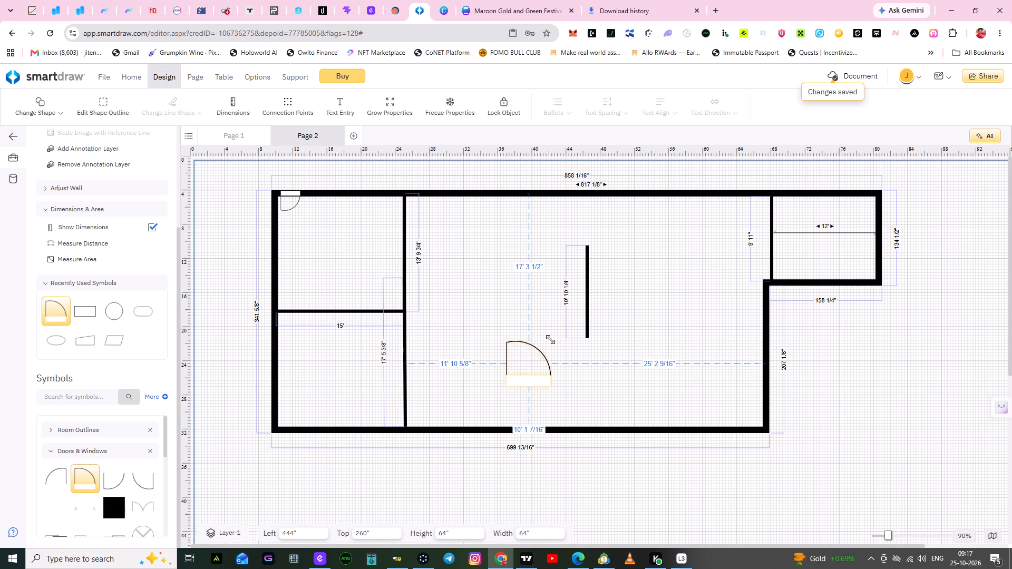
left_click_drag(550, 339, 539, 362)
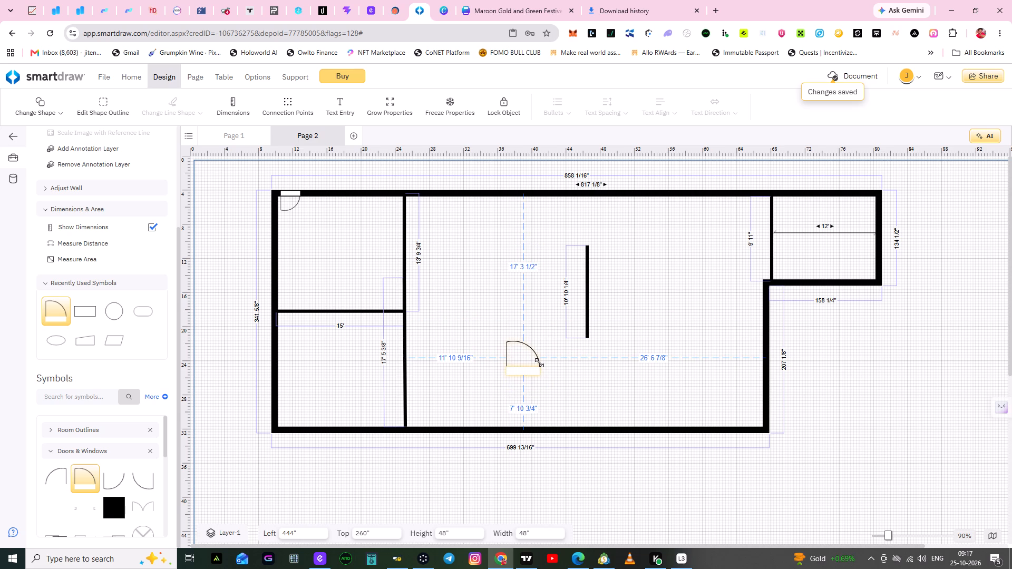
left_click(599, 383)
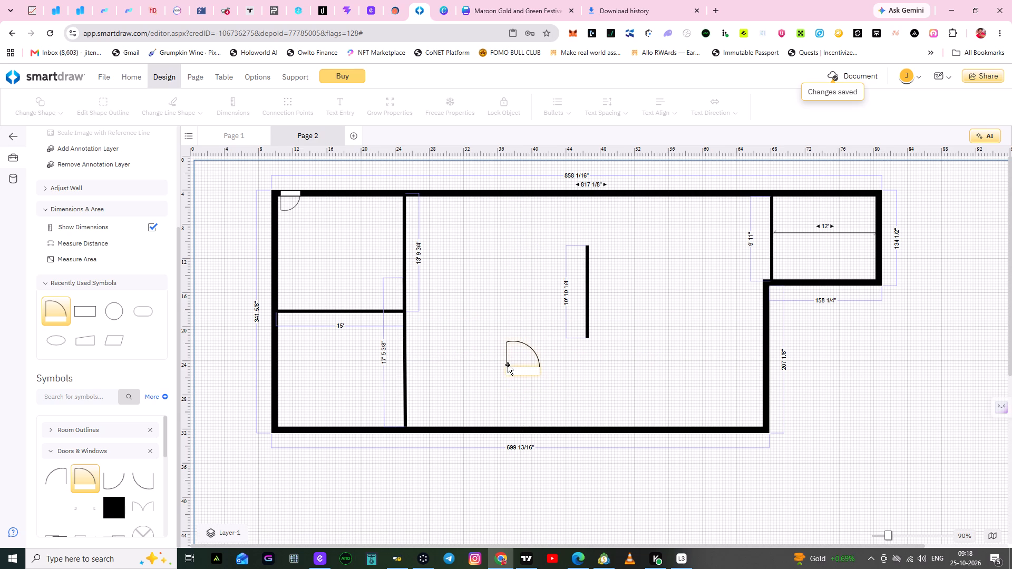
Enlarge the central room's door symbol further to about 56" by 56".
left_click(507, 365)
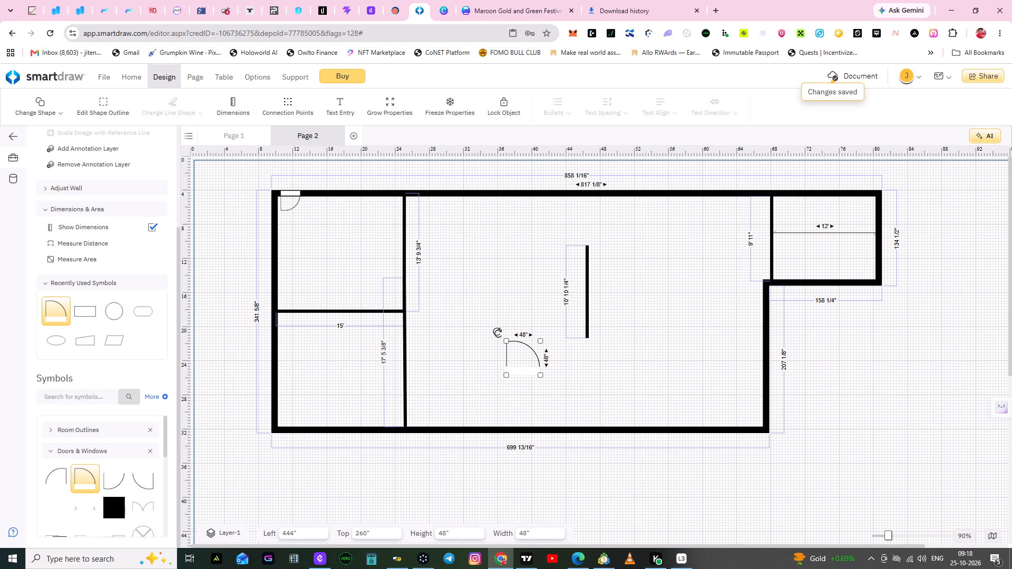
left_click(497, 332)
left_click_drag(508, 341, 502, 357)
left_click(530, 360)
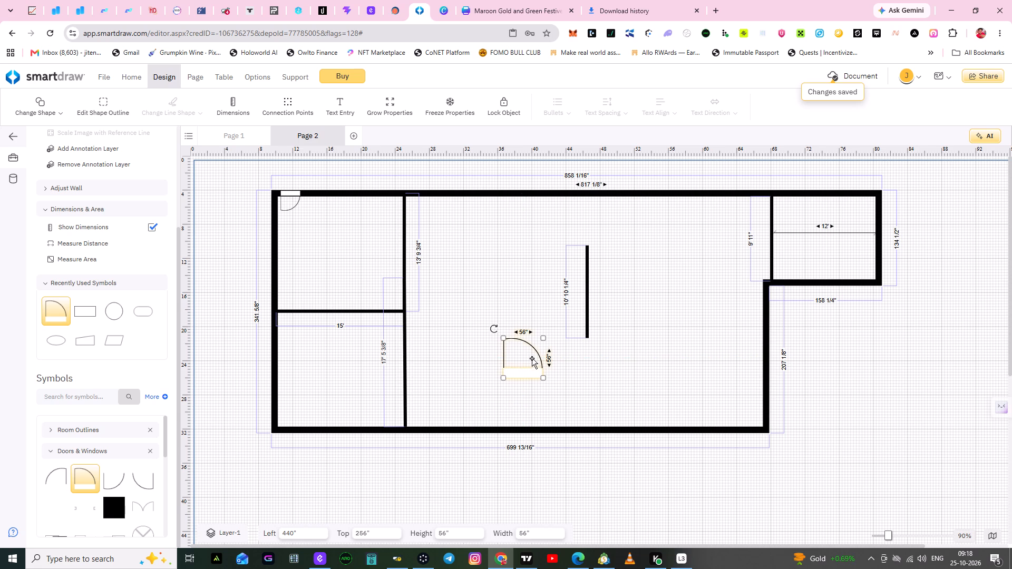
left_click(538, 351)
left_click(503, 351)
Set the width dimension of the central room's door symbol to 3.6.
left_click_drag(525, 332, 517, 329)
double_click(520, 331)
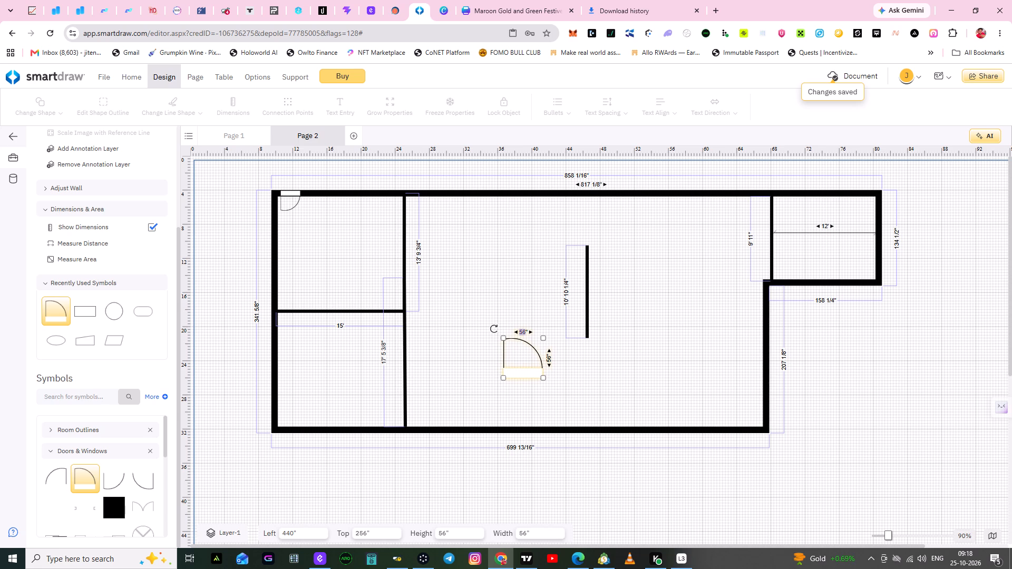
key("3")
key("period")
key("6")
left_click(599, 369)
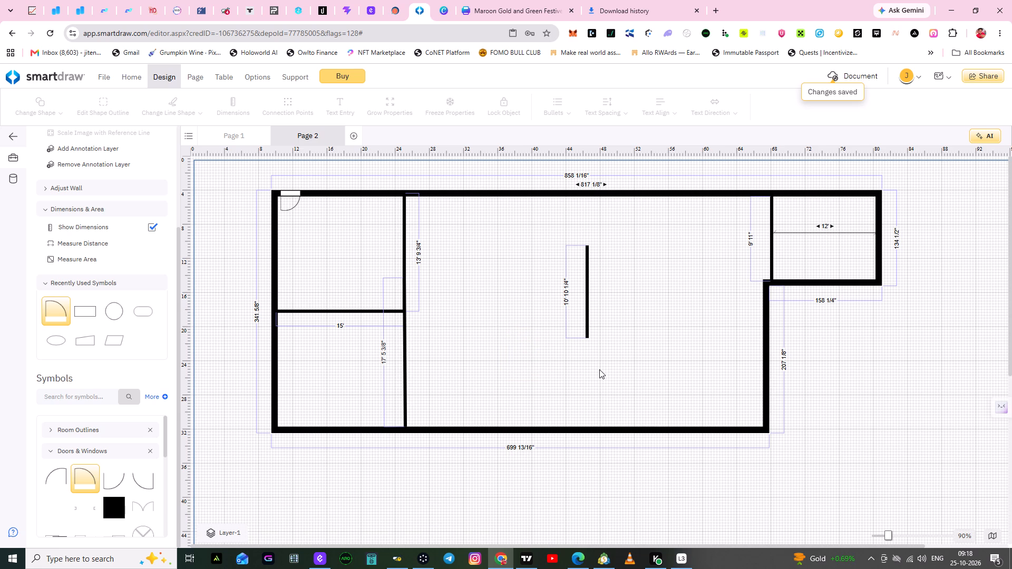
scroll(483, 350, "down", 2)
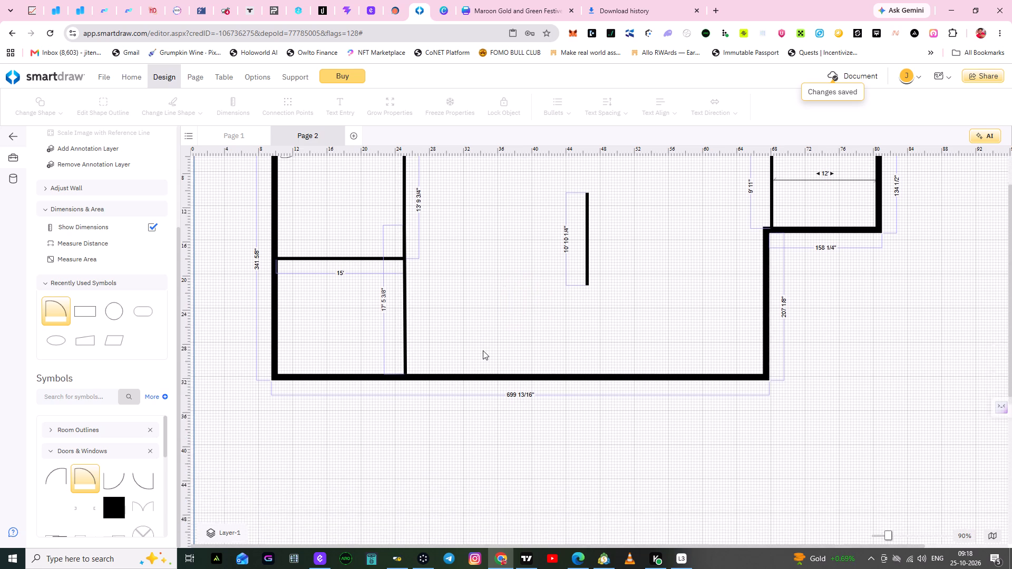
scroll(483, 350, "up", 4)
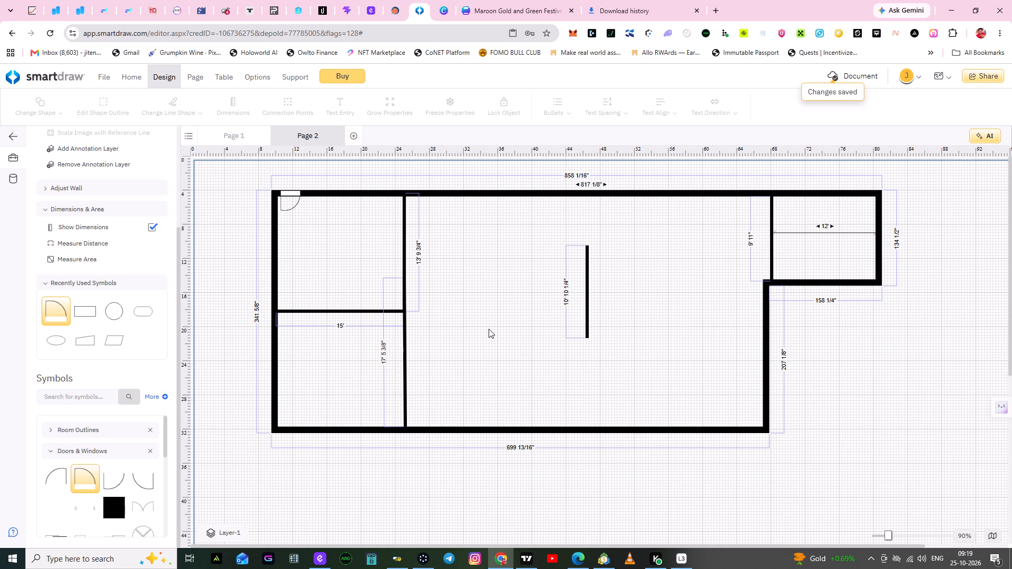
Place a Door (28") symbol in the large central room, below and left of the free-standing 10' 10 1/4" wall.
scroll(489, 329, "up", 3)
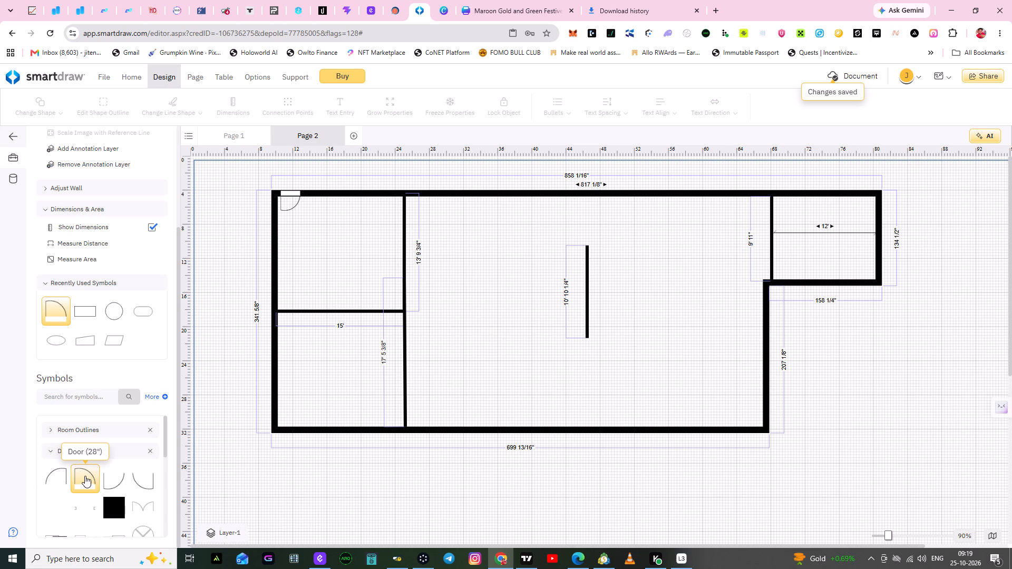
left_click(85, 476)
left_click(493, 344)
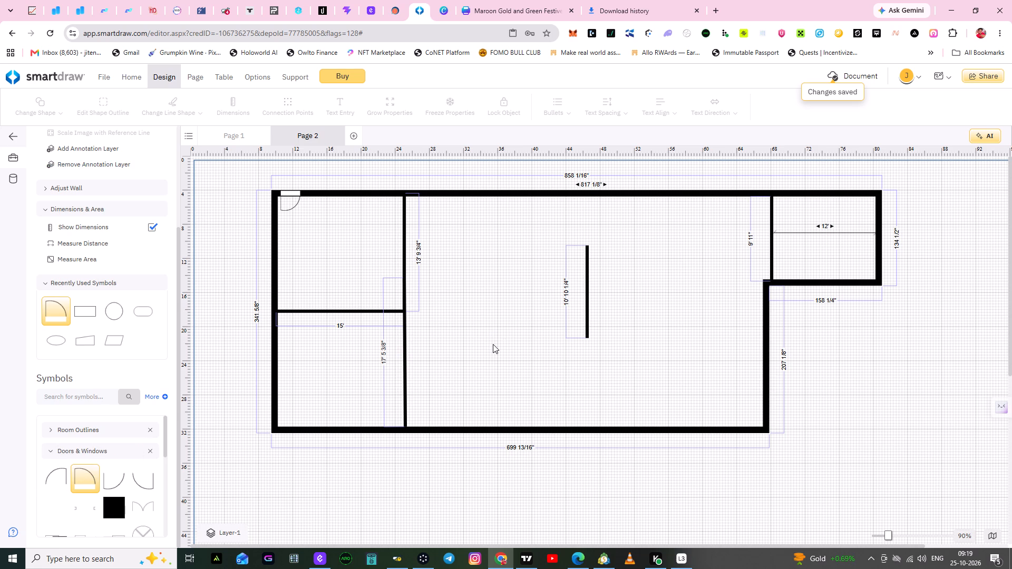
left_click_drag(85, 473, 344, 385)
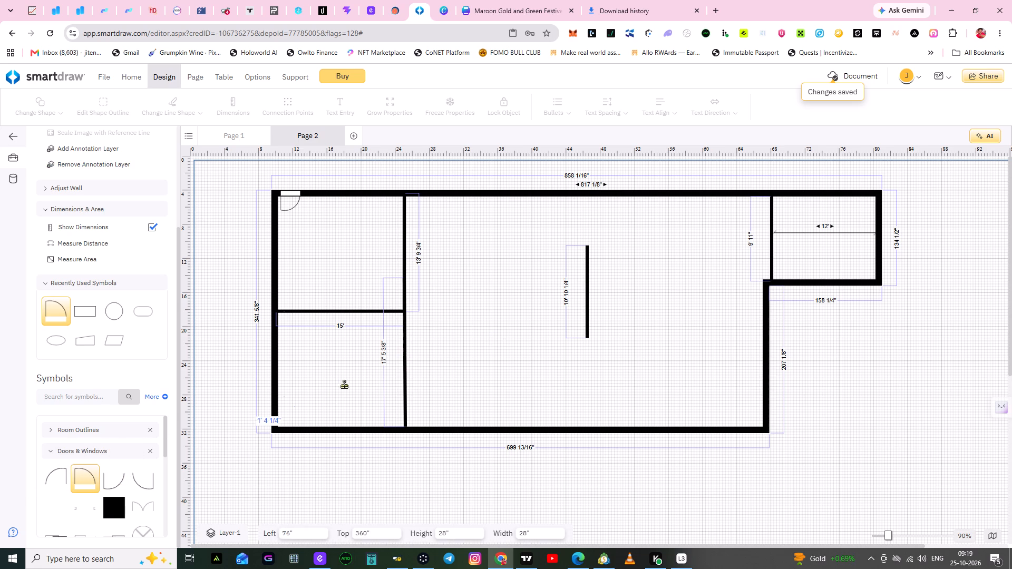
left_click_drag(344, 385, 479, 350)
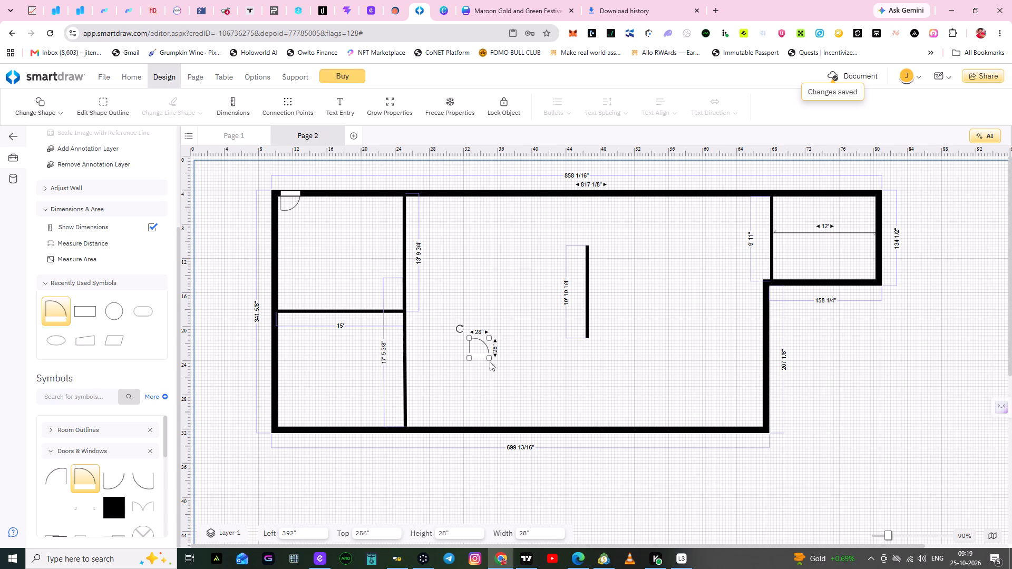
Enlarge the new door symbol in the central room to 68" by 68".
left_click_drag(490, 358, 504, 359)
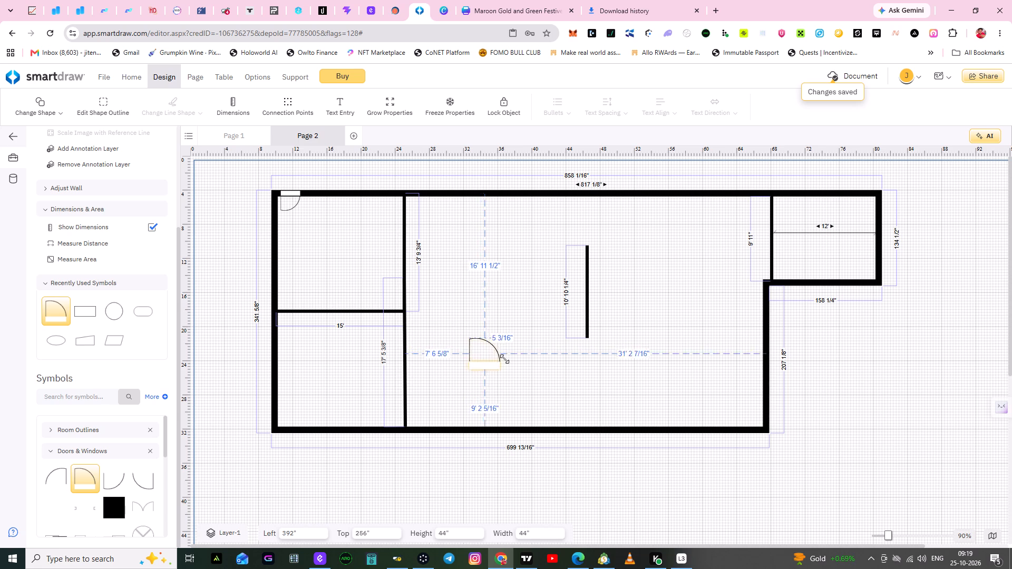
left_click_drag(504, 359, 517, 376)
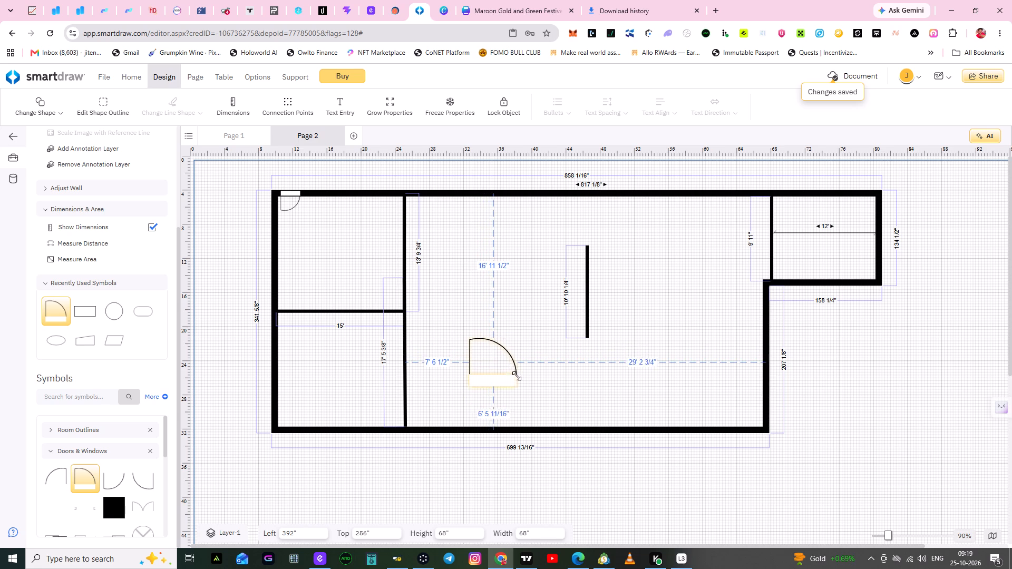
left_click_drag(517, 376, 517, 378)
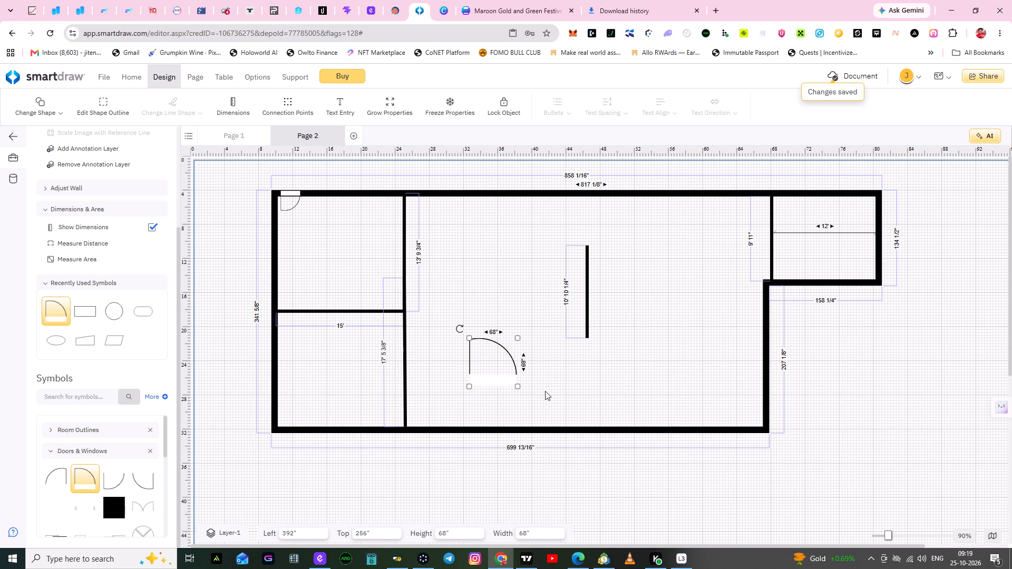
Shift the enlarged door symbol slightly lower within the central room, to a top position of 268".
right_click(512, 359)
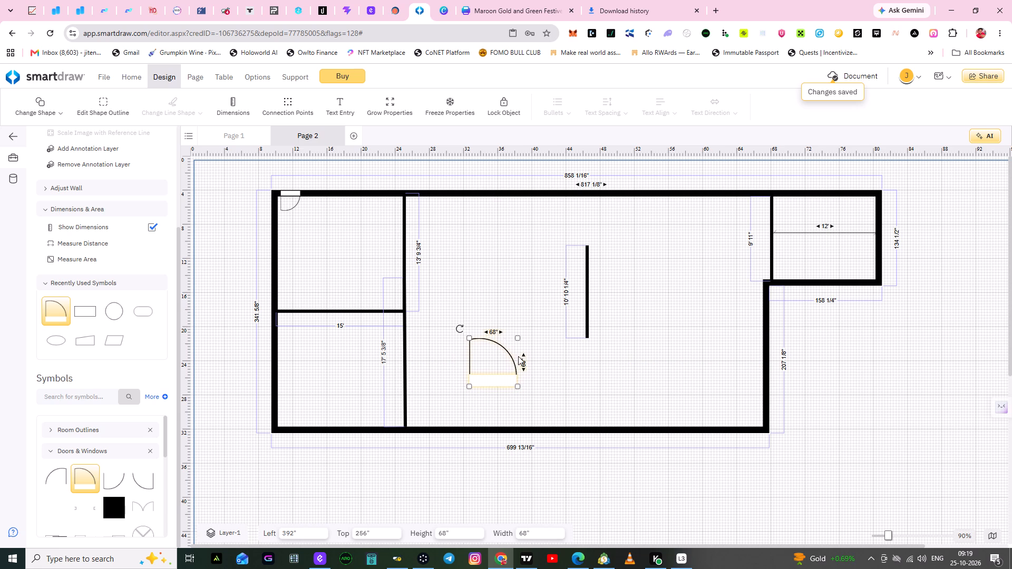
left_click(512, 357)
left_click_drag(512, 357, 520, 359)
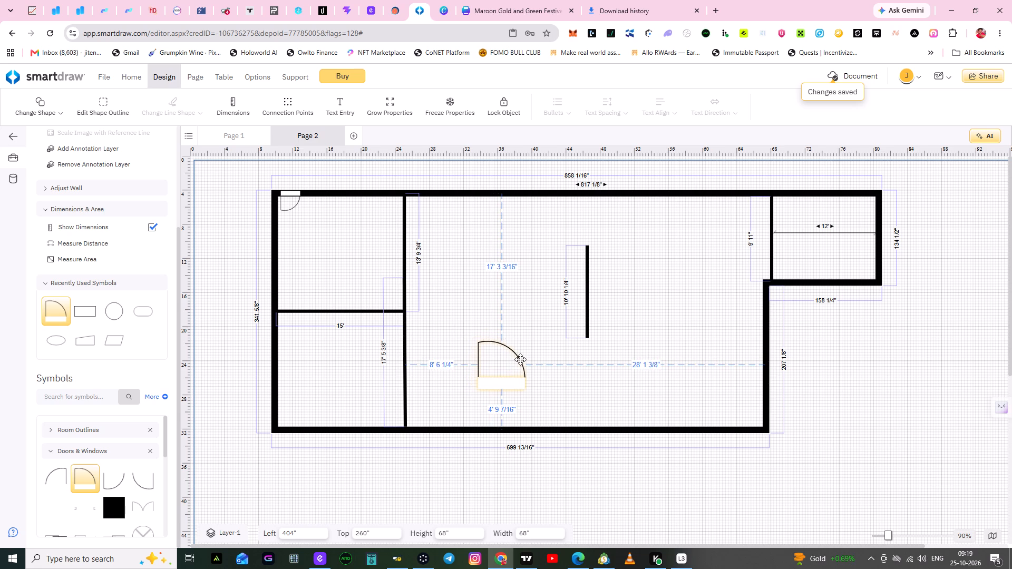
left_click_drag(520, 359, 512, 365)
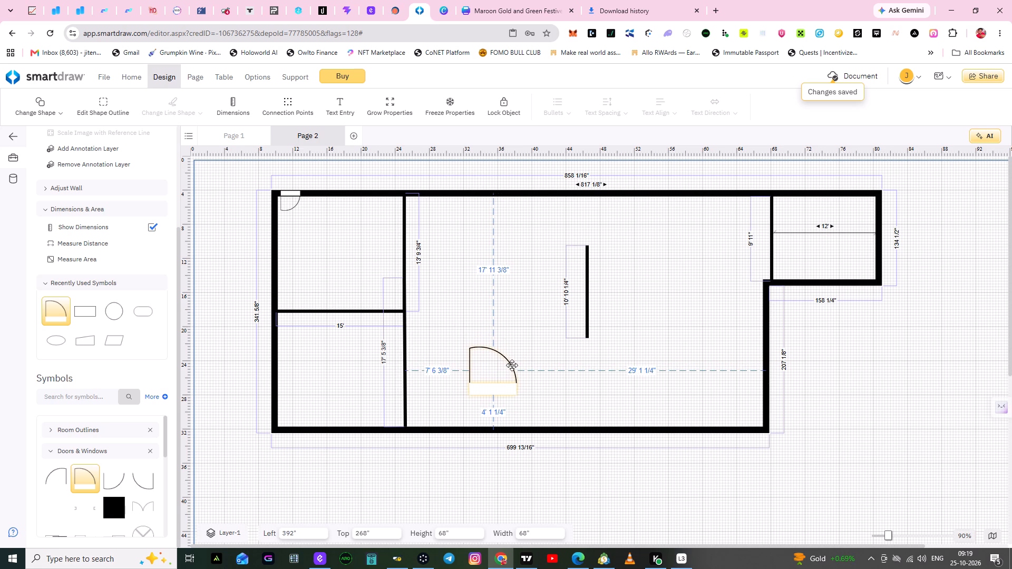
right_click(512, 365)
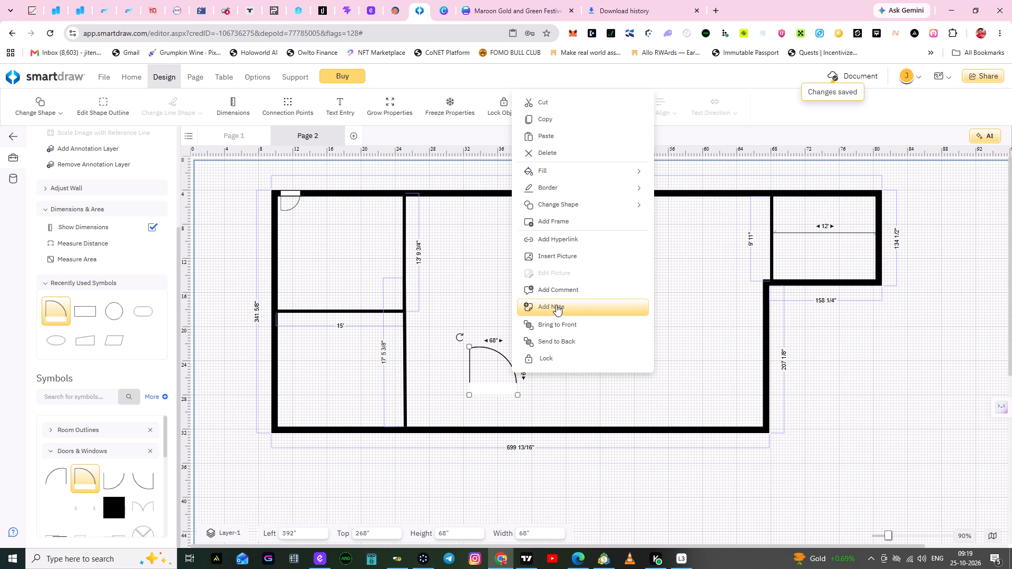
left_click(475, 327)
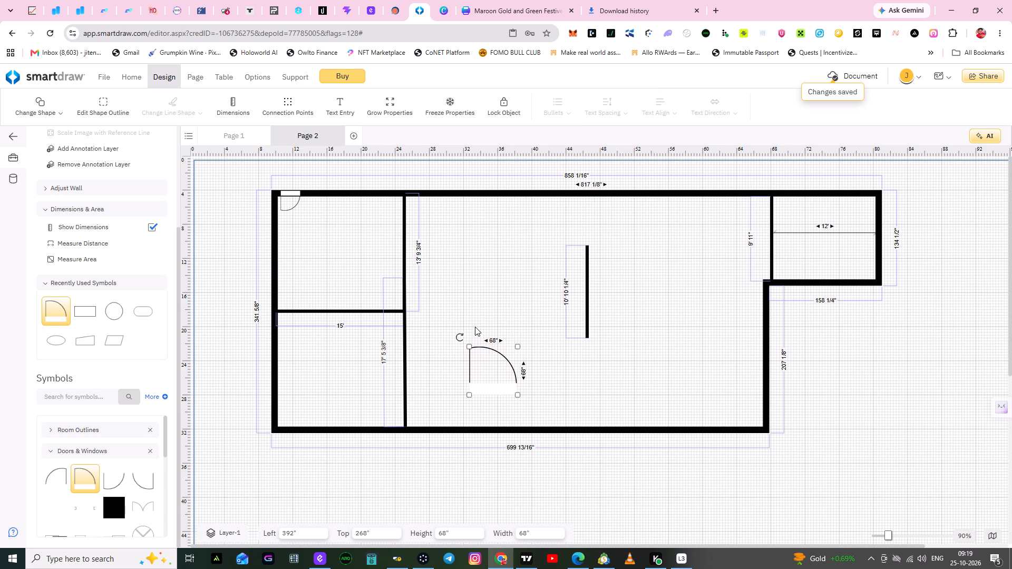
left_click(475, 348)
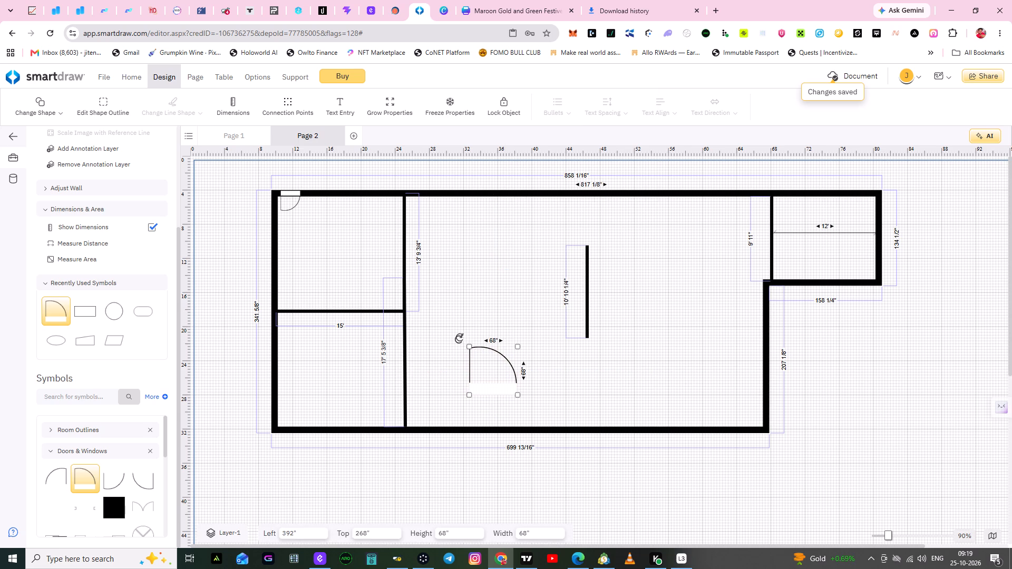
Rotate the central room's door symbol to 90° so its opening side faces the right-hand outer wall.
left_click(459, 339)
left_click_drag(459, 339, 485, 328)
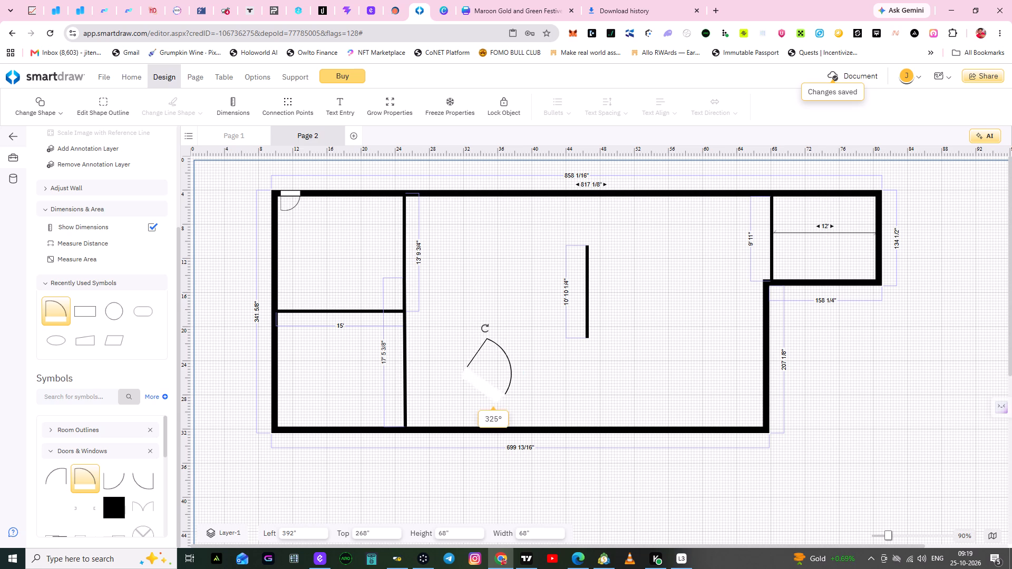
left_click_drag(485, 328, 525, 388)
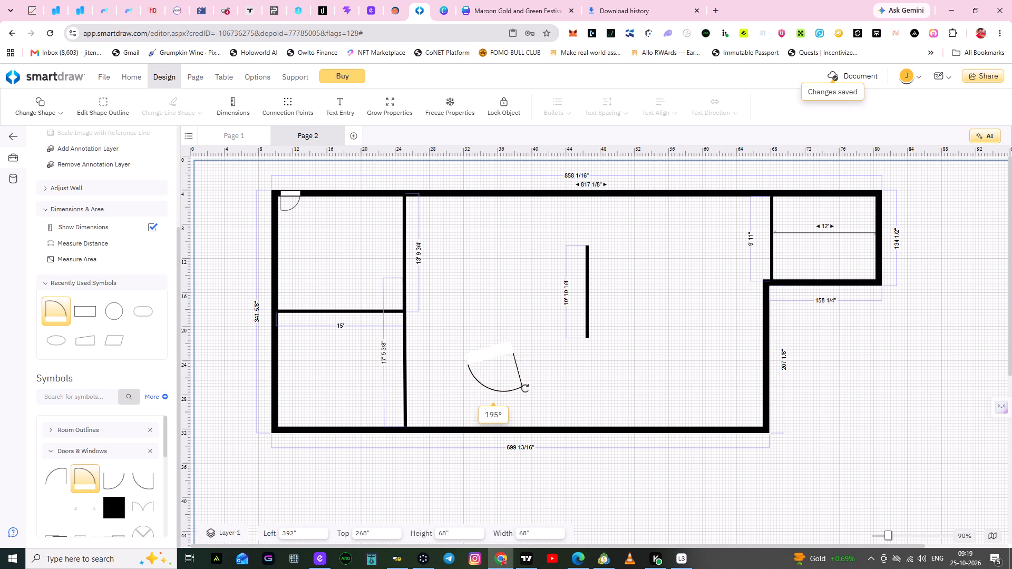
left_click_drag(525, 388, 476, 405)
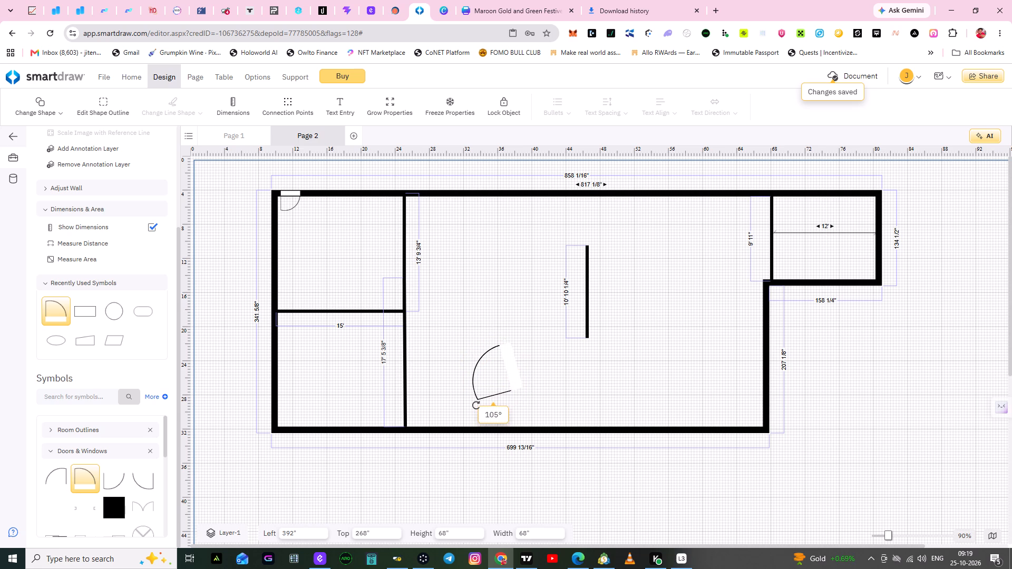
left_click_drag(476, 405, 468, 400)
left_click_drag(468, 400, 469, 401)
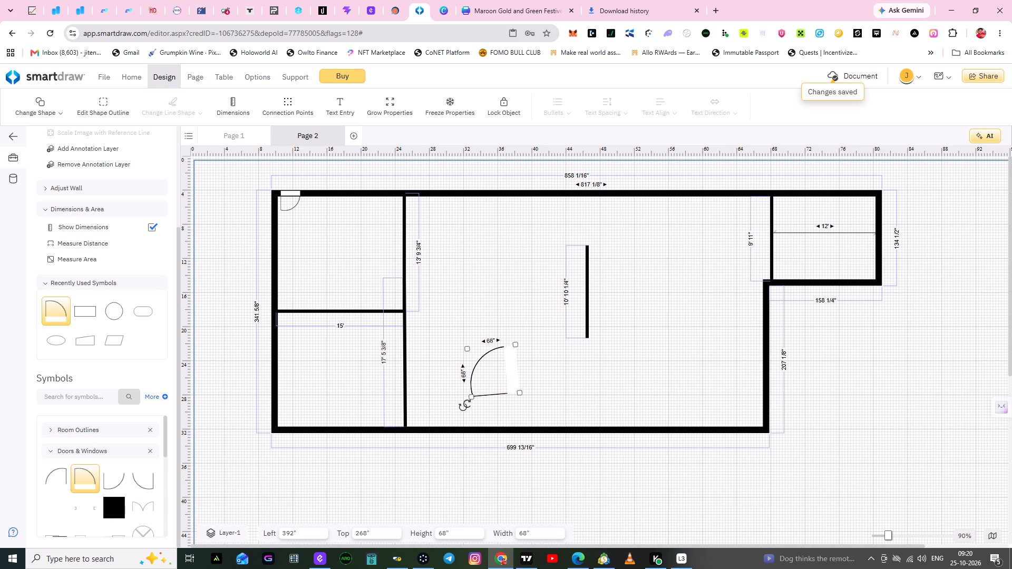
left_click(466, 407)
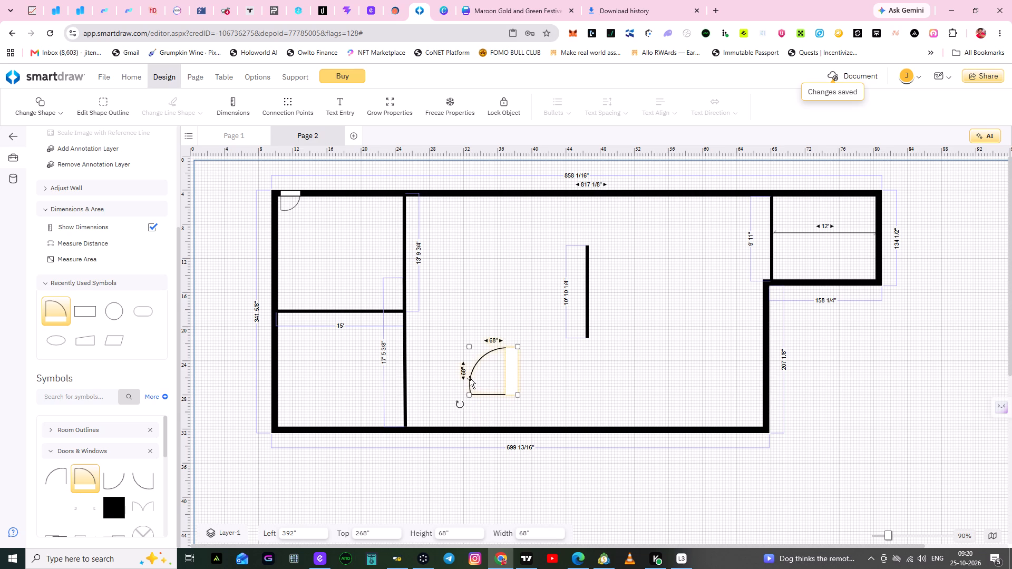
Move the rotated door into the lower end of the large room's right-hand outer wall, beside the bottom corner, and deselect it.
left_click_drag(470, 378, 683, 406)
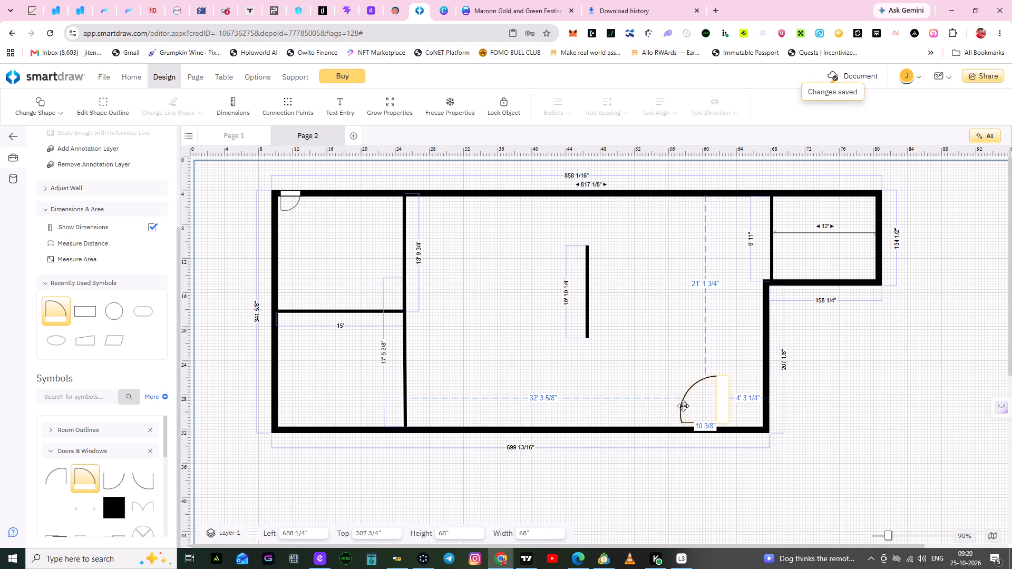
left_click_drag(683, 406, 706, 407)
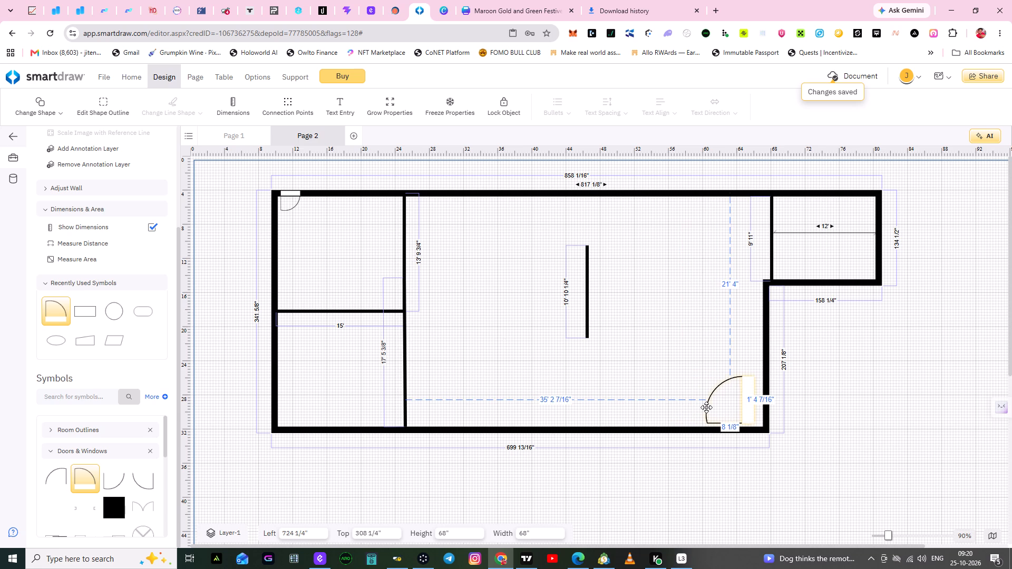
left_click_drag(706, 407, 725, 411)
left_click(665, 371)
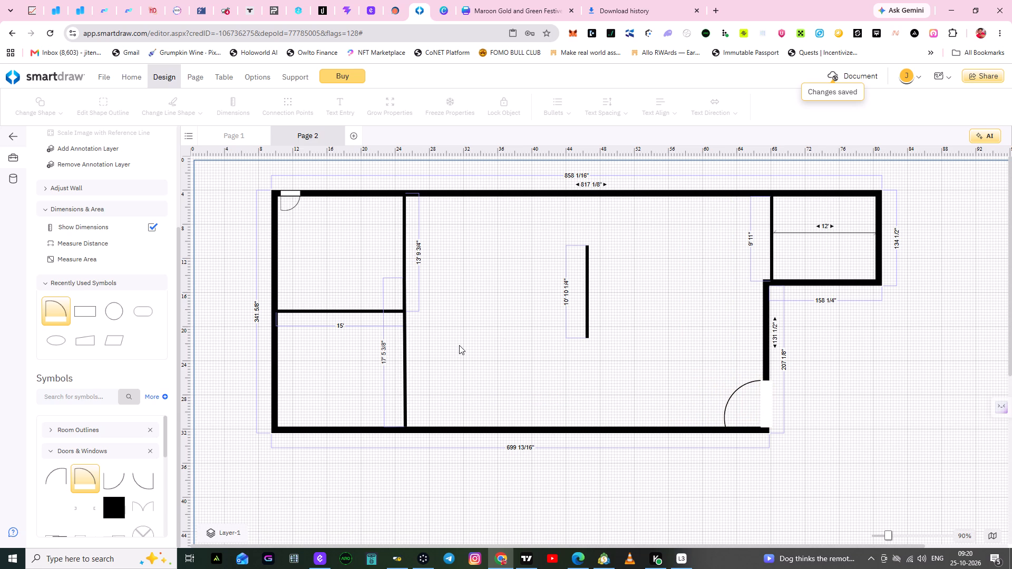
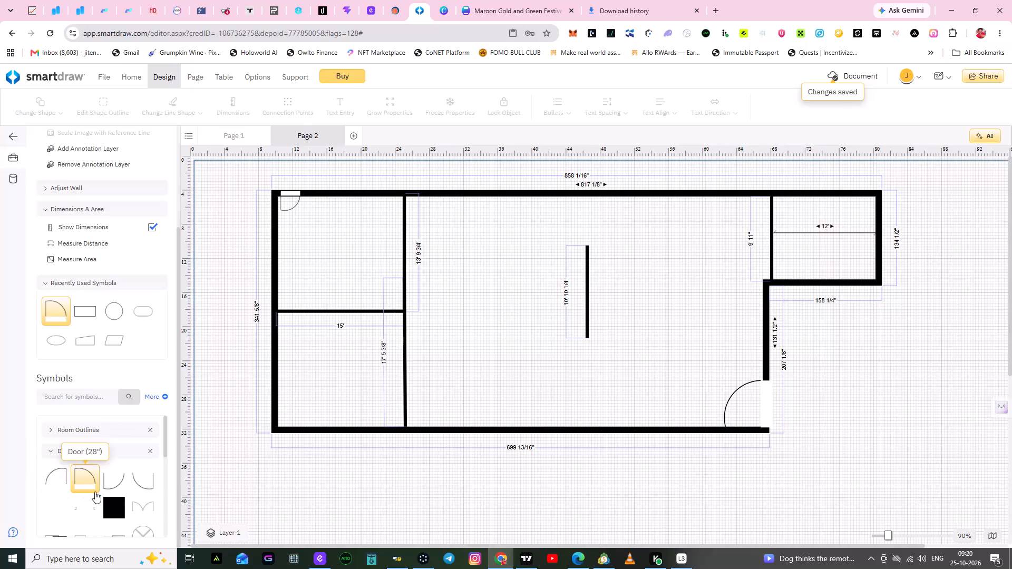
Place a 28" door in the lower part of the central room and enlarge it to 52" by 52".
left_click(118, 484)
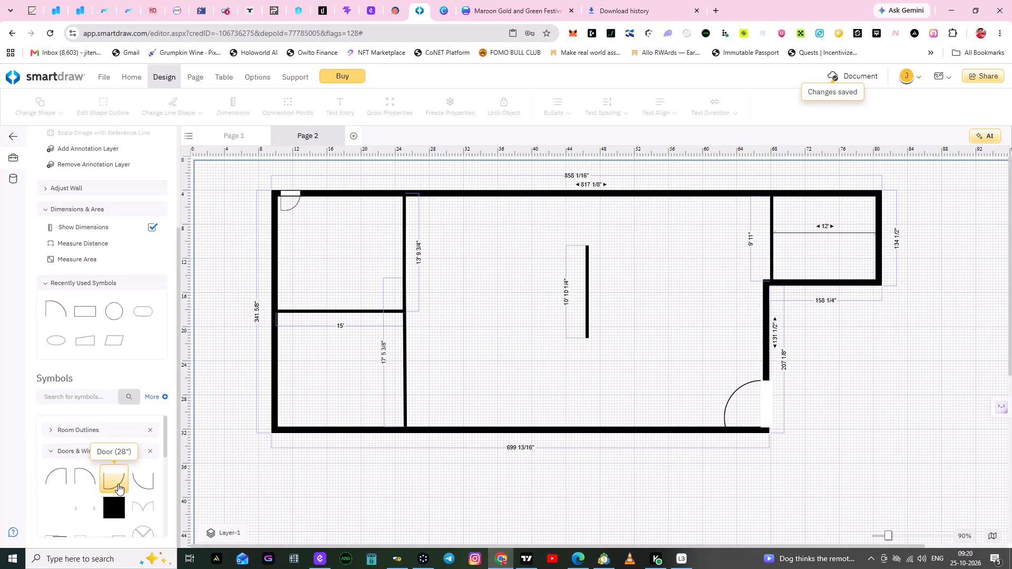
left_click(490, 338)
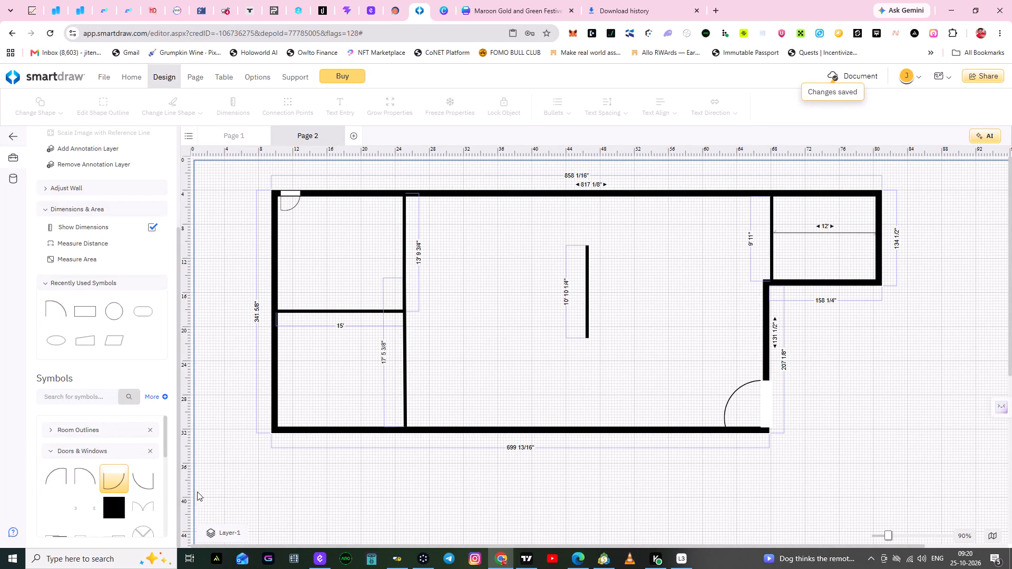
left_click_drag(110, 485, 485, 360)
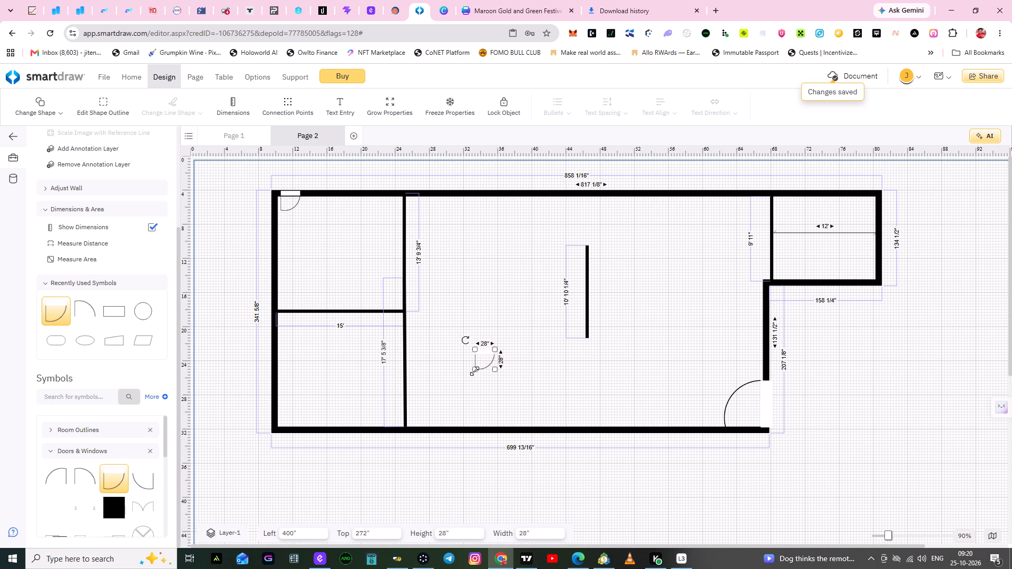
left_click_drag(474, 371, 457, 388)
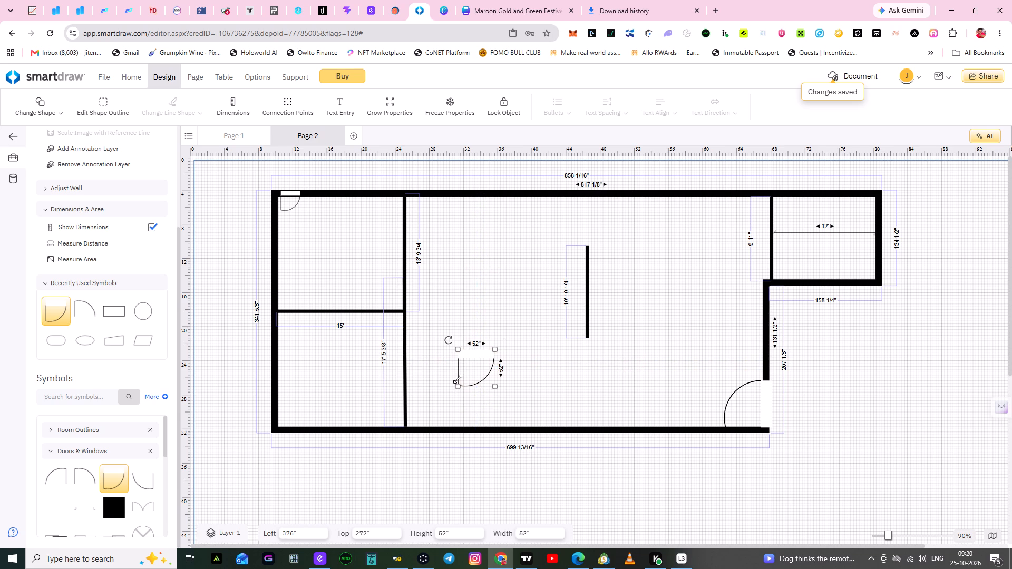
Rotate the new door to 270°, with its size increased to 60 3/4" by 60 3/4".
left_click_drag(450, 342, 481, 330)
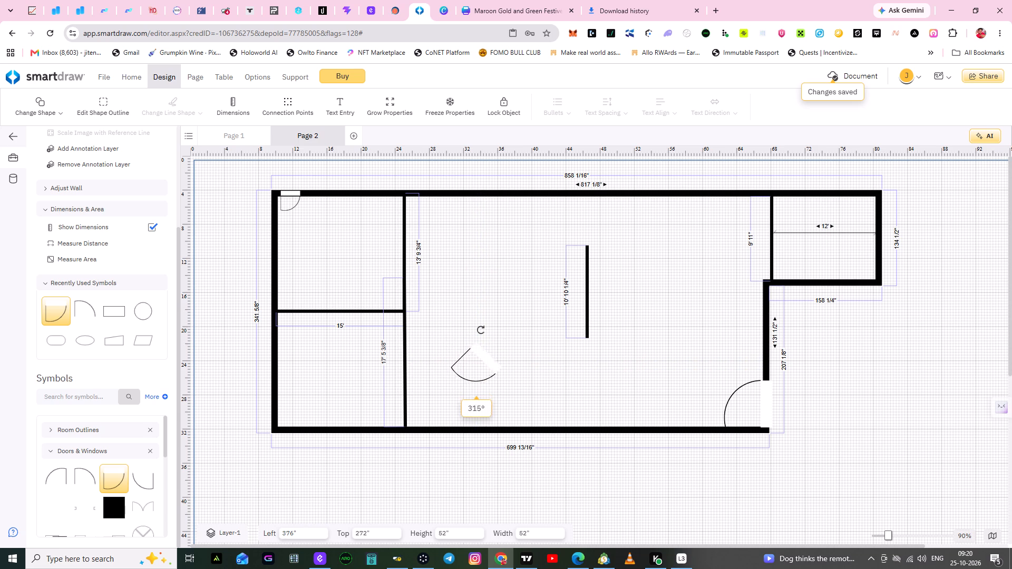
left_click_drag(481, 330, 531, 367)
left_click_drag(531, 367, 521, 356)
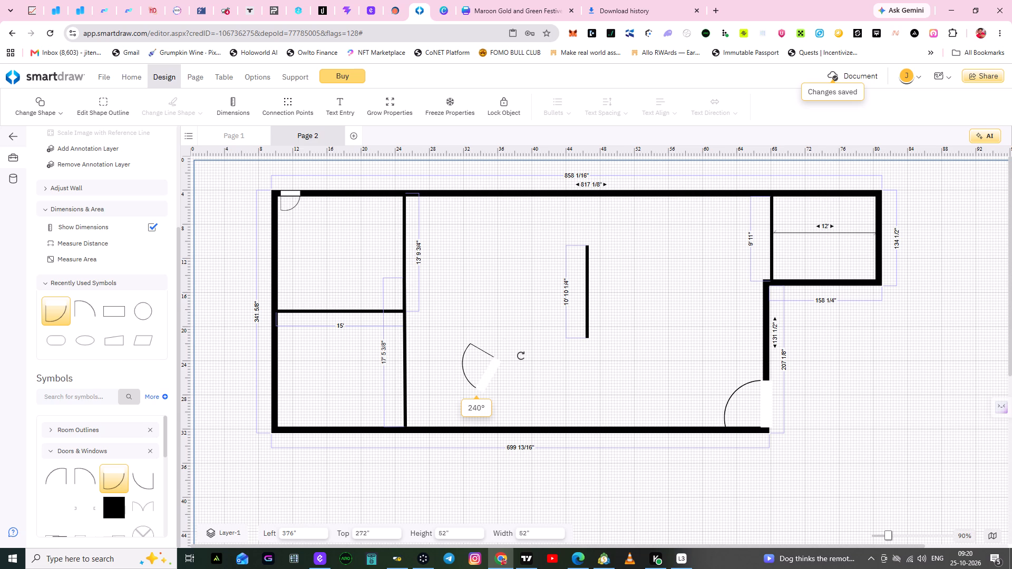
left_click_drag(521, 356, 517, 342)
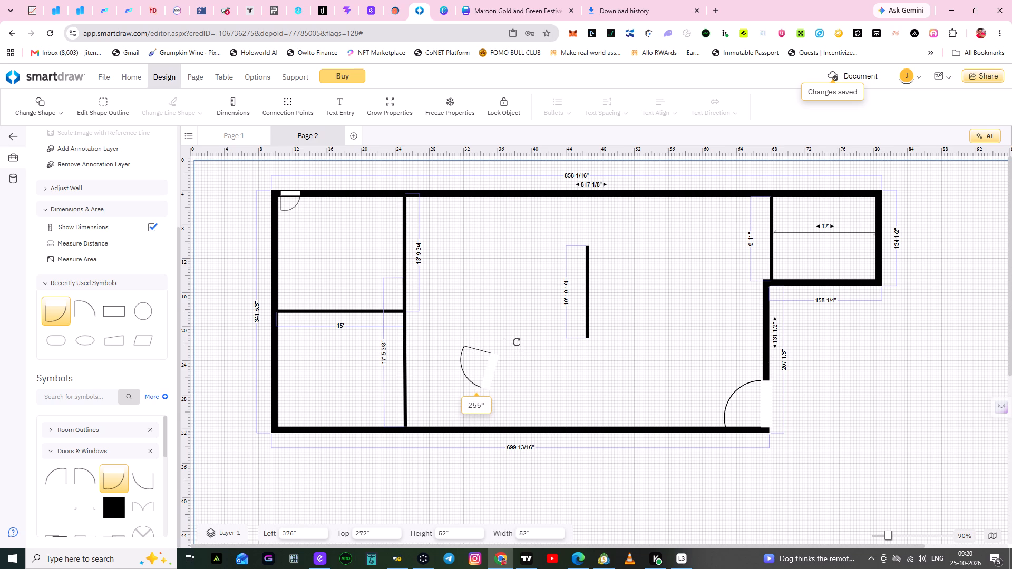
left_click_drag(517, 342, 515, 338)
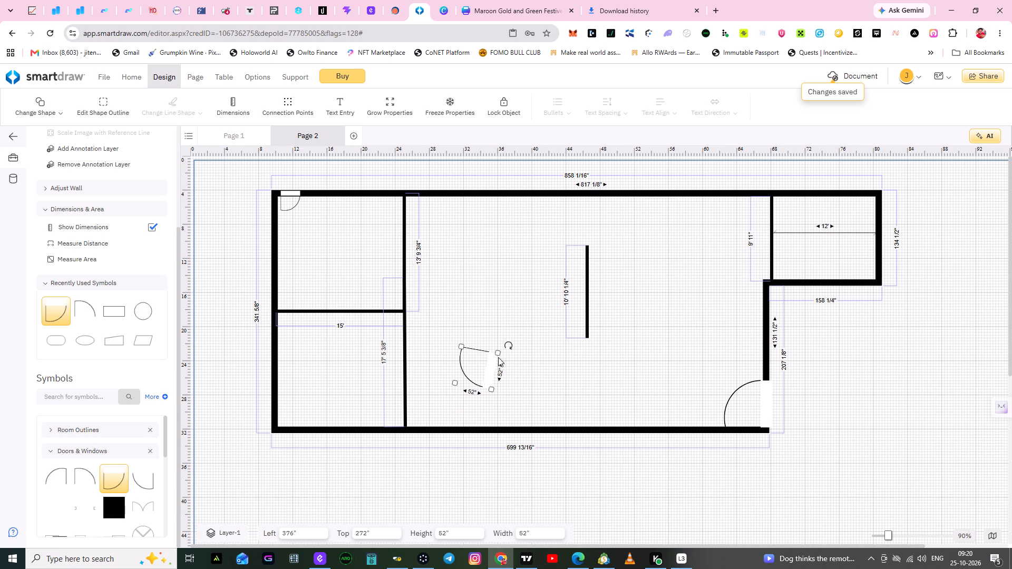
left_click_drag(497, 351, 498, 346)
left_click_drag(517, 343, 521, 331)
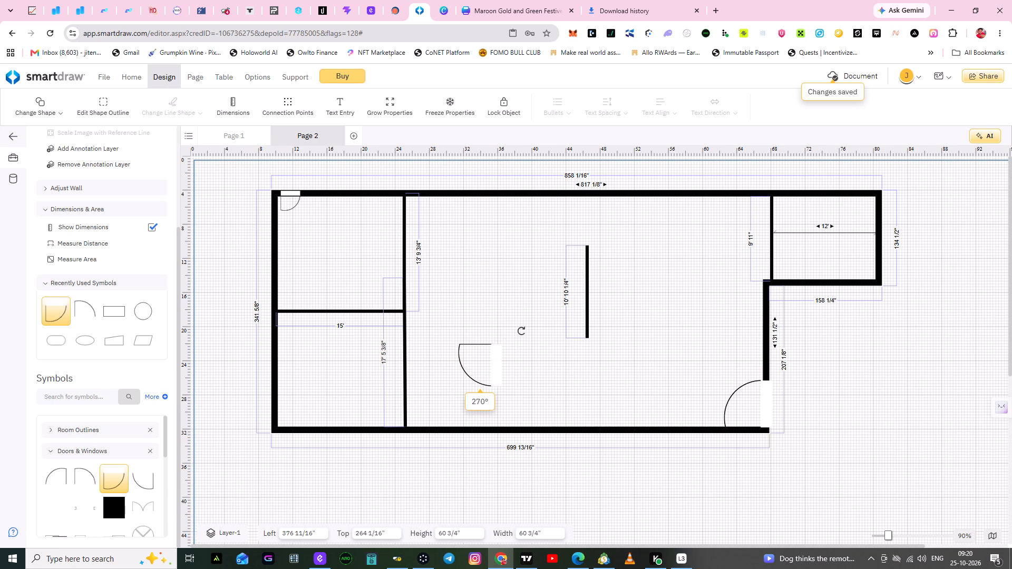
left_click_drag(521, 331, 523, 331)
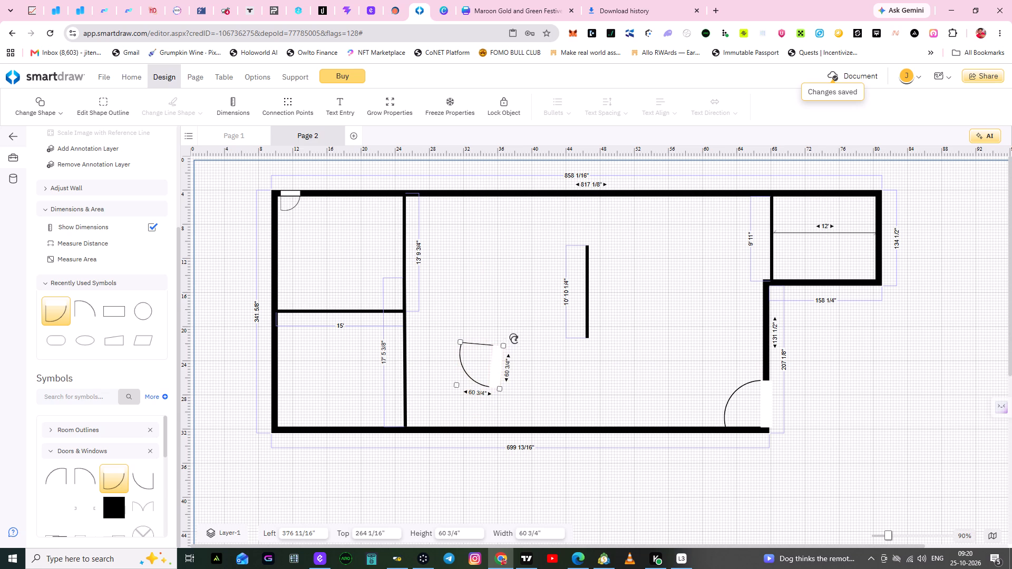
left_click(514, 340)
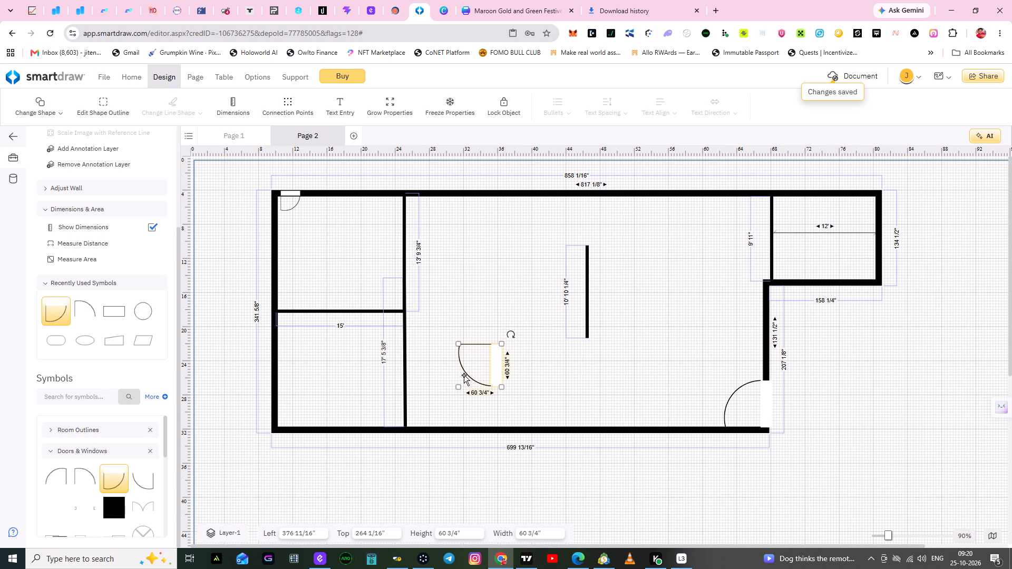
Set the rotated door into the interior wall of the lower-left room, just below the horizontal partition, and deselect it.
left_click_drag(464, 369, 373, 340)
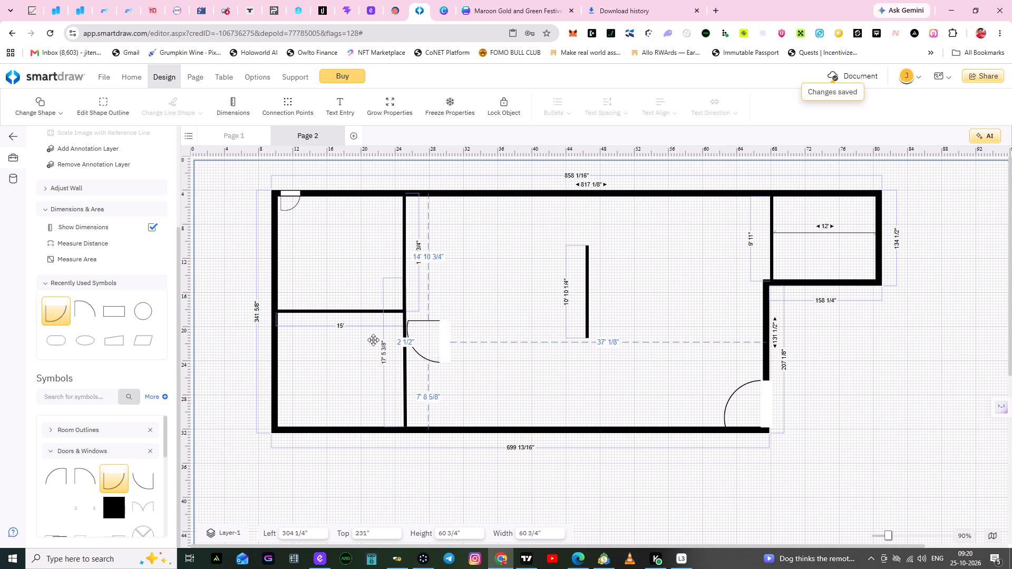
left_click_drag(373, 340, 367, 336)
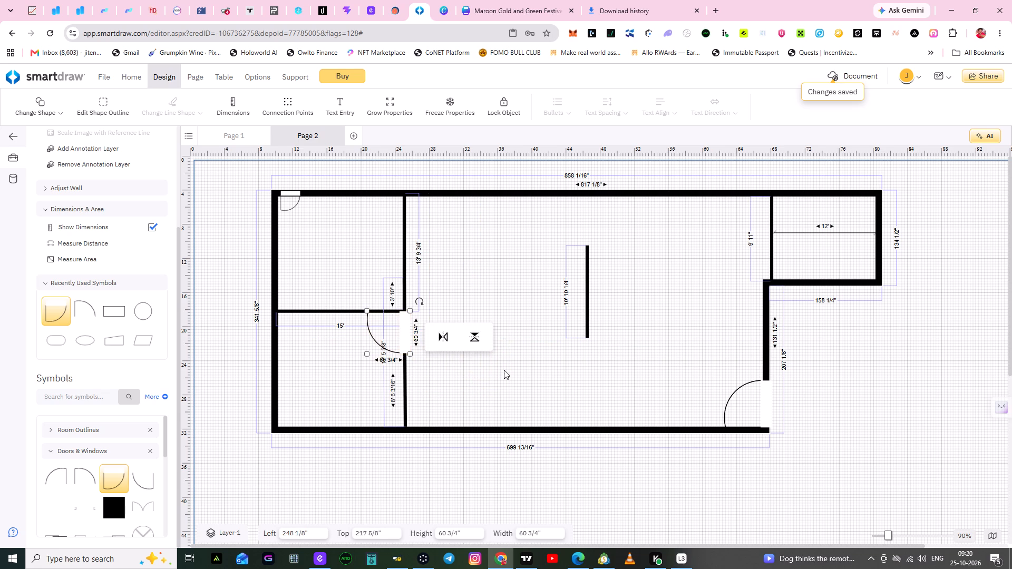
left_click(506, 369)
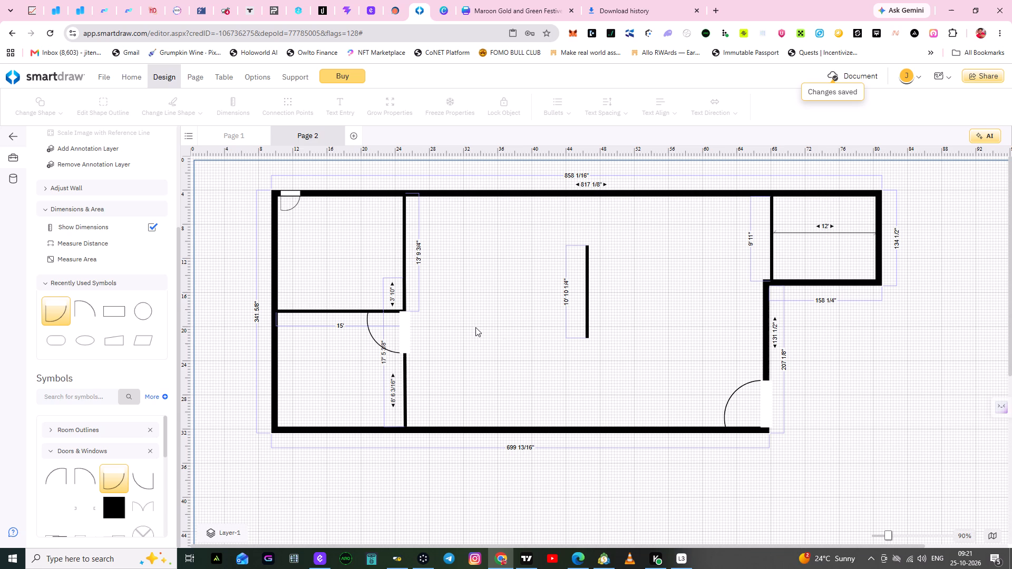
left_click(497, 368)
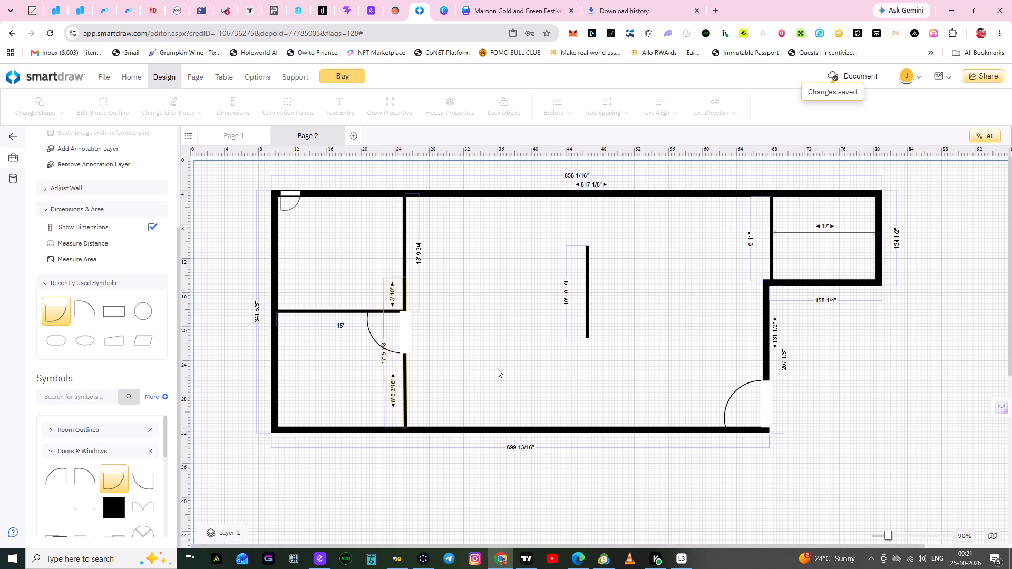
Enlarge the lower-left room's door to 66 3/8" by 66 3/8" and deselect it.
left_click(370, 333)
left_click_drag(367, 353, 359, 355)
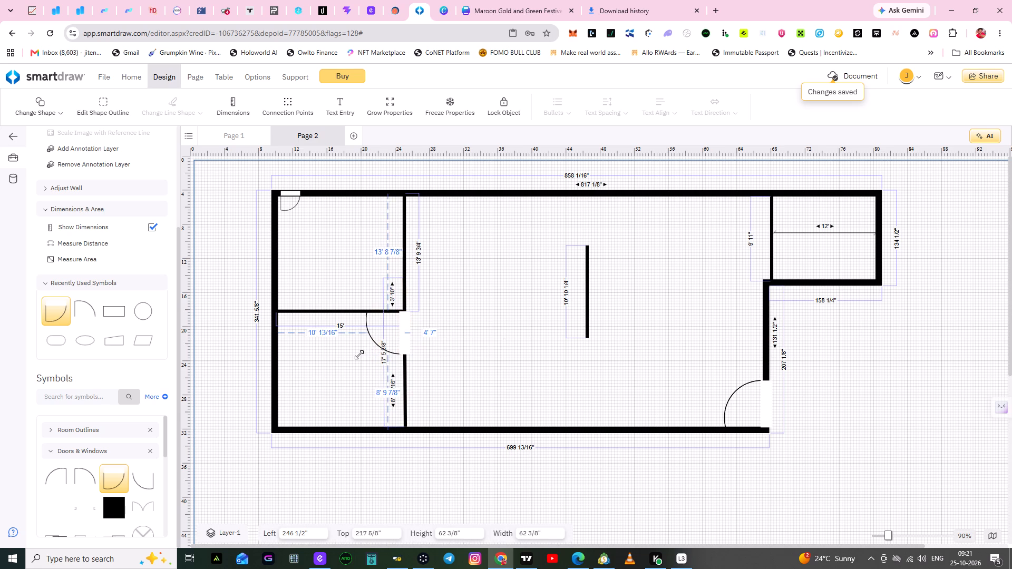
left_click_drag(359, 355, 352, 357)
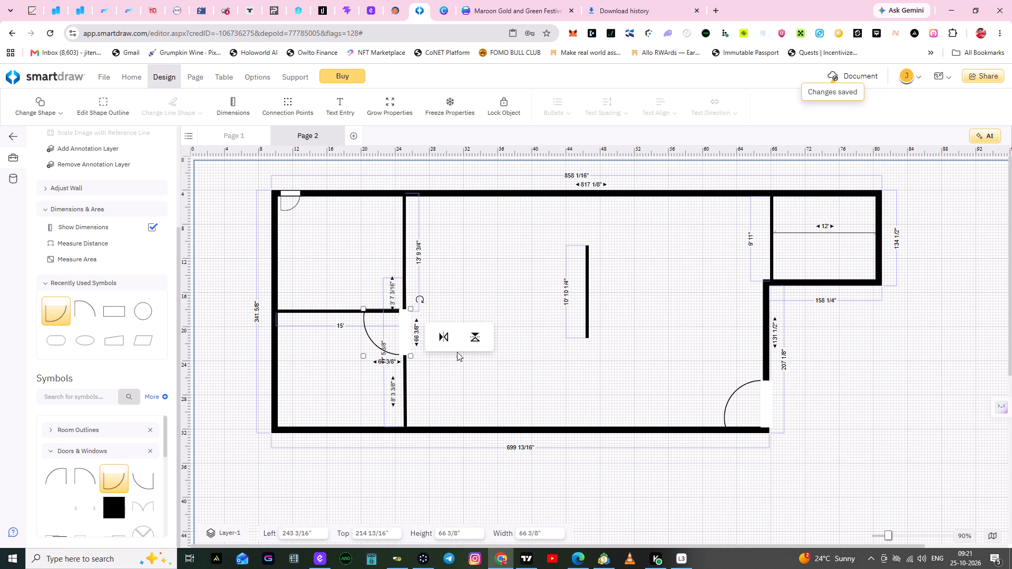
left_click(509, 360)
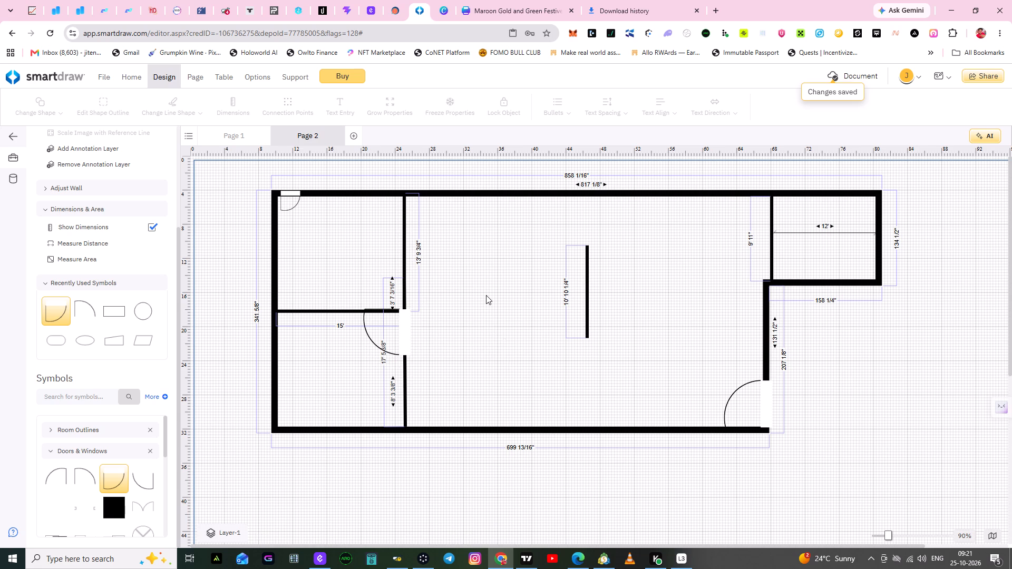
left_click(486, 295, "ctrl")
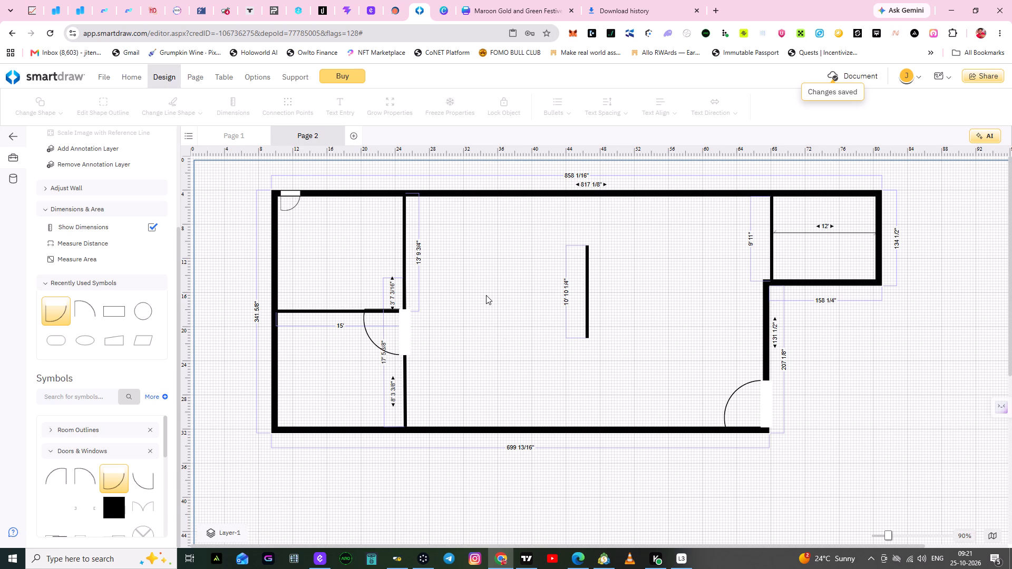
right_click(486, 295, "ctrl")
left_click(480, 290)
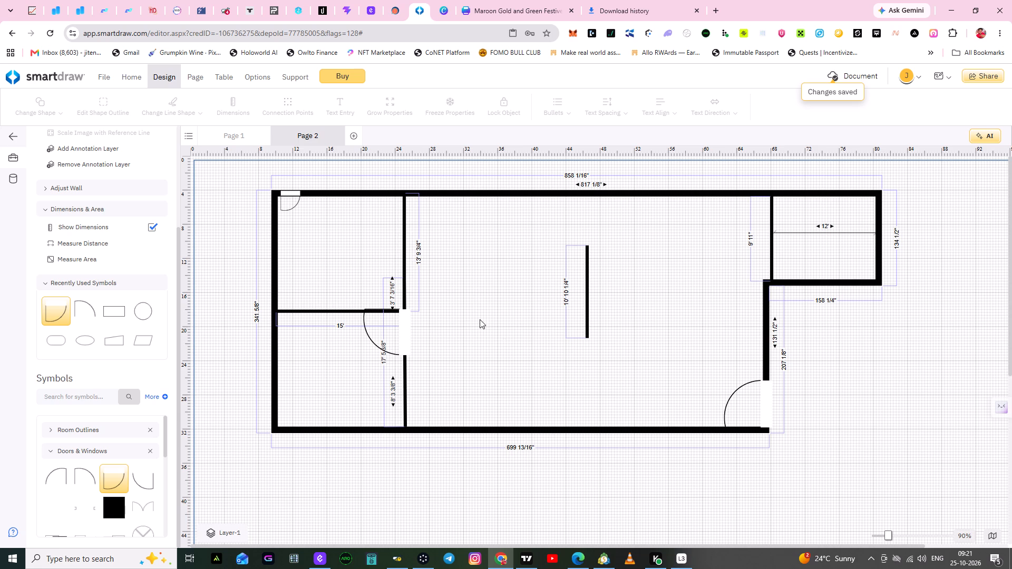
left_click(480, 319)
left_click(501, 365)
Shift the lower-left room's door slightly down along its wall, to a top position of 218 13/16", and deselect it.
left_click(376, 345)
left_click(376, 345)
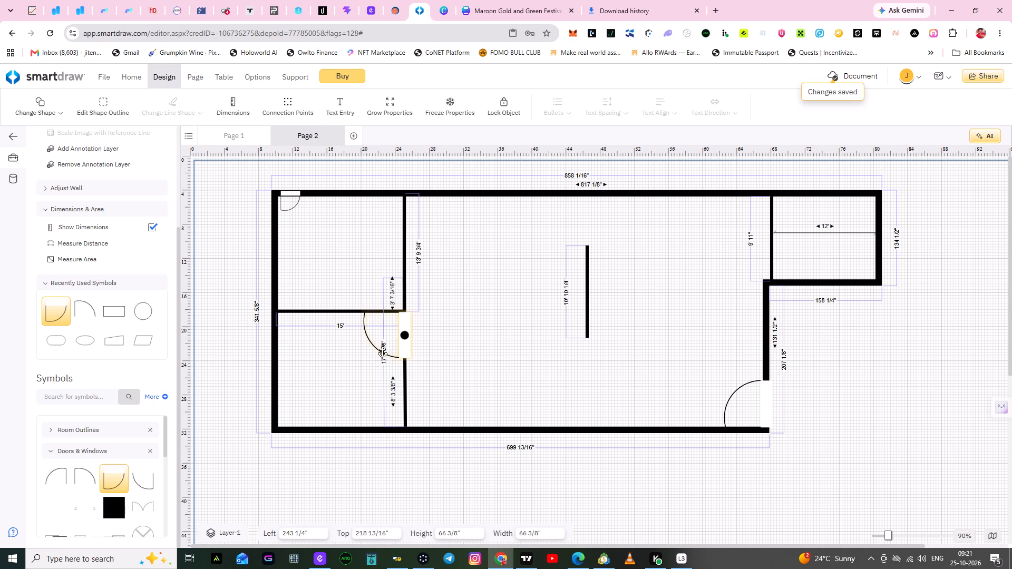
left_click(460, 339)
left_click(478, 280)
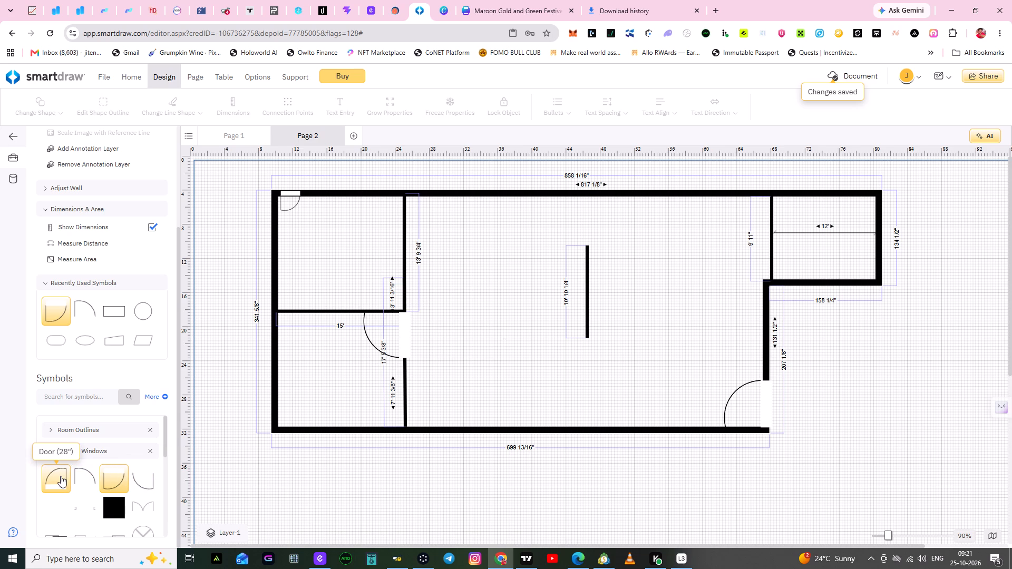
Place the mirrored version of the last door symbol in the central room and enlarge it to 48" by 48".
left_click(107, 482)
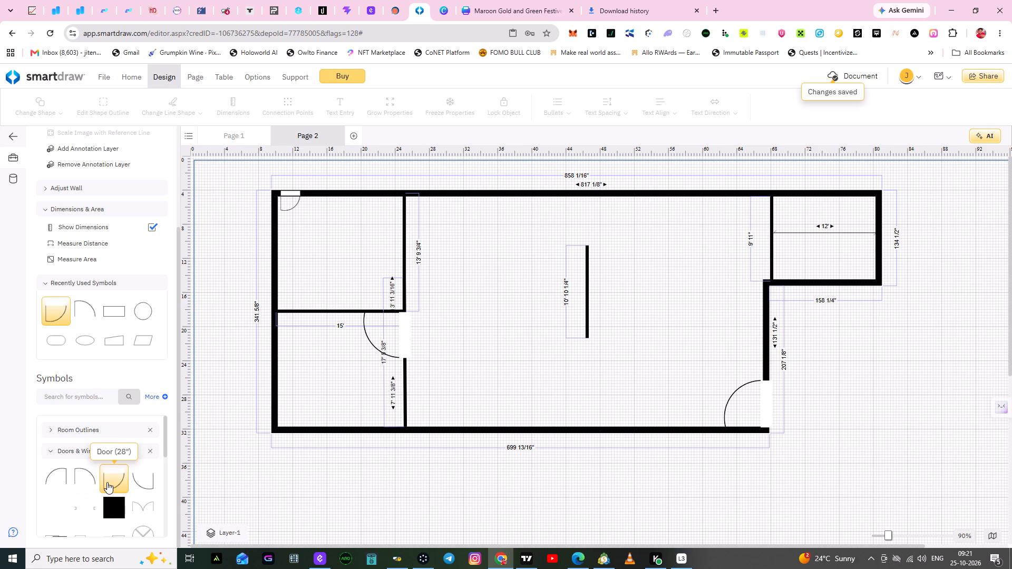
left_click(141, 483)
left_click_drag(141, 483, 223, 450)
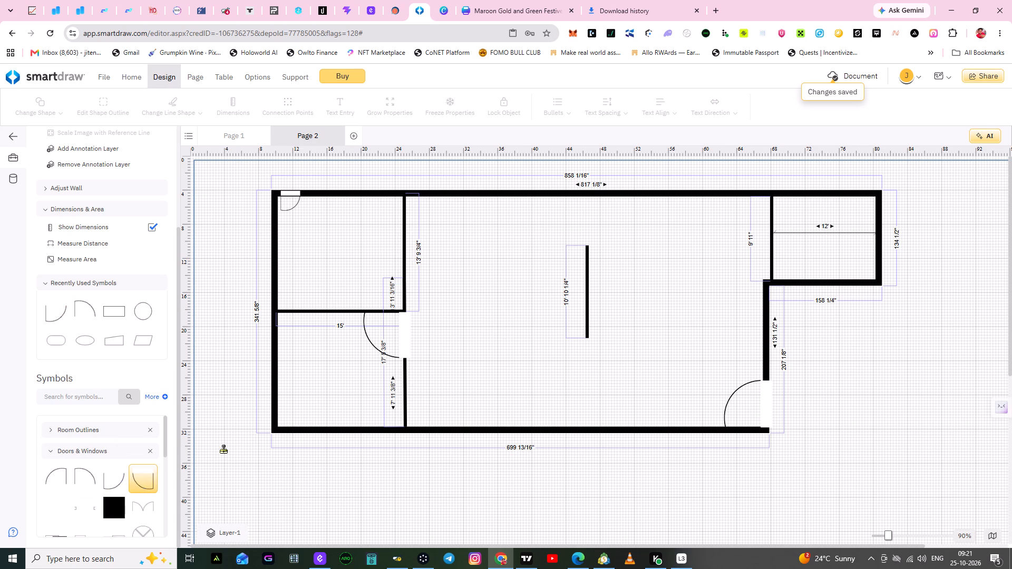
left_click_drag(223, 450, 467, 313)
left_click_drag(479, 322, 487, 349)
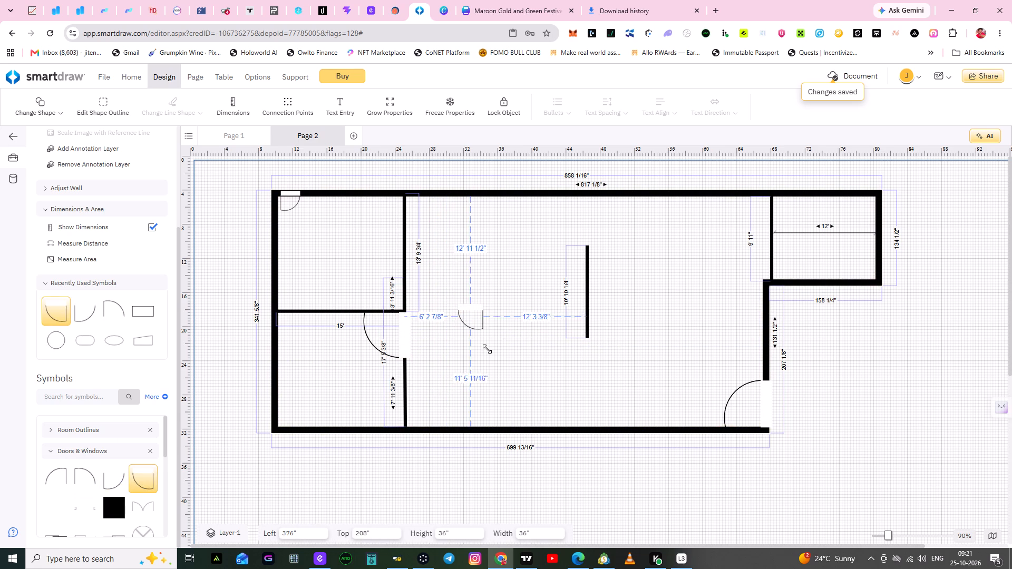
left_click_drag(487, 349, 493, 370)
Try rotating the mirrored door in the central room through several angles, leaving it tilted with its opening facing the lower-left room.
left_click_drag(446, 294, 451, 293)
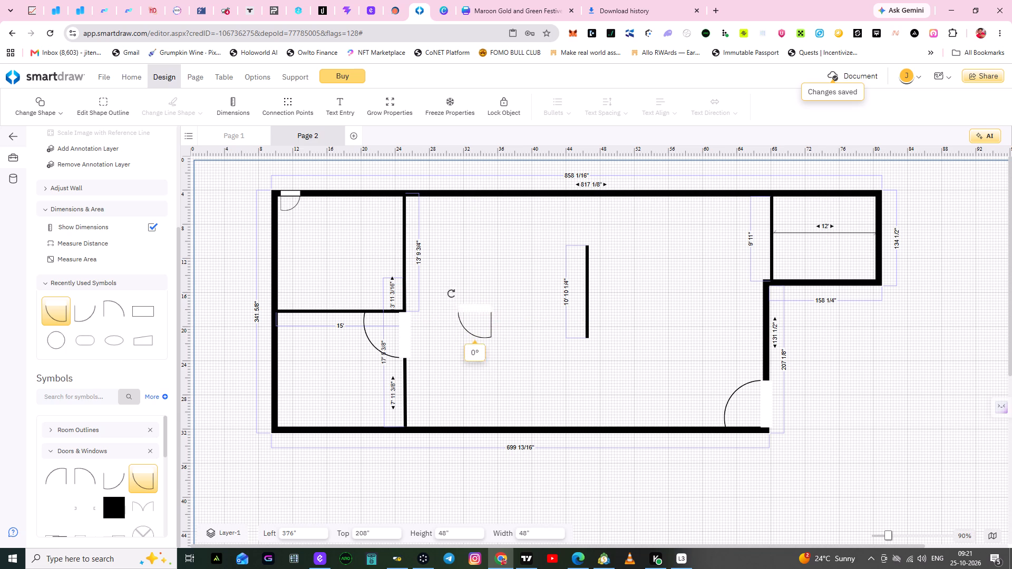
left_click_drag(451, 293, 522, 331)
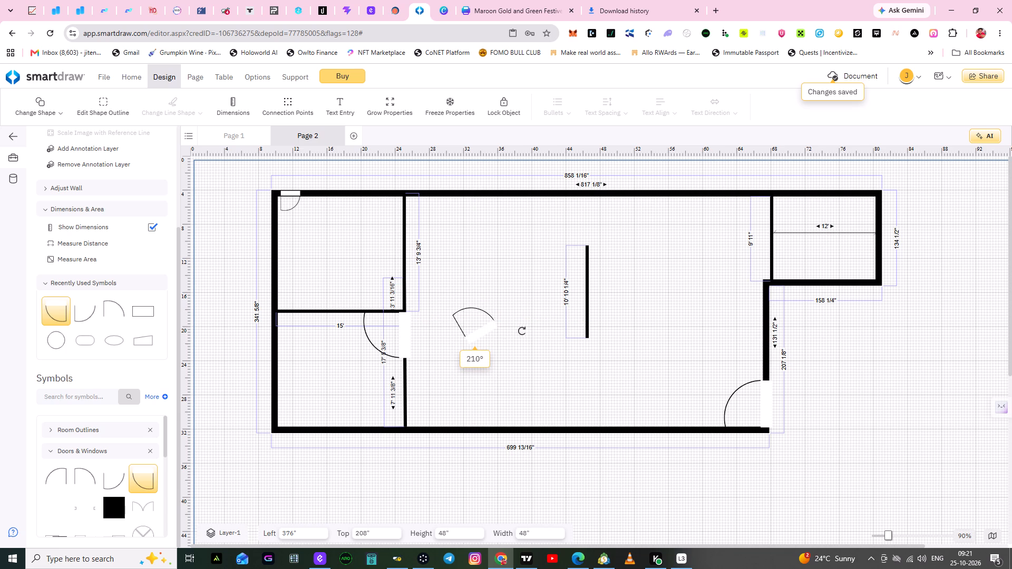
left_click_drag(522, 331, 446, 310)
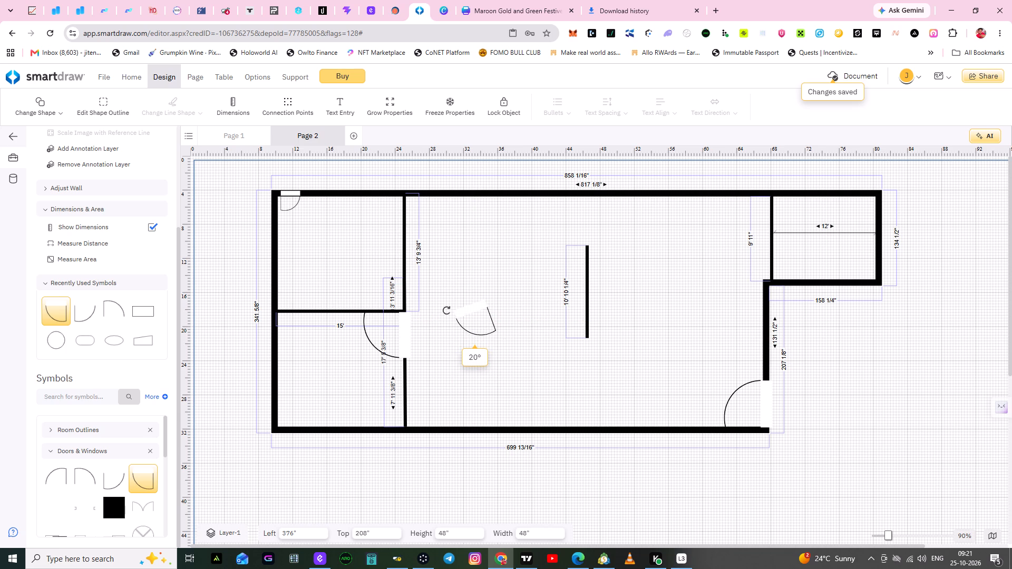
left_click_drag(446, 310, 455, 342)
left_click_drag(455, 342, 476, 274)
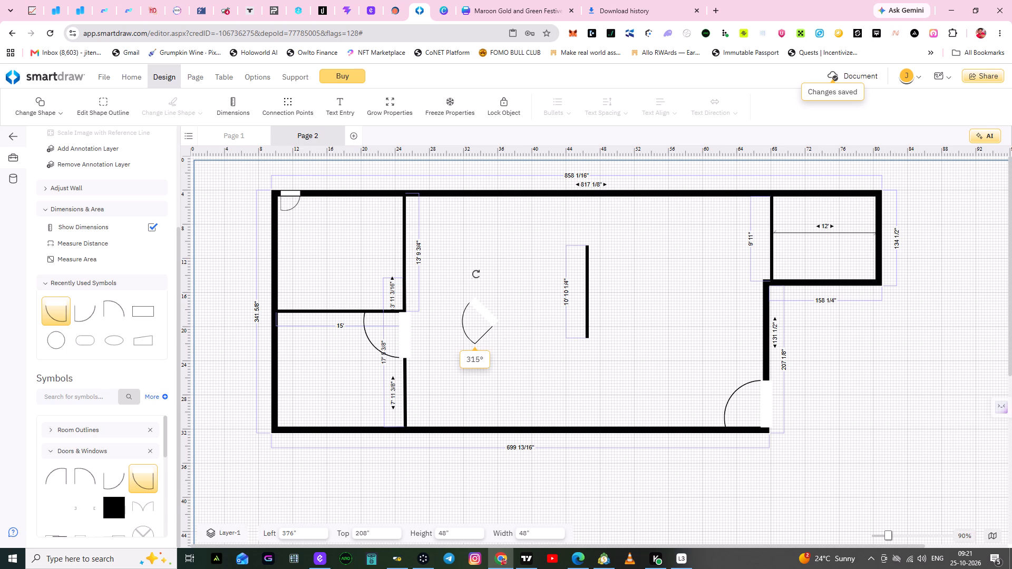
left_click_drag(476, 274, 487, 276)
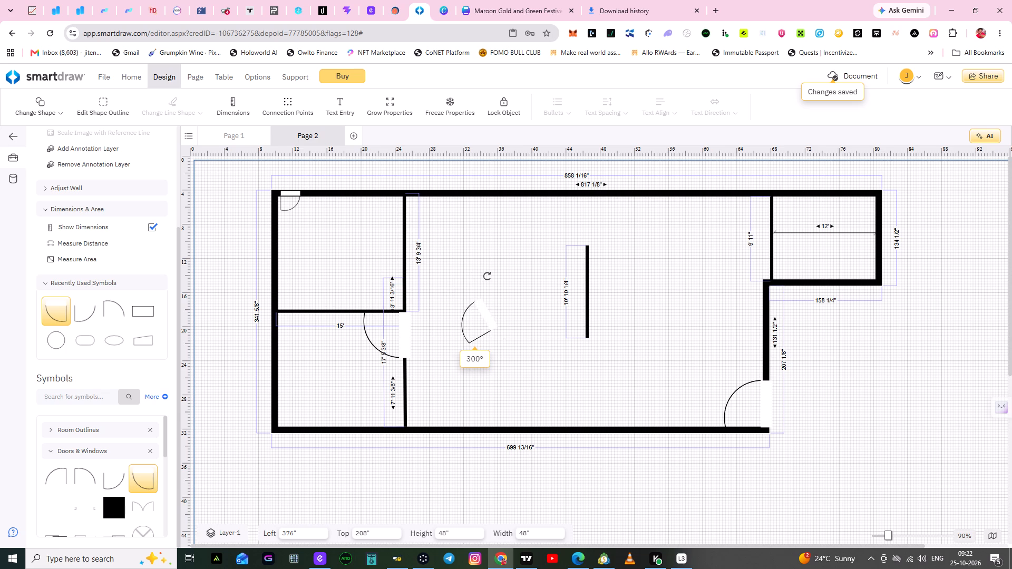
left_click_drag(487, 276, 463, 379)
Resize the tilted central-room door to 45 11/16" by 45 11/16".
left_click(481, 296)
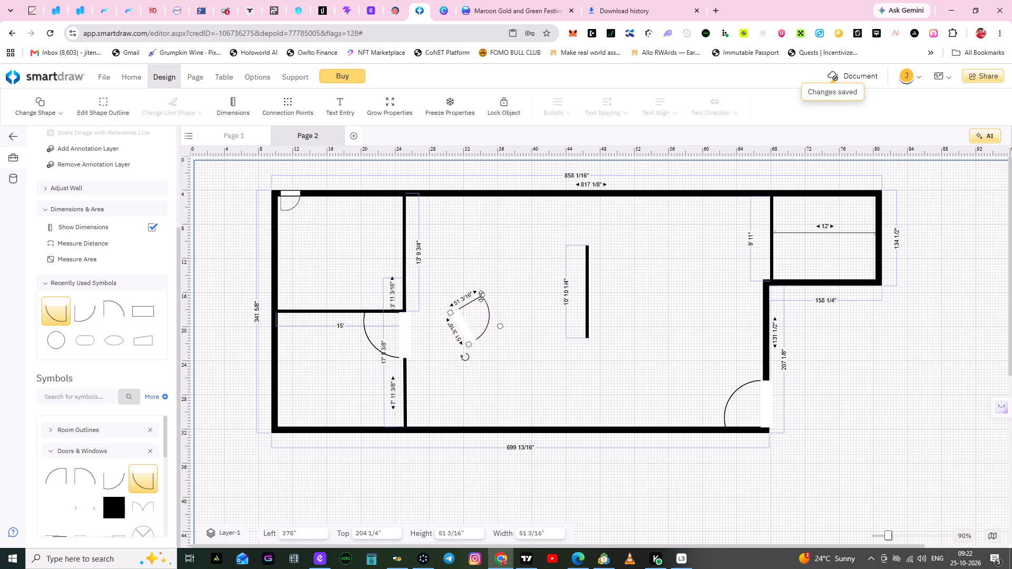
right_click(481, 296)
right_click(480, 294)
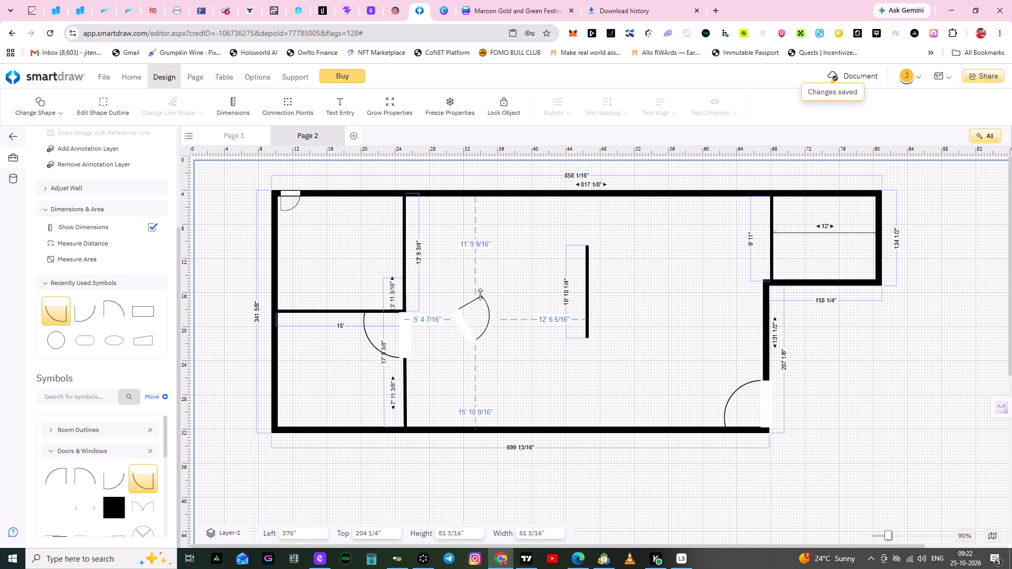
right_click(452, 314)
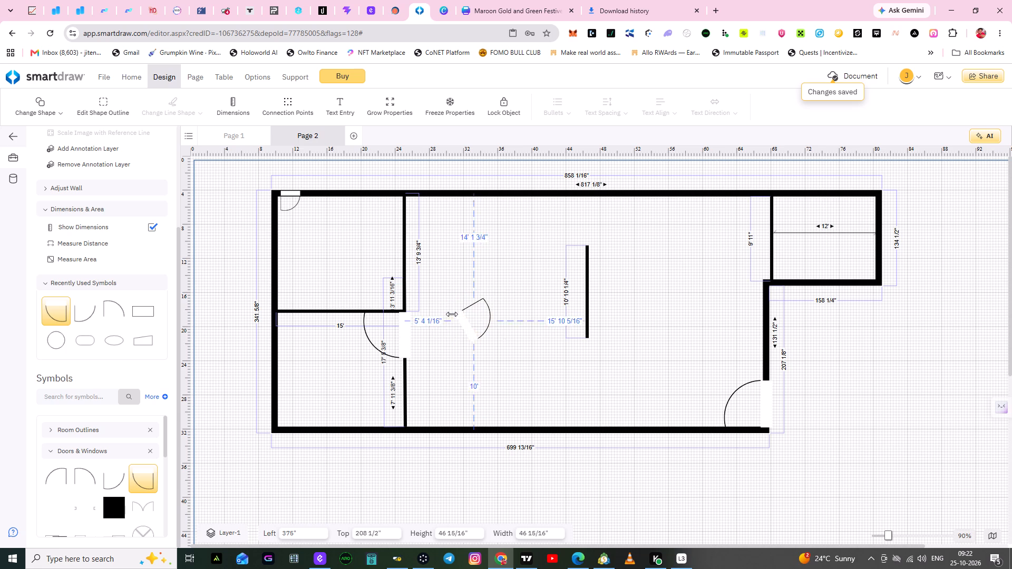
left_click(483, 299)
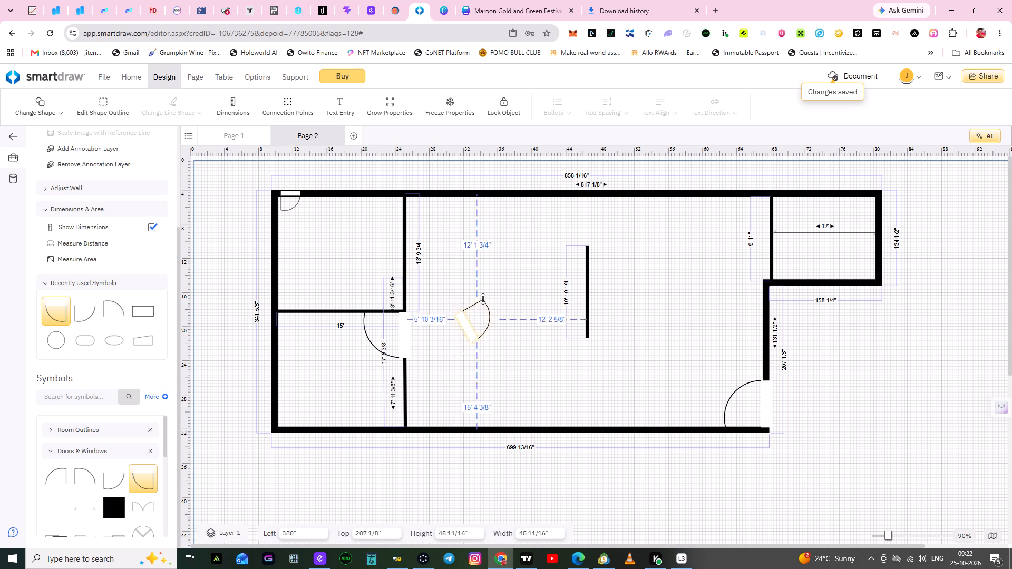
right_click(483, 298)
Cut the tilted door from the central room.
left_click(488, 310)
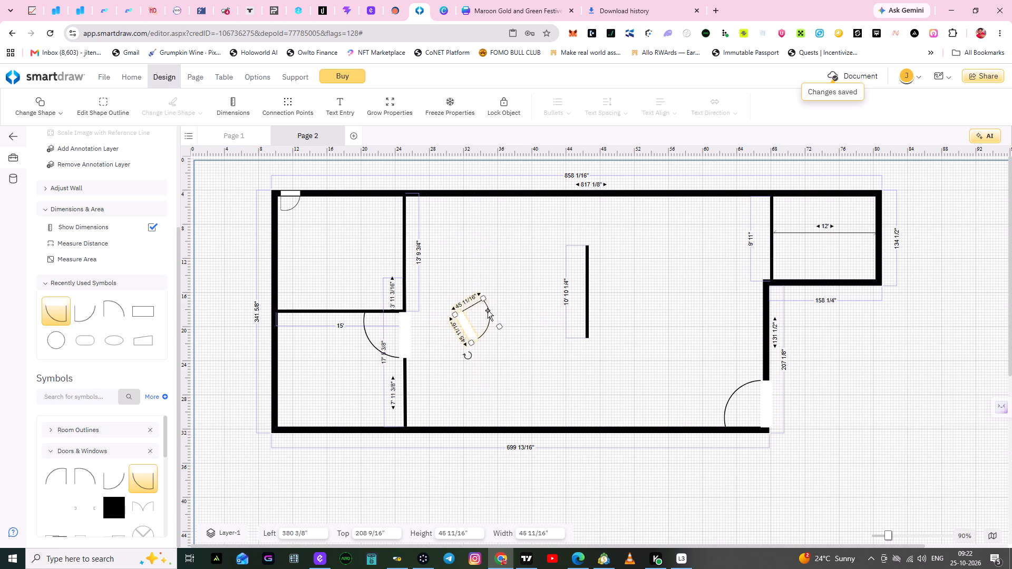
right_click(488, 310)
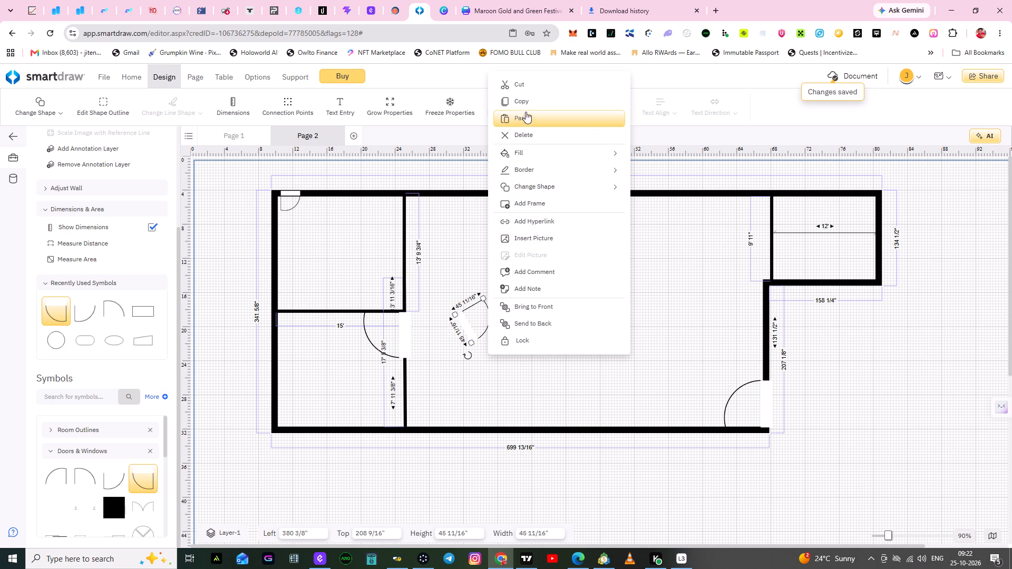
left_click(525, 86)
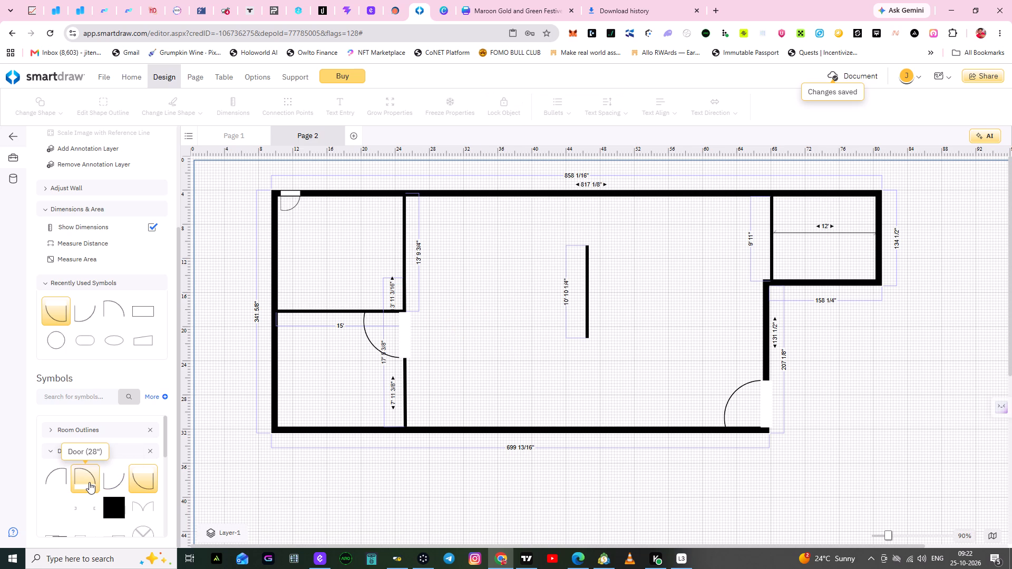
Place the other mirrored Door (28") symbol in the central room, enlarge it to 64" by 64", and deselect it.
left_click(111, 483)
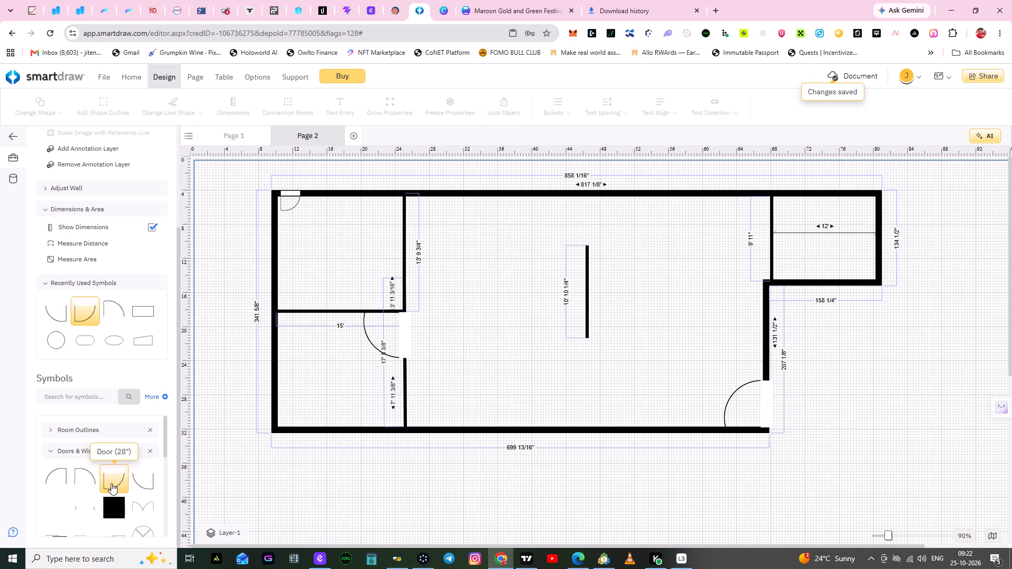
left_click_drag(111, 483, 456, 338)
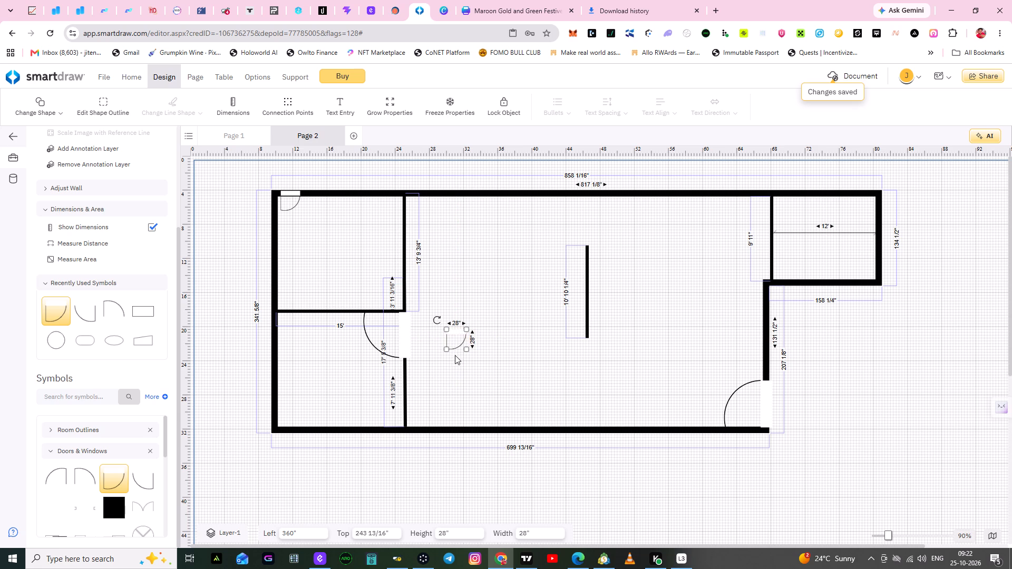
left_click_drag(446, 348, 427, 345)
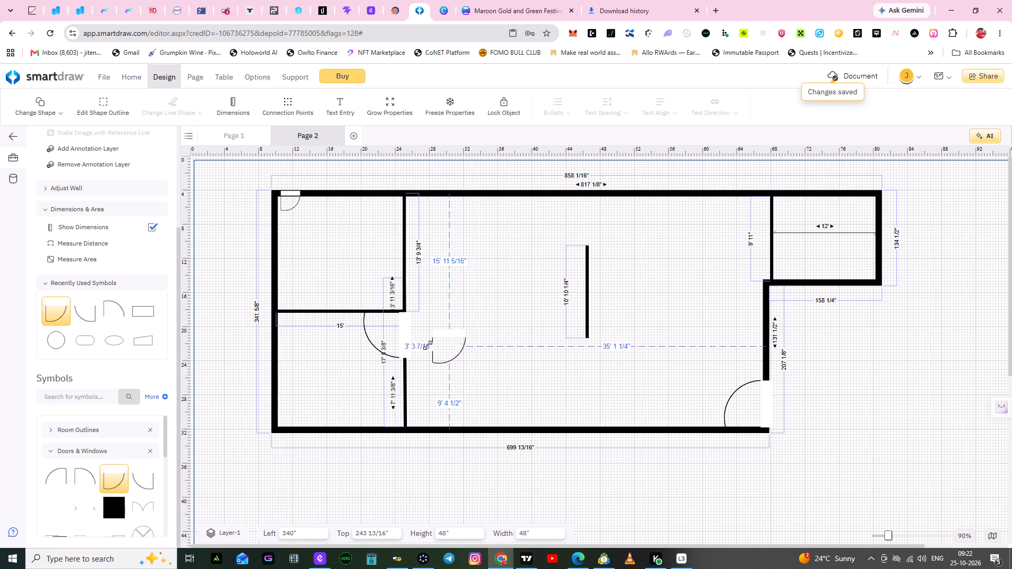
left_click_drag(427, 345, 436, 277)
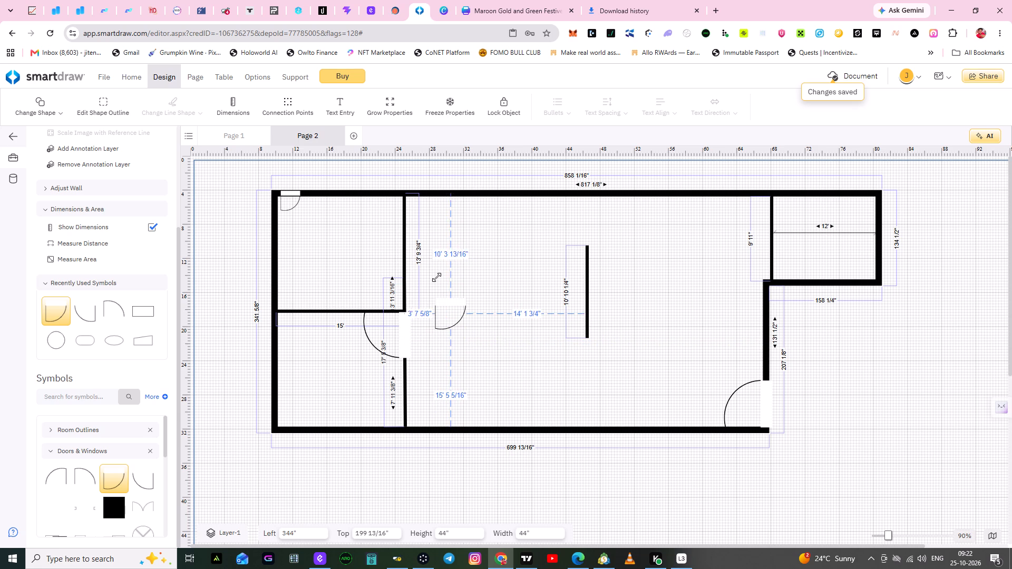
left_click_drag(436, 277, 422, 287)
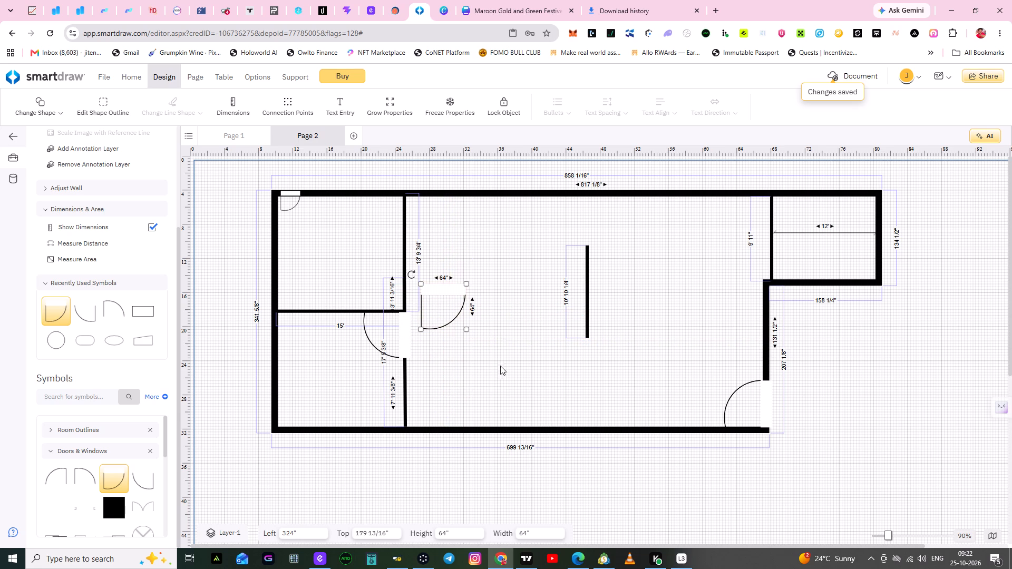
left_click(519, 394)
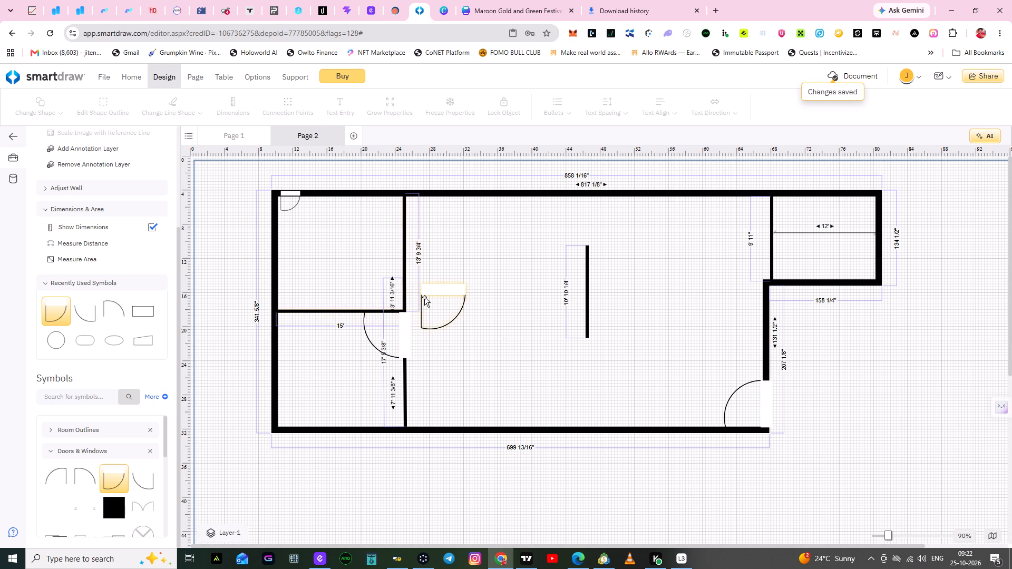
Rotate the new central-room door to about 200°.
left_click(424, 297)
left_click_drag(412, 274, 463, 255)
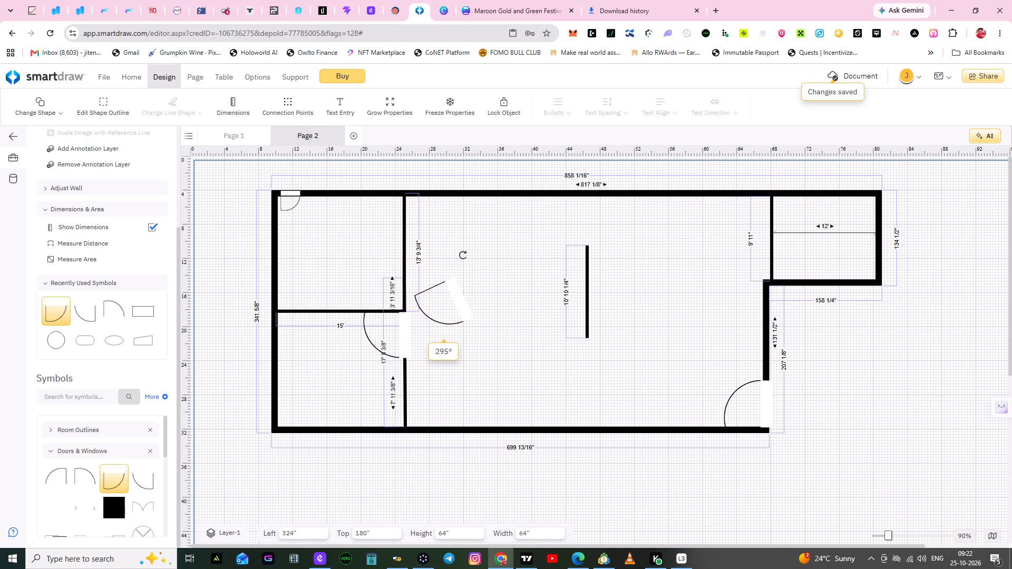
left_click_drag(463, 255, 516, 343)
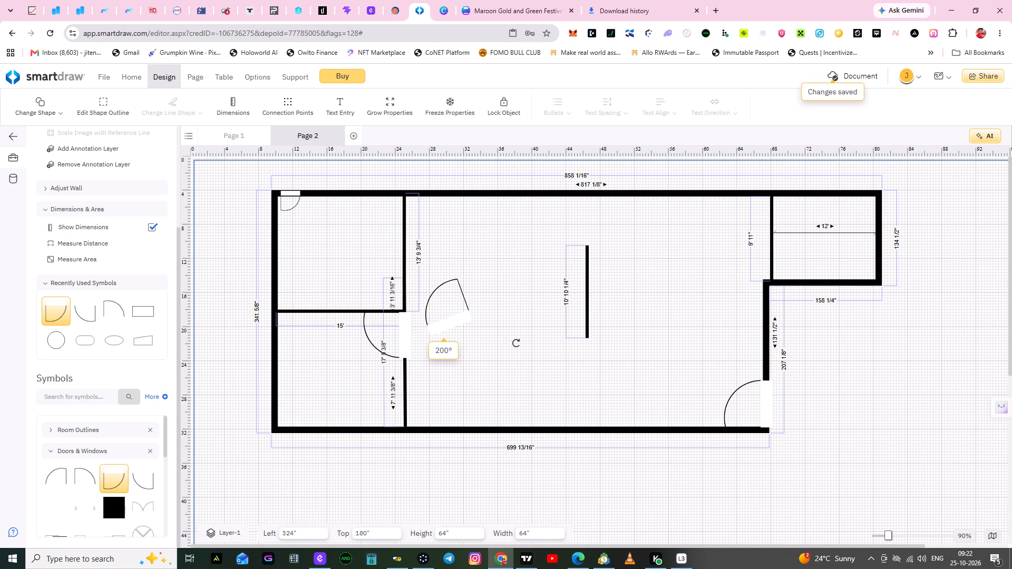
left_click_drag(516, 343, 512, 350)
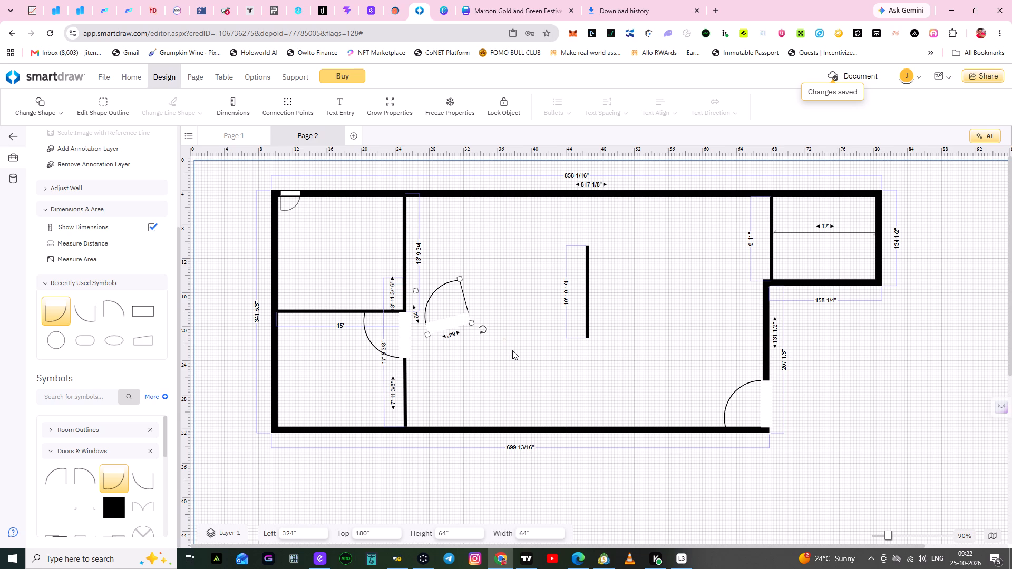
Move the central-room door away from the interior wall to about left 360 1/2", top 215 1/2".
left_click(470, 319)
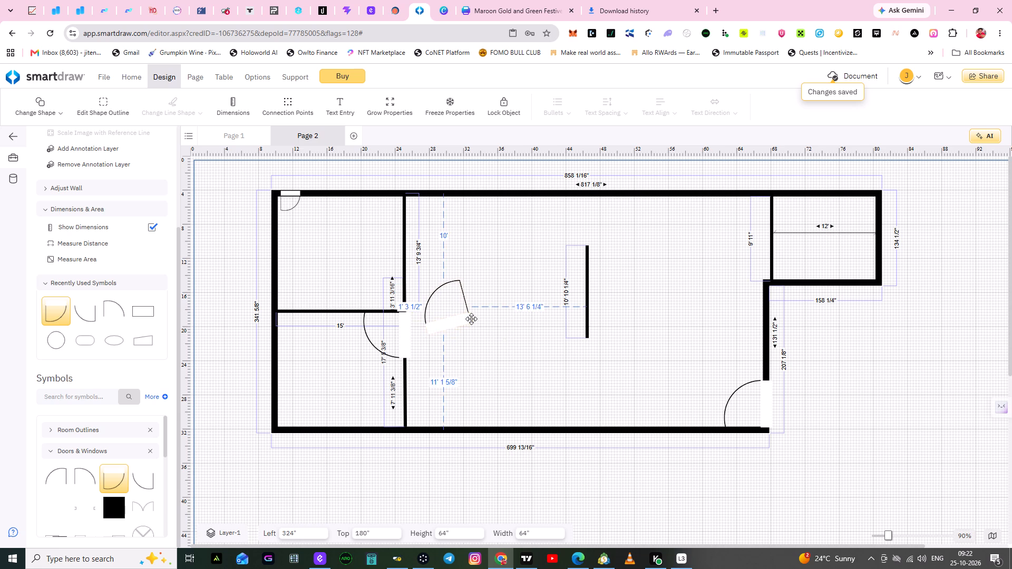
left_click_drag(467, 315, 491, 337)
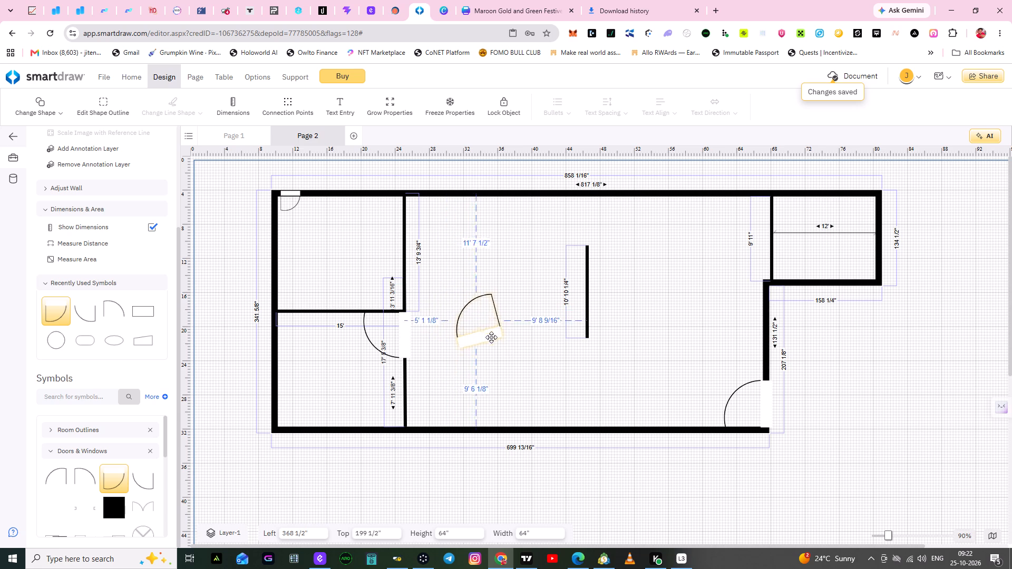
left_click_drag(491, 337, 490, 340)
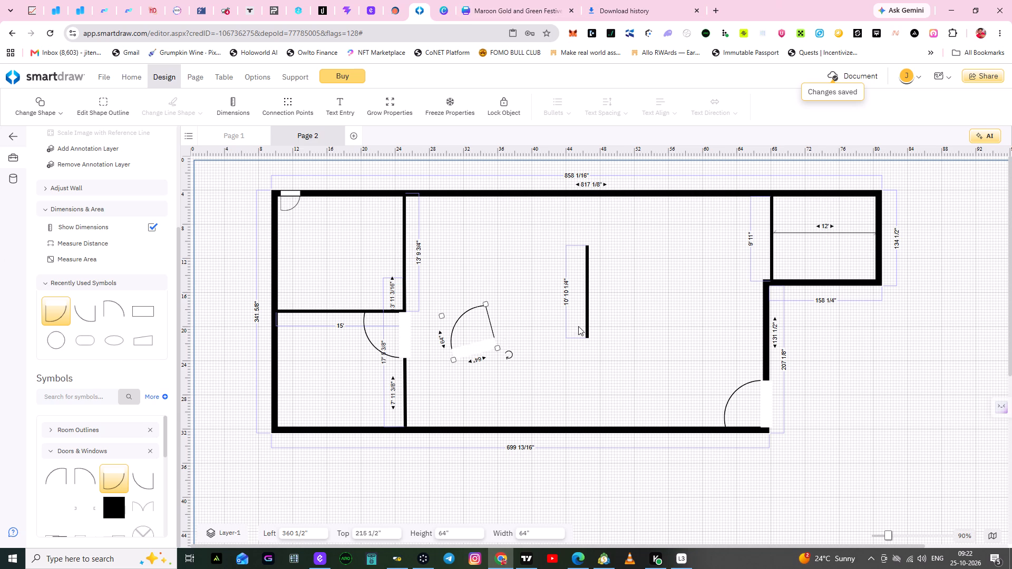
Resize the central-room door to 66 1/4" by 66 1/4".
left_click_drag(499, 350, 512, 346)
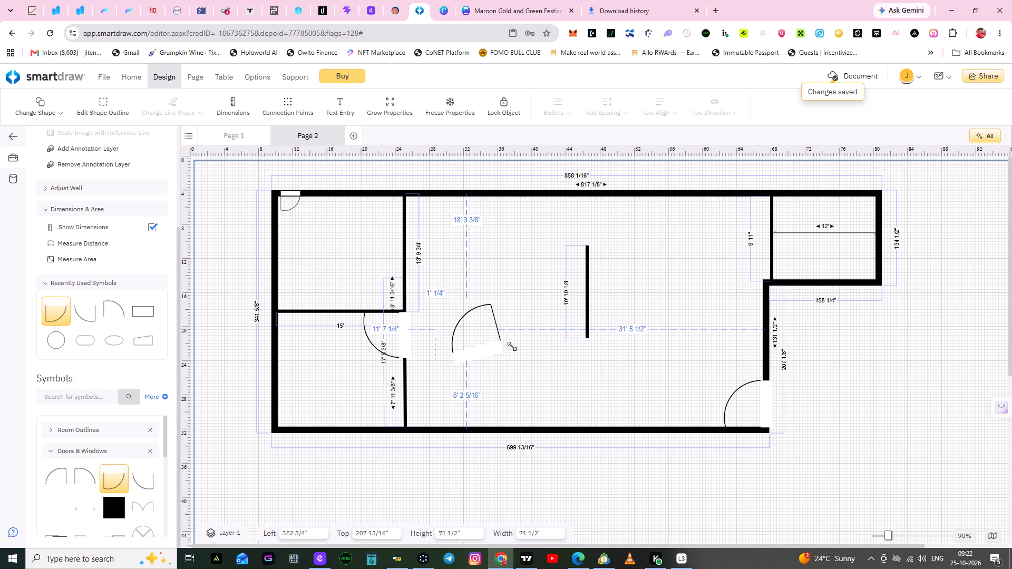
left_click_drag(512, 346, 497, 342)
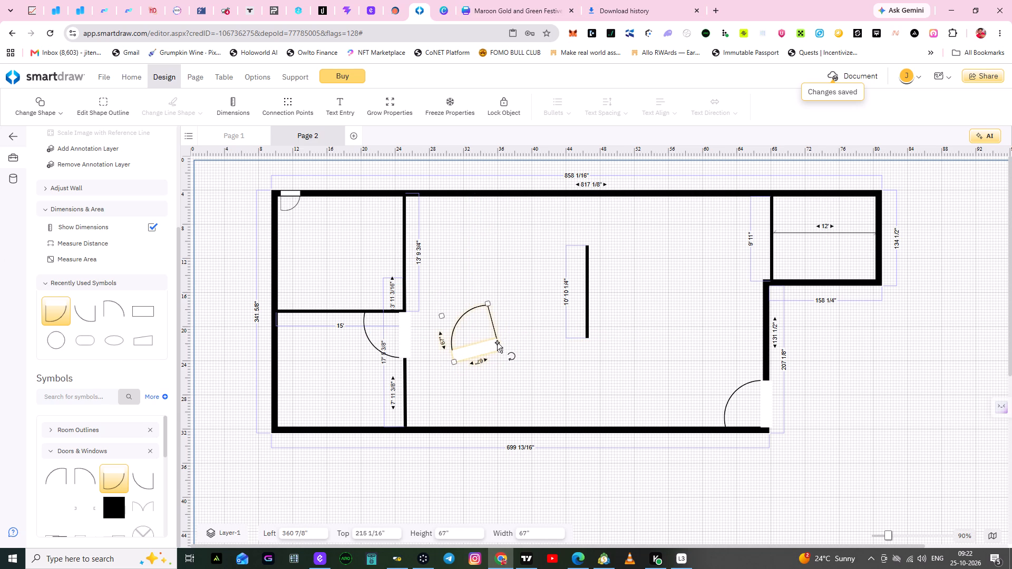
left_click_drag(440, 316, 434, 323)
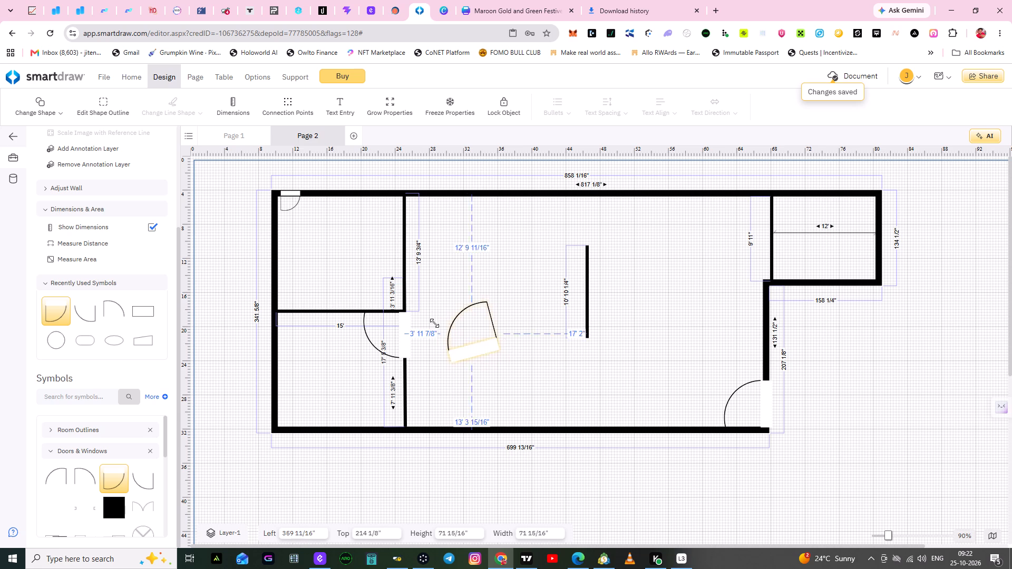
left_click_drag(434, 323, 444, 321)
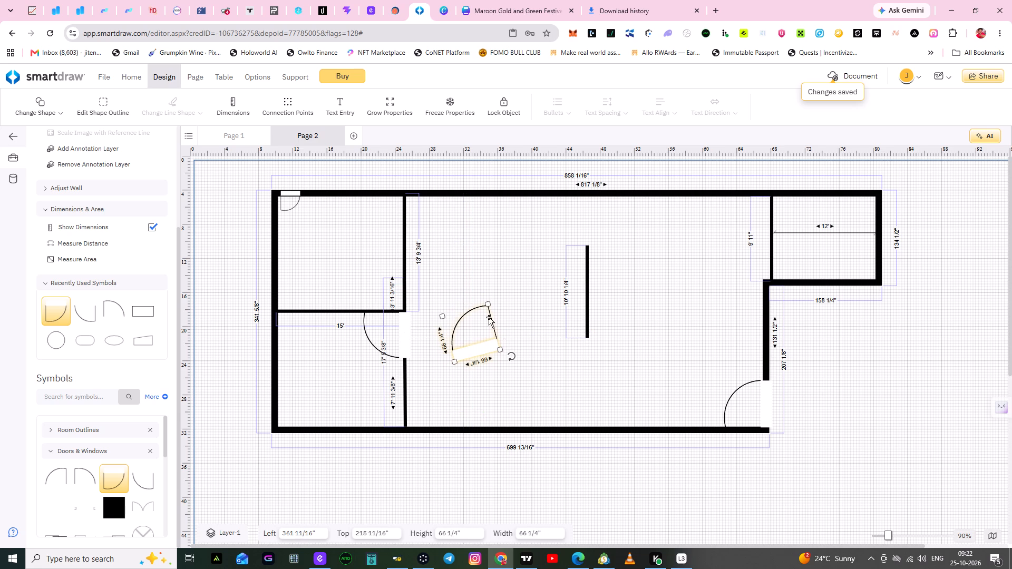
Rotate the central-room door to 270° so its opening stands vertical.
left_click_drag(511, 356, 518, 333)
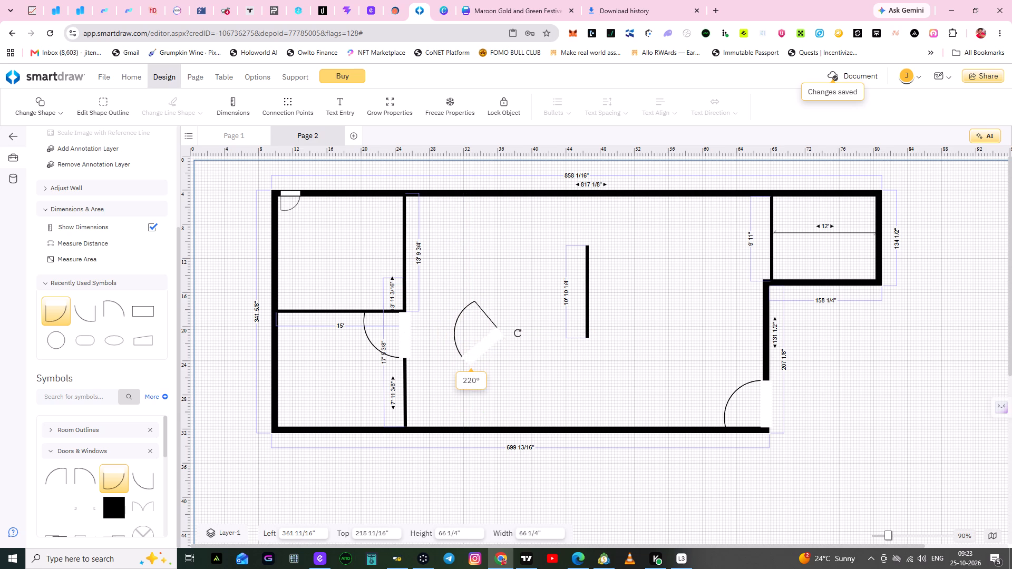
left_click_drag(518, 333, 515, 308)
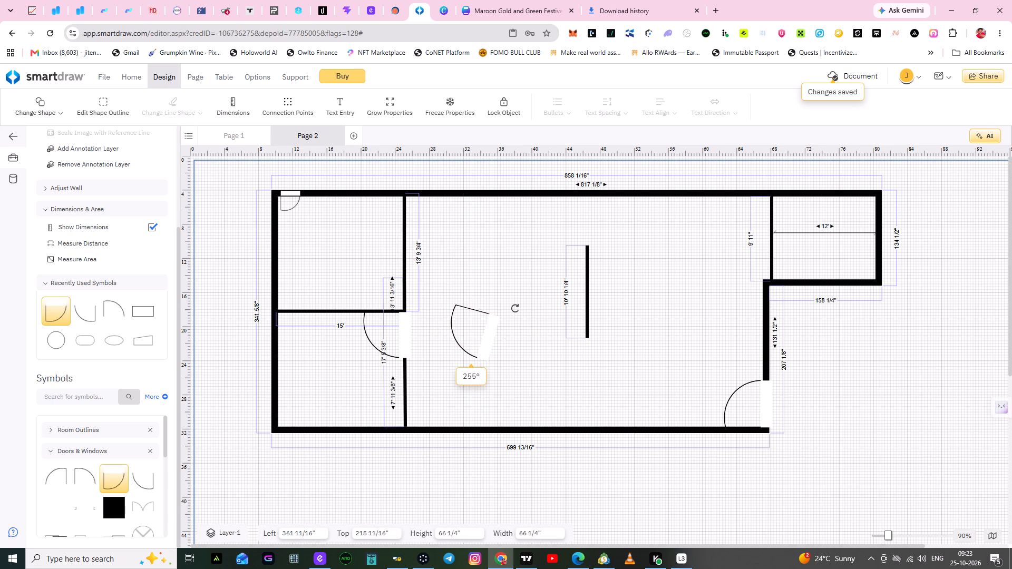
left_click_drag(515, 308, 510, 298)
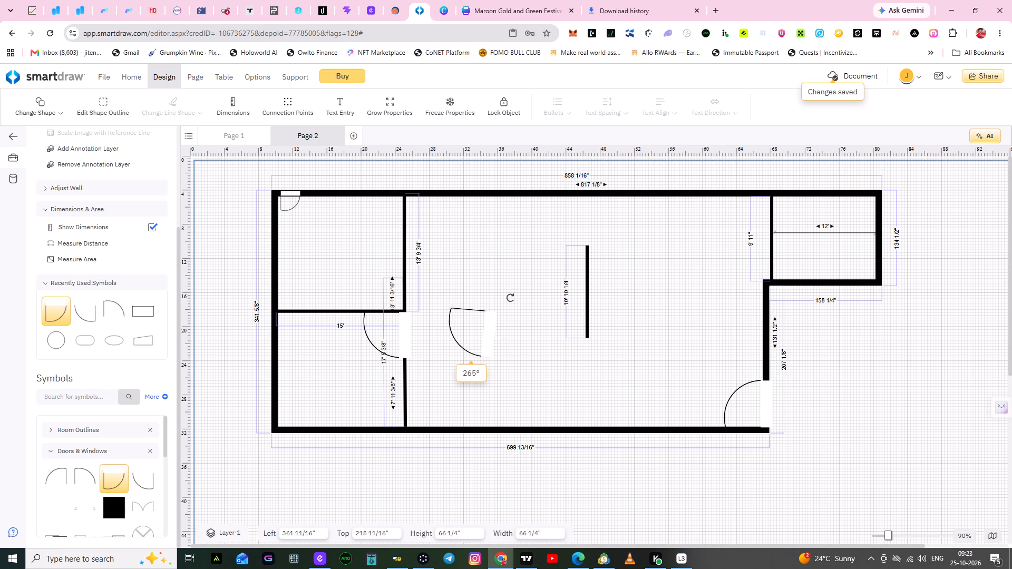
left_click_drag(510, 298, 511, 296)
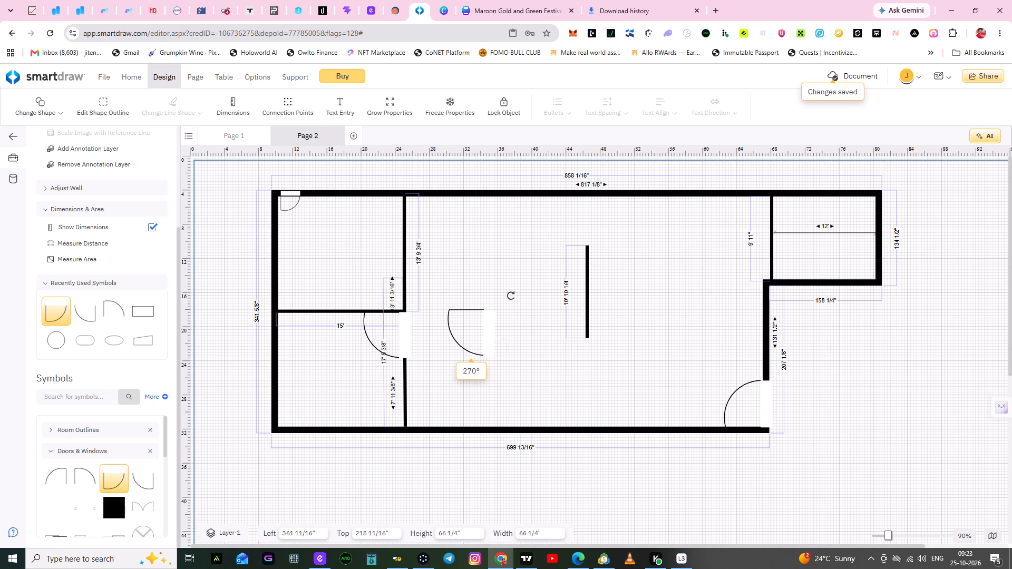
left_click_drag(511, 296, 512, 296)
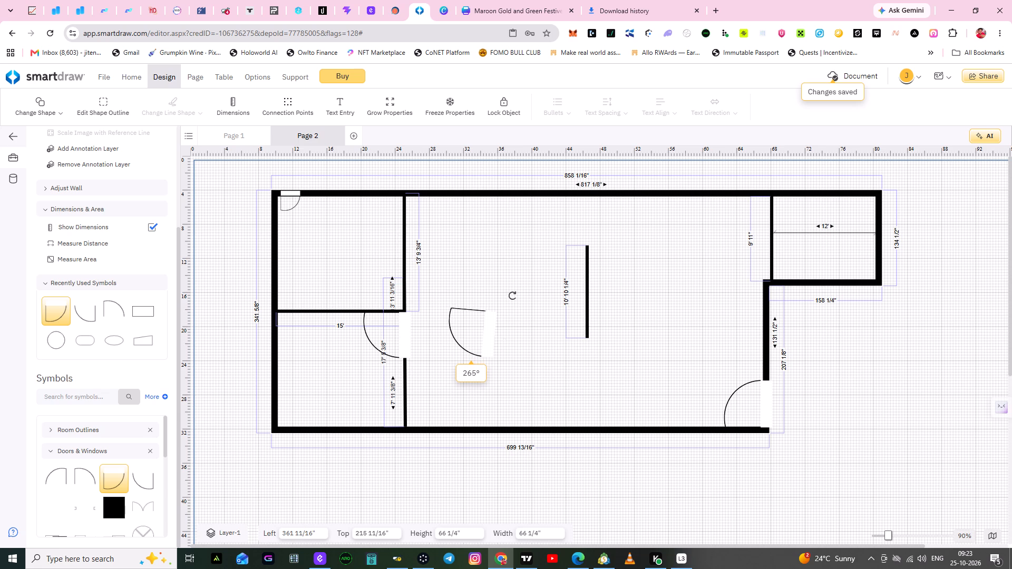
left_click_drag(512, 296, 512, 294)
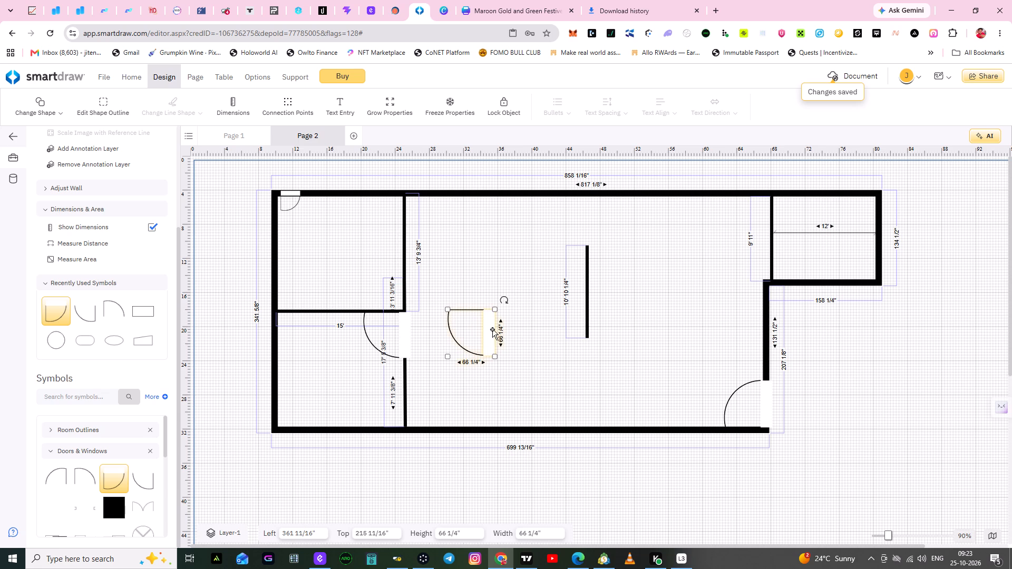
Move the central-room door into the upper-left room's interior wall, just below the top outer wall, at about left 242 3/4", top 50 7/8".
left_click(449, 328)
left_click_drag(449, 328, 399, 248)
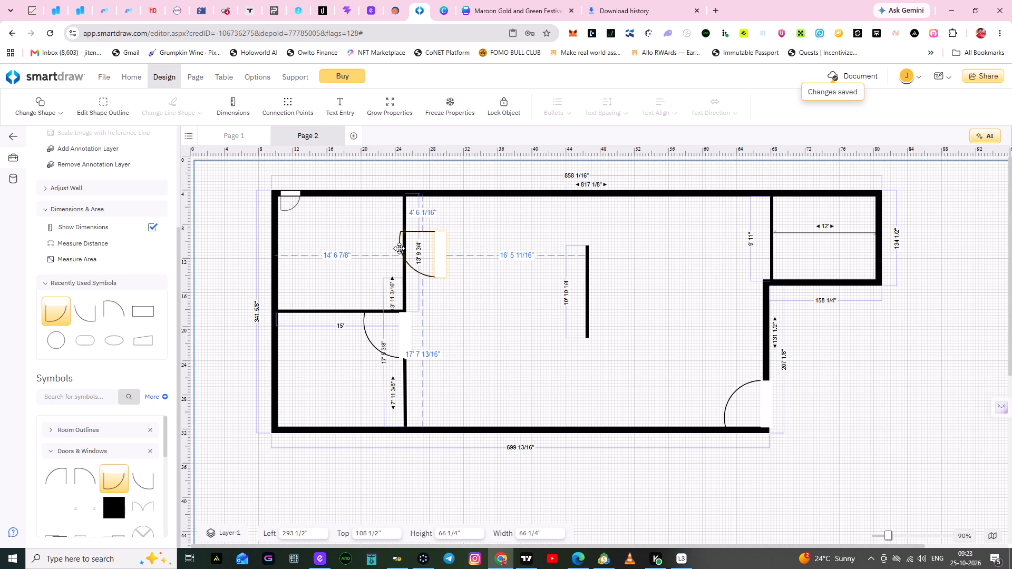
left_click_drag(399, 248, 371, 217)
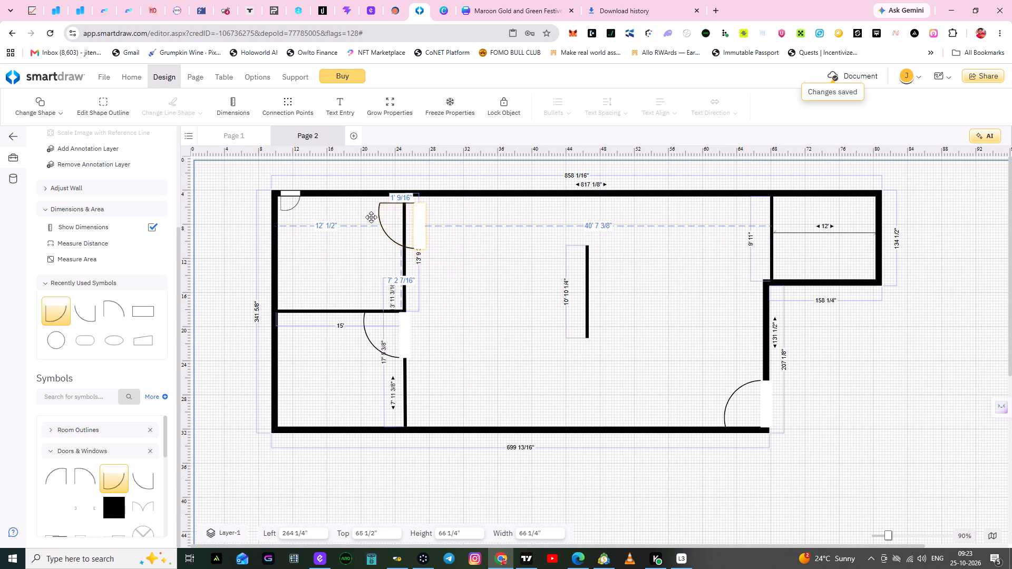
left_click_drag(371, 217, 364, 211)
left_click(477, 315)
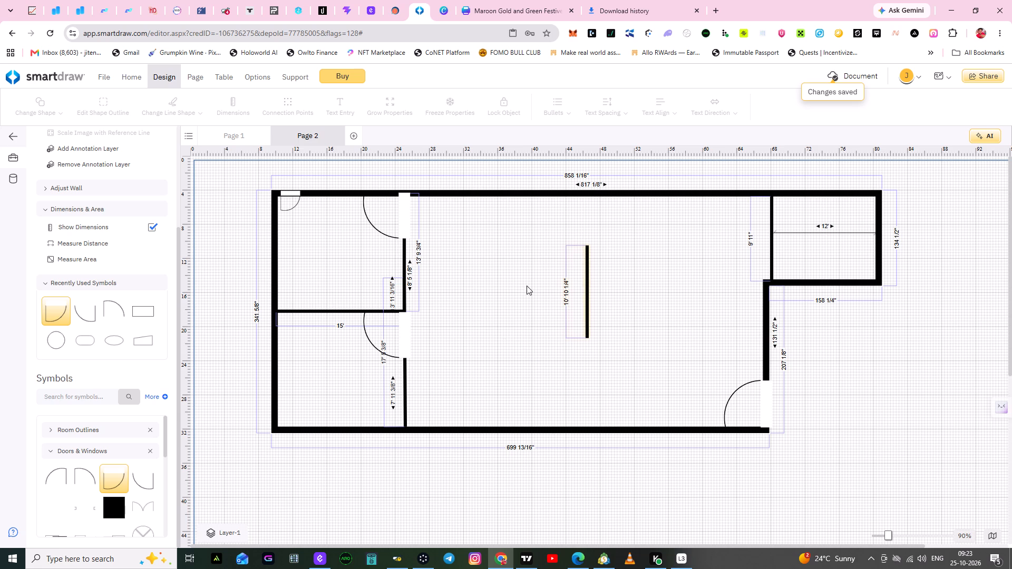
left_click(500, 281)
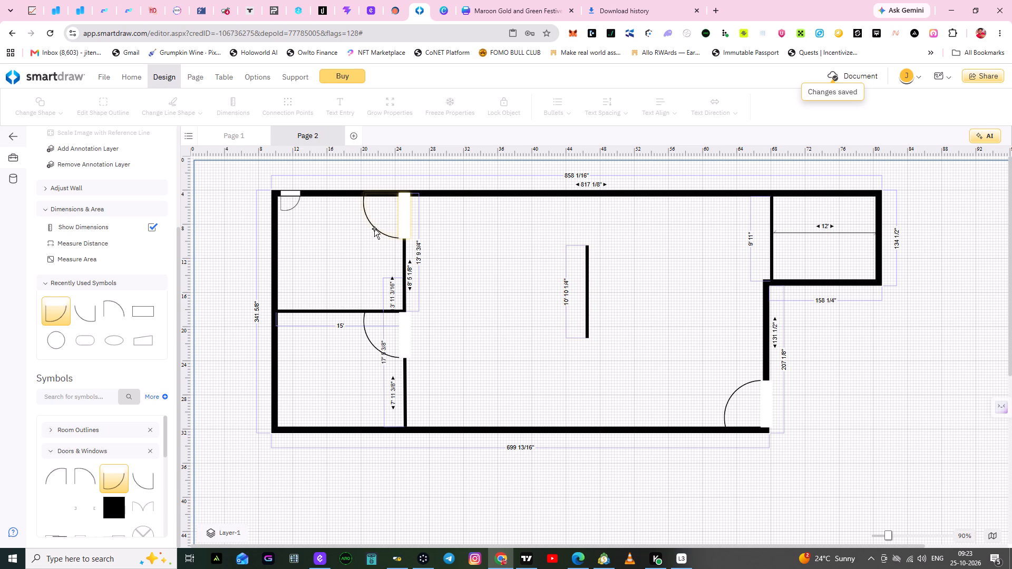
Shrink the door at the top of the upper-left room's interior wall to about 65 1/8" by 65 1/8".
left_click(374, 227)
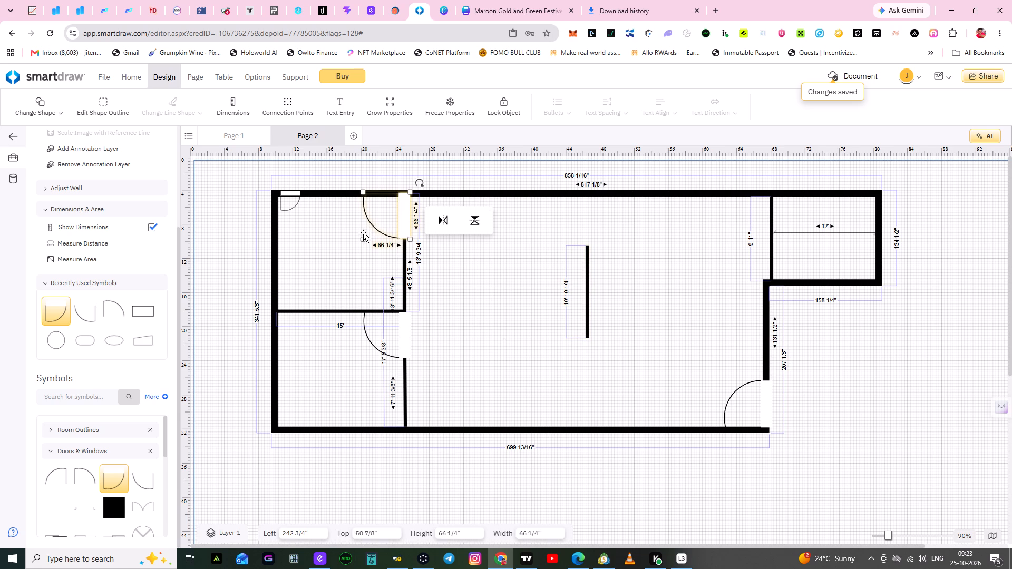
left_click(363, 236)
left_click(372, 224)
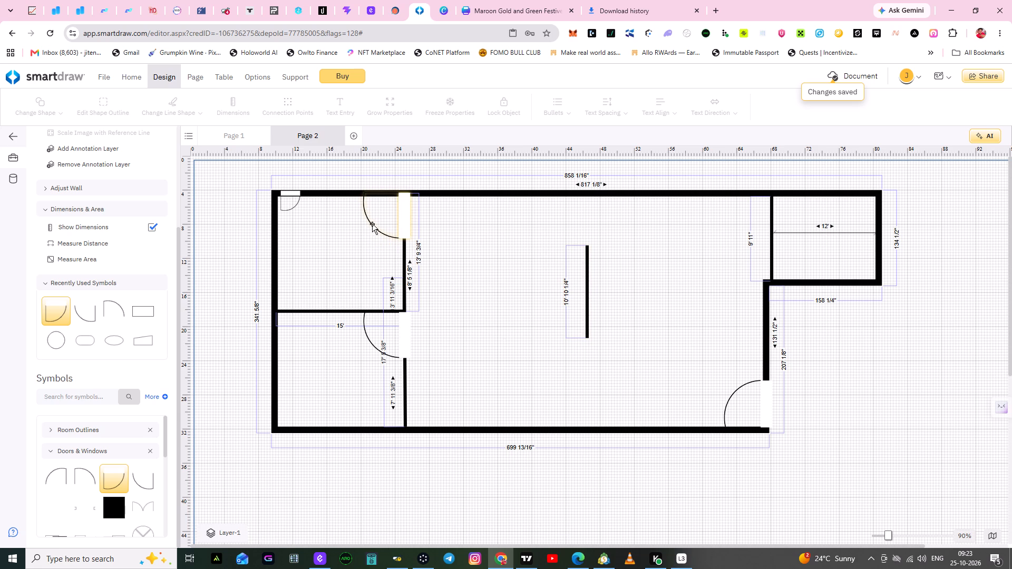
left_click(363, 238)
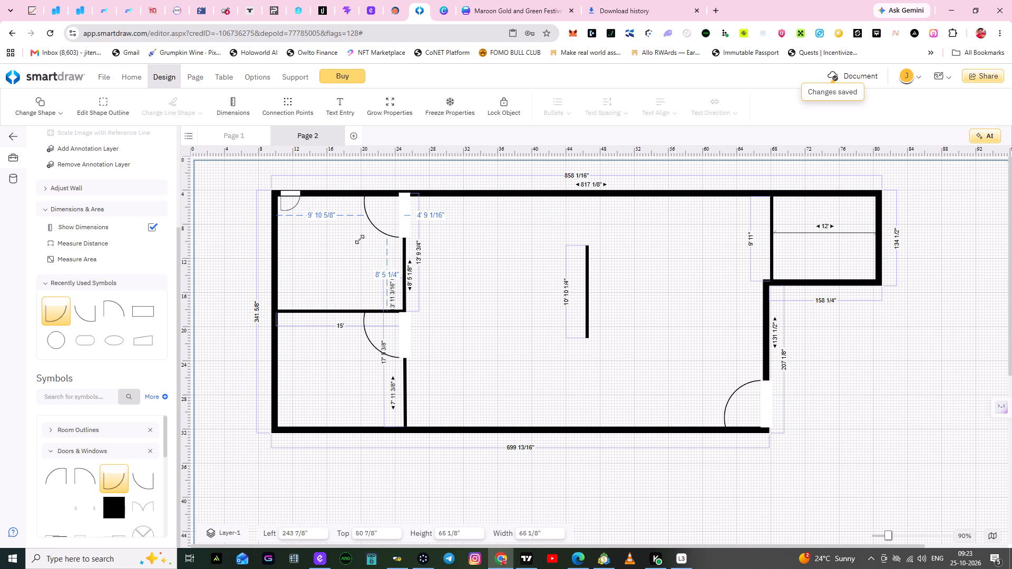
left_click(436, 277)
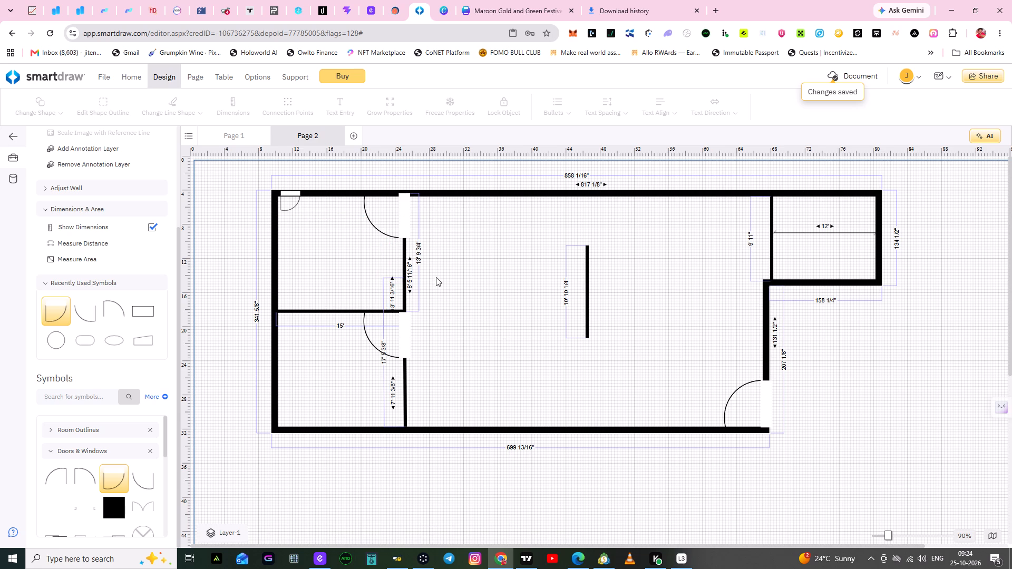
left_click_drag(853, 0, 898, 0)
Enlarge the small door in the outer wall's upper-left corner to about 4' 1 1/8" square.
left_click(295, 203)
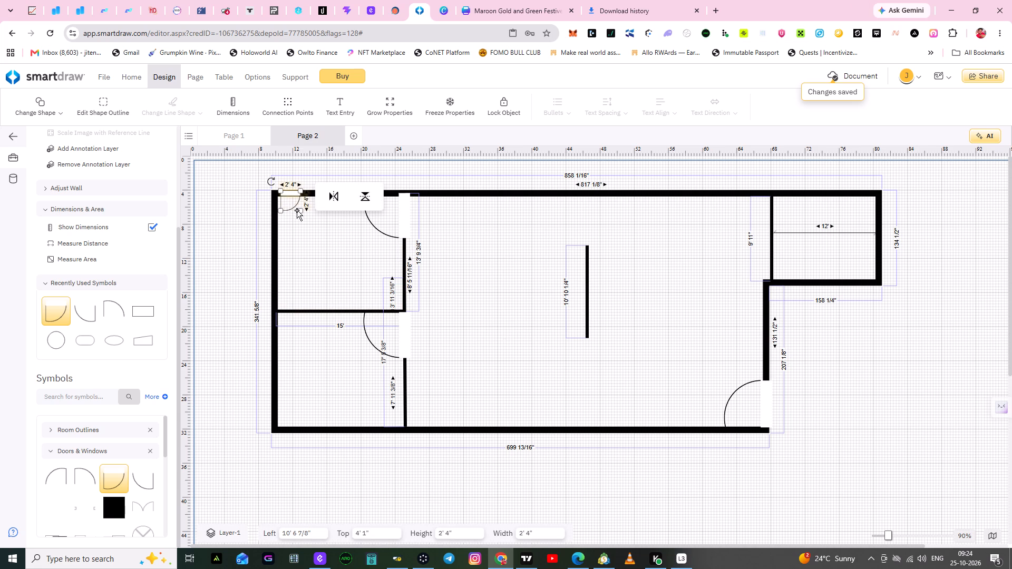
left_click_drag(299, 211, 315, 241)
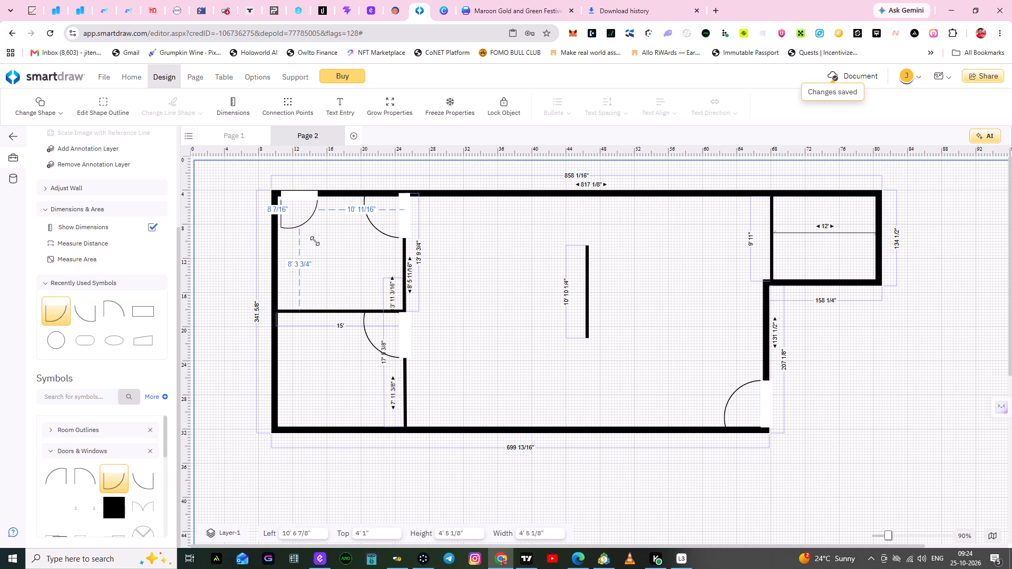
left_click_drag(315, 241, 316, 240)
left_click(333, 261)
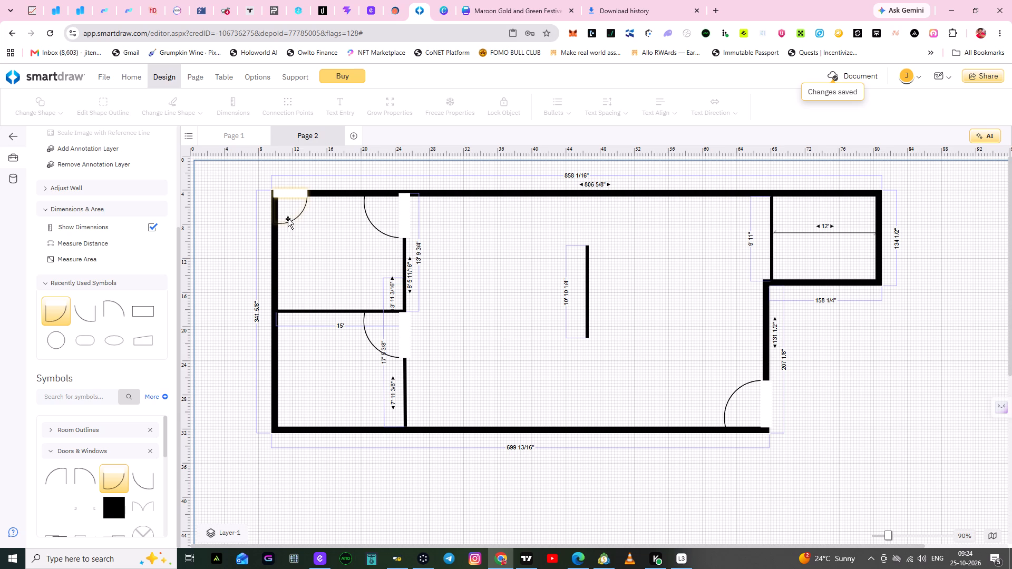
Move the upper-left corner door out of the outer wall into the central room, at about left 31' 8", top 13' 4".
left_click(297, 217)
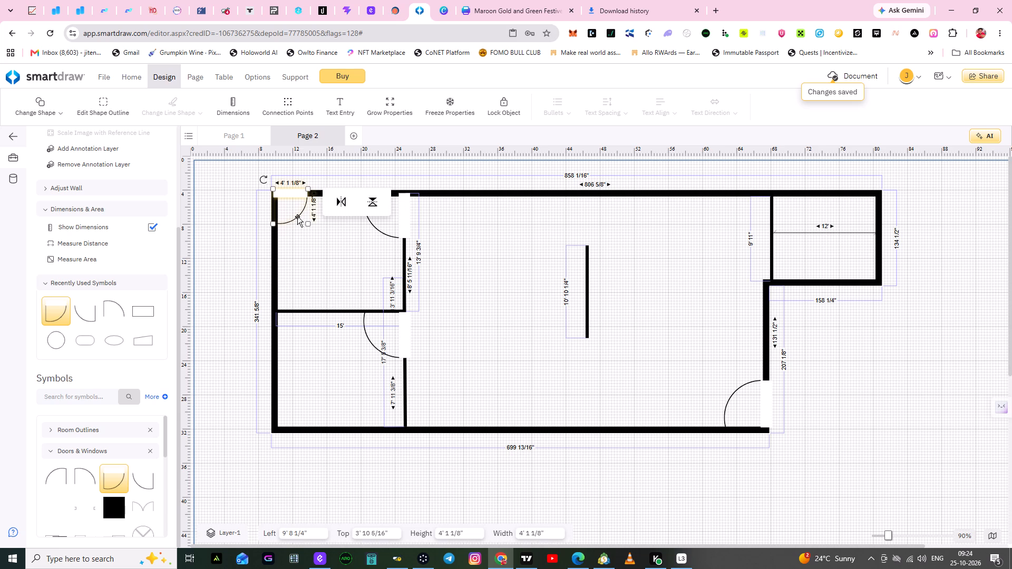
left_click_drag(306, 221, 335, 254)
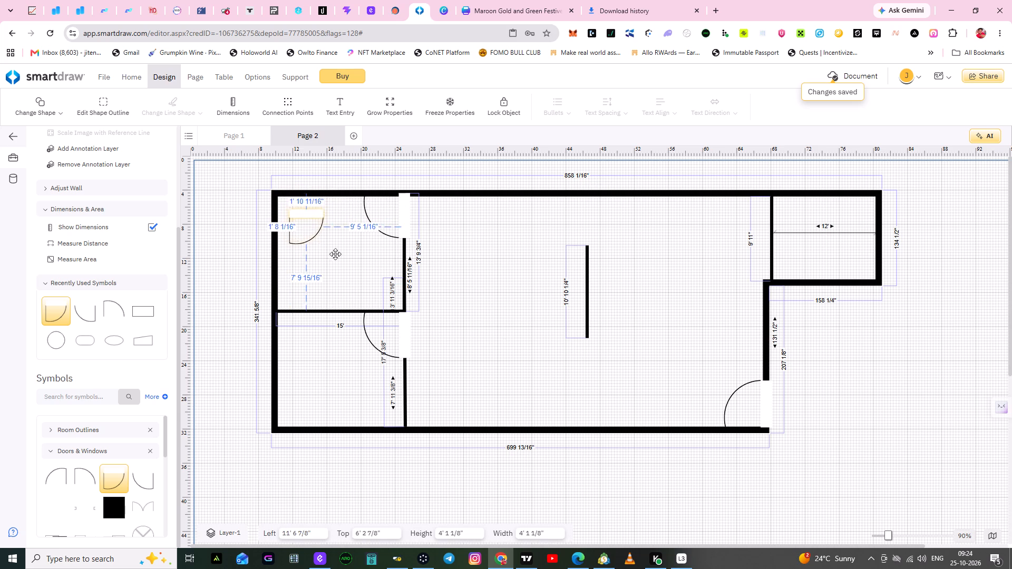
left_click_drag(335, 254, 490, 299)
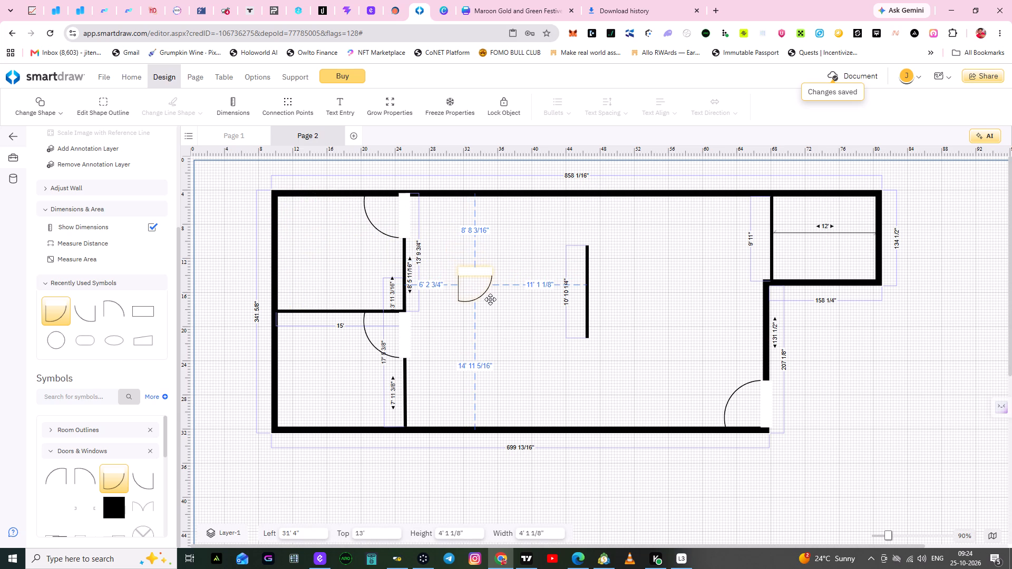
left_click_drag(490, 299, 493, 302)
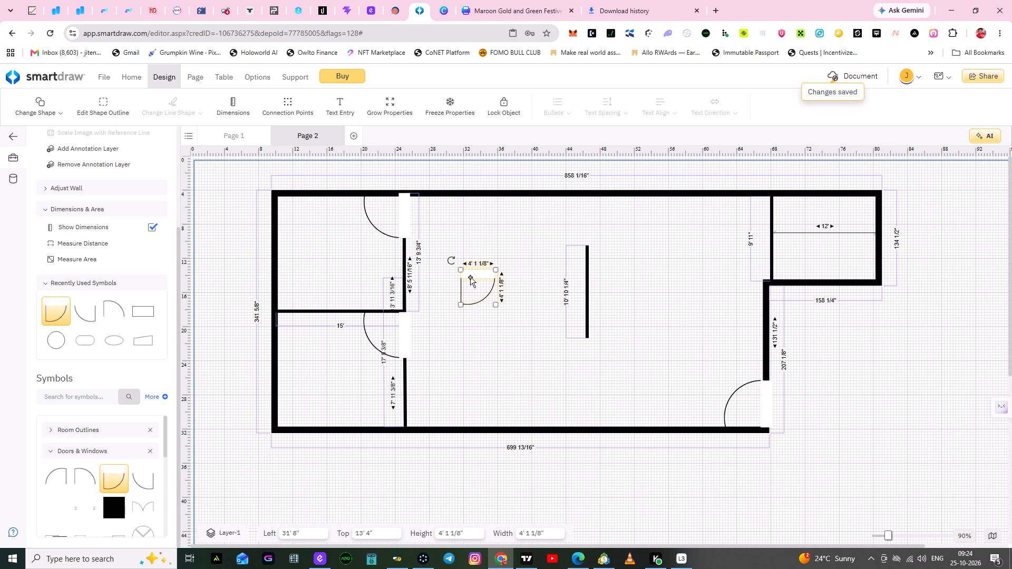
Enlarge the door lying in the central room to about 6' 5 1/8" by 6' 5 1/8".
left_click_drag(462, 269, 454, 263)
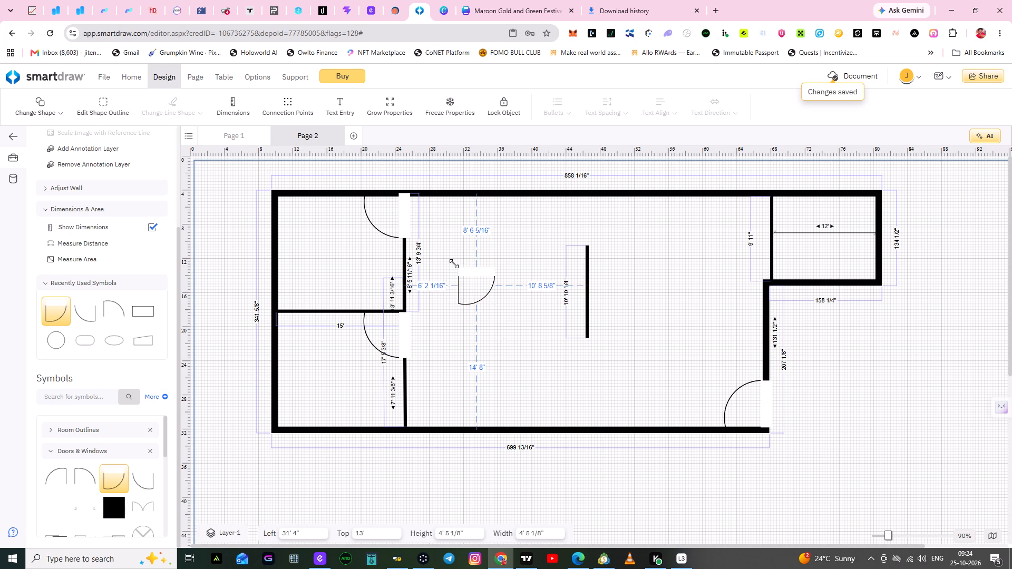
left_click_drag(454, 263, 444, 256)
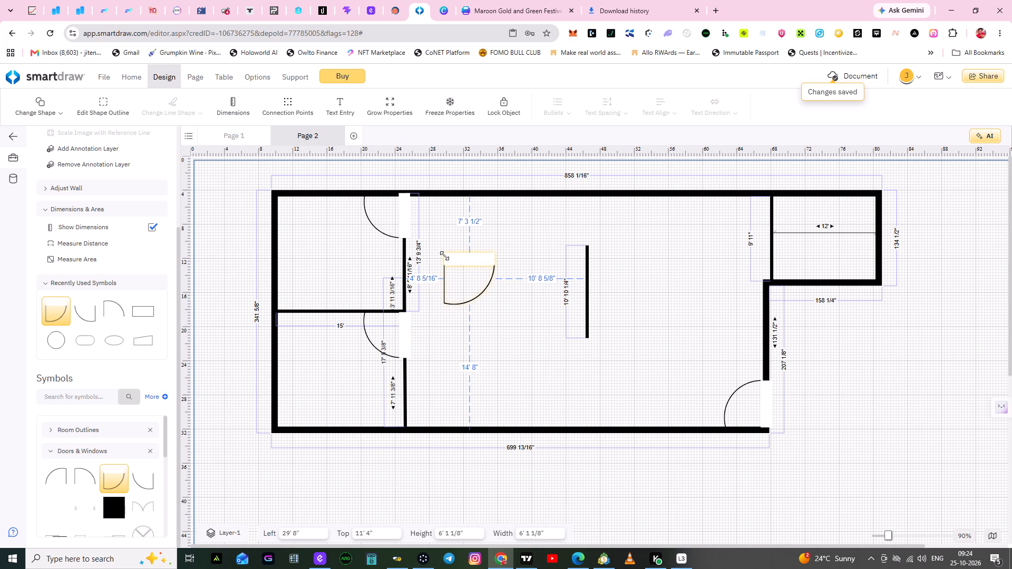
left_click_drag(444, 256, 441, 251)
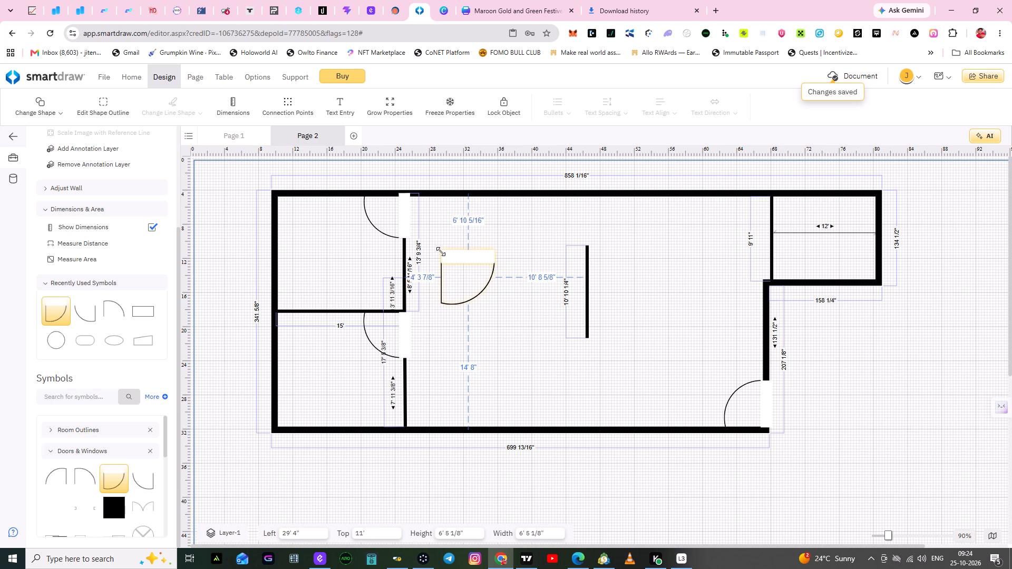
left_click_drag(441, 251, 441, 250)
left_click(507, 327)
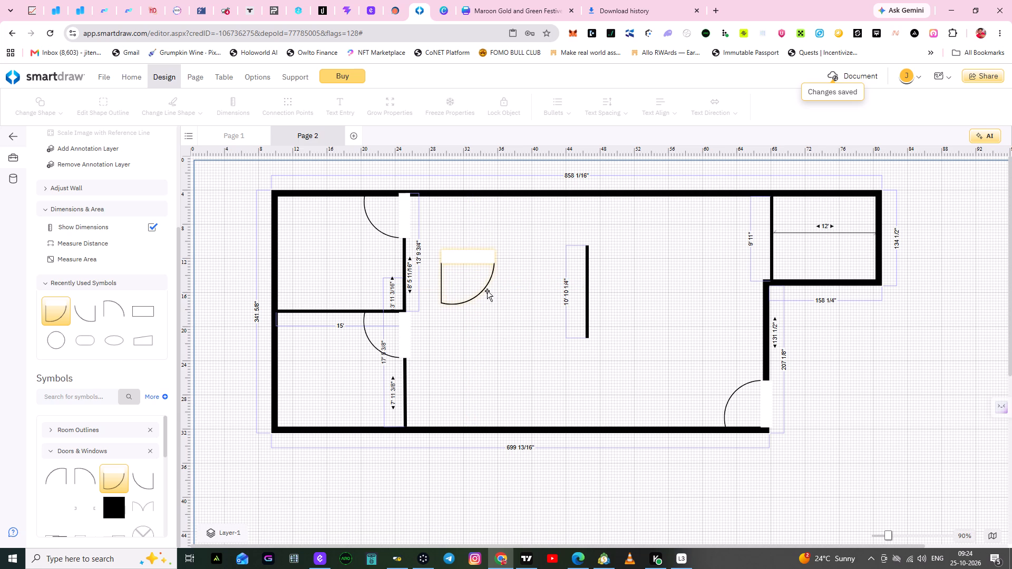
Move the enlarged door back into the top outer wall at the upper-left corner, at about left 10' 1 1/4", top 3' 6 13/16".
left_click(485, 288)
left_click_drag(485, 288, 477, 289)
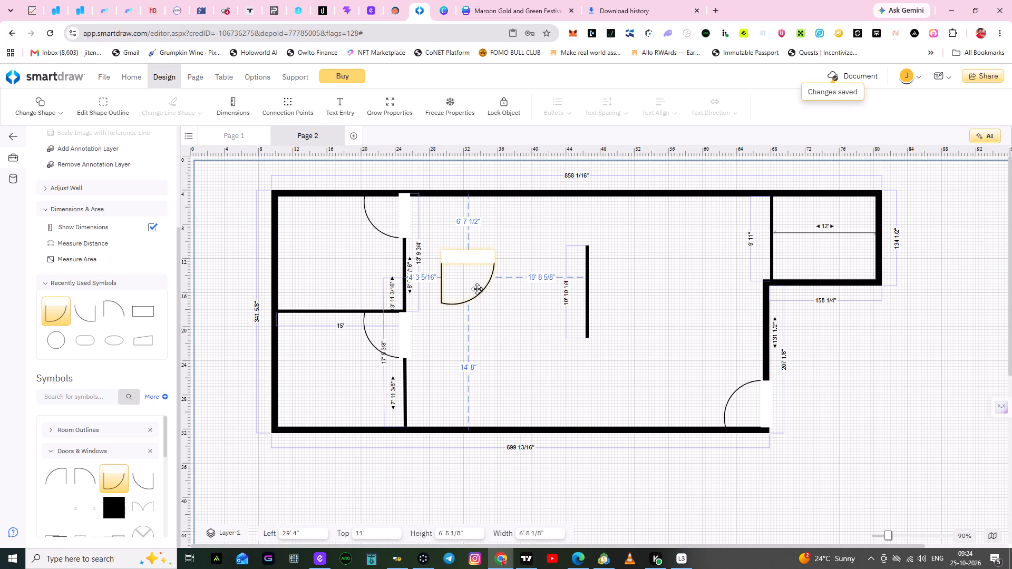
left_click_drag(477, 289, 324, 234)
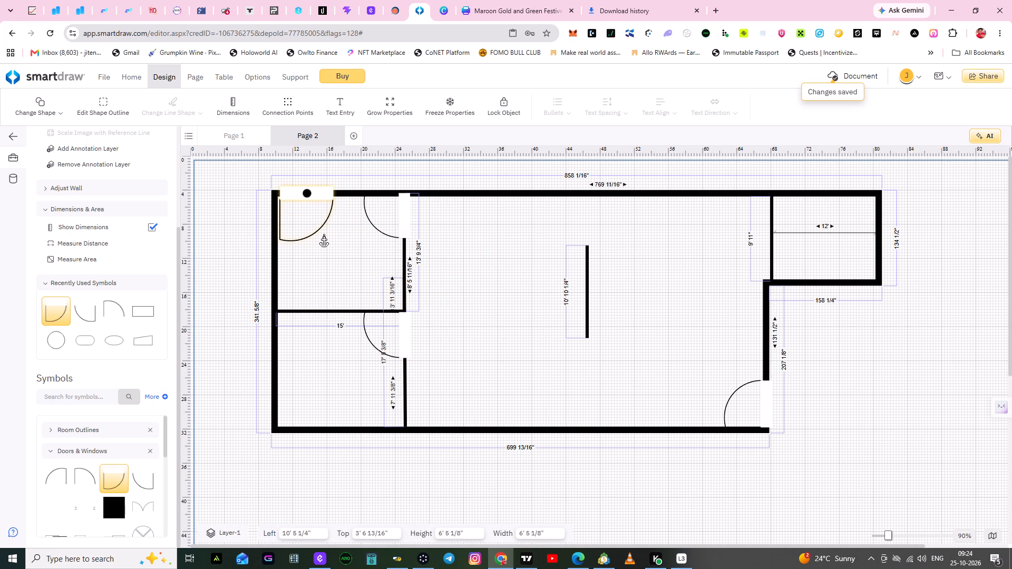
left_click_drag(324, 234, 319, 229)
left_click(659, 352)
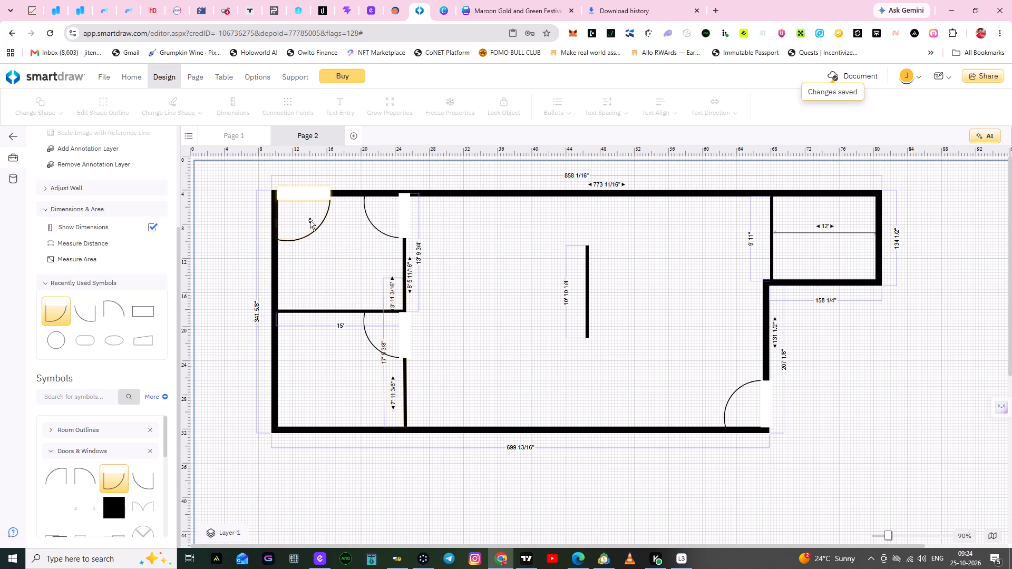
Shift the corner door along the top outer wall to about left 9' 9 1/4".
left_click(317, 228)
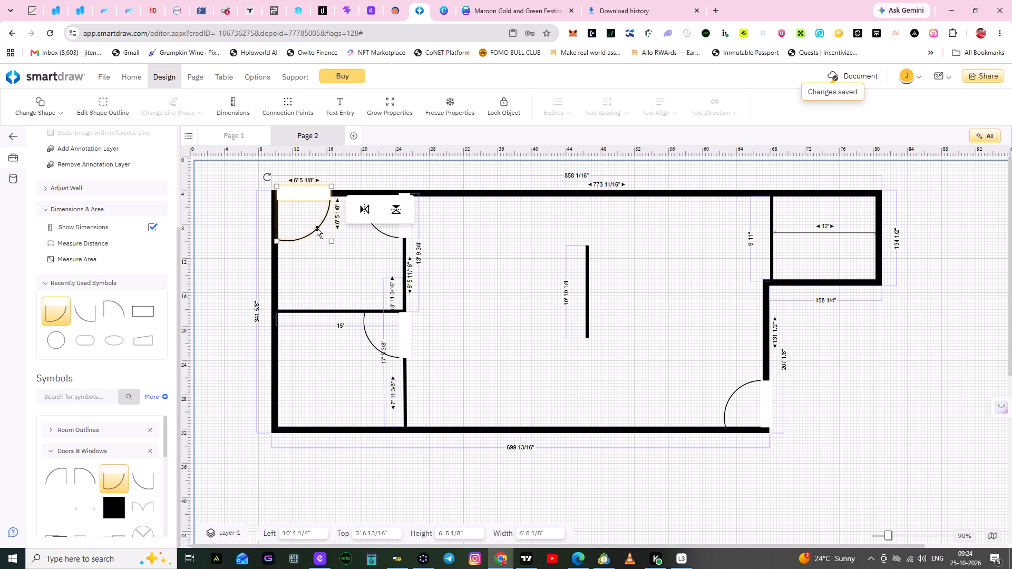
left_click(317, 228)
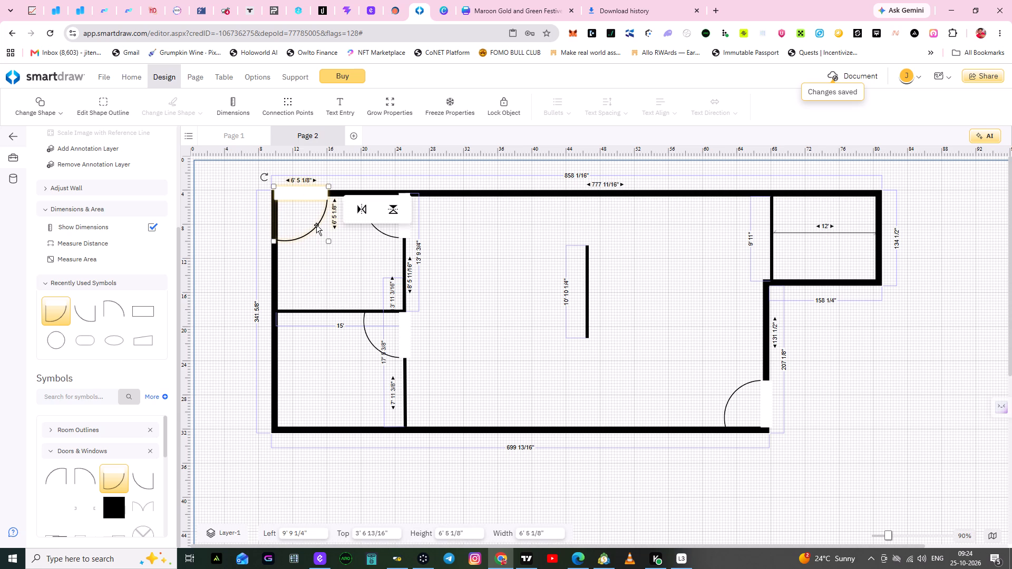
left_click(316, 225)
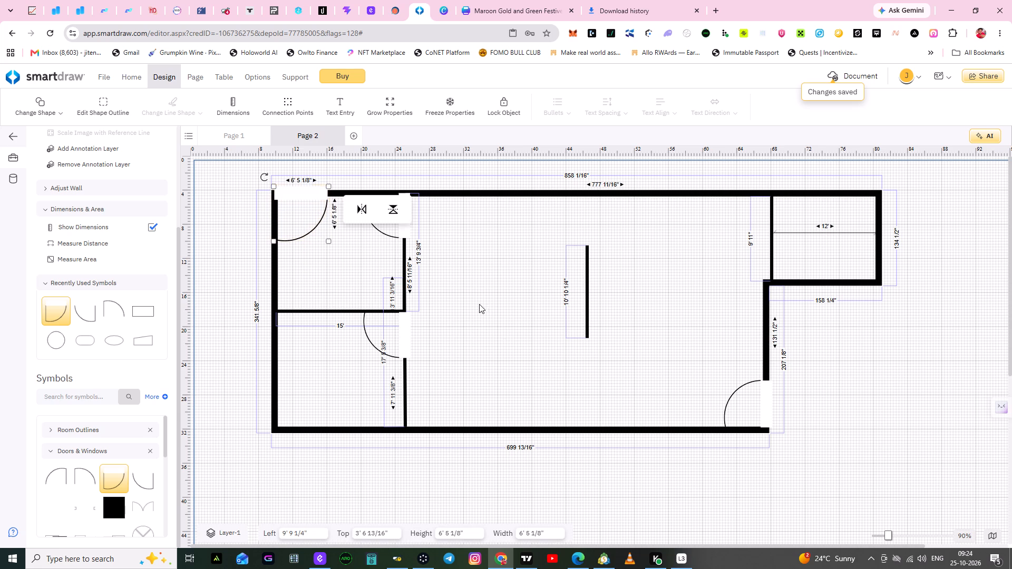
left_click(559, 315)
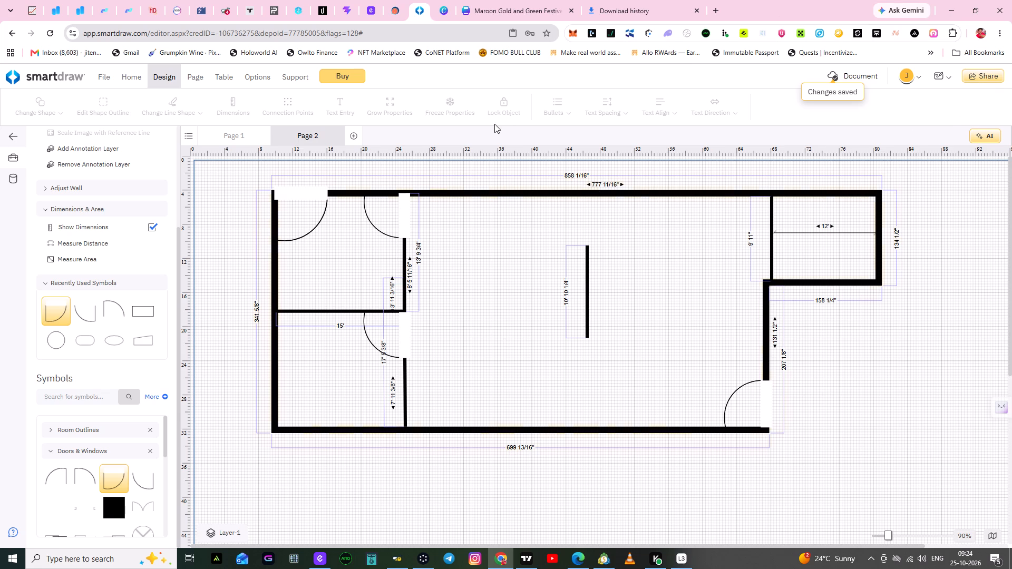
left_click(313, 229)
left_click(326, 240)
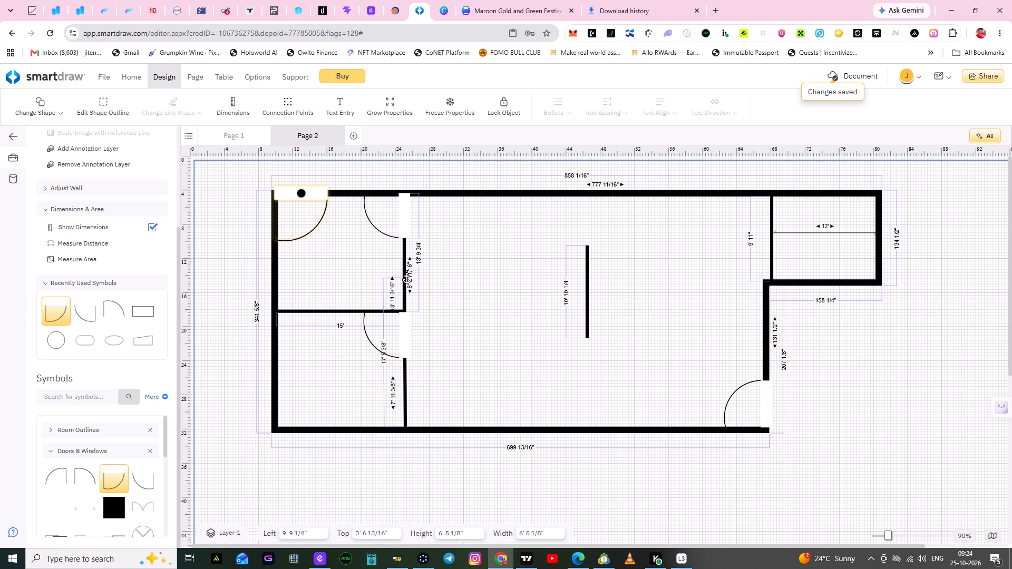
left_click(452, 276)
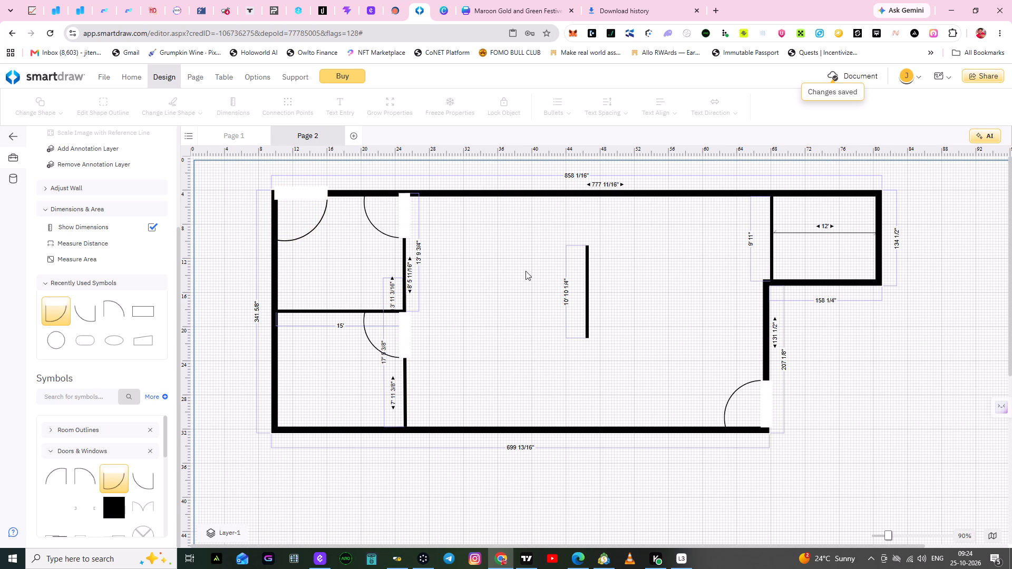
Cut the upper-left corner door out of the top outer wall and paste it in the central room at about left 32' 8 9/16", top 15'.
left_click(319, 222)
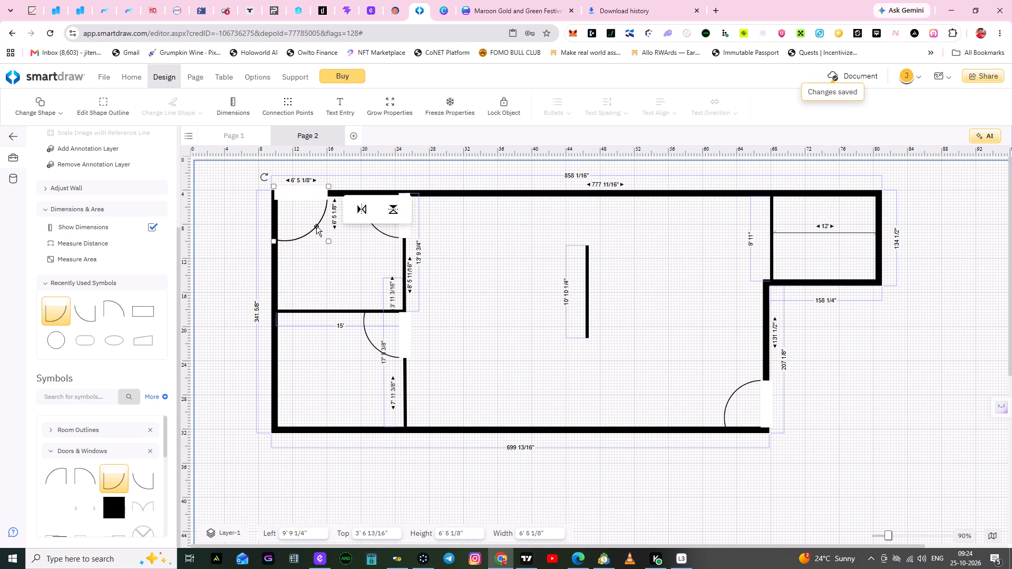
right_click(316, 226)
left_click(343, 249)
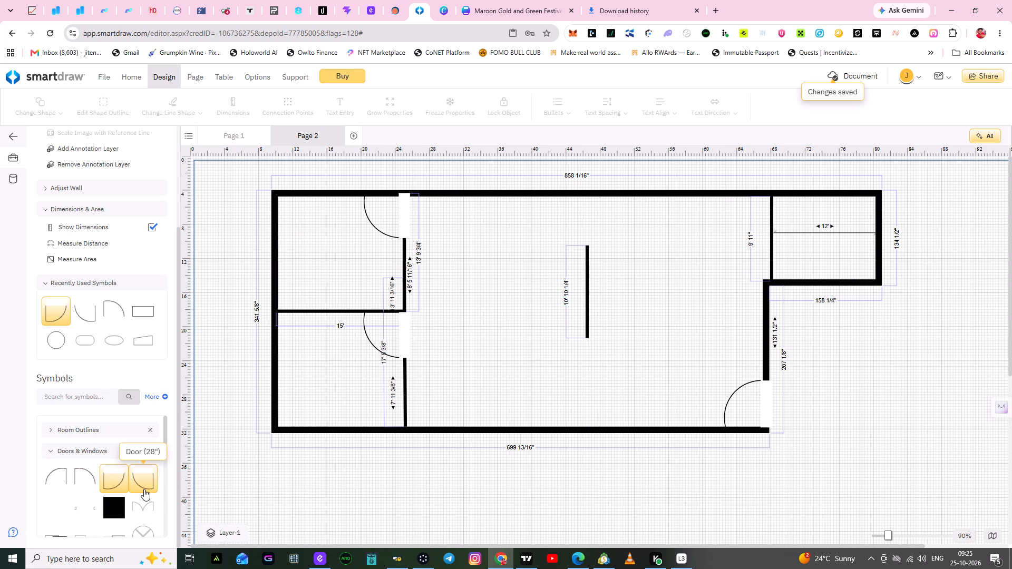
left_click(118, 488)
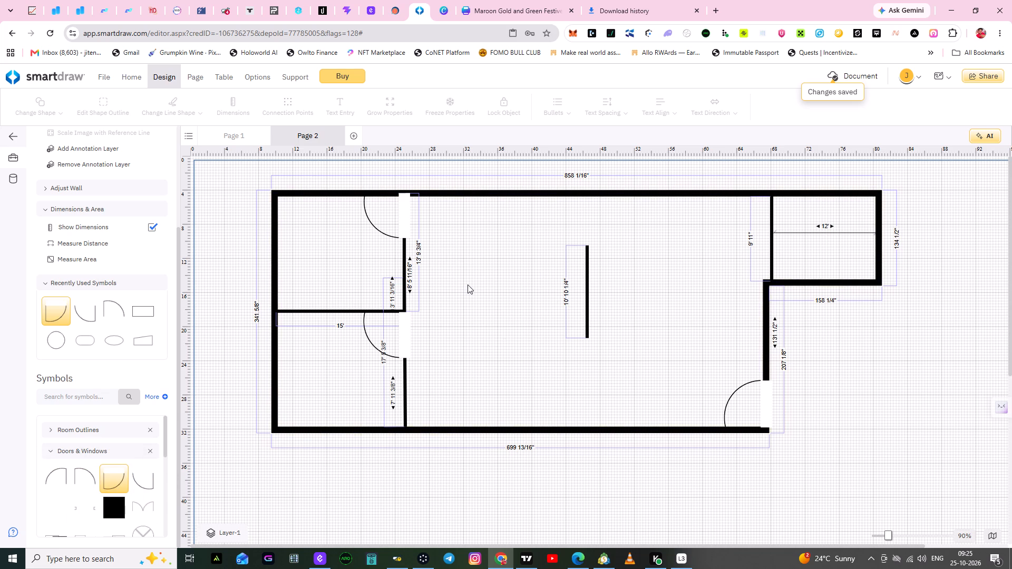
left_click(470, 284)
right_click(470, 284)
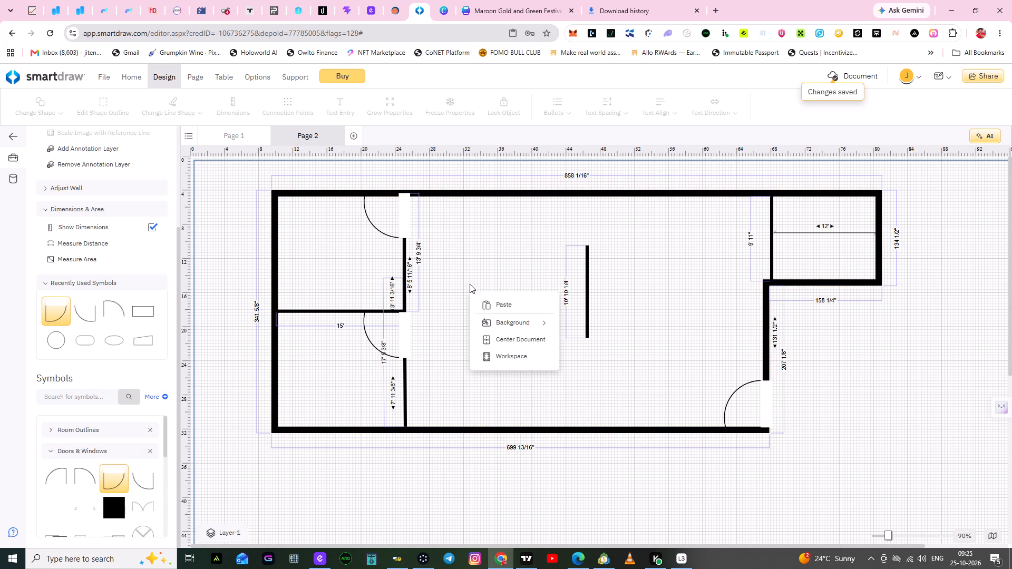
left_click(489, 302)
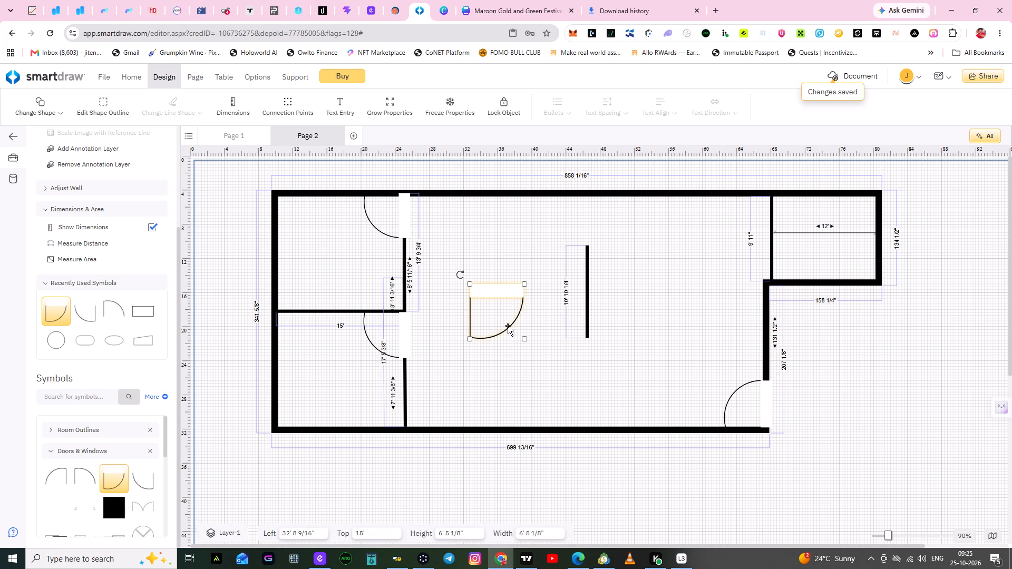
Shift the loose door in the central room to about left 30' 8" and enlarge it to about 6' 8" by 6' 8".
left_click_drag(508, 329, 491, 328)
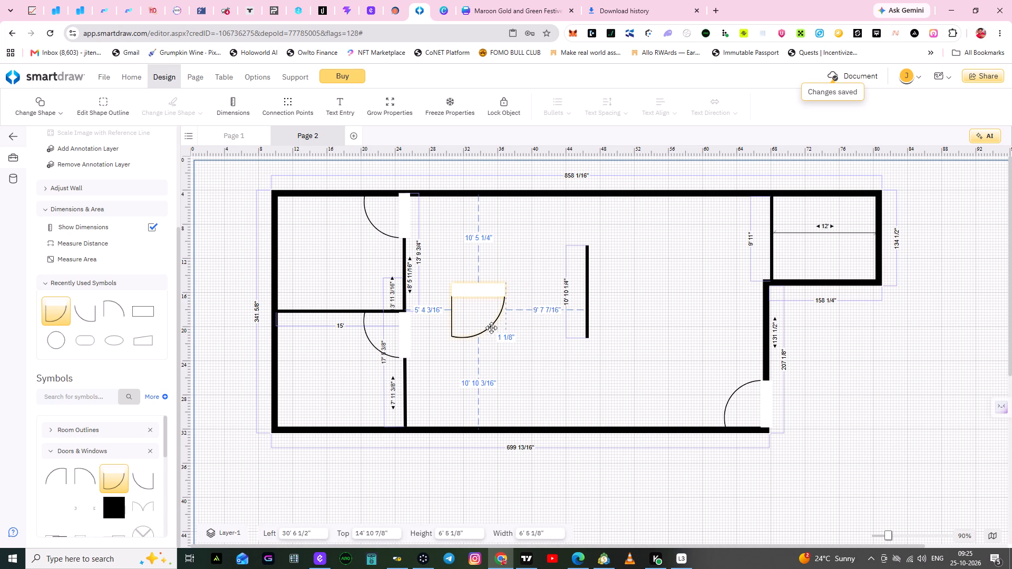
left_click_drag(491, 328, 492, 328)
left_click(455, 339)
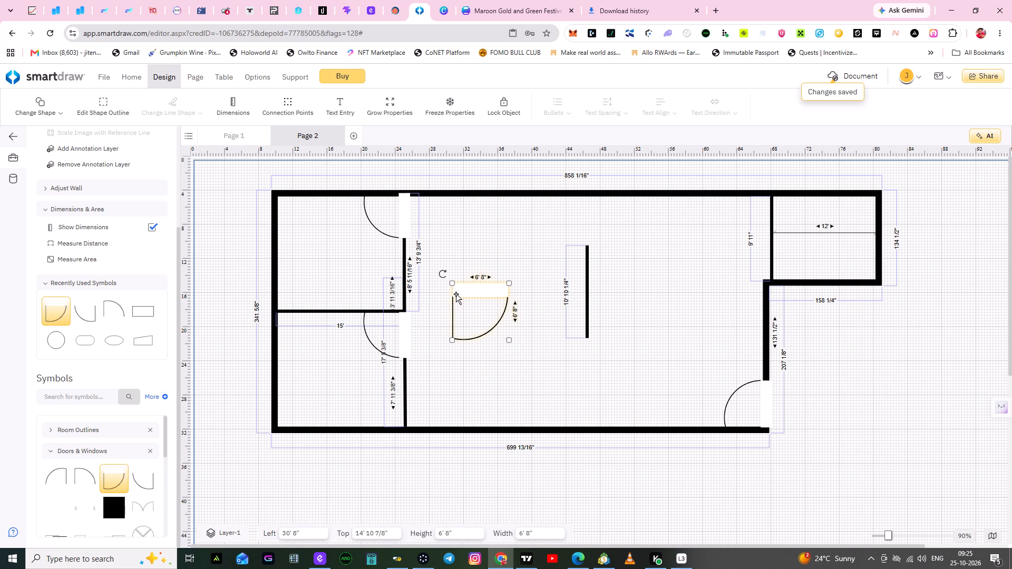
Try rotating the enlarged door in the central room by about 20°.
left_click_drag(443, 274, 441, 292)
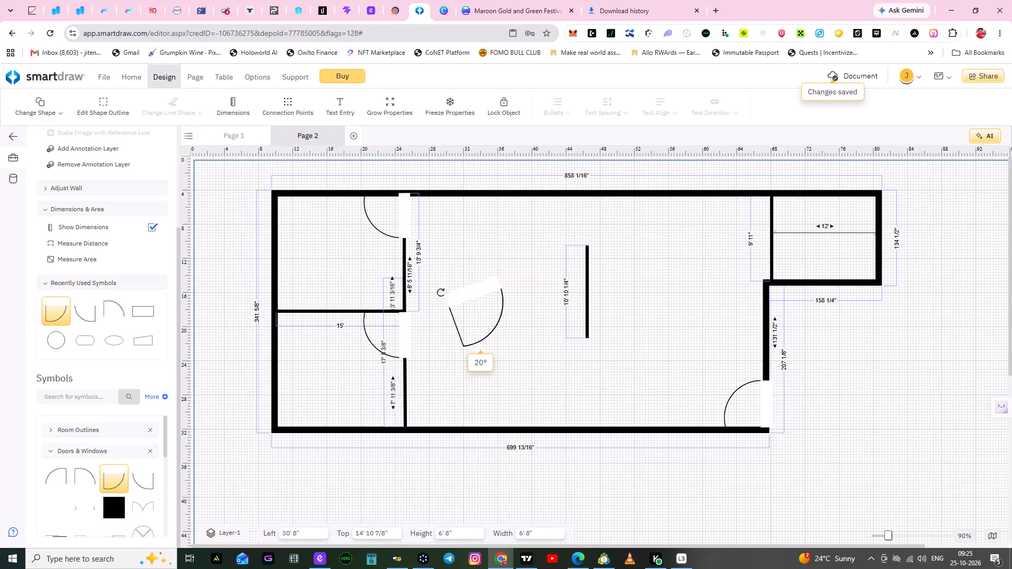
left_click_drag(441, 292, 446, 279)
Move the door into the top outer wall at the upper-left corner, at about left 9' 11 3/4", top 3' 6 7/16".
left_click_drag(474, 337, 303, 246)
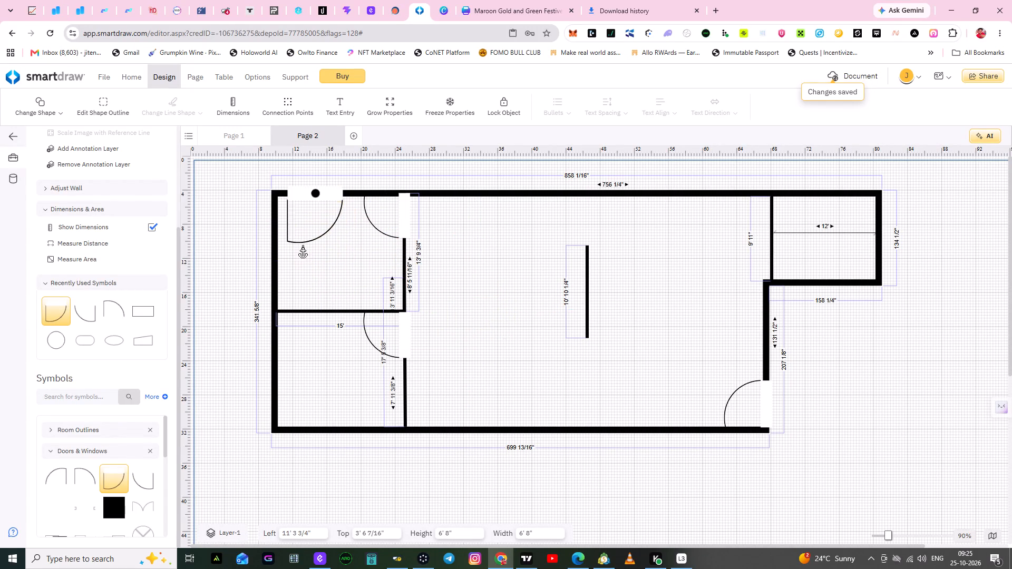
left_click_drag(303, 246, 298, 239)
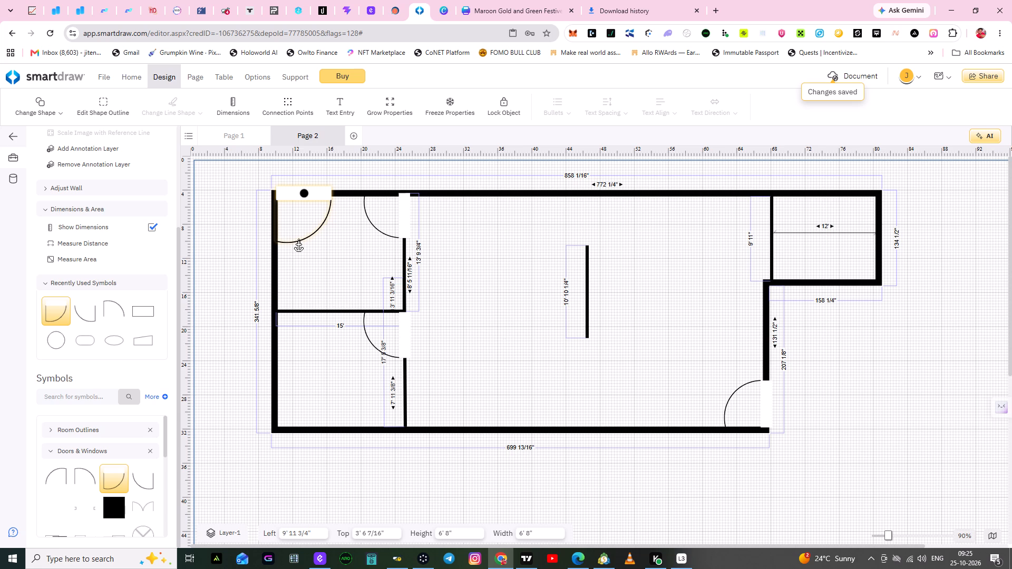
left_click_drag(298, 239, 299, 232)
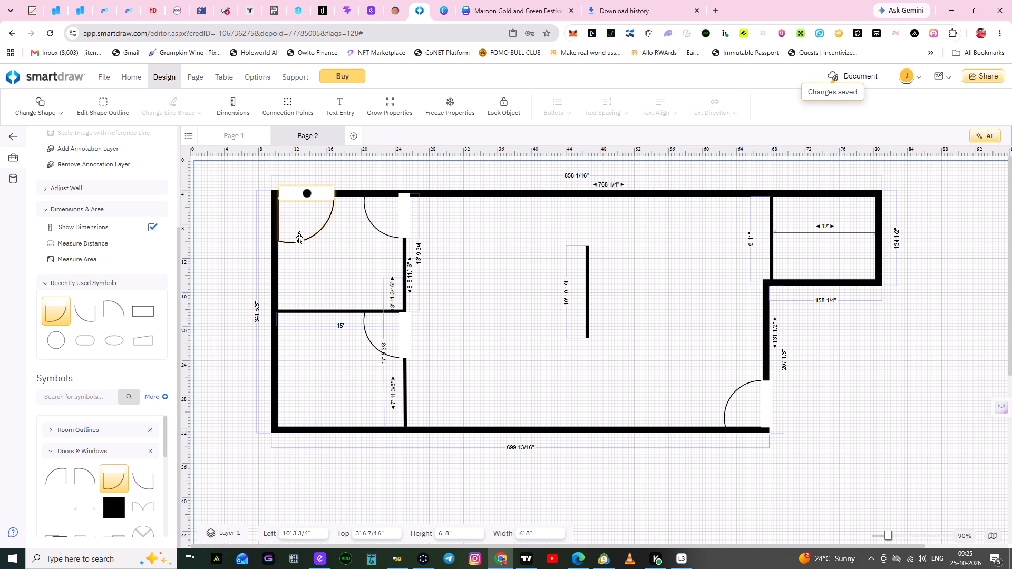
left_click_drag(299, 232, 298, 226)
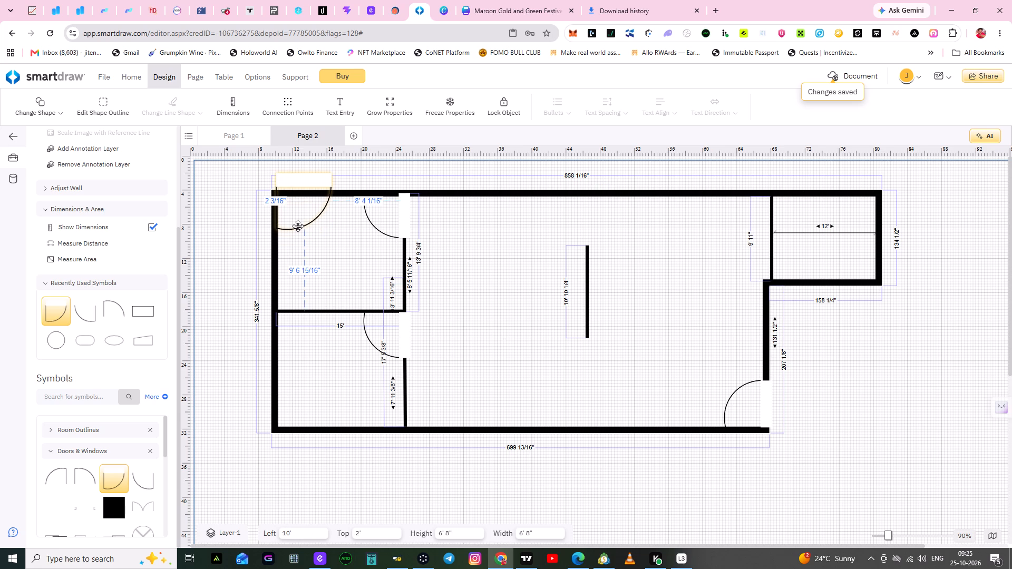
left_click_drag(298, 226, 298, 233)
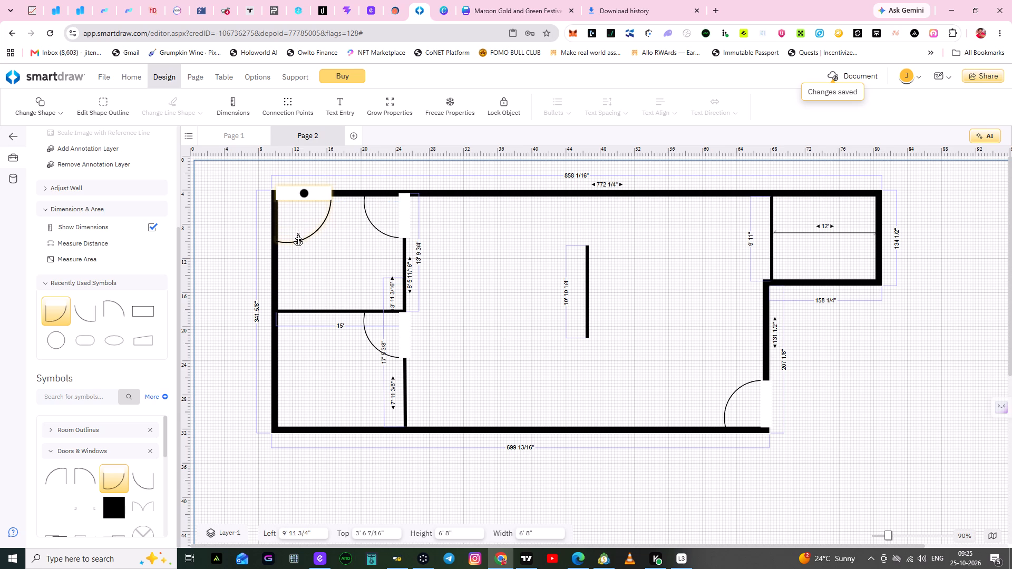
left_click_drag(298, 233, 299, 231)
left_click(322, 264)
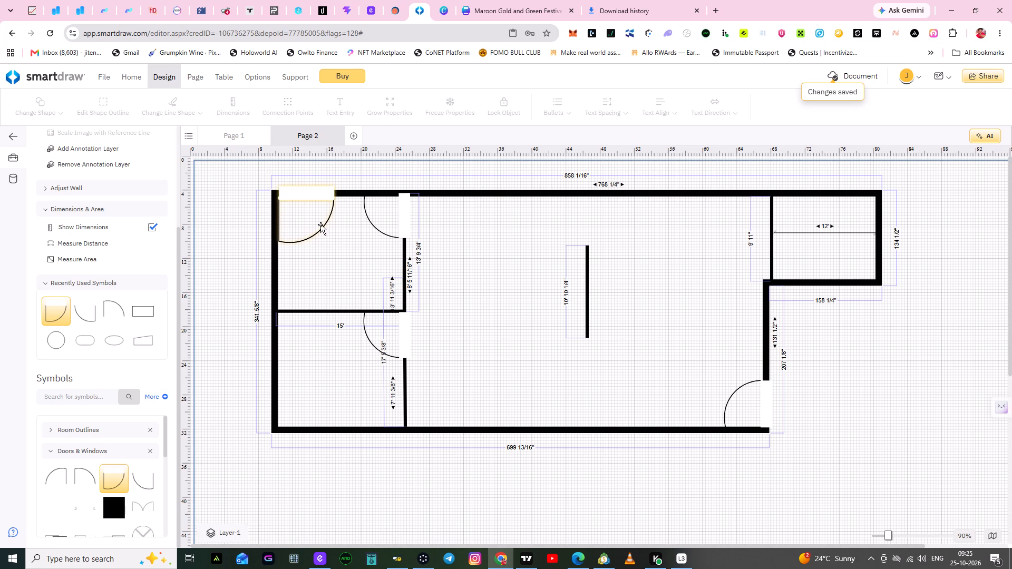
left_click_drag(320, 229, 318, 235)
left_click(341, 250)
left_click(575, 284)
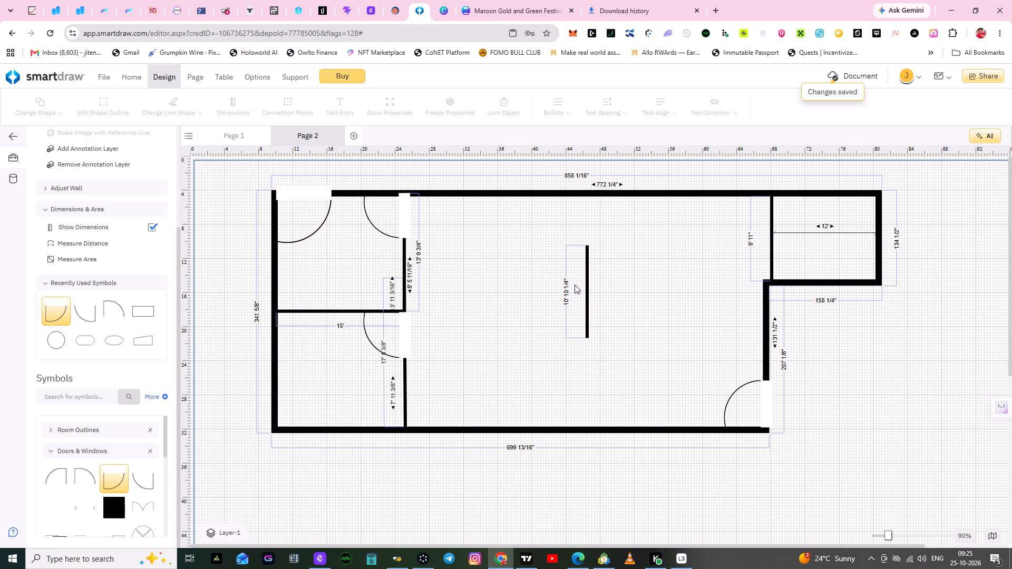
Resize the upper-left corner door to about 6' 3 7/8" by 6' 3 7/8" in the top outer wall.
left_click(320, 195)
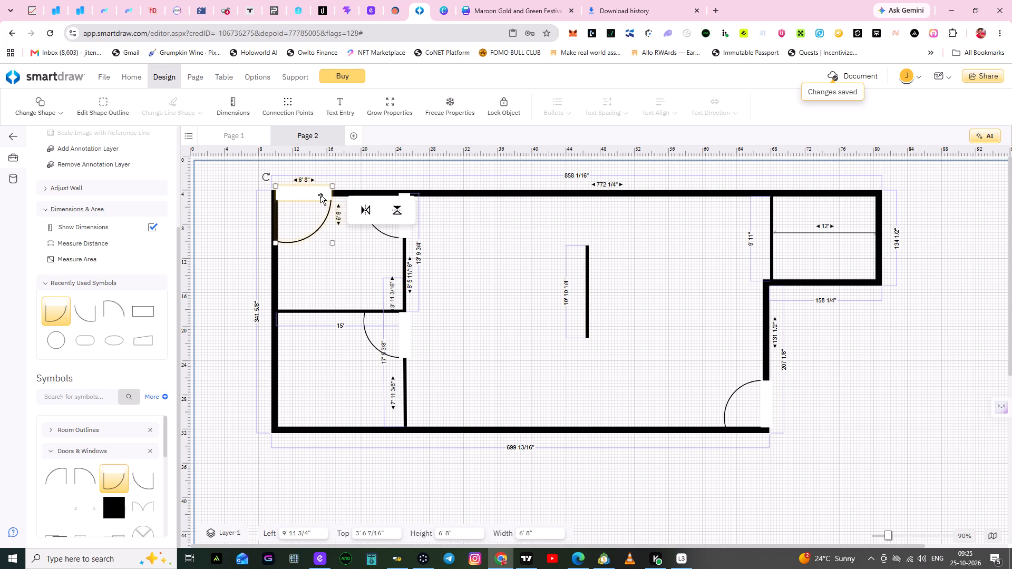
left_click_drag(334, 187, 332, 200)
left_click(478, 282)
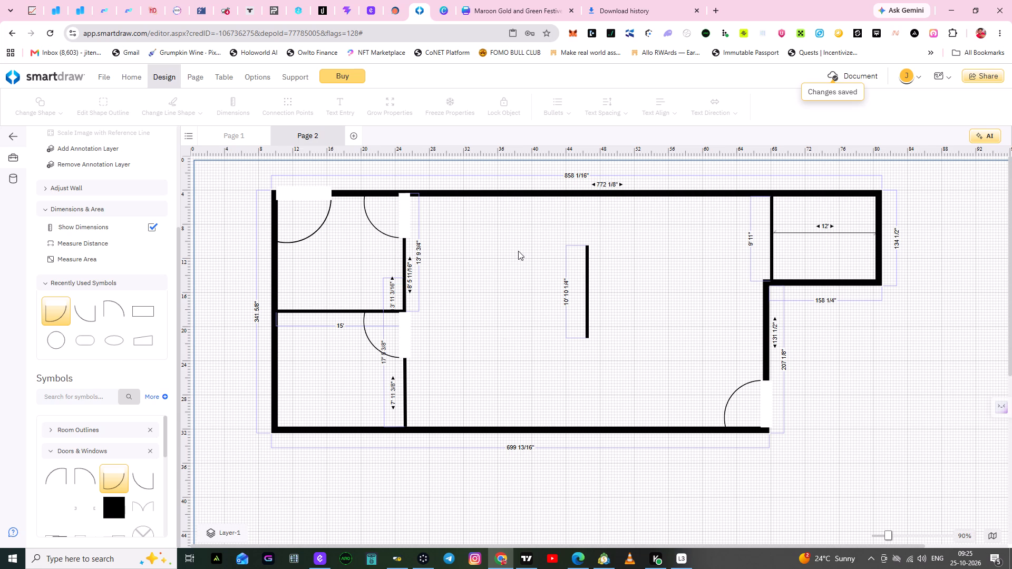
left_click(281, 242)
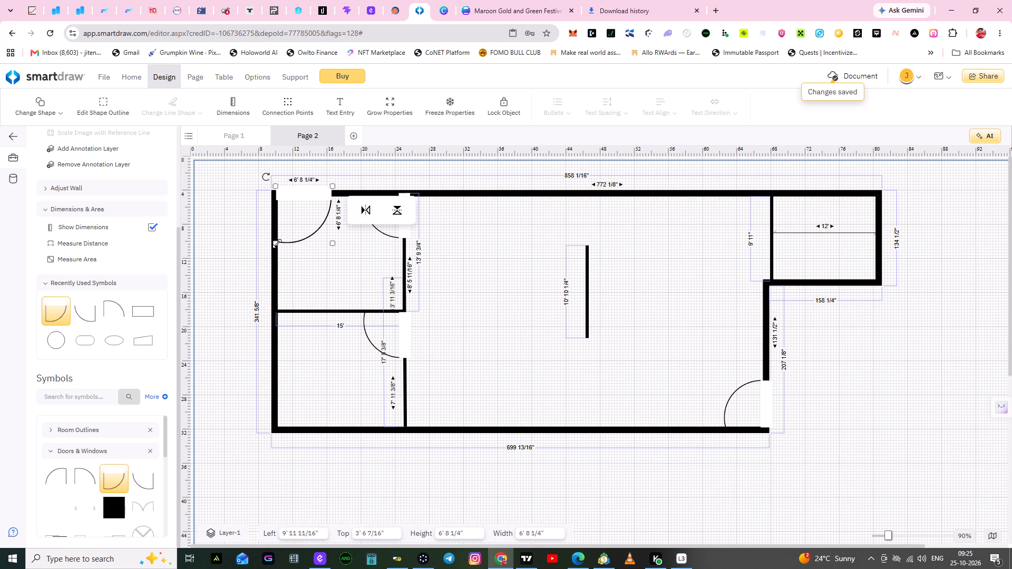
left_click_drag(277, 243, 278, 237)
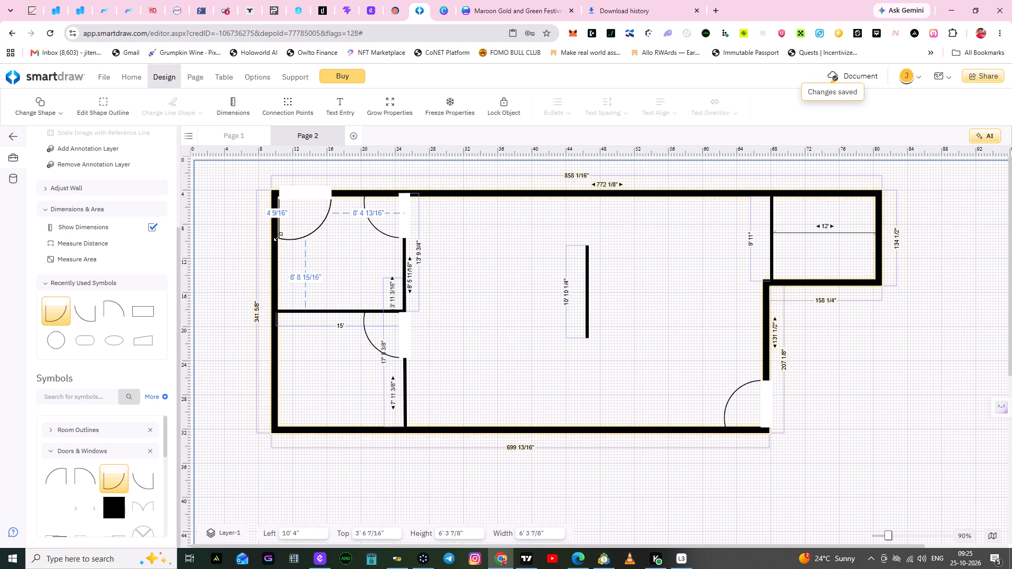
left_click_drag(278, 237, 278, 238)
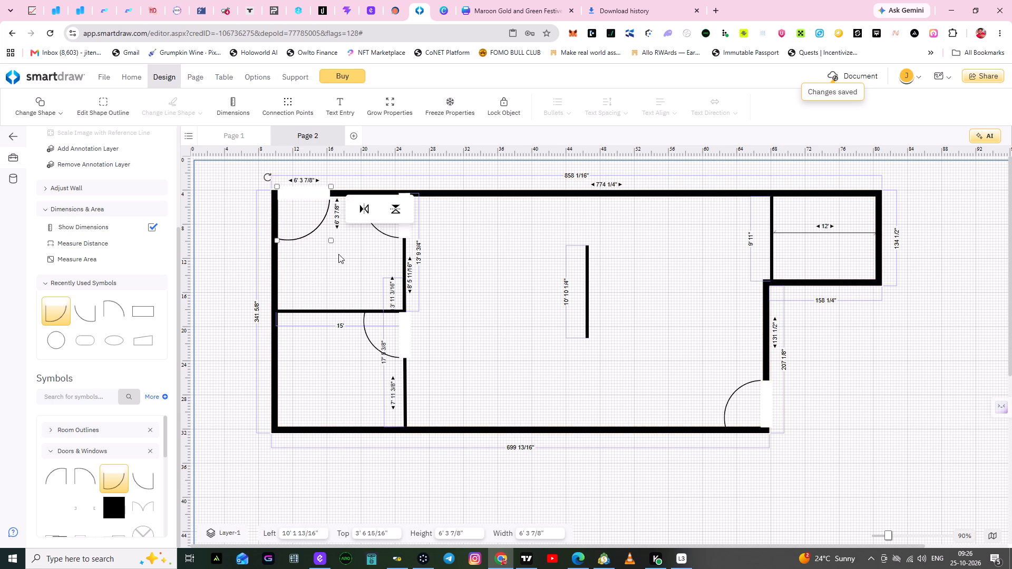
left_click(338, 254)
left_click(507, 282)
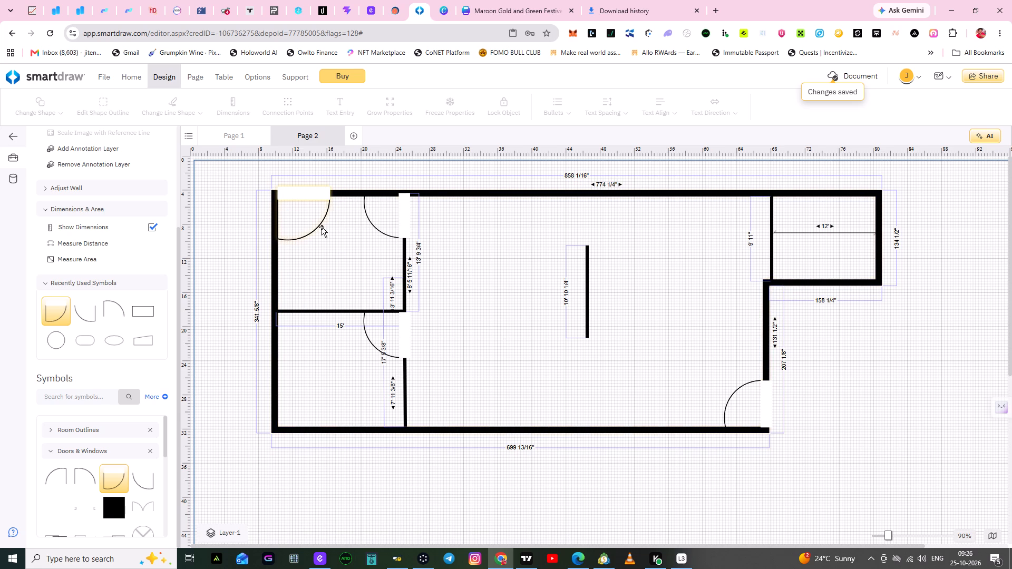
Shift the corner door along the top outer wall to about left 9' 9 13/16".
left_click(317, 225)
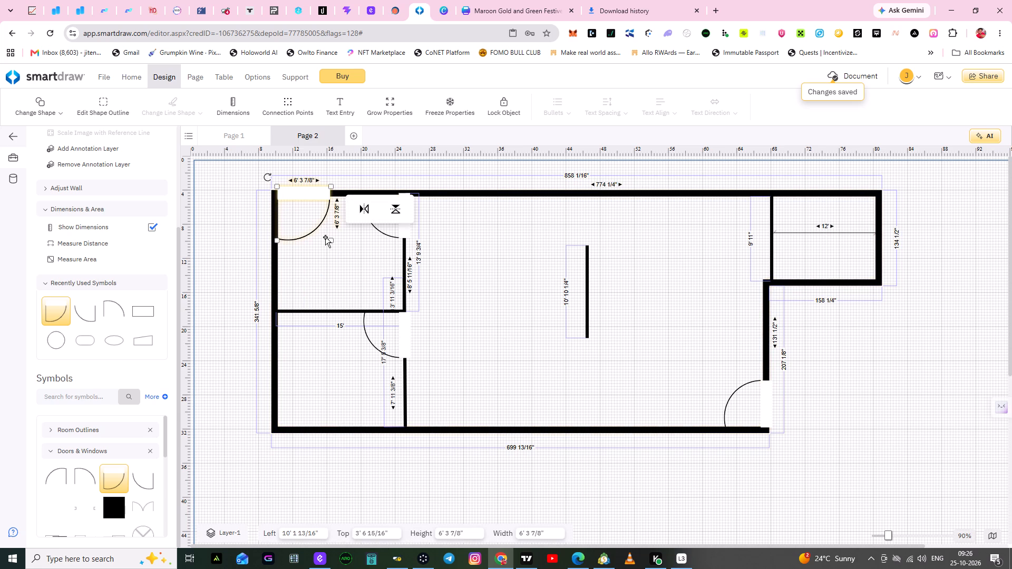
left_click(328, 239)
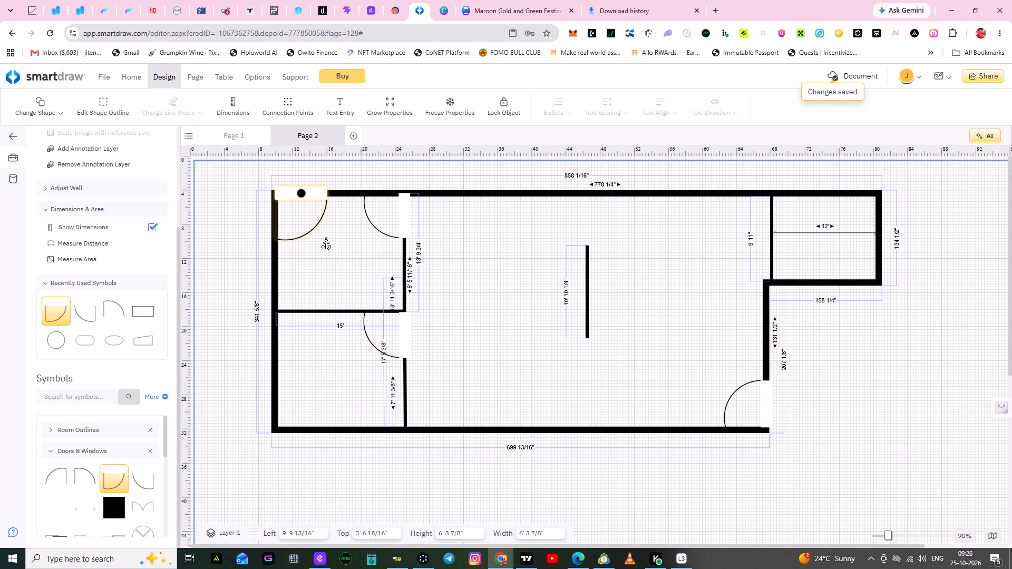
left_click(464, 278)
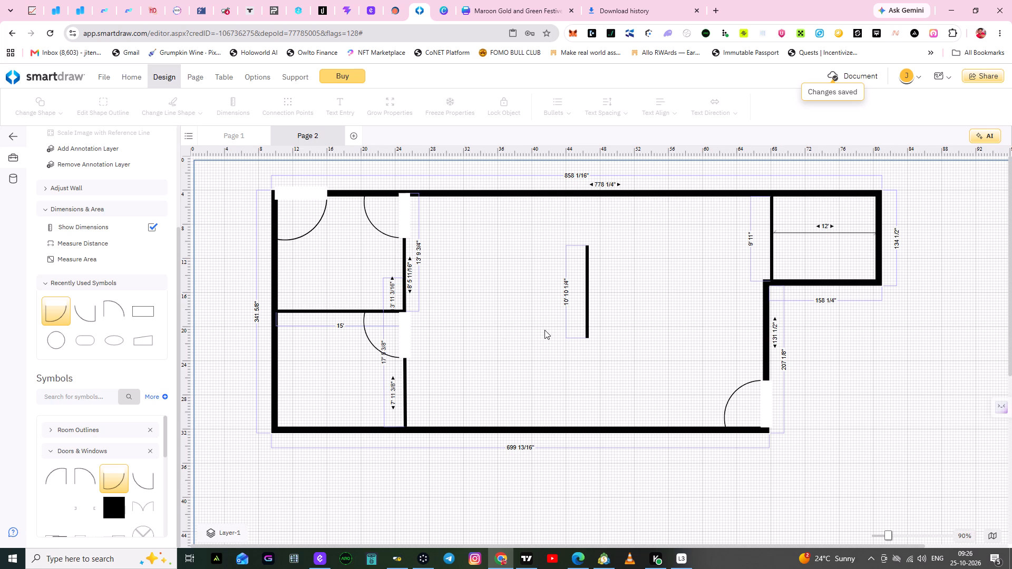
Place a Window (36") in the top outer wall above the small upper-right room, at about left 71' 2", top 4' 1 1/2".
left_click(587, 319)
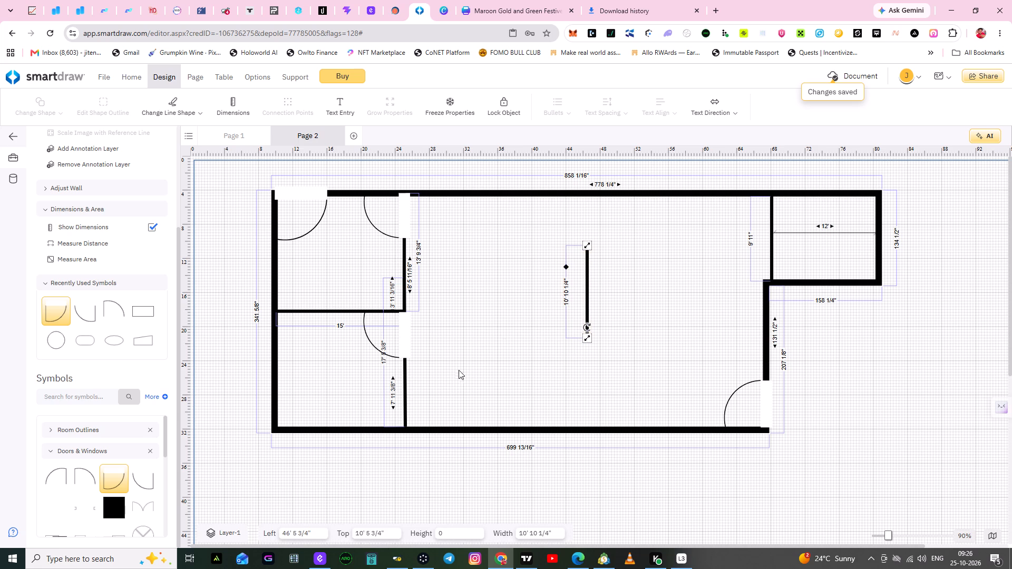
scroll(96, 501, "down", 1)
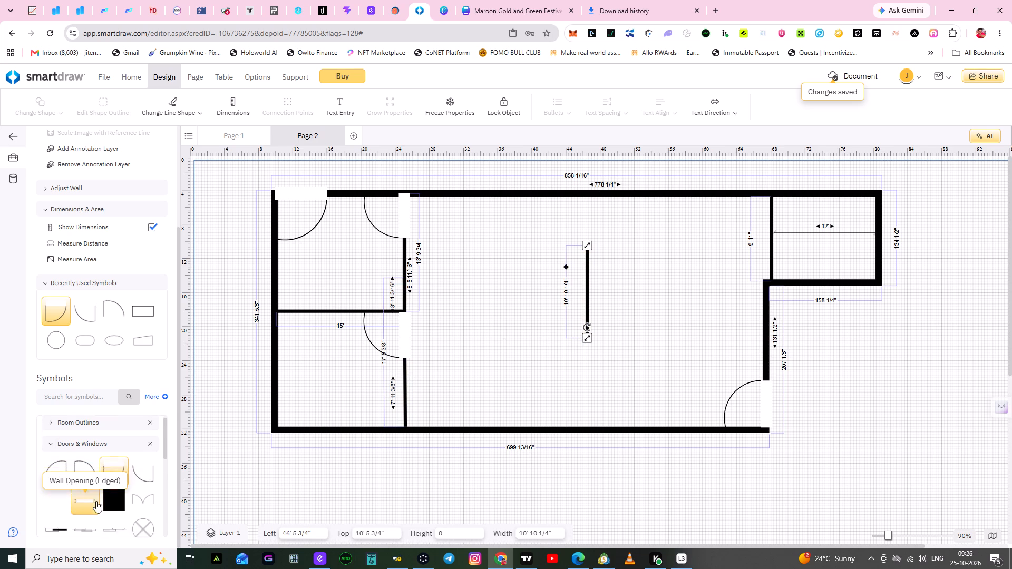
scroll(96, 501, "down", 1)
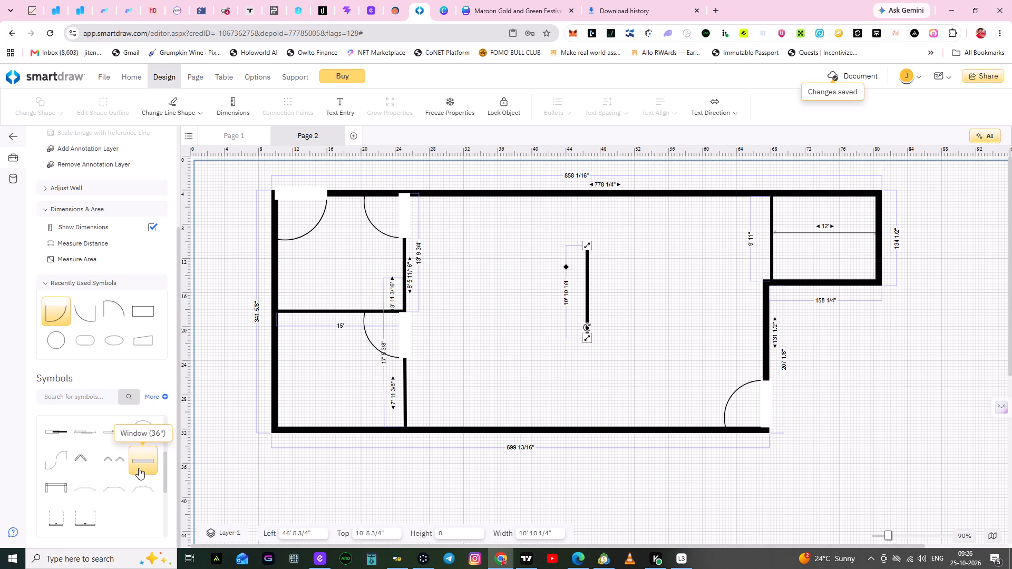
left_click(146, 459)
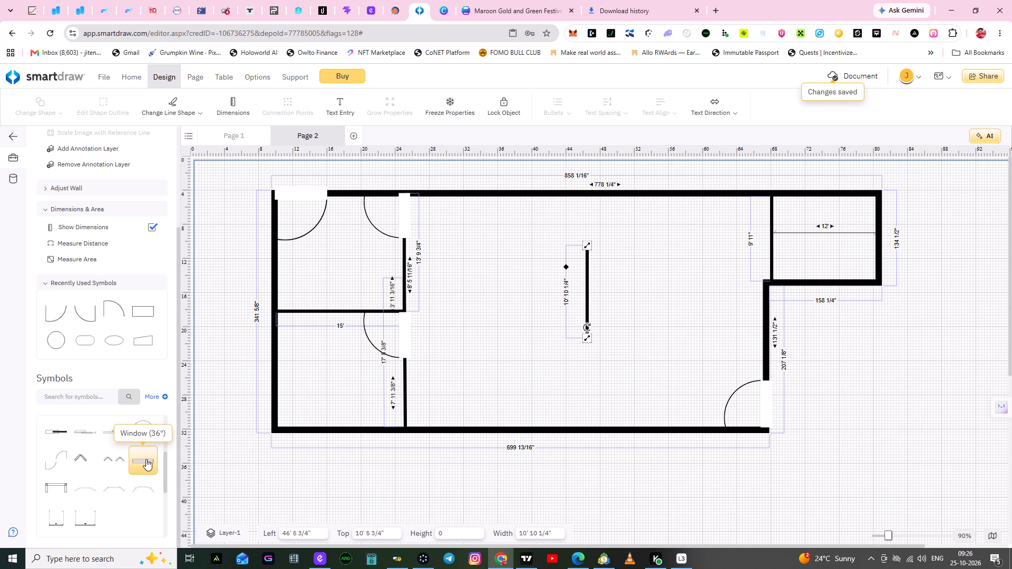
left_click_drag(146, 459, 201, 450)
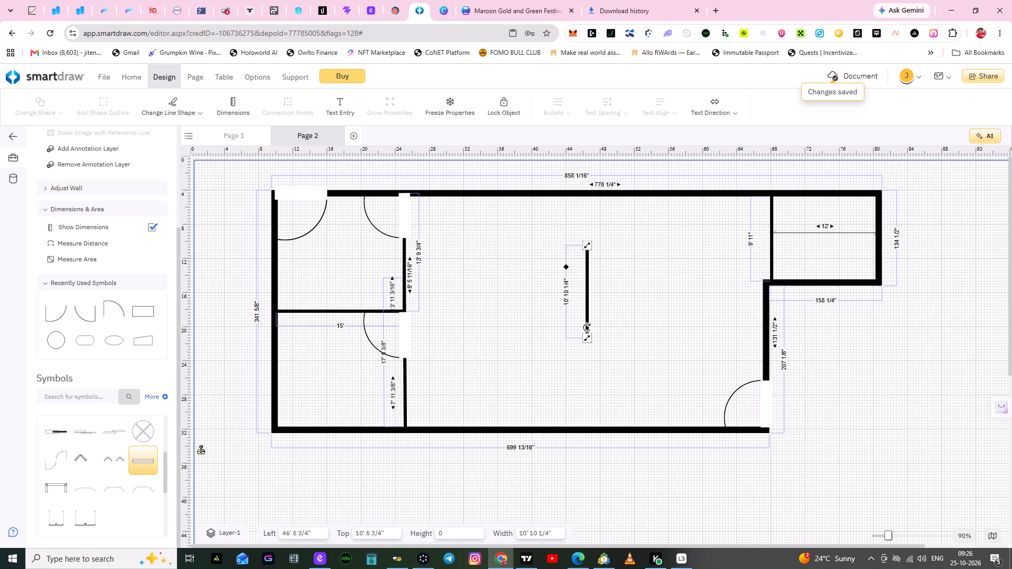
left_click_drag(201, 450, 498, 371)
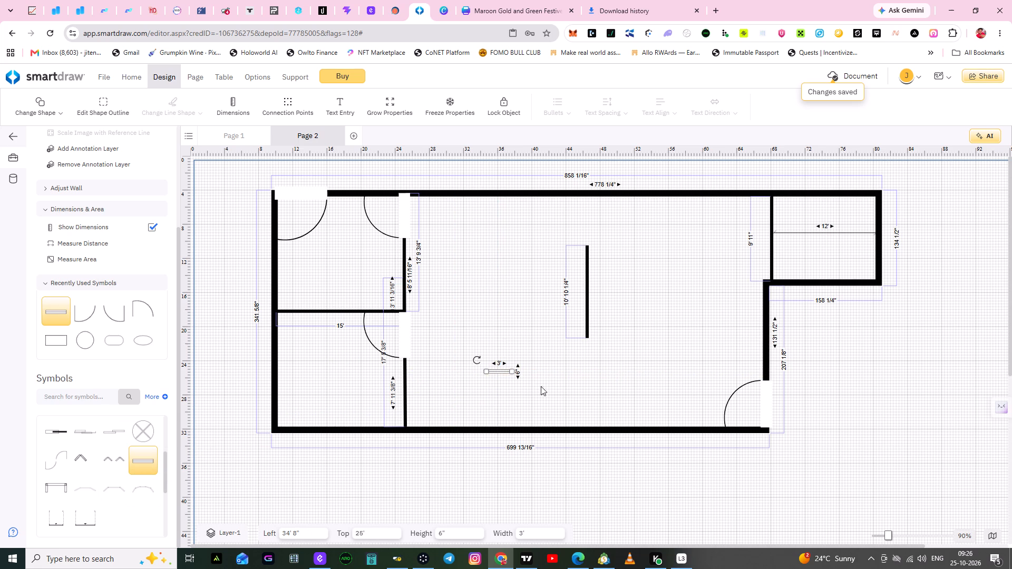
left_click_drag(501, 370, 529, 365)
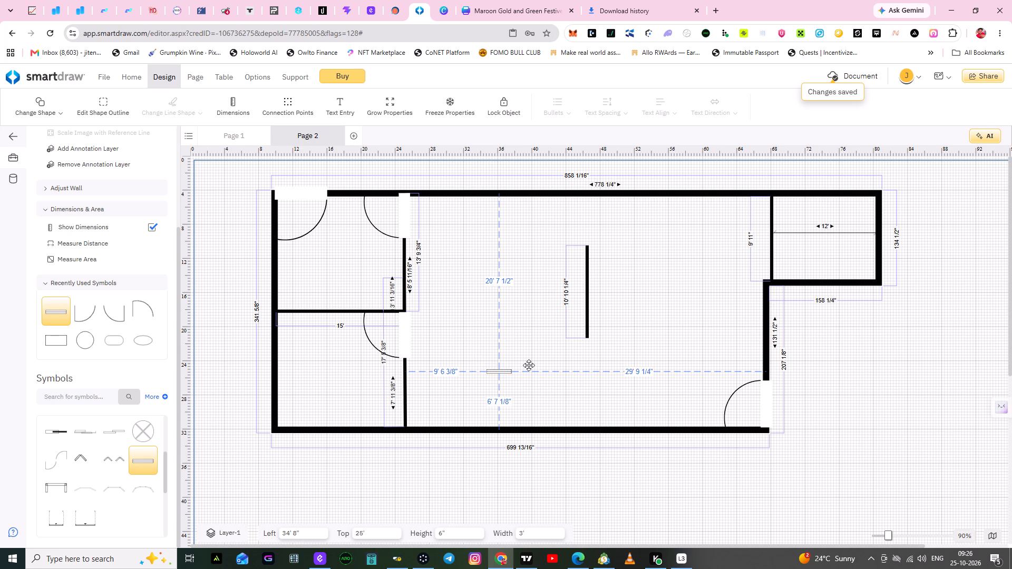
left_click_drag(529, 365, 684, 299)
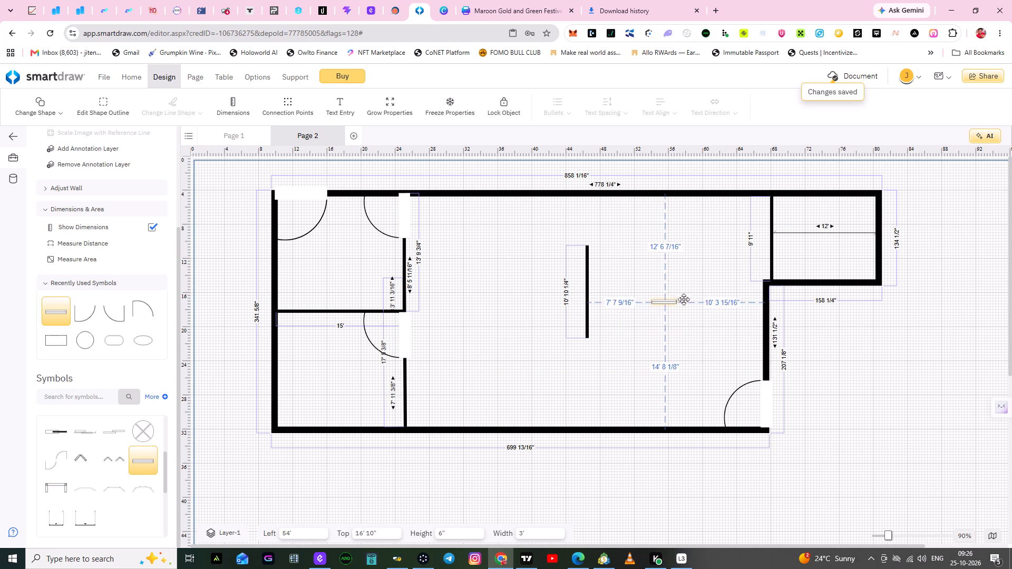
left_click_drag(684, 299, 758, 254)
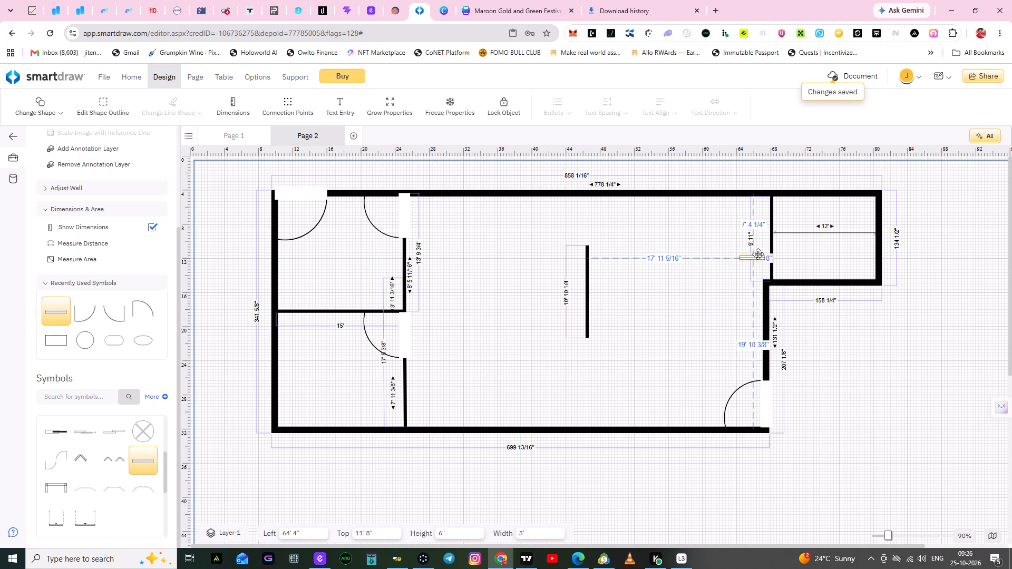
left_click_drag(758, 254, 776, 241)
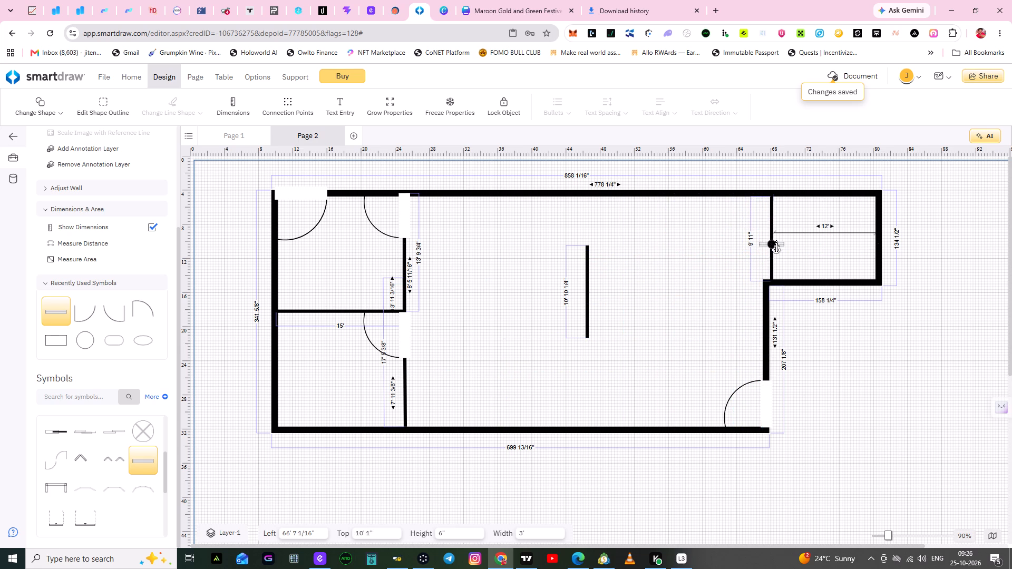
left_click_drag(776, 241, 805, 218)
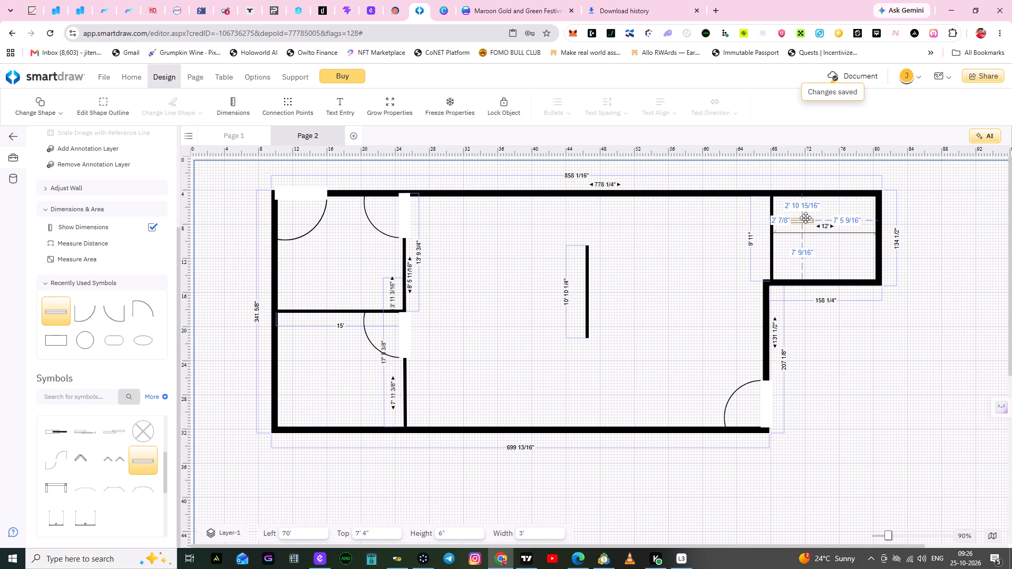
left_click_drag(805, 218, 812, 198)
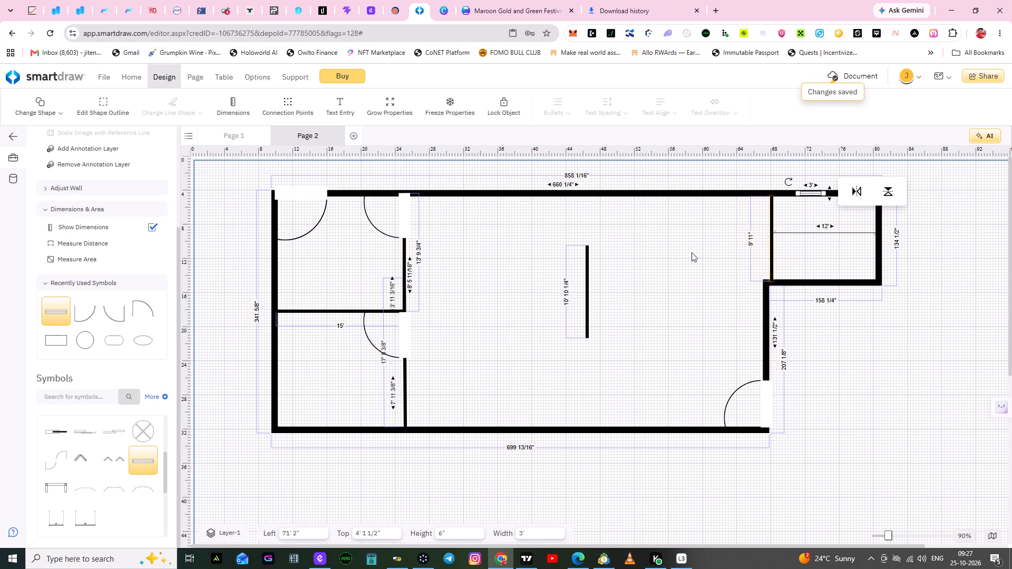
left_click(657, 261)
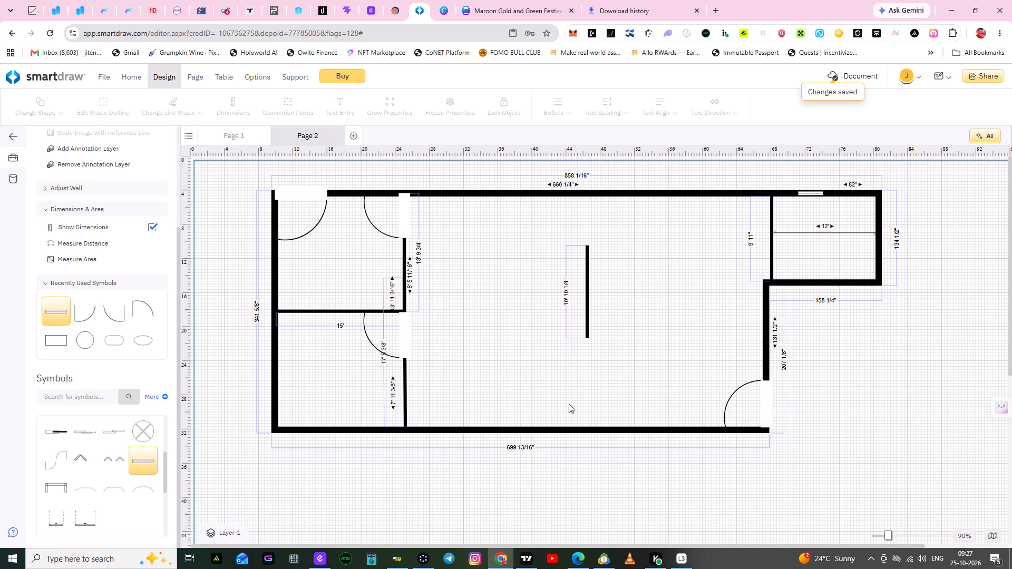
Place a Window (36") in the bottom outer wall below the large central room, about 368 1/16" from the lower-left corner.
left_click(535, 430)
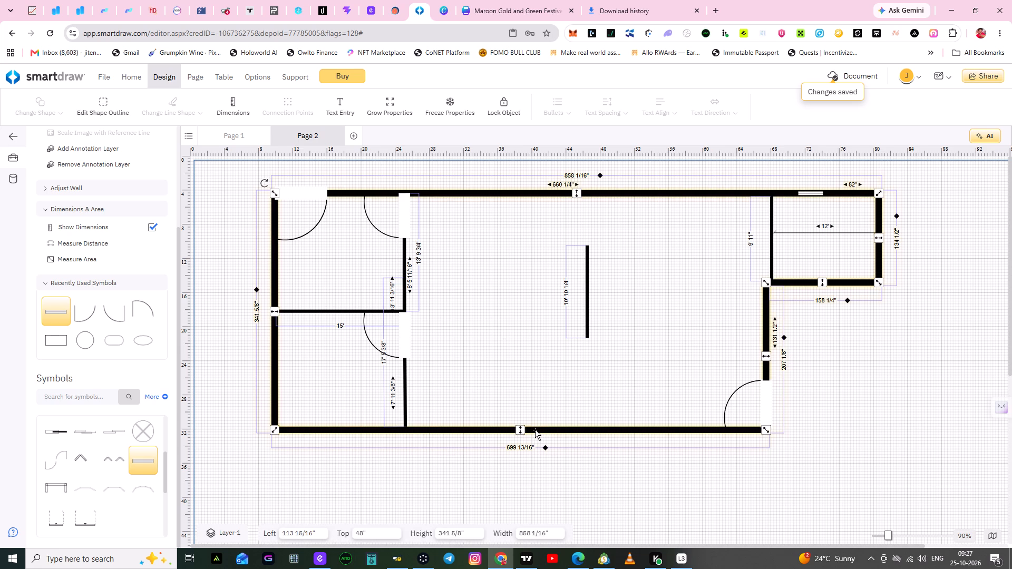
left_click(540, 374)
left_click_drag(138, 462, 207, 450)
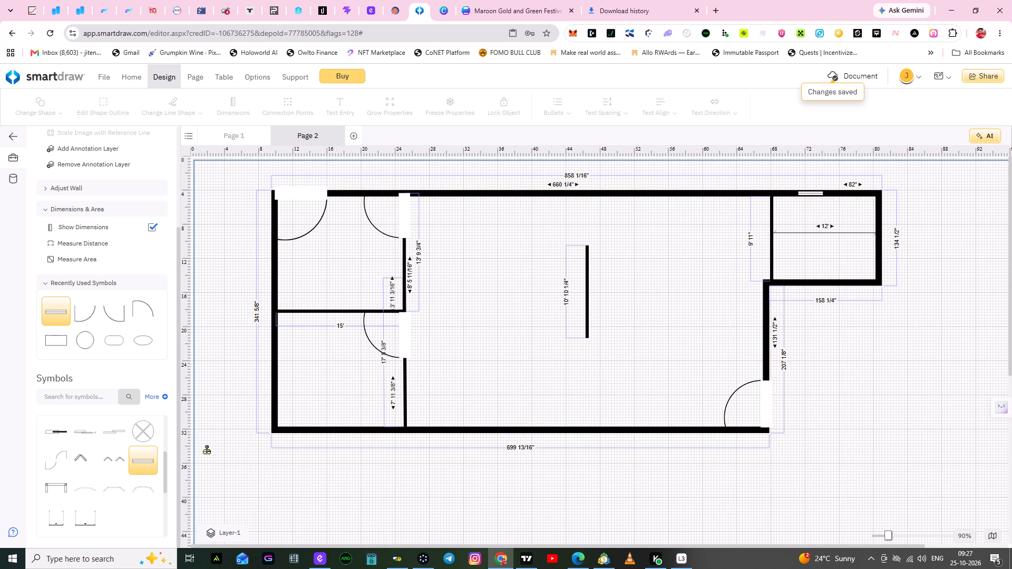
left_click_drag(207, 450, 544, 428)
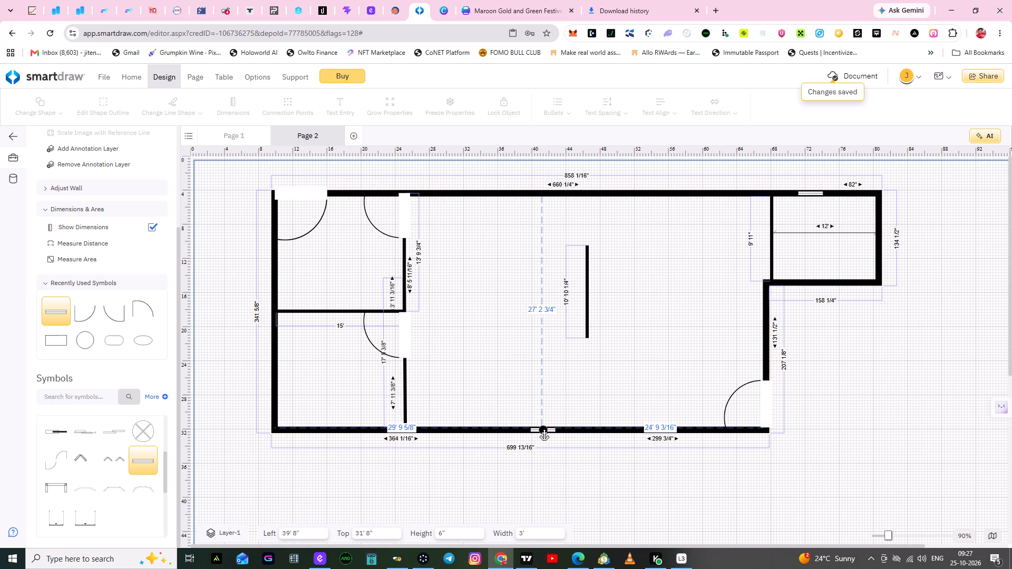
left_click_drag(544, 428, 543, 427)
left_click(520, 375)
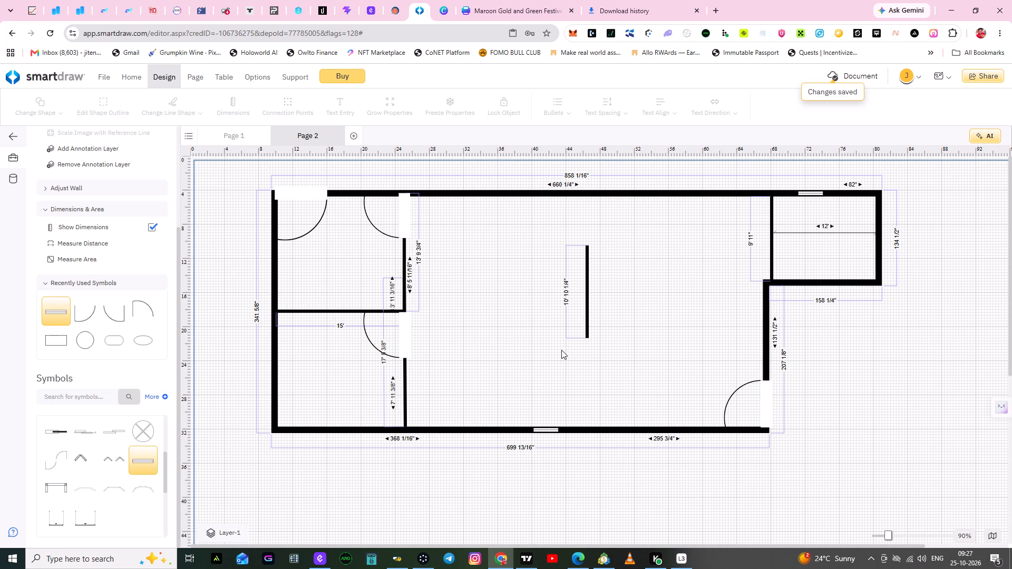
Place a Window (36") in the bottom outer wall of the lower-left room, at about left 15' 2", top 31' 10 1/8".
left_click_drag(149, 464, 194, 455)
left_click_drag(194, 455, 324, 419)
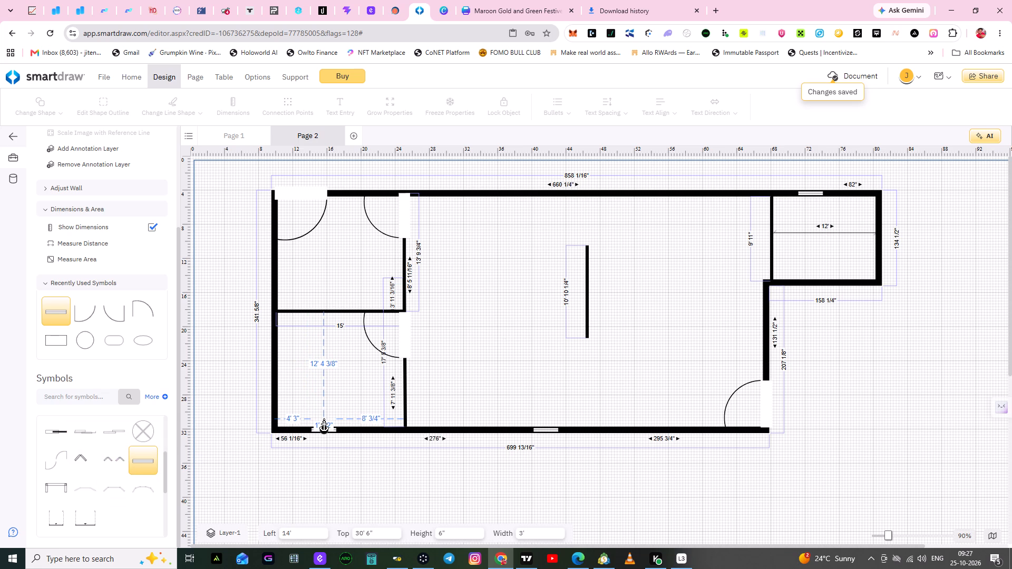
left_click_drag(324, 419, 331, 428)
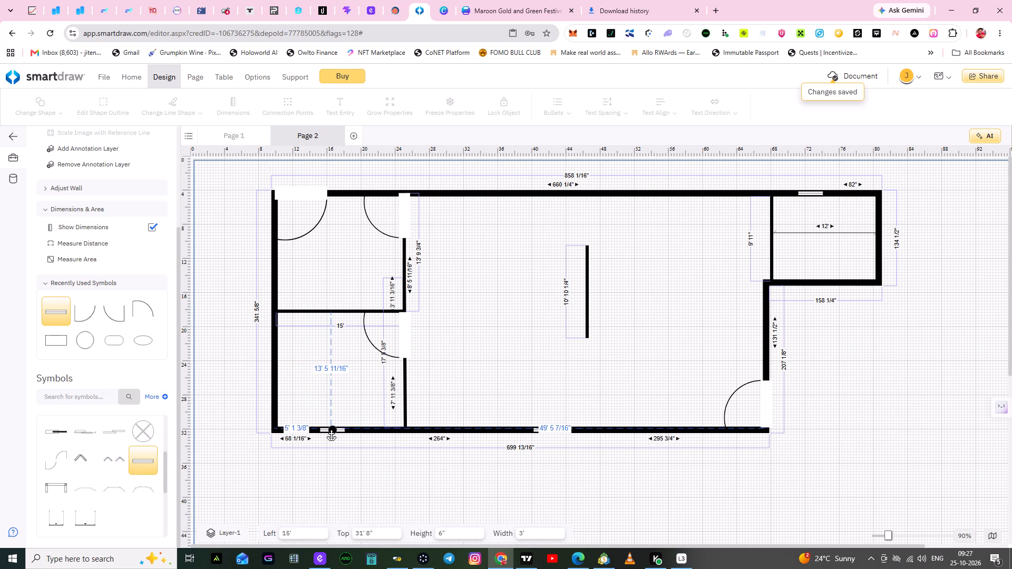
left_click_drag(331, 428, 332, 429)
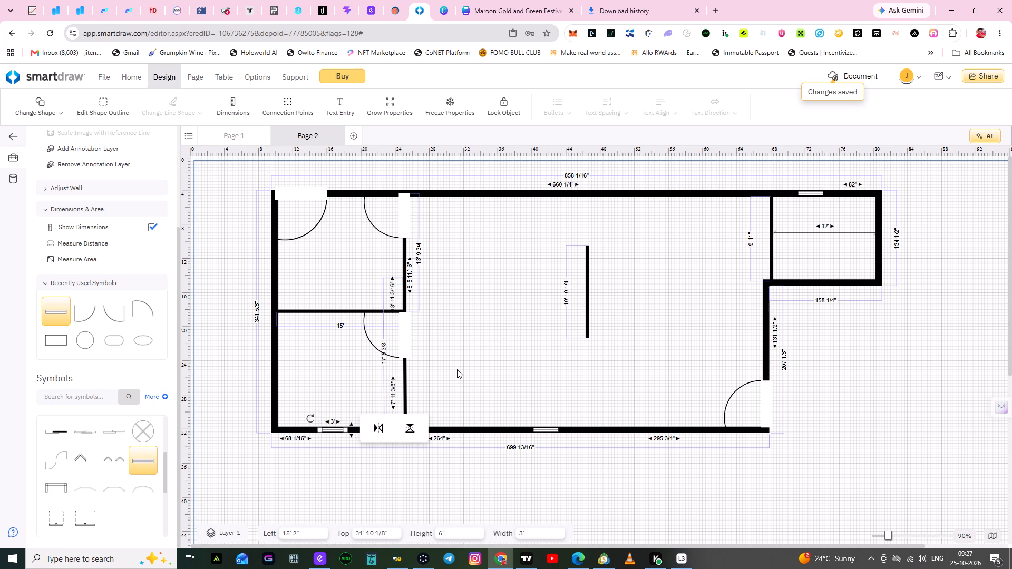
left_click(457, 369)
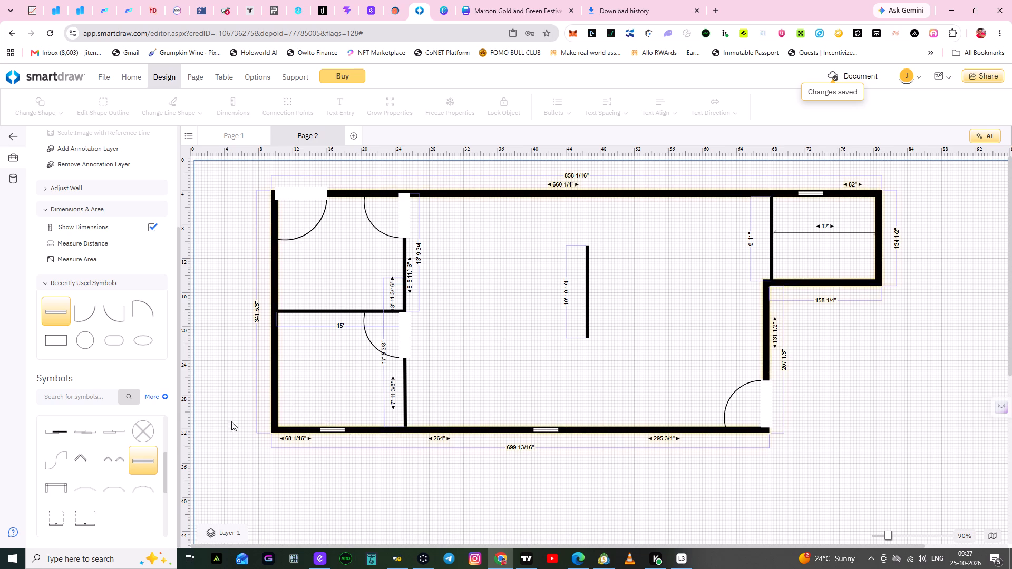
Place a Window (36") in the top outer wall above the large central room, at about left 39' 2", top 4' 1 1/2".
left_click_drag(135, 466, 427, 292)
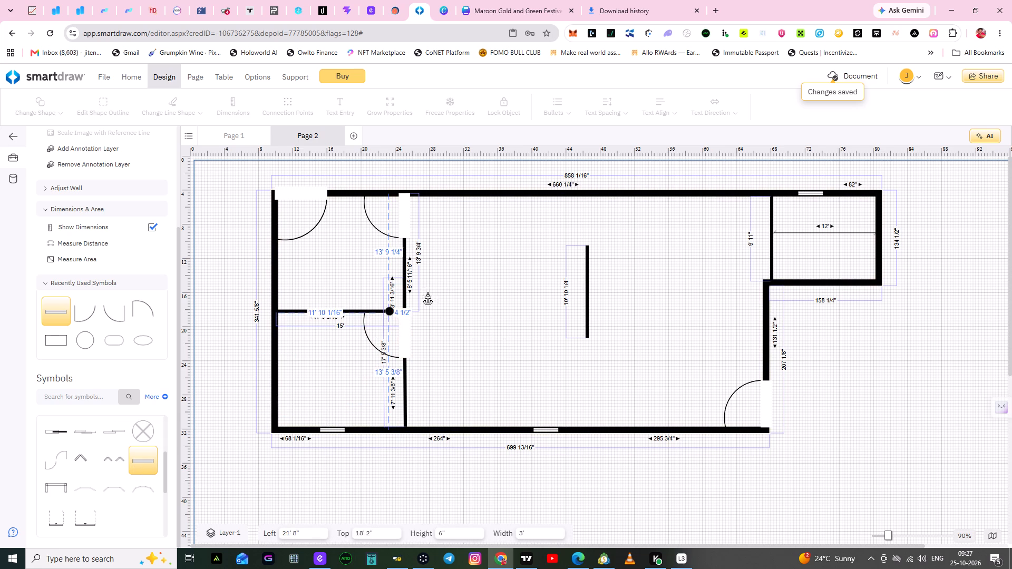
left_click_drag(427, 292, 567, 199)
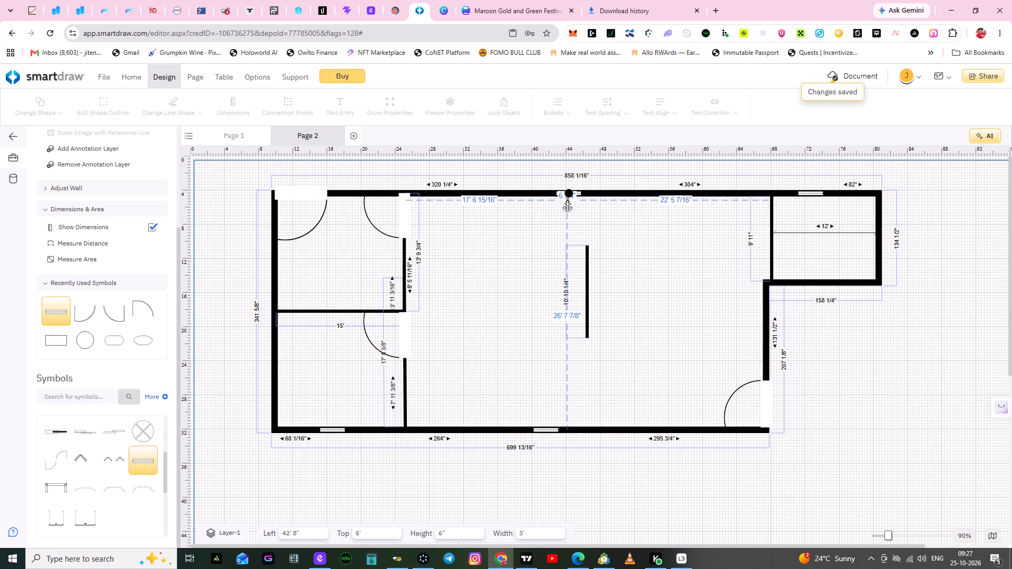
left_click_drag(567, 199, 552, 193)
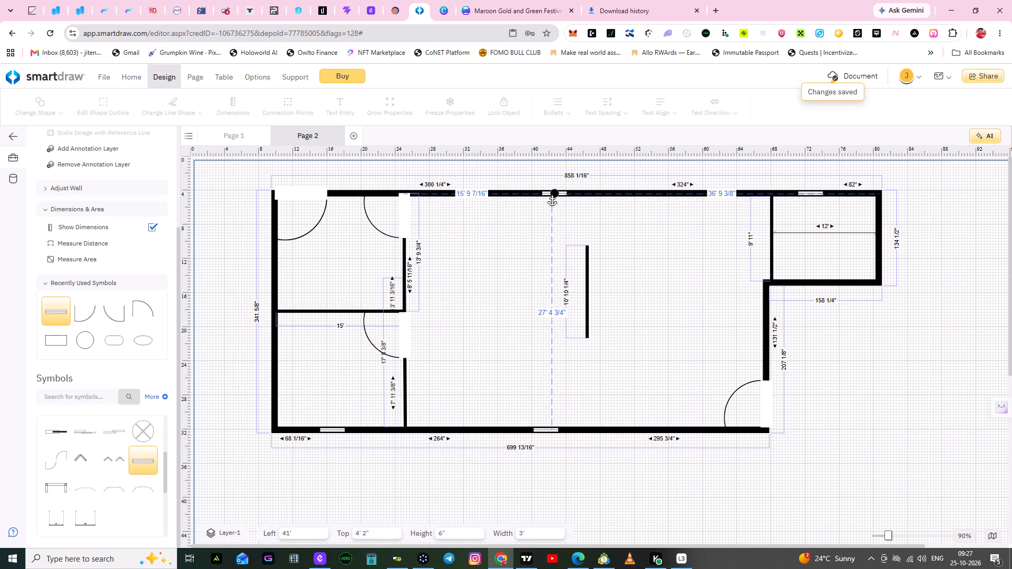
left_click_drag(552, 193, 538, 192)
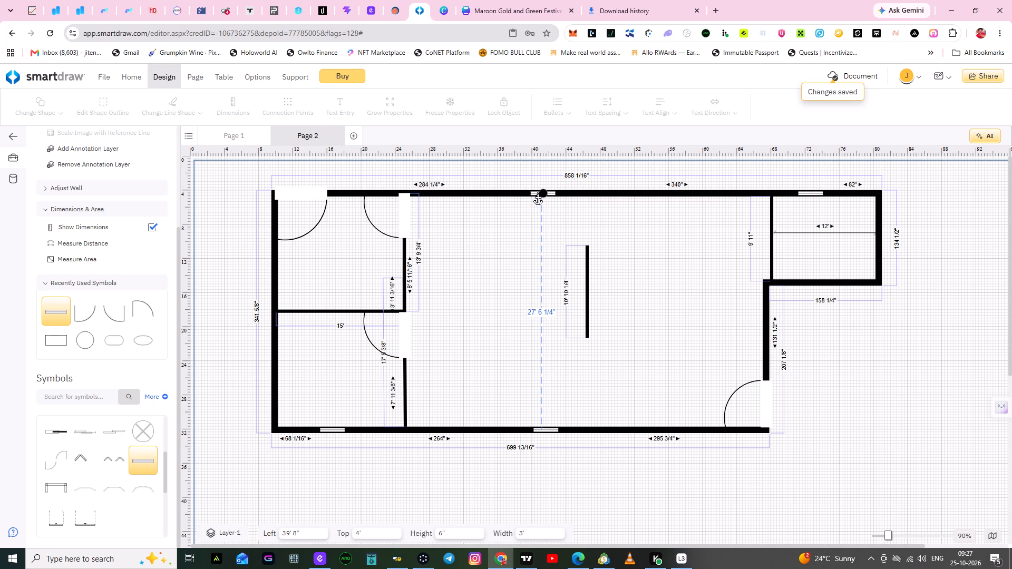
left_click_drag(538, 192, 534, 192)
left_click(527, 246)
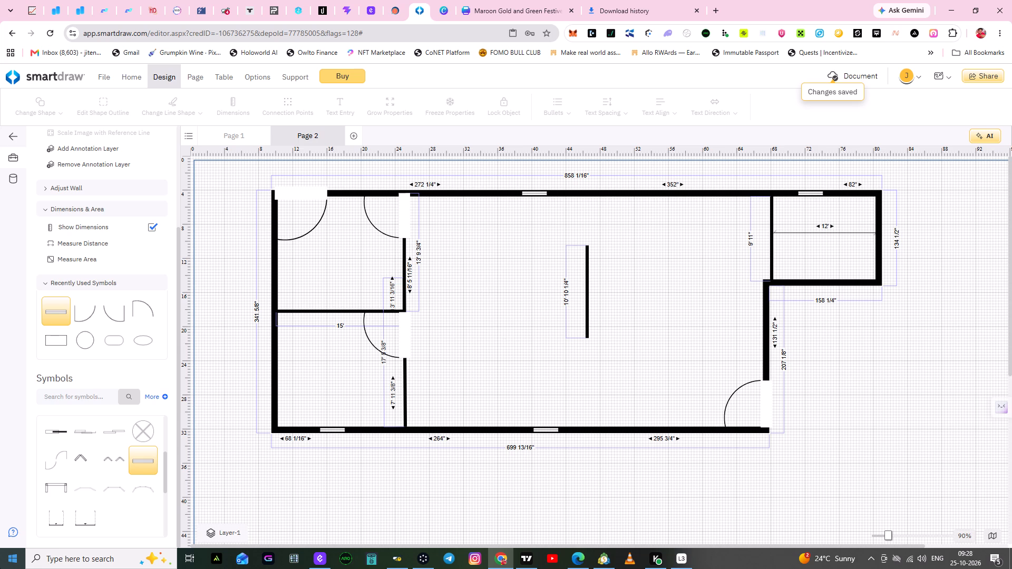
left_click(527, 261)
left_click(541, 193)
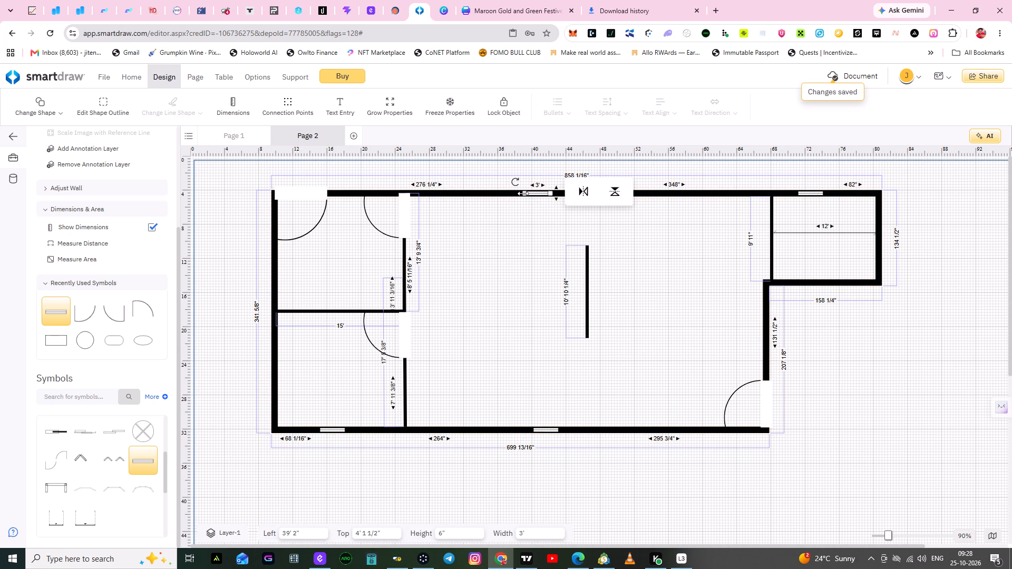
left_click(533, 293)
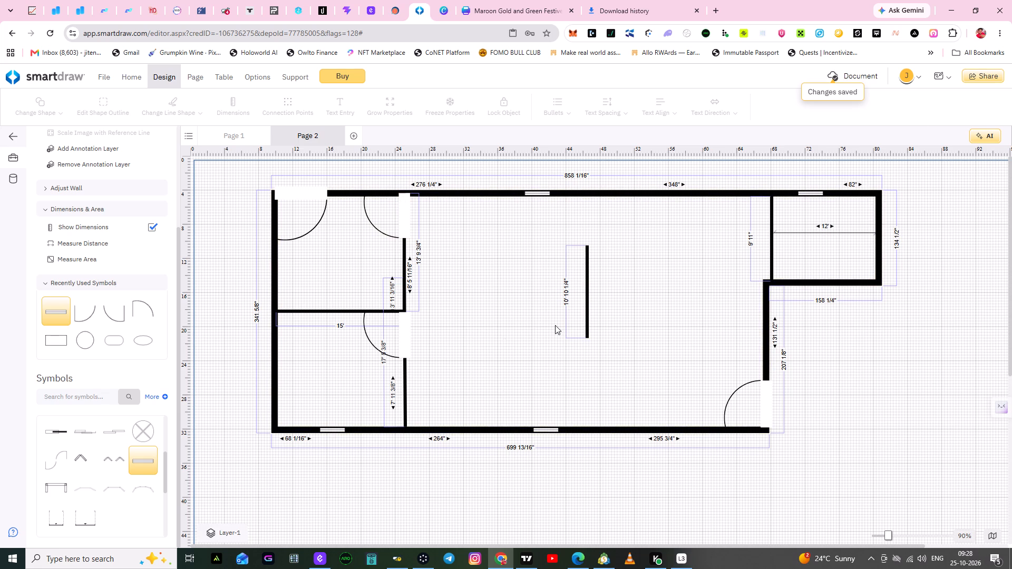
Shift the window above the small upper-right room along the top outer wall to about left 72' 10".
left_click(811, 191)
left_click_drag(811, 191, 824, 192)
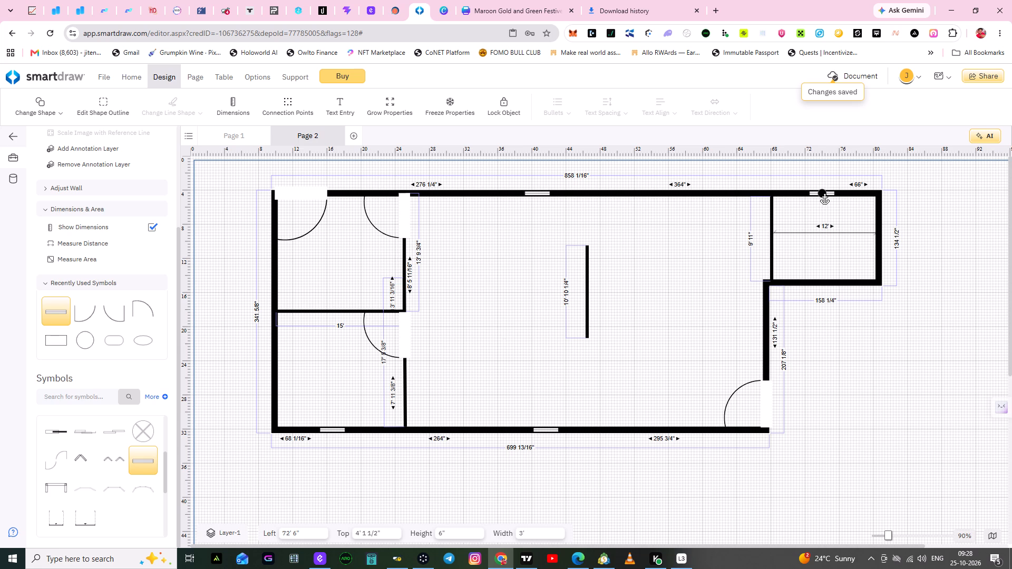
left_click_drag(824, 192, 826, 192)
left_click(687, 257)
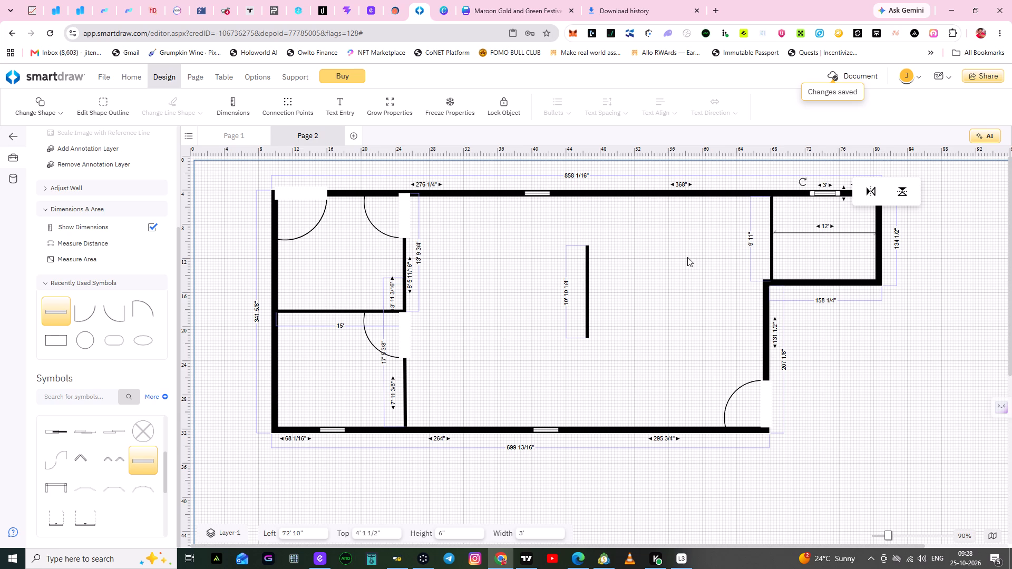
Move the freestanding interior wall in the central room to about left 47' 5 3/4", top 10' 1 3/4".
left_click(587, 279)
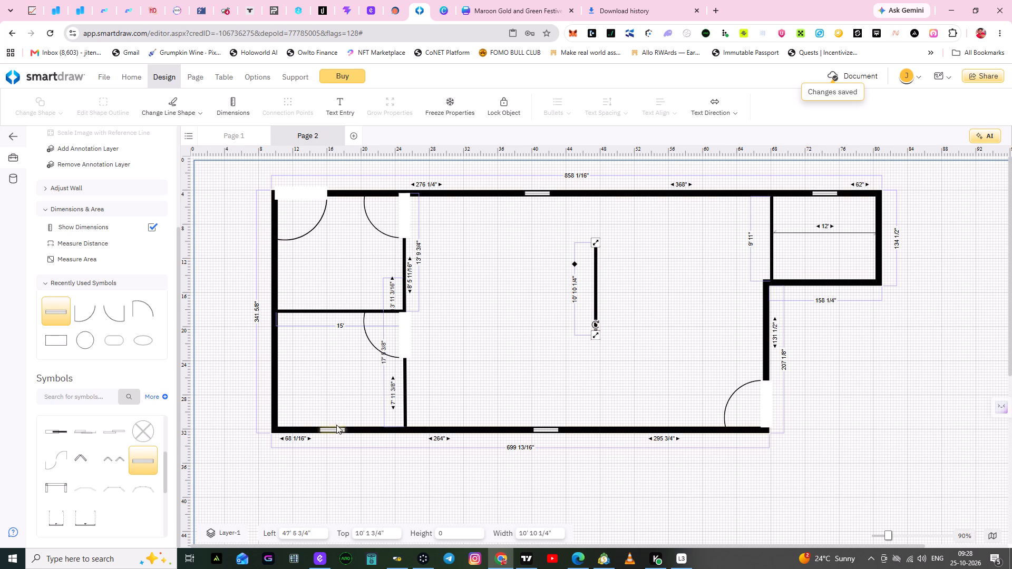
Move the lower-left room's window out of the bottom wall into the upper-left room, at about left 15' 4", top 12' 10".
left_click_drag(336, 428, 341, 402)
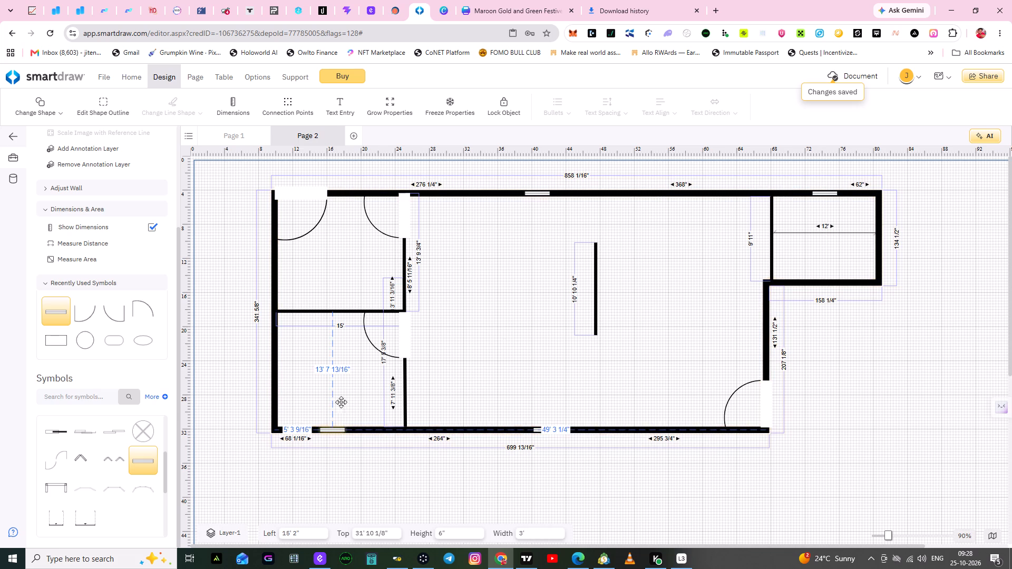
left_click_drag(341, 402, 338, 267)
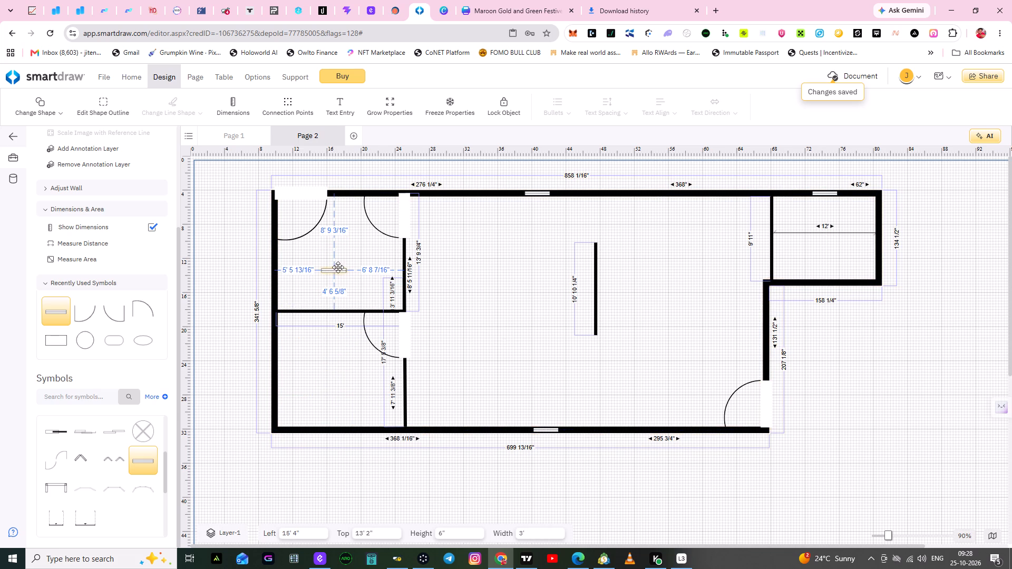
left_click_drag(338, 267, 338, 266)
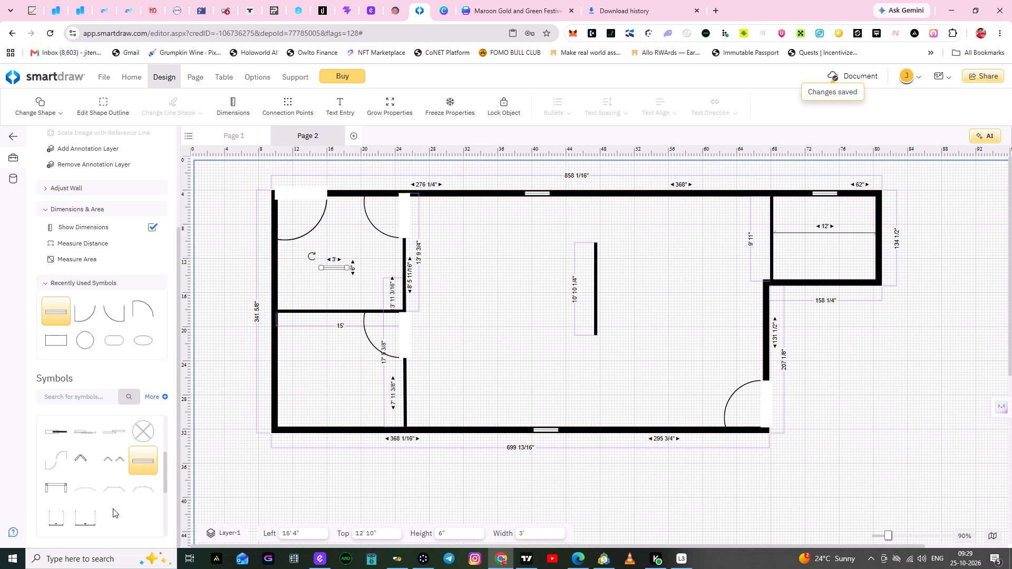
Place a new Window (36") in the lower-left room's bottom outer wall, about 72 1/16" from the lower-left corner.
left_click(148, 463)
left_click(335, 401)
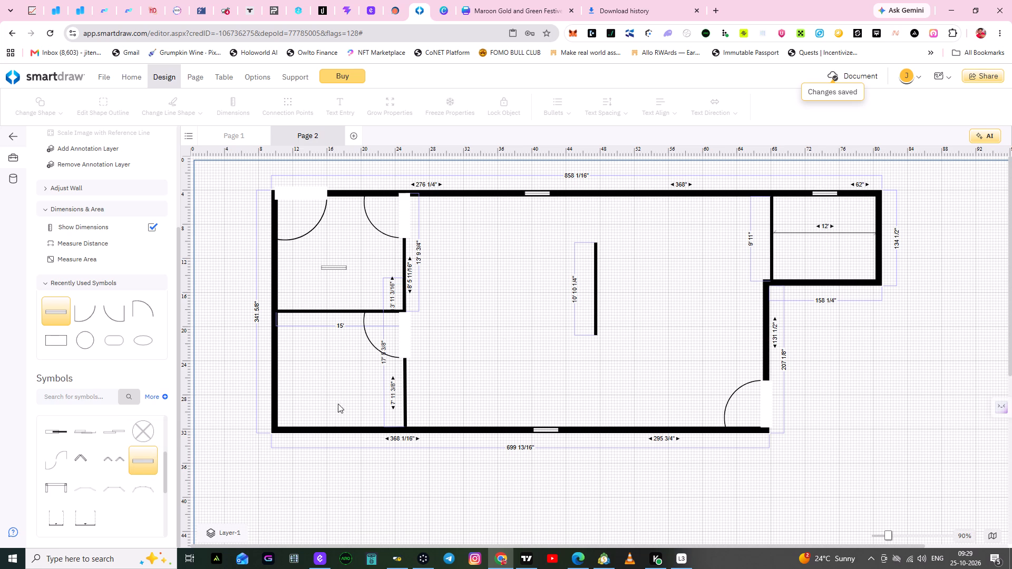
left_click_drag(142, 462, 310, 378)
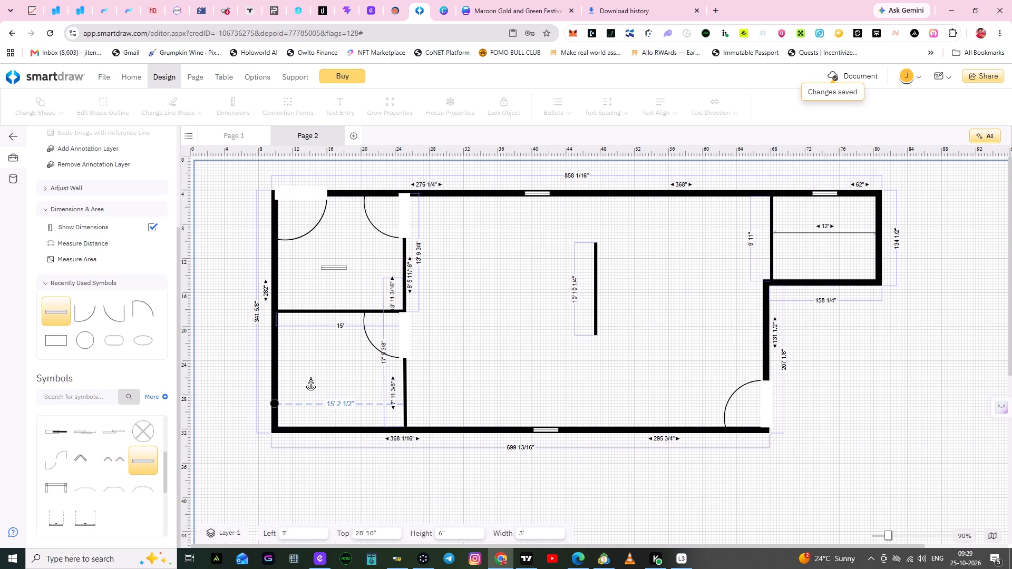
left_click_drag(310, 378, 335, 428)
left_click(490, 357)
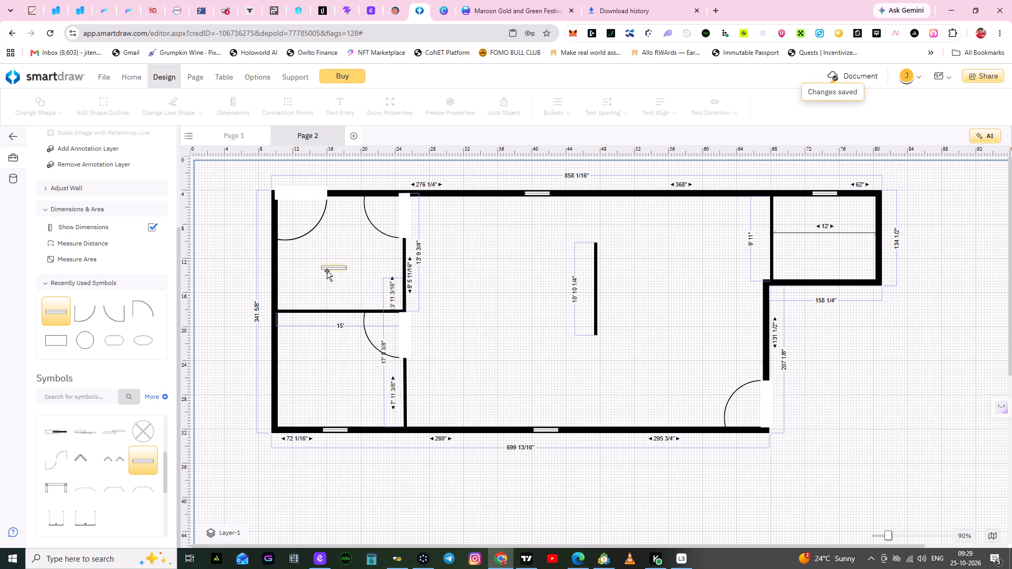
Place a Window (36") inside the upper-left room at about left 13', top 15', and rotate it 90° to stand vertical.
left_click(144, 457)
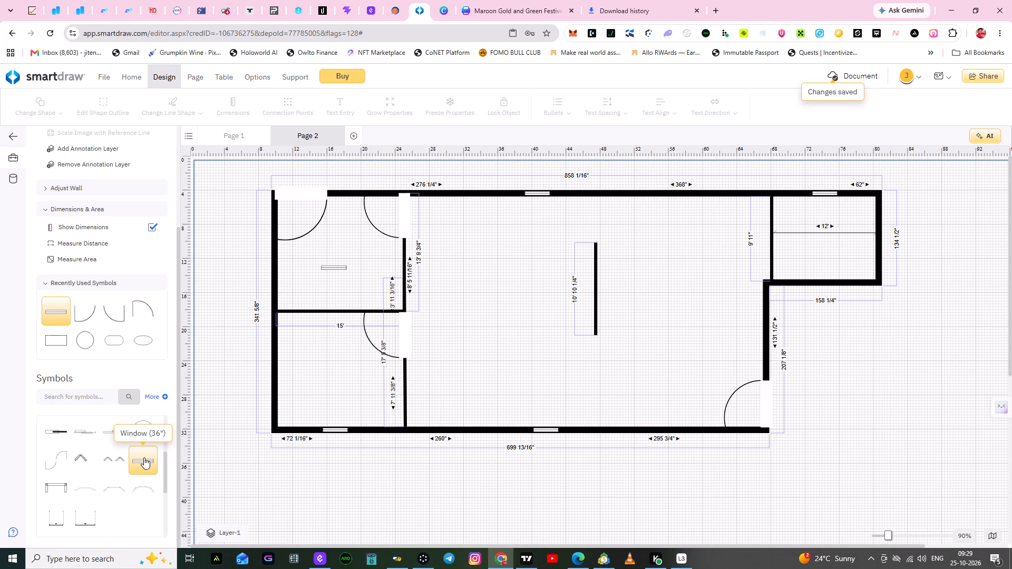
left_click_drag(142, 460, 149, 455)
left_click_drag(149, 455, 299, 281)
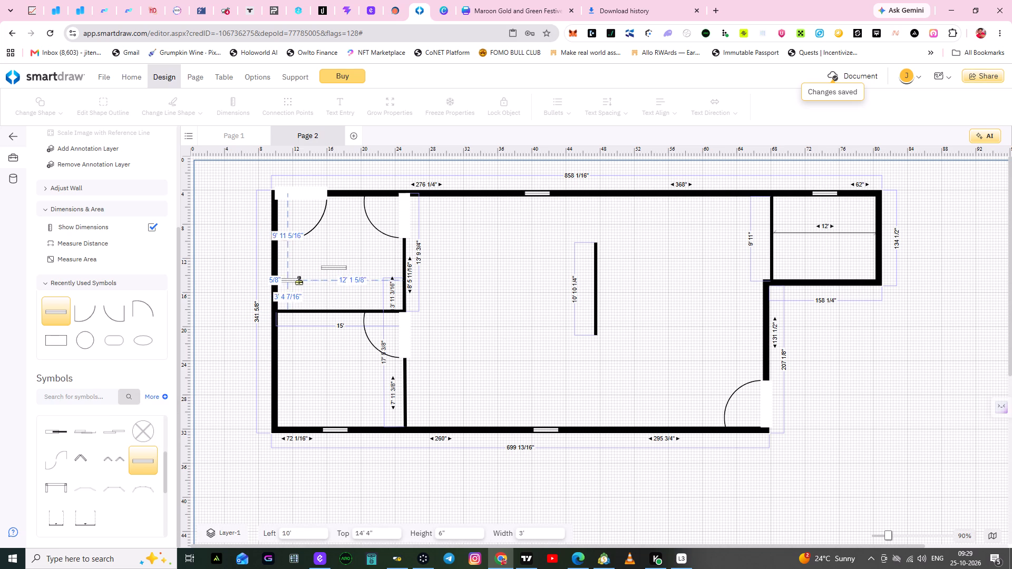
left_click_drag(299, 281, 314, 286)
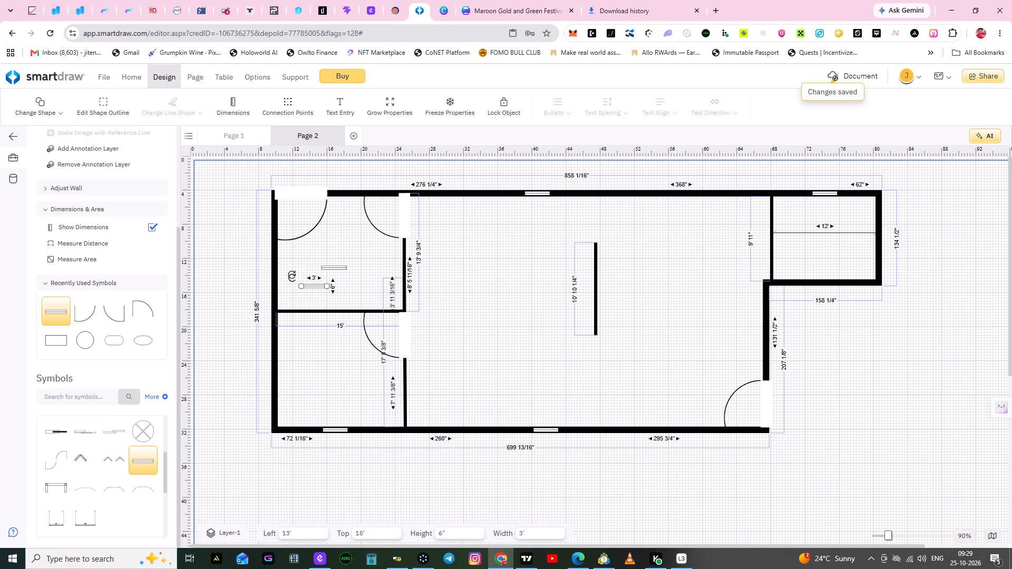
left_click_drag(291, 274, 304, 305)
left_click_drag(304, 305, 304, 306)
left_click(350, 292)
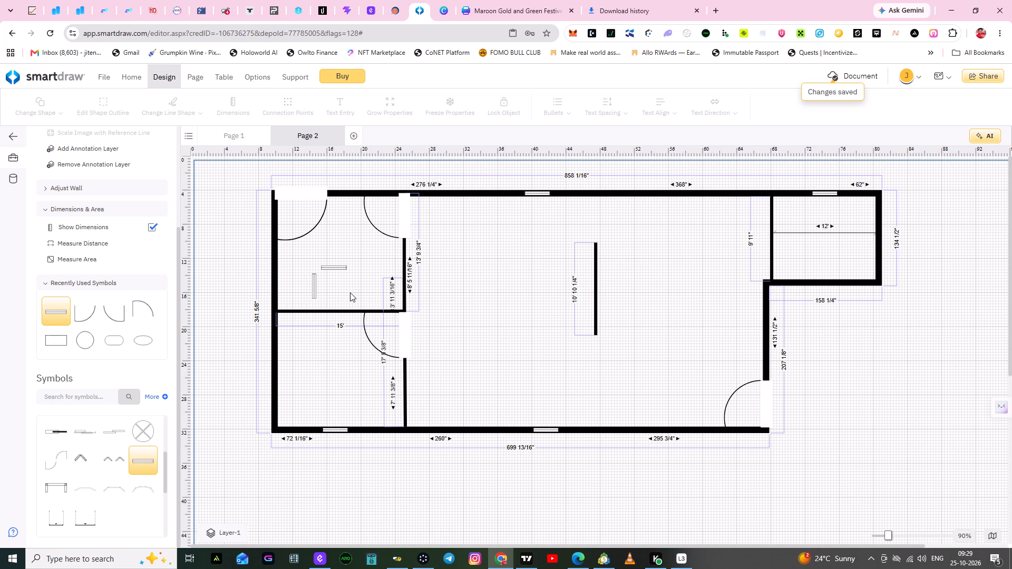
Fit the vertical 36-inch window into the upper-left room's left outer wall, 86" below the building's upper-left corner.
left_click_drag(314, 284, 304, 272)
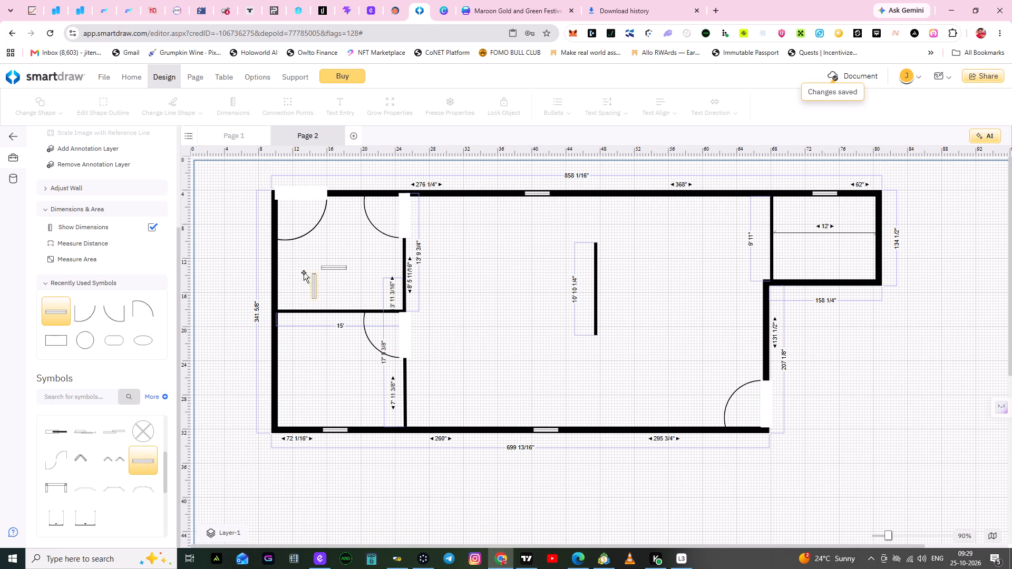
left_click_drag(304, 272, 283, 261)
left_click(304, 282)
Rotate the remaining loose window 90° and fit it into the lower-left room's left outer wall, about 75 5/8" above the lower-left corner.
left_click(334, 267)
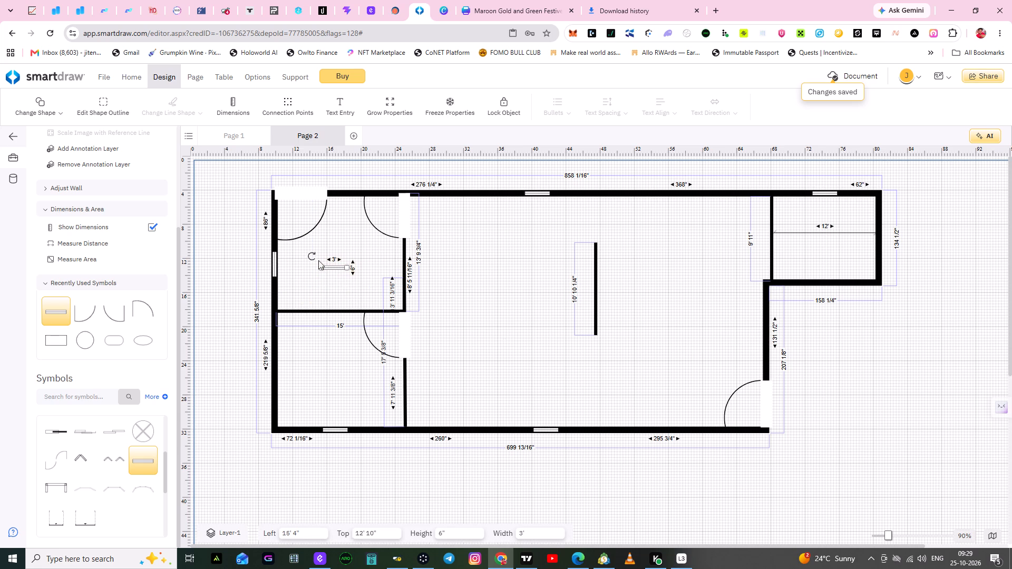
left_click_drag(312, 257, 326, 285)
left_click_drag(326, 285, 325, 285)
left_click(364, 267)
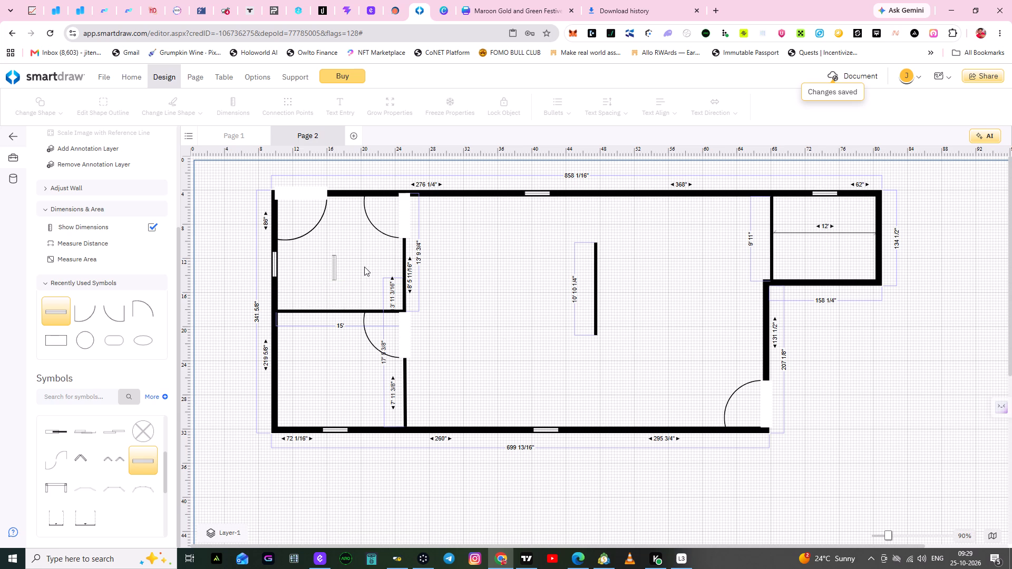
left_click_drag(333, 271, 280, 370)
left_click(491, 342)
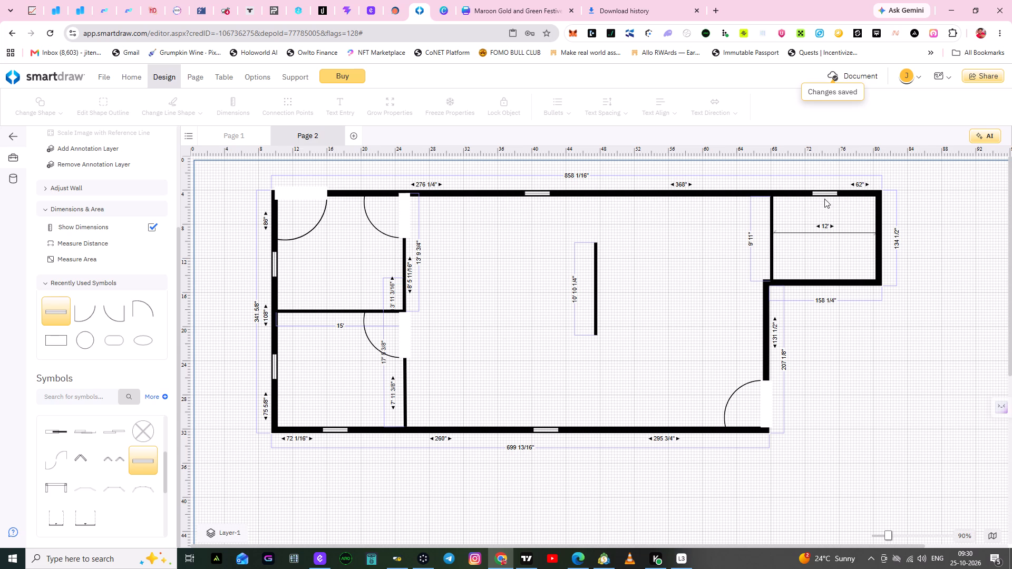
Swing the central room's freestanding wall to horizontal about its lower end and stretch it to about 15' 10 1/4".
left_click(595, 246)
left_click_drag(596, 244, 596, 244)
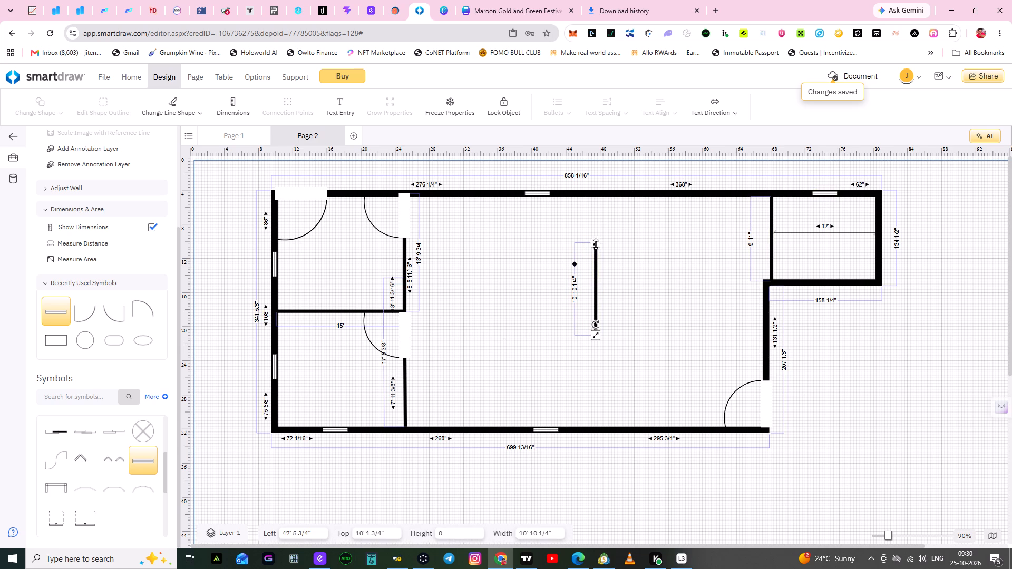
left_click_drag(596, 244, 679, 318)
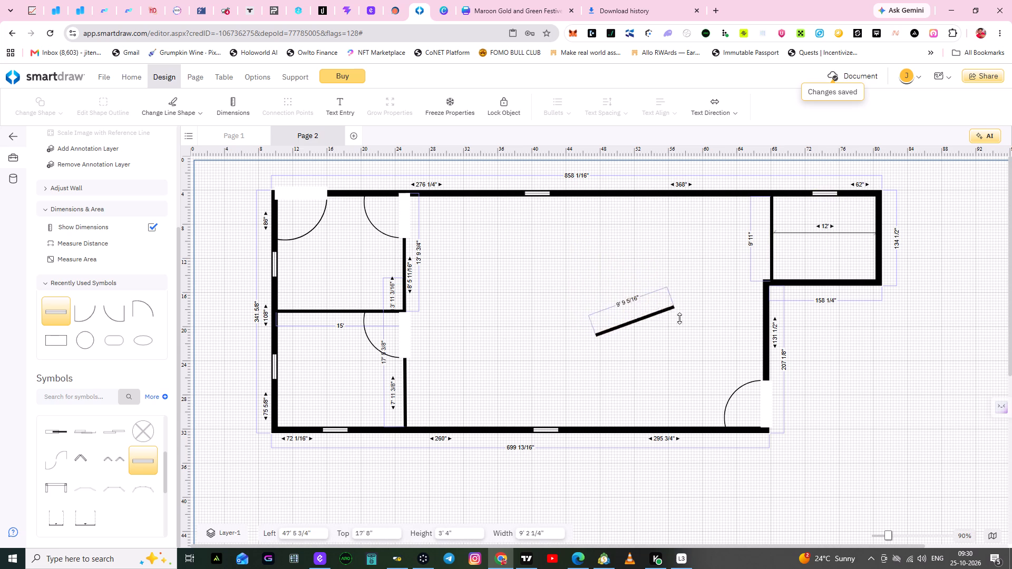
left_click_drag(679, 318, 710, 341)
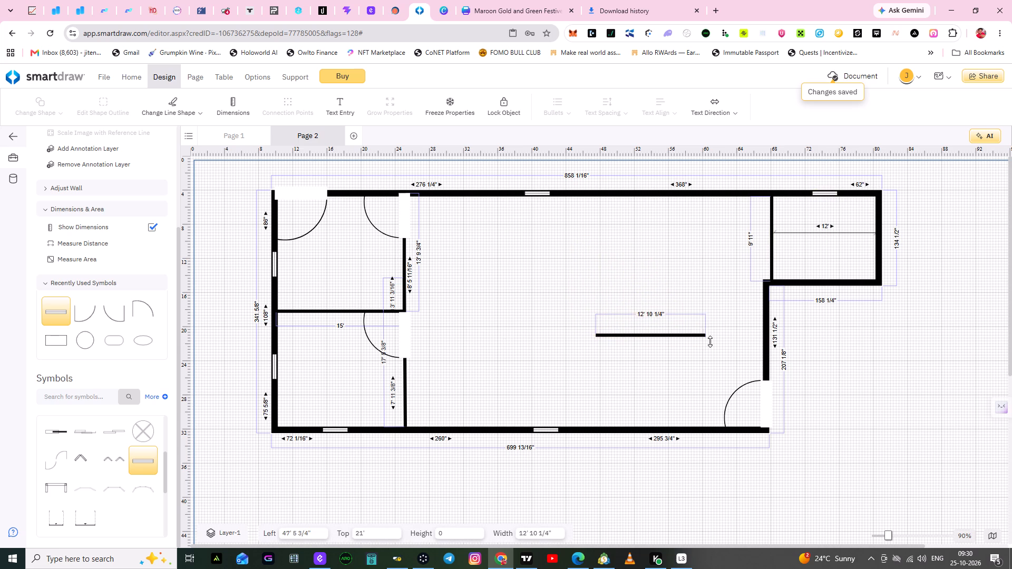
left_click_drag(710, 341, 731, 340)
left_click(706, 347)
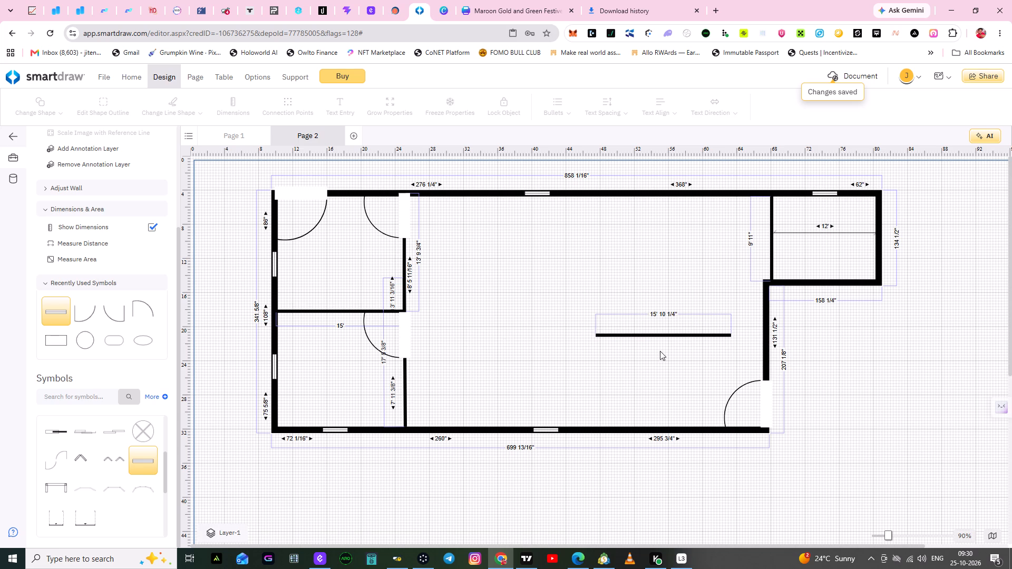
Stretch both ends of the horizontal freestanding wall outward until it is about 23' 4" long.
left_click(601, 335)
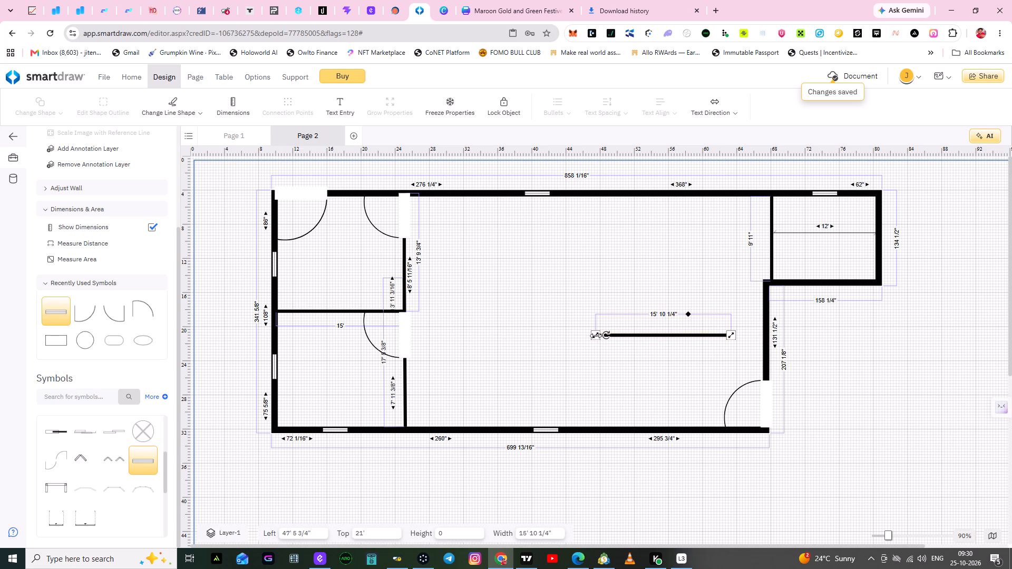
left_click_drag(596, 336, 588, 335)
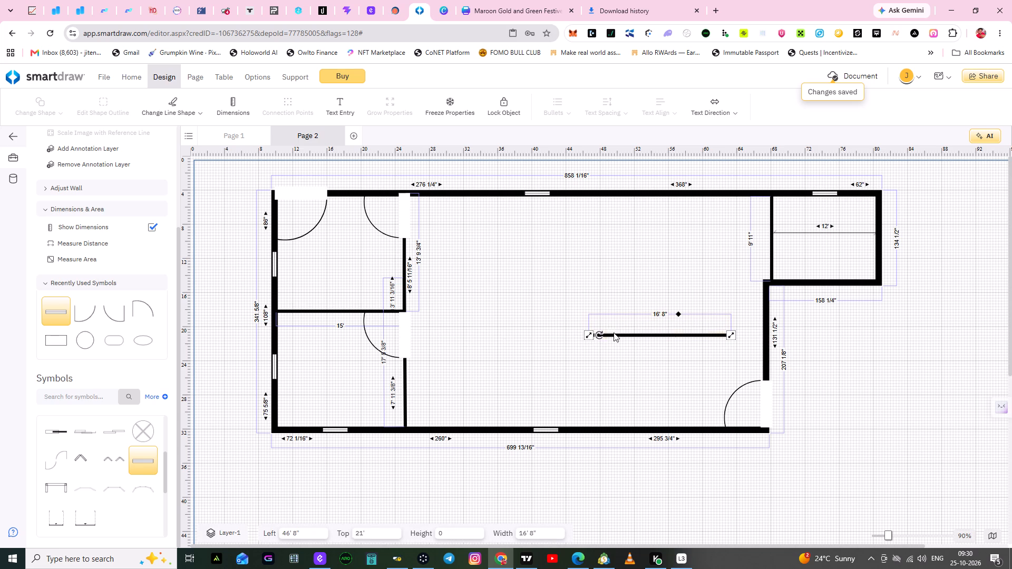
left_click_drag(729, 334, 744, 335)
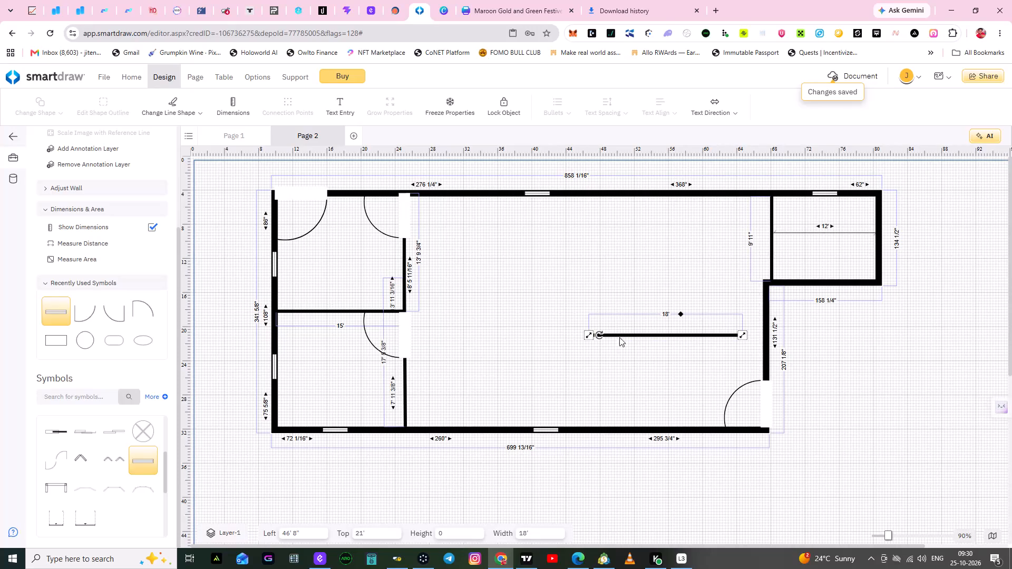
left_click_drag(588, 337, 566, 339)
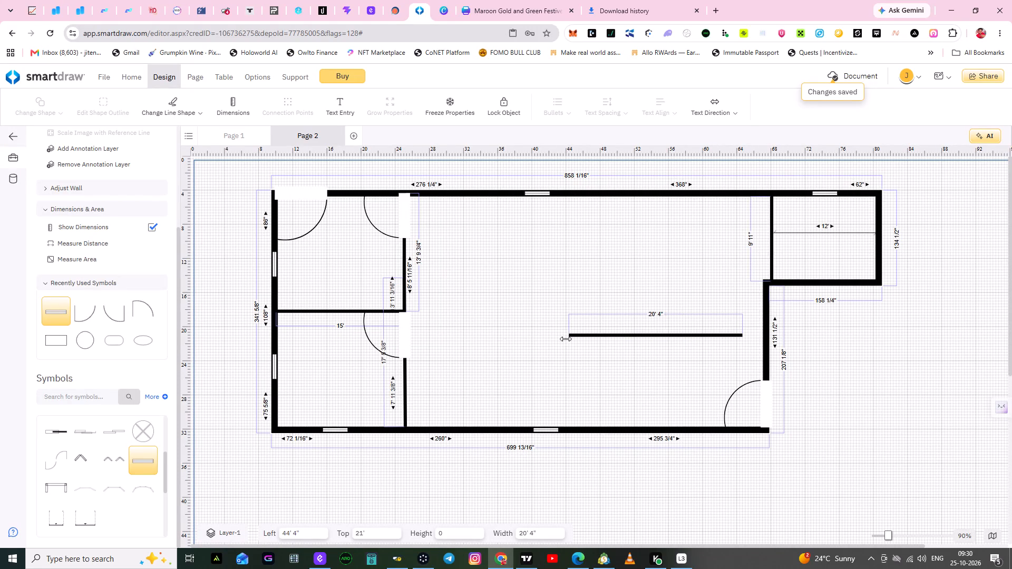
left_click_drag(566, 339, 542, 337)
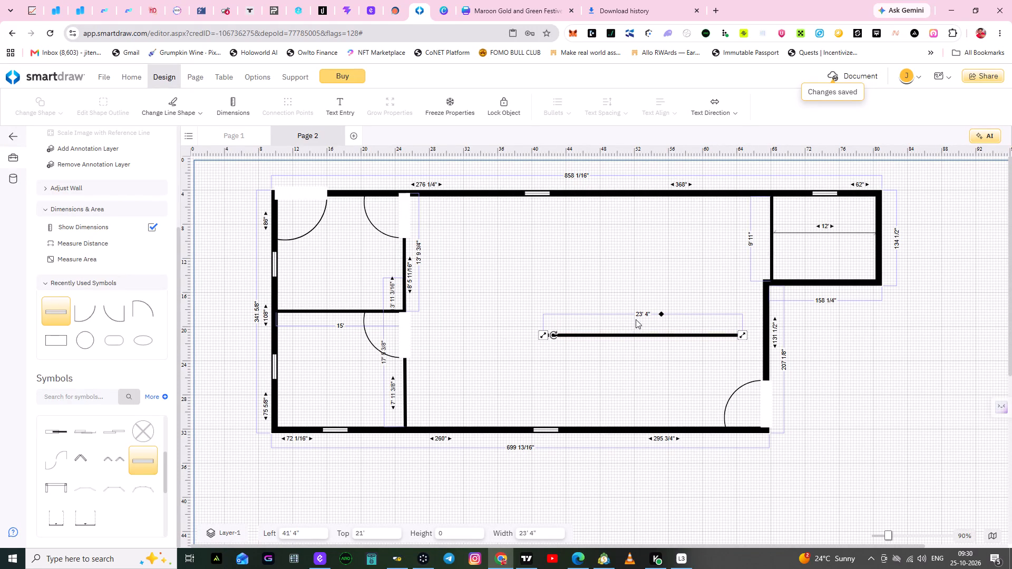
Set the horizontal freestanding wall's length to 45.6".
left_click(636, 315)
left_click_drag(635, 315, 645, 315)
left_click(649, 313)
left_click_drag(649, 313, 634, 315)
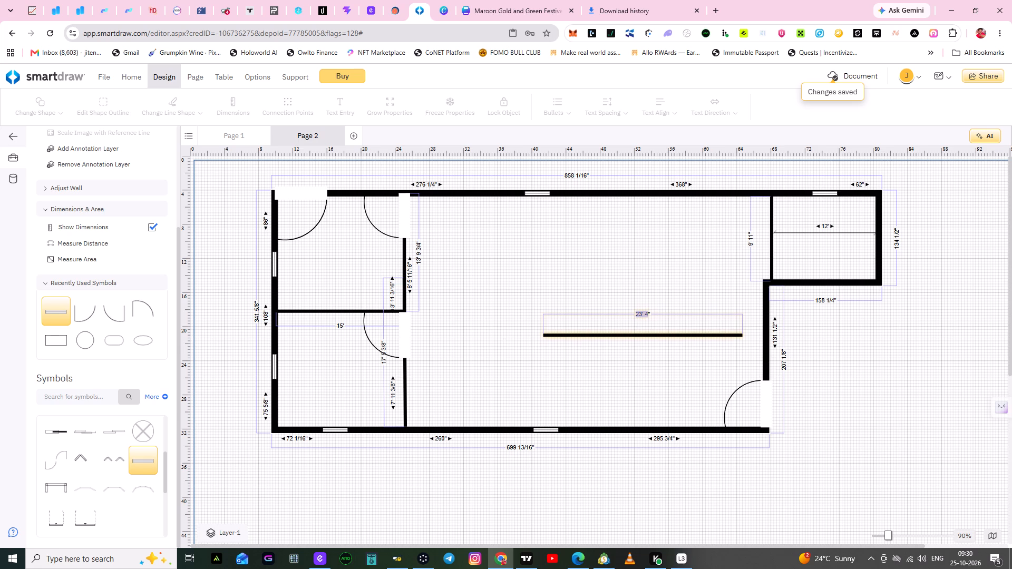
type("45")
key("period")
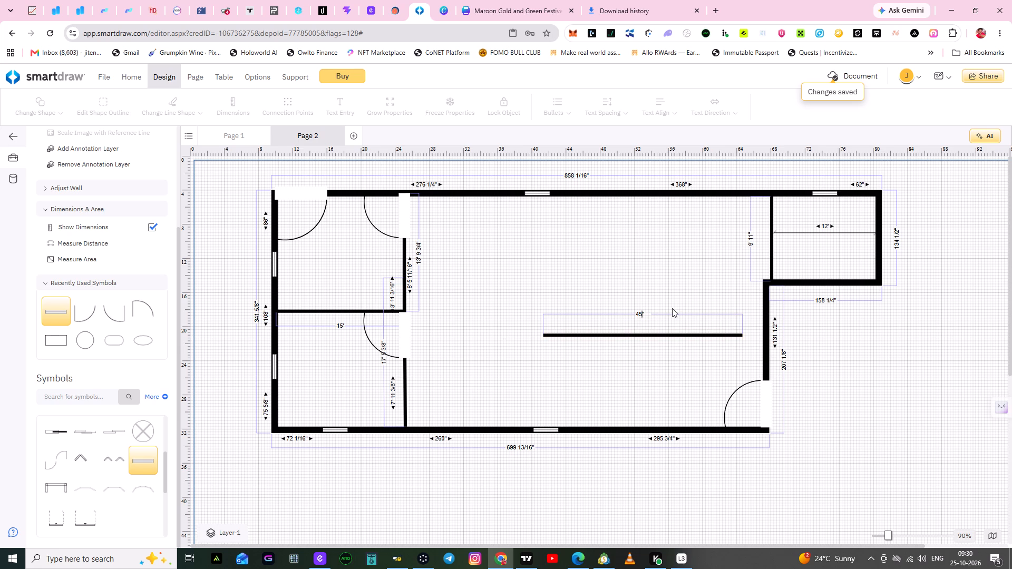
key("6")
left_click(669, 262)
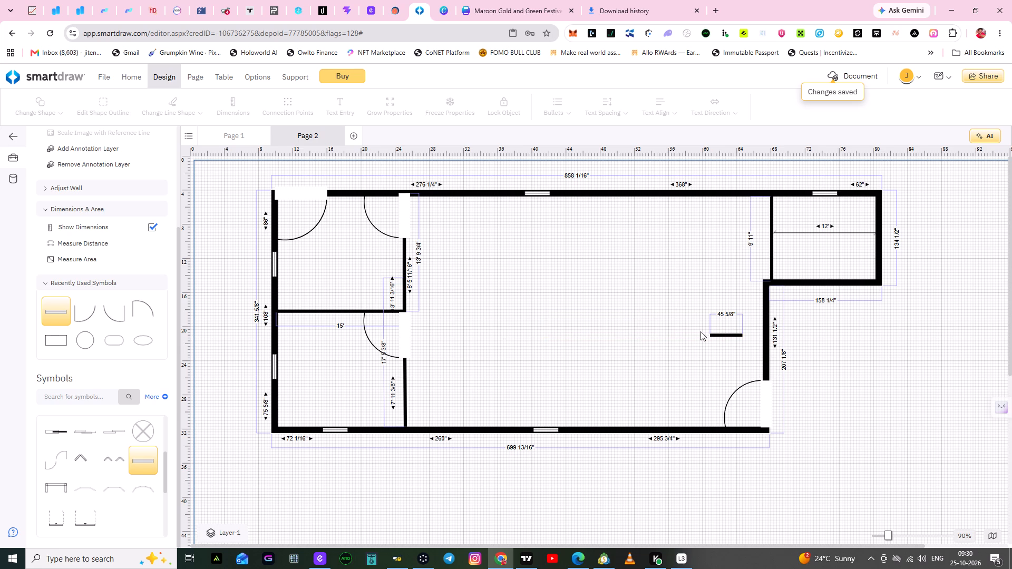
Move the freestanding wall to left 480", top 98 1/4", below the central room's top window.
left_click_drag(722, 334, 658, 331)
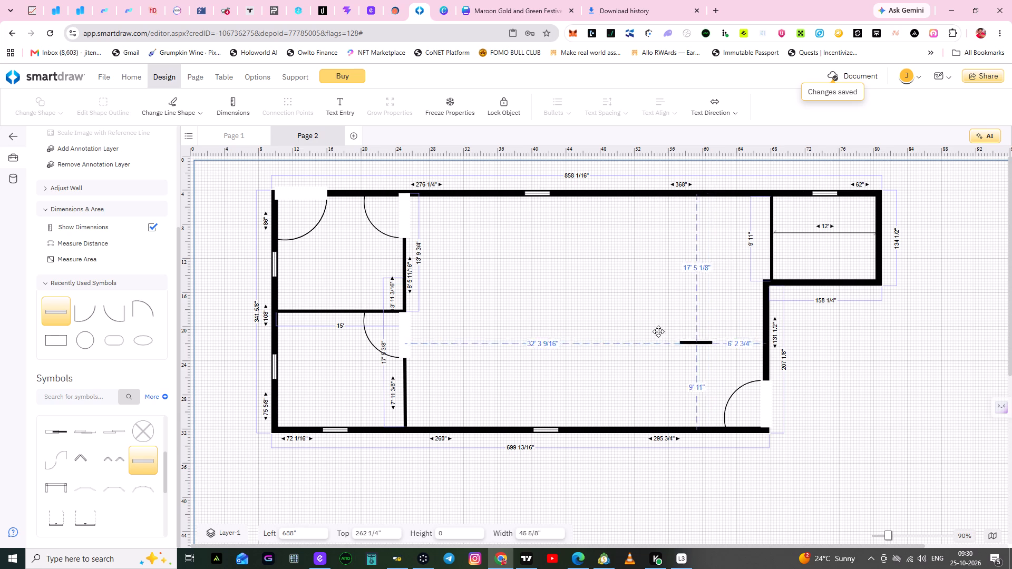
left_click_drag(658, 331, 457, 337)
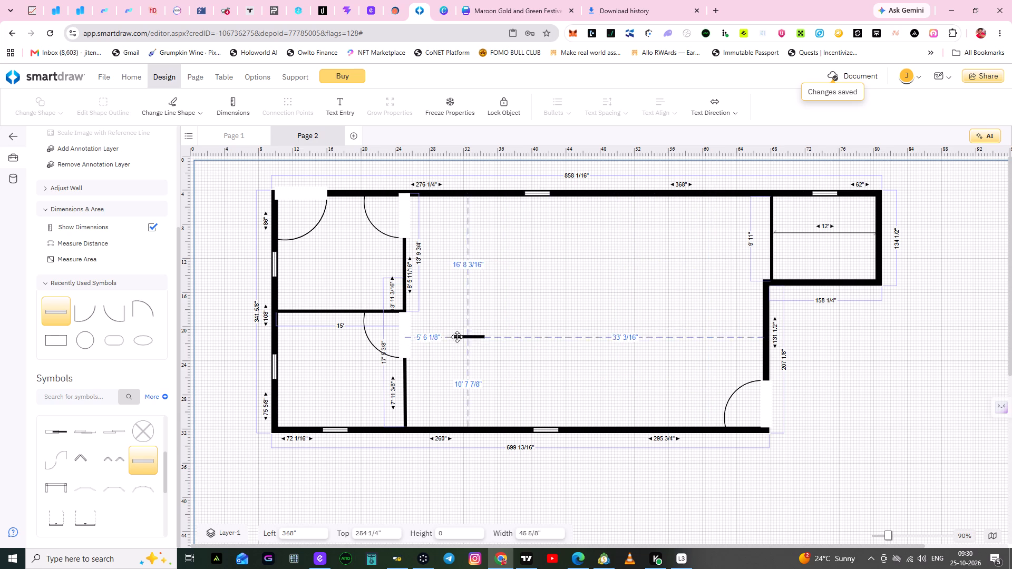
left_click_drag(457, 337, 527, 240)
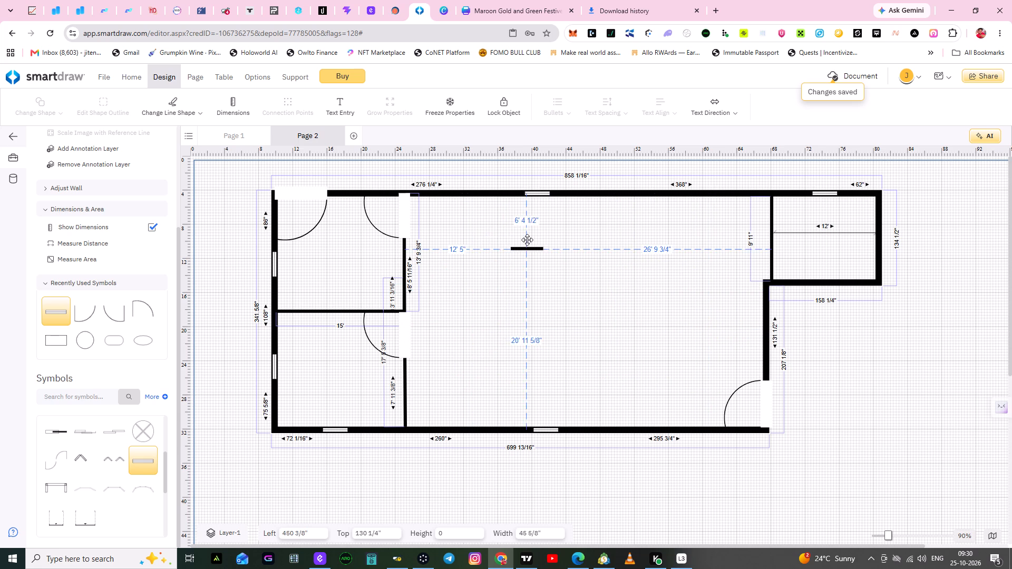
left_click_drag(527, 240, 544, 225)
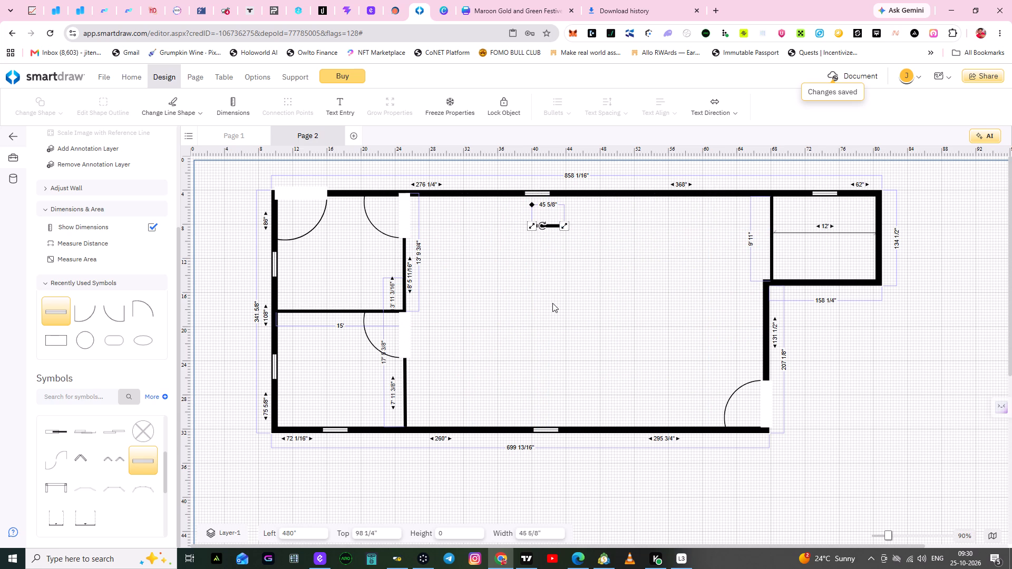
left_click(552, 303)
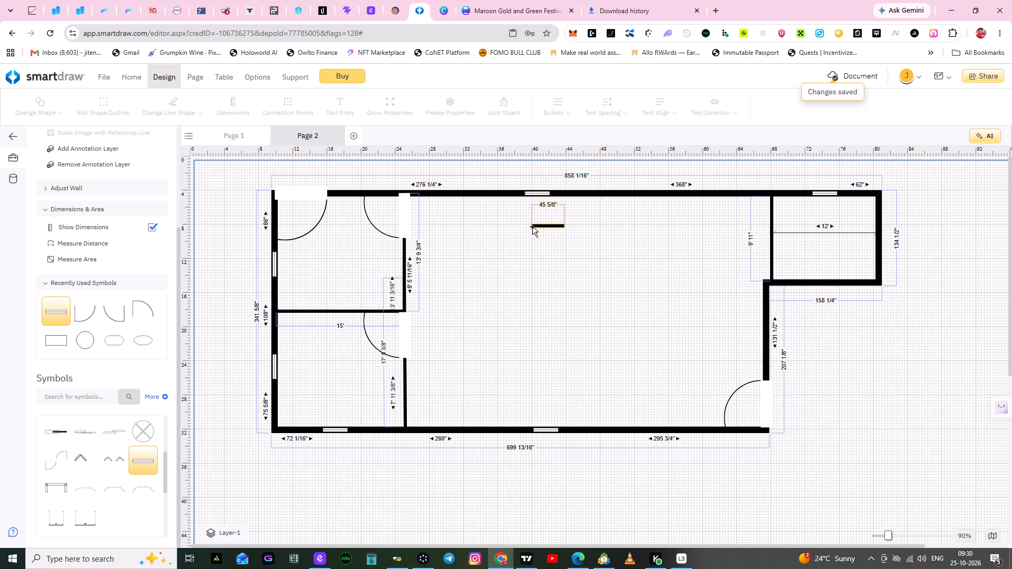
Stretch the right end of the freestanding wall below the top window until the wall is 72" long.
left_click(536, 227)
left_click_drag(564, 228, 570, 231)
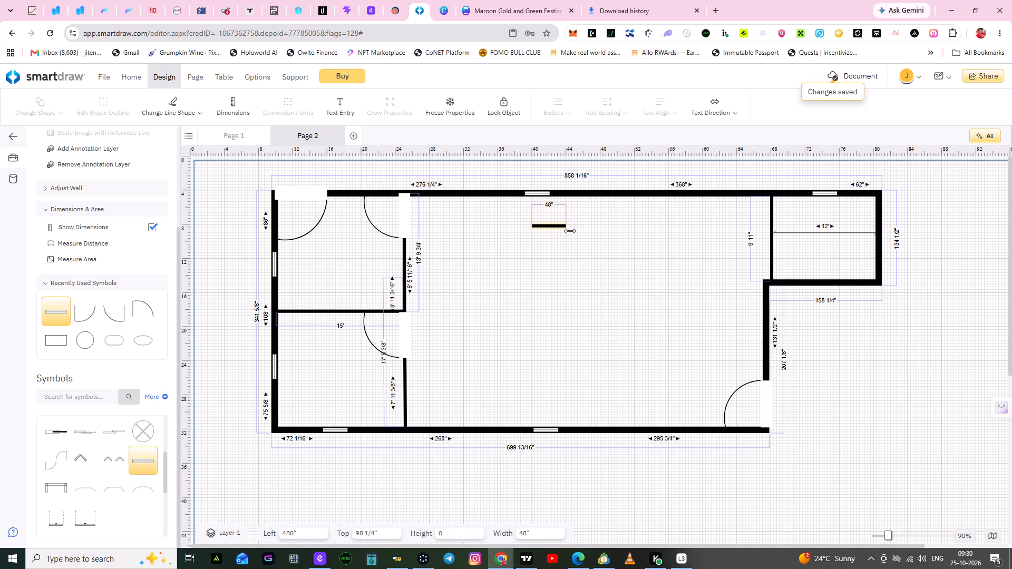
left_click_drag(570, 231, 583, 226)
left_click(569, 247)
Set the length of the freestanding wall below the top window to 80.6".
left_click_drag(562, 205, 556, 206)
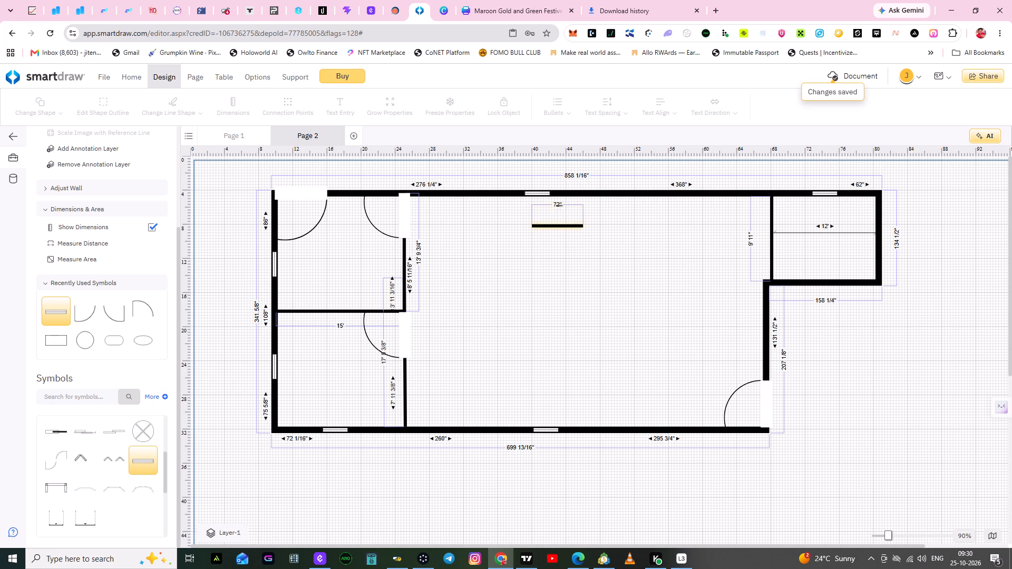
left_click_drag(556, 206, 558, 206)
double_click(558, 203)
key("8")
type("0.")
key("6")
left_click(581, 278)
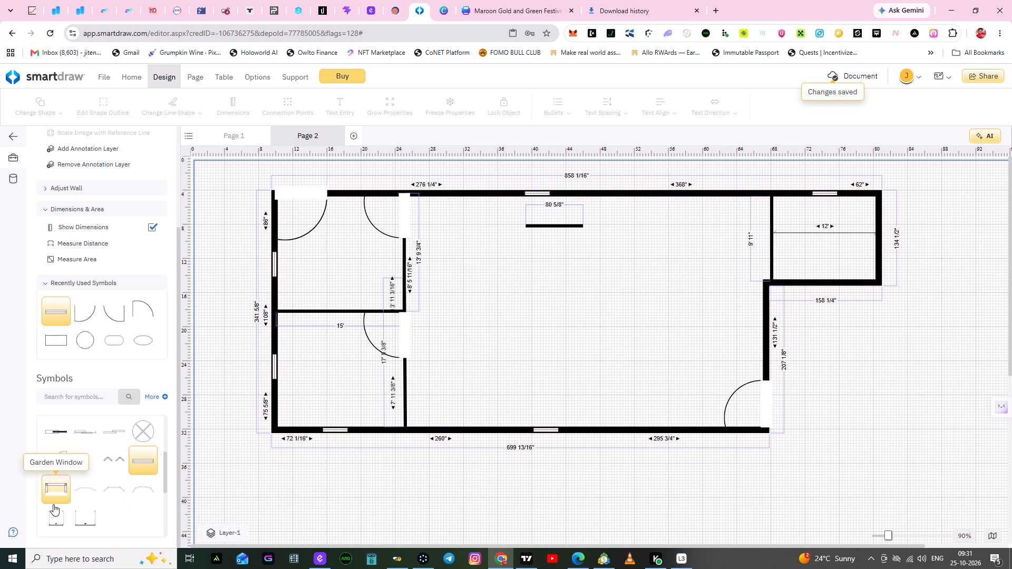
Place a Window (36") in the central room at left 39' 4", top 19' 8", and rotate it 90° to stand vertical.
left_click_drag(142, 467, 515, 333)
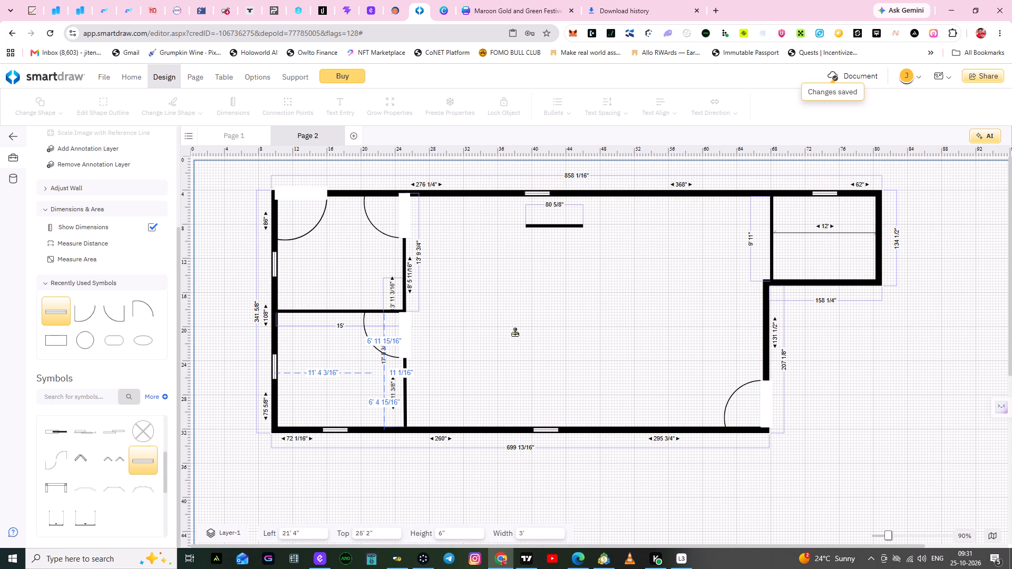
left_click_drag(515, 333, 538, 326)
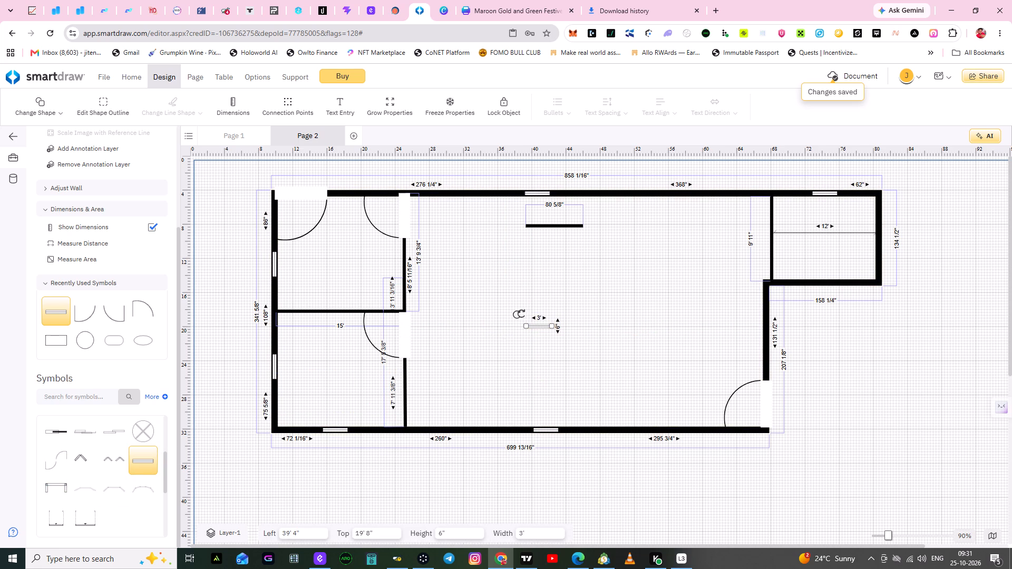
left_click_drag(515, 315, 522, 347)
left_click_drag(522, 347, 529, 350)
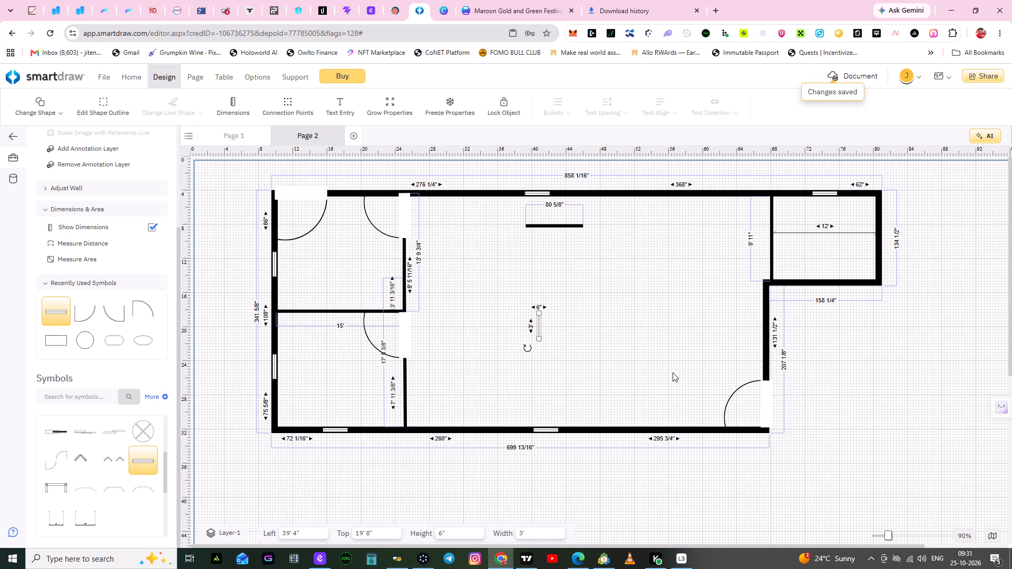
left_click(673, 370)
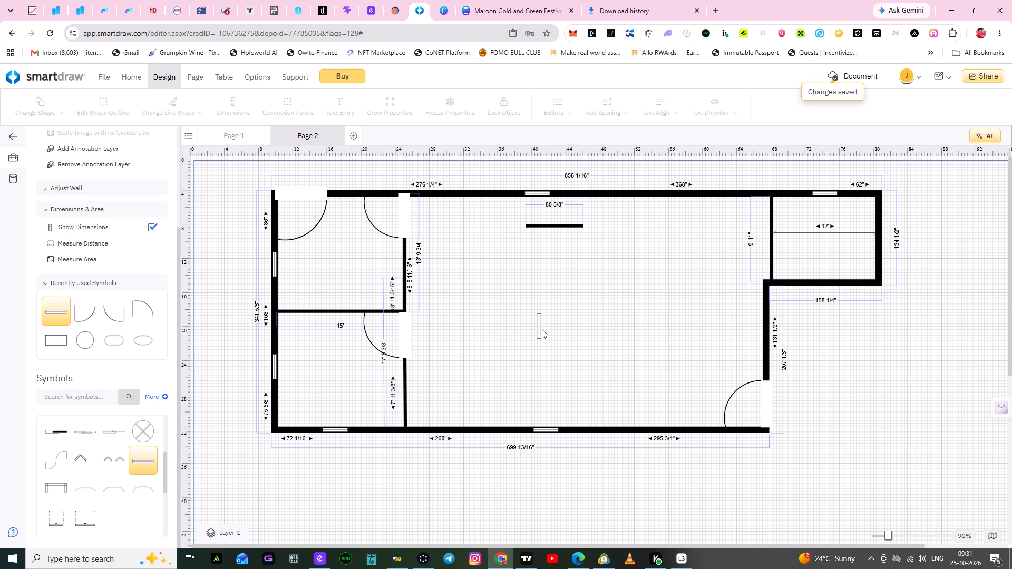
Move the vertical 36" window into the central room's right outer wall, above the door, at left 65' 11 1/4", top 19' 9".
left_click_drag(540, 329, 565, 329)
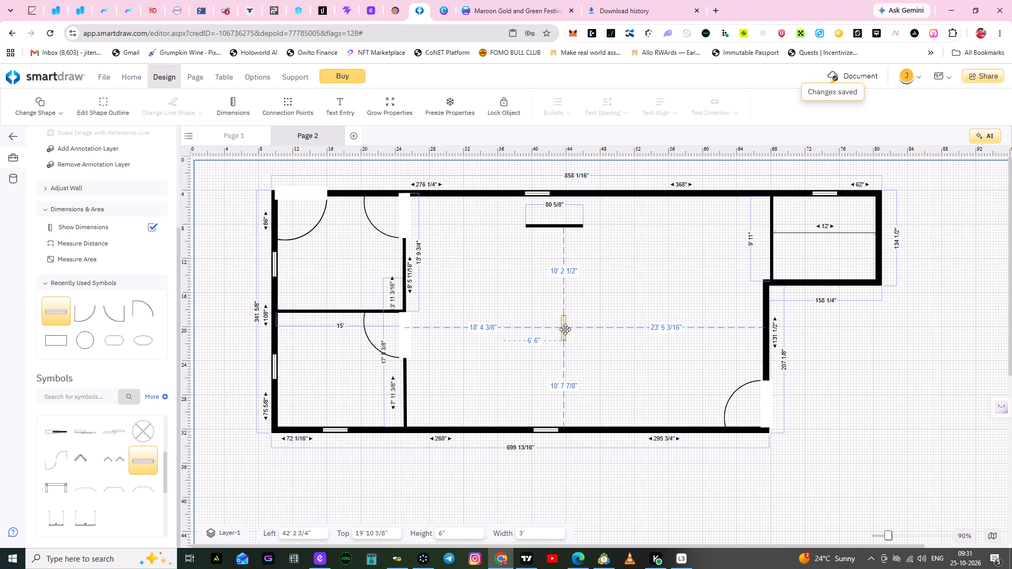
left_click_drag(565, 329, 593, 329)
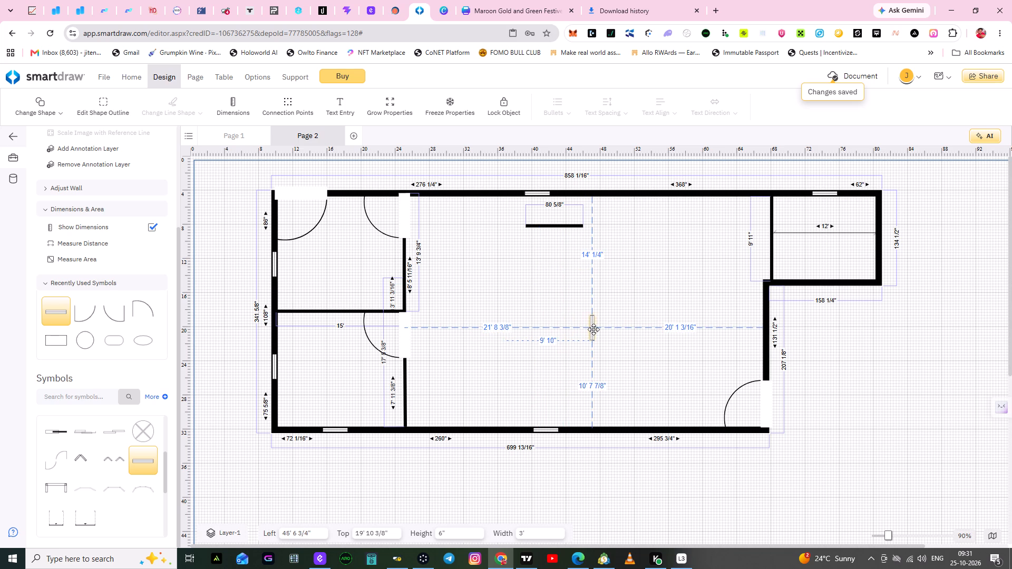
left_click_drag(593, 329, 725, 323)
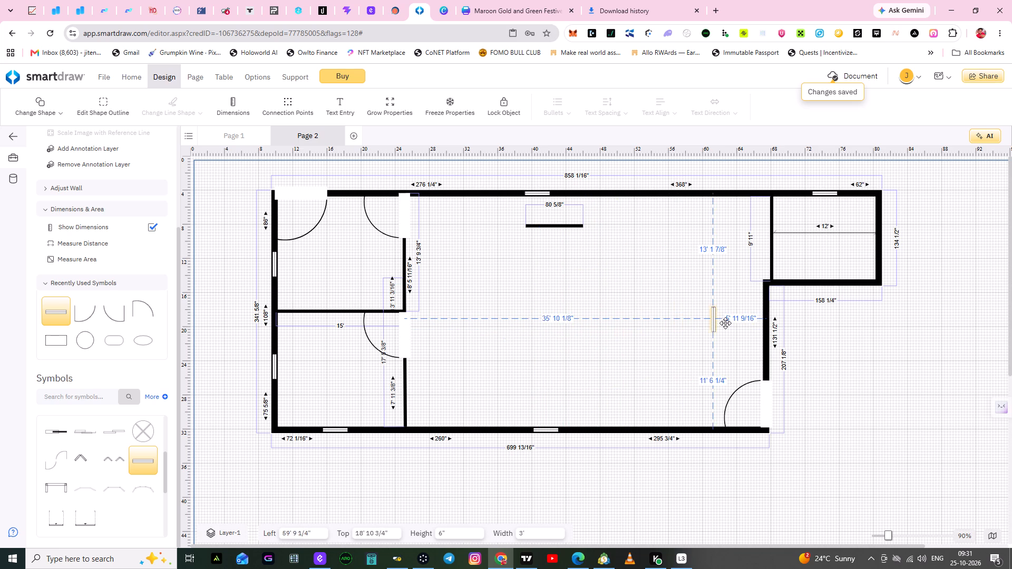
left_click_drag(725, 323, 763, 330)
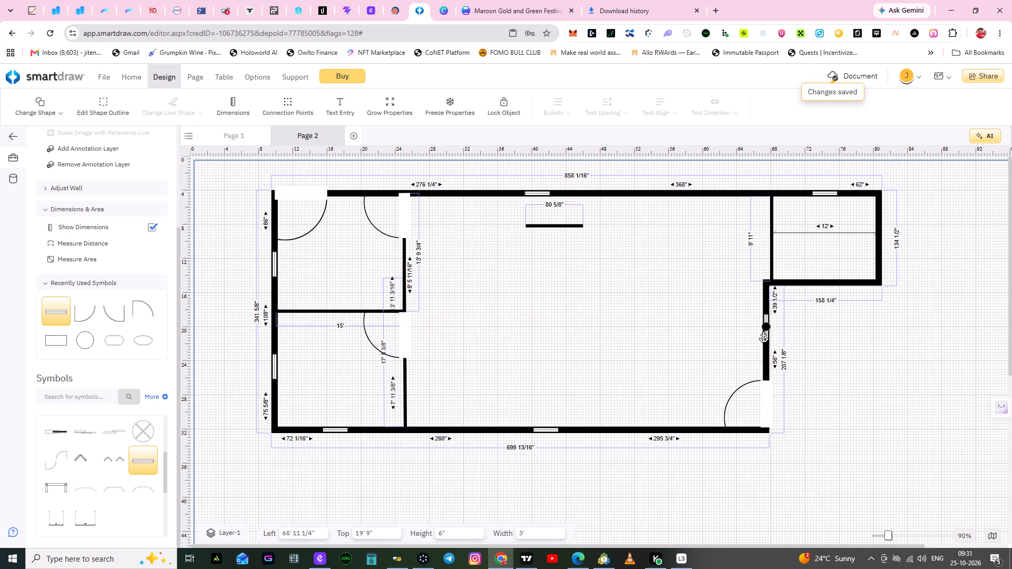
left_click_drag(763, 330, 763, 331)
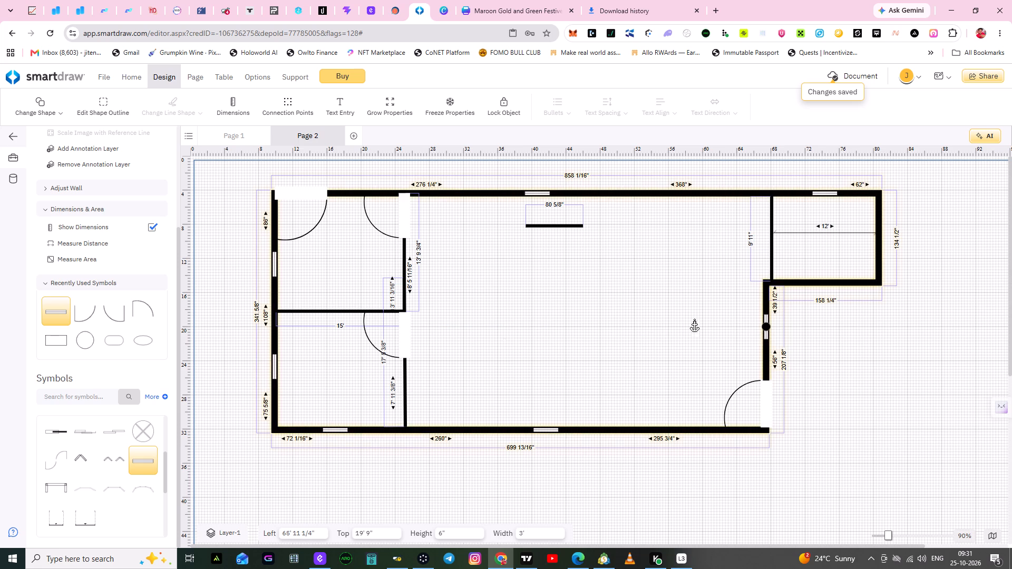
left_click(649, 314)
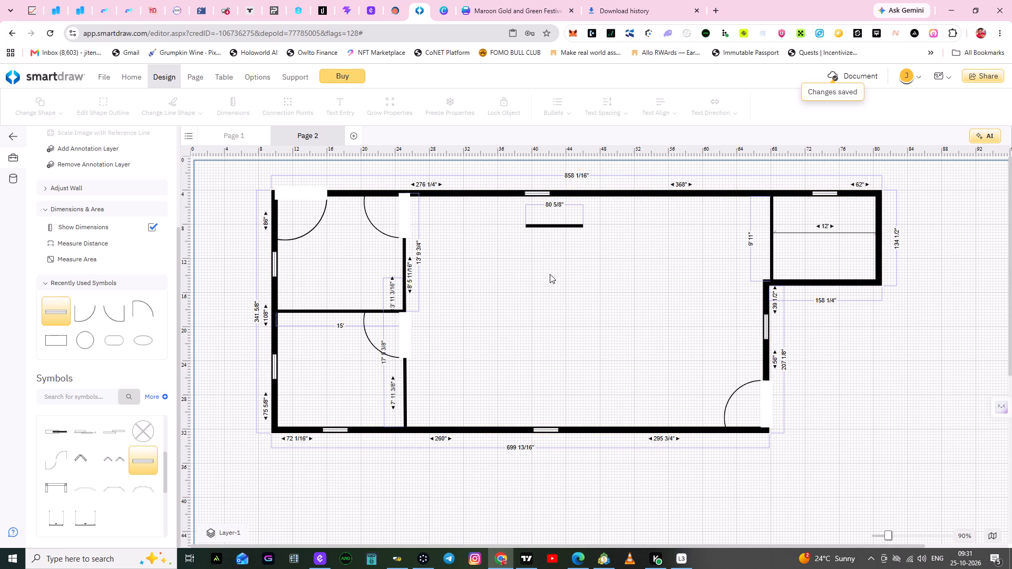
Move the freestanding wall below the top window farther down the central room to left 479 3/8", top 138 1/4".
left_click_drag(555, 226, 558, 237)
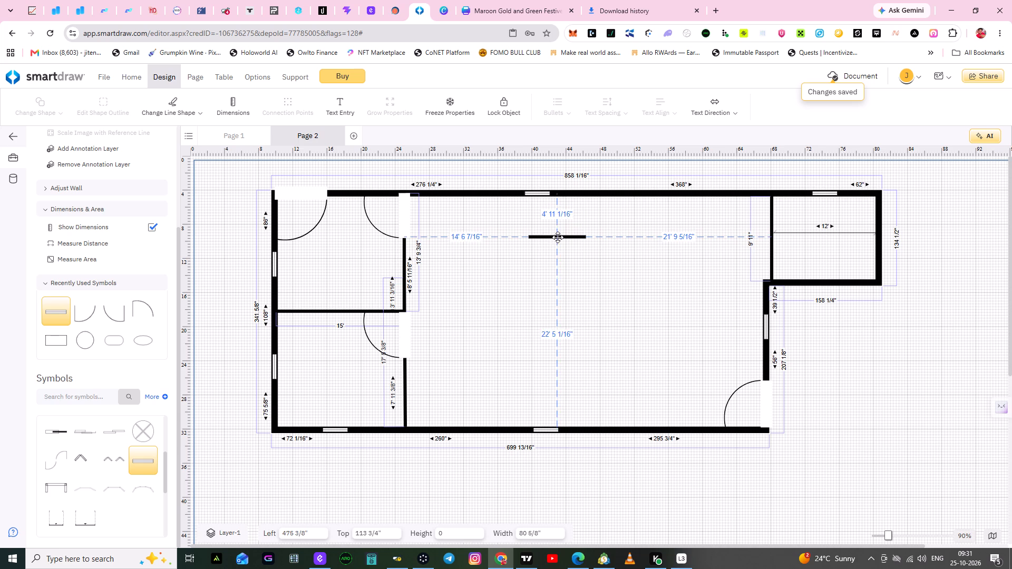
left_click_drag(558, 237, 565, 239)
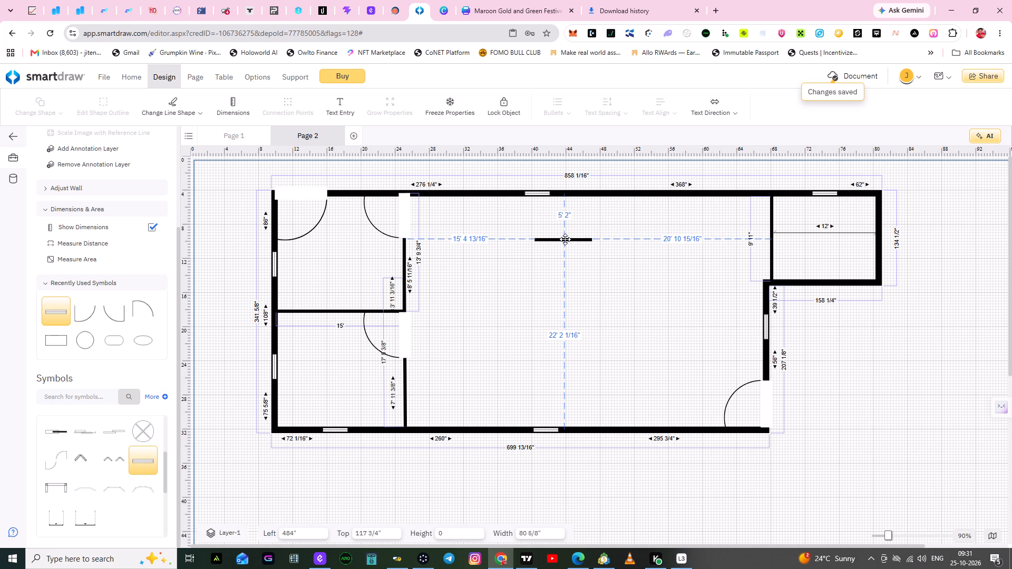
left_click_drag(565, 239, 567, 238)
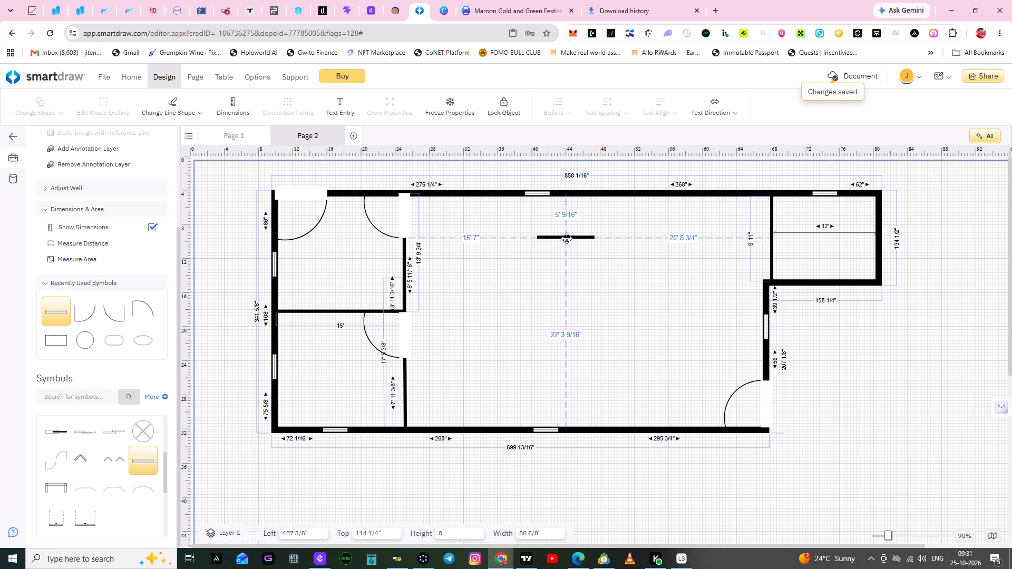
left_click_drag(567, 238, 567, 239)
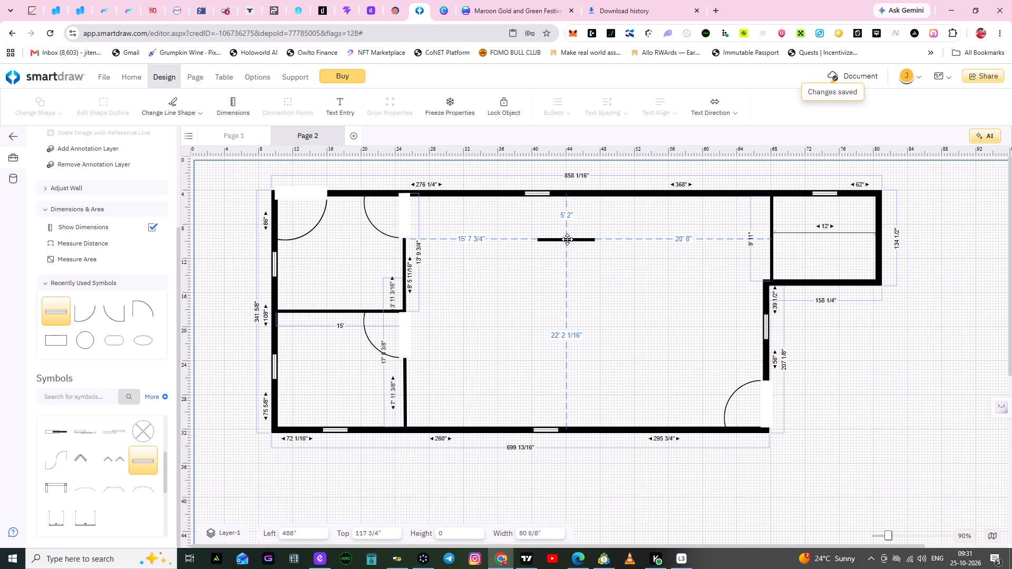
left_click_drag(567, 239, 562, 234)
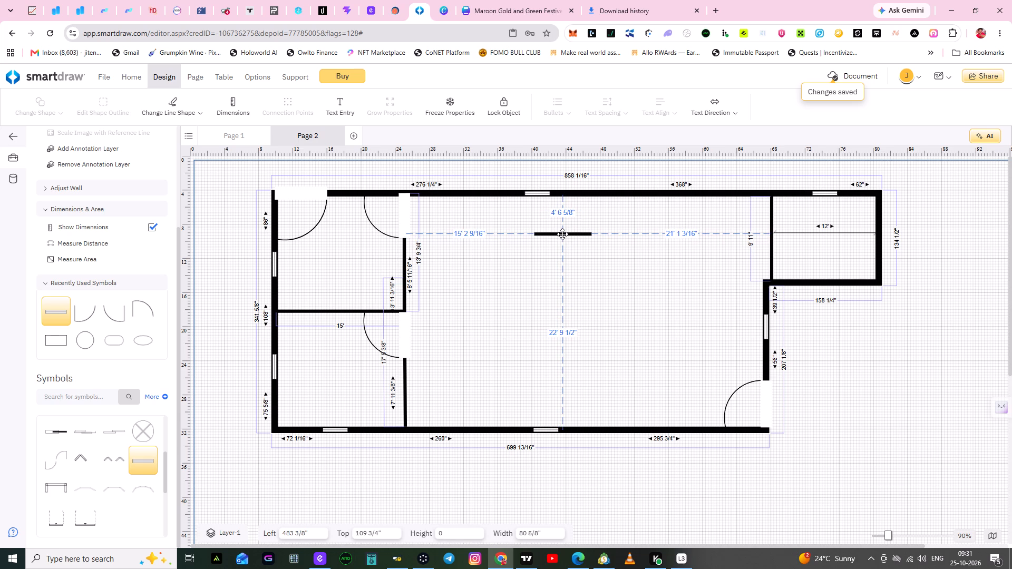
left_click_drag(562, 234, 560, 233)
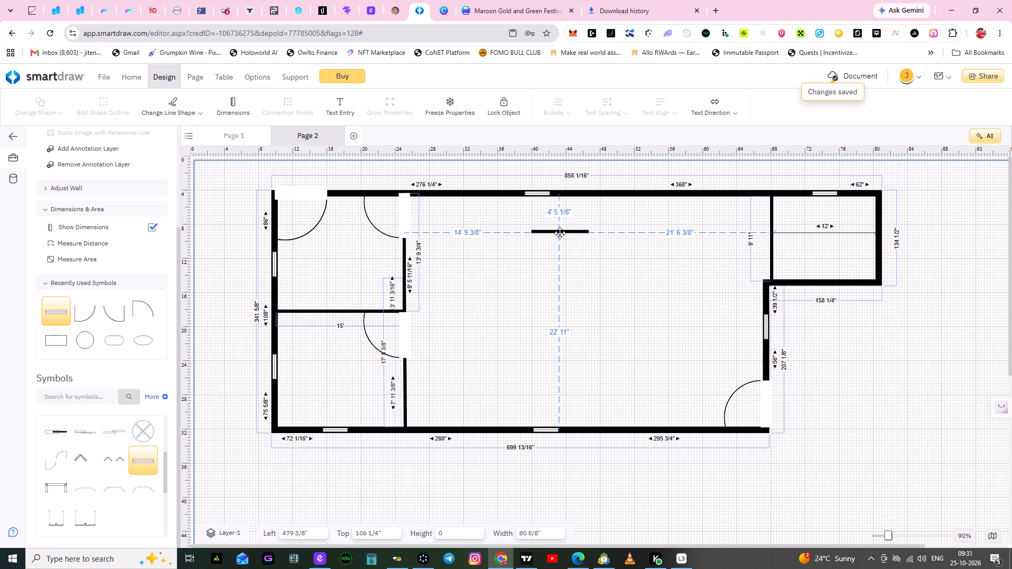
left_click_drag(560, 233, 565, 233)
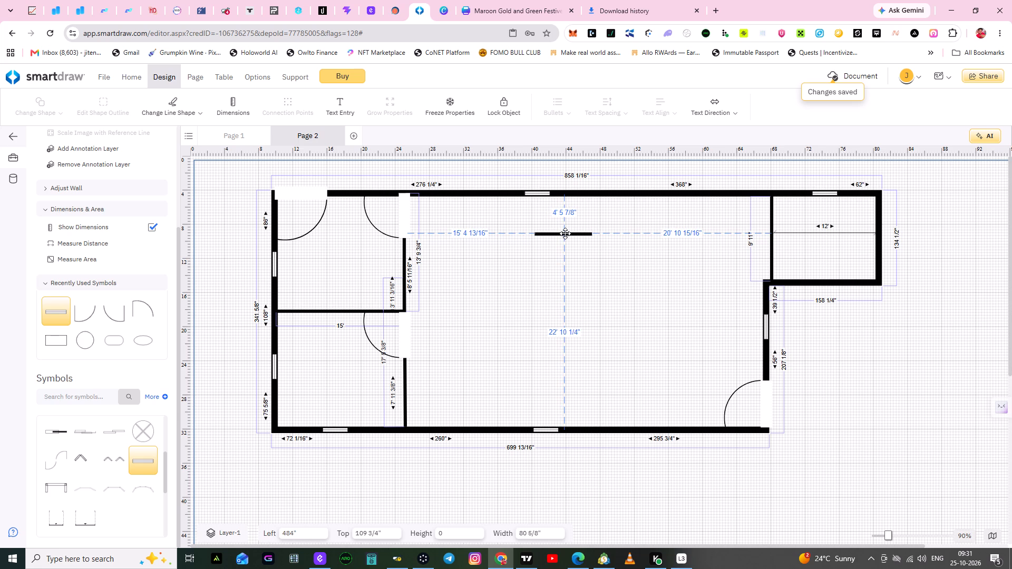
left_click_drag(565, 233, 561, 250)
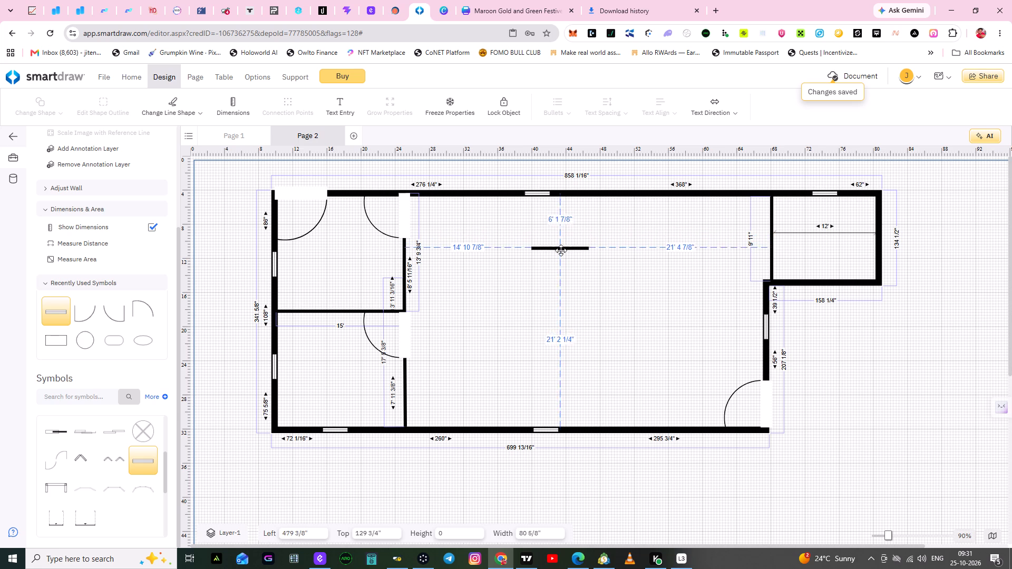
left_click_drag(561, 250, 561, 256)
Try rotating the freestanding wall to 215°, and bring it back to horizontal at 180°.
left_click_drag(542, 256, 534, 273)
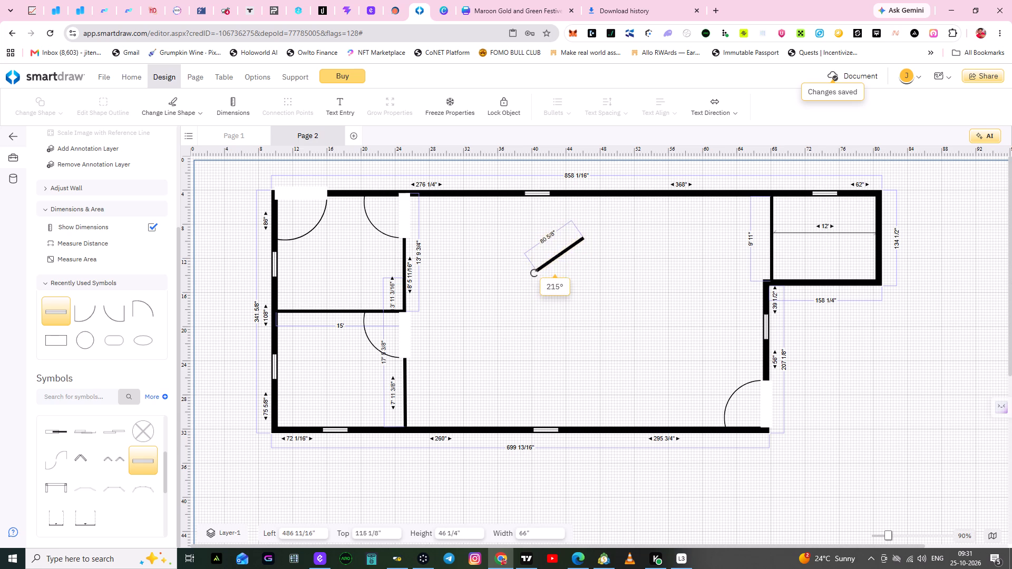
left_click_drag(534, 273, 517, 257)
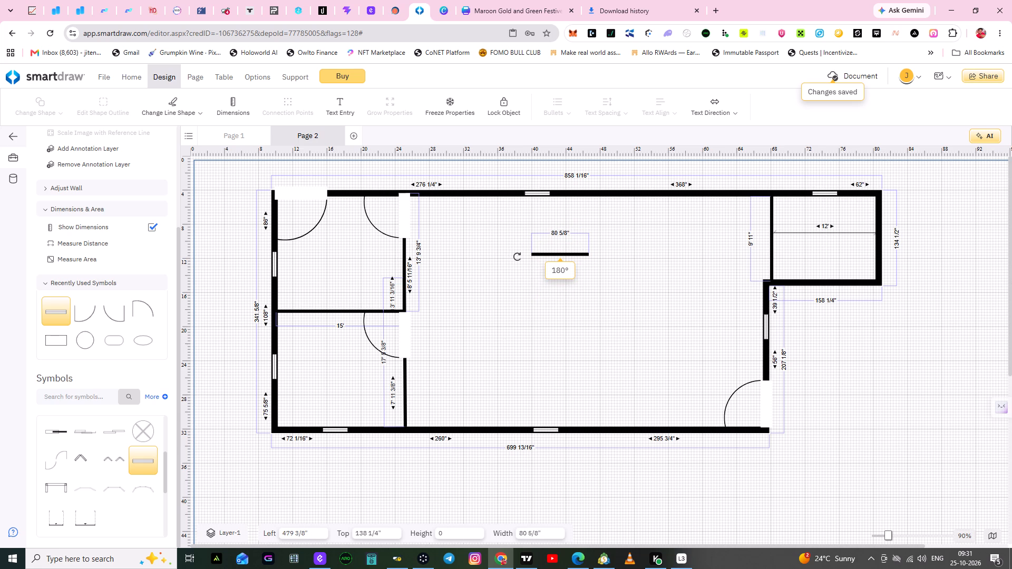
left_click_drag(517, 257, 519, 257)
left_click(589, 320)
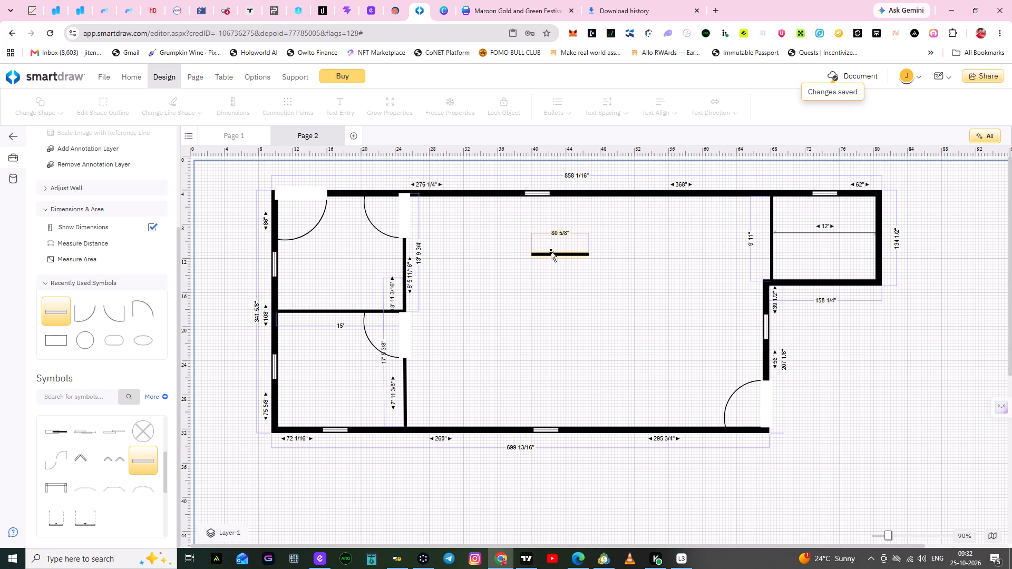
Move the freestanding wall out of the central room into the middle of the lower-left room, keeping it horizontal.
left_click_drag(551, 256, 562, 310)
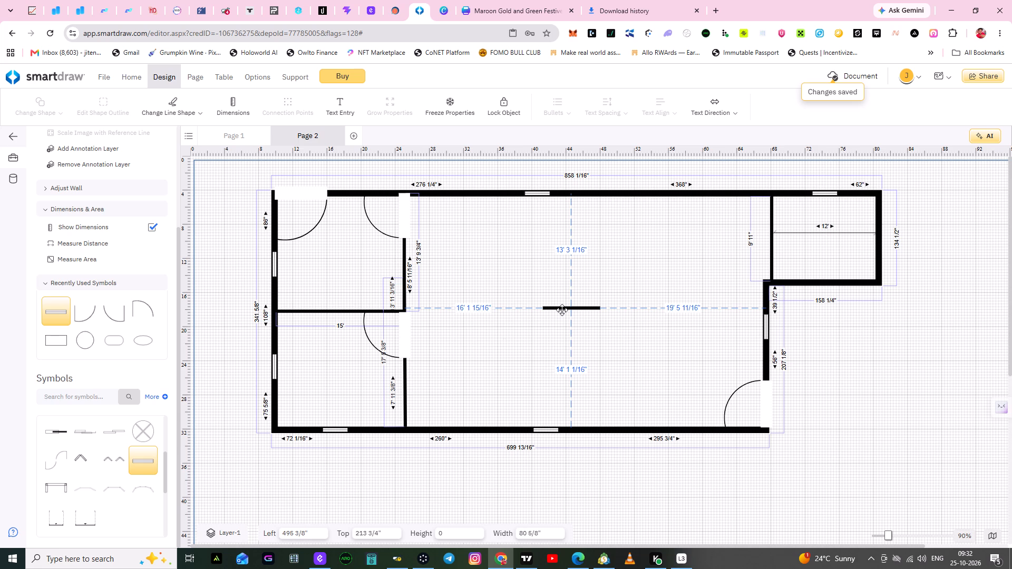
left_click_drag(562, 310, 366, 372)
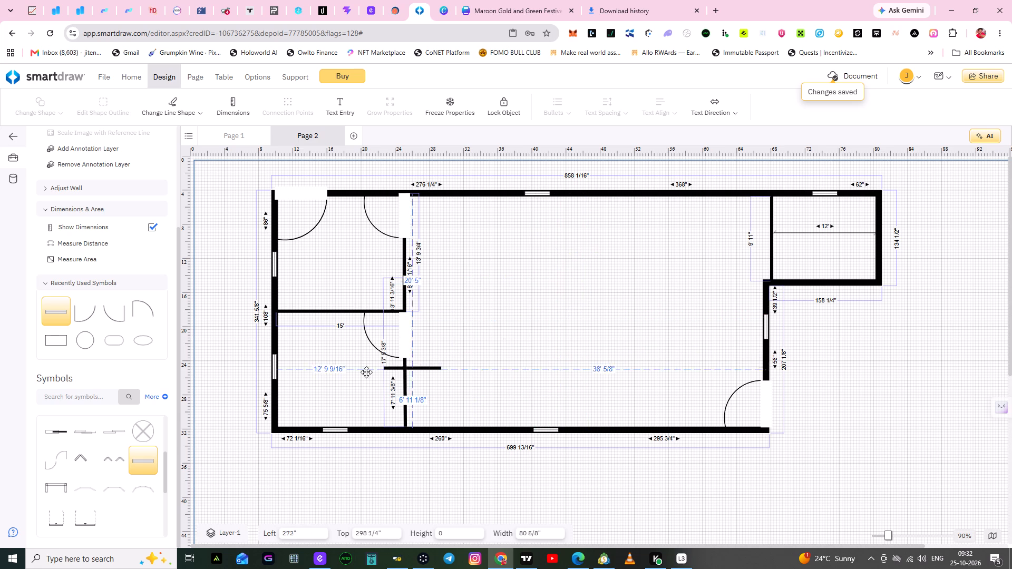
left_click_drag(366, 372, 328, 372)
left_click(557, 340)
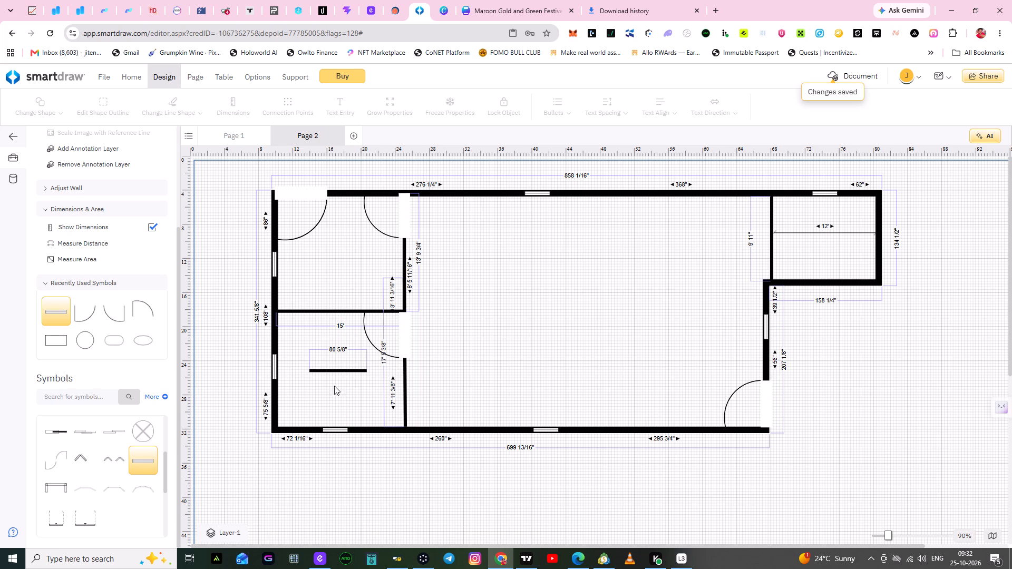
Place an Oval, 8' wide and 4' high, in the central room at left 36' 8", top 14' 4".
left_click(138, 338)
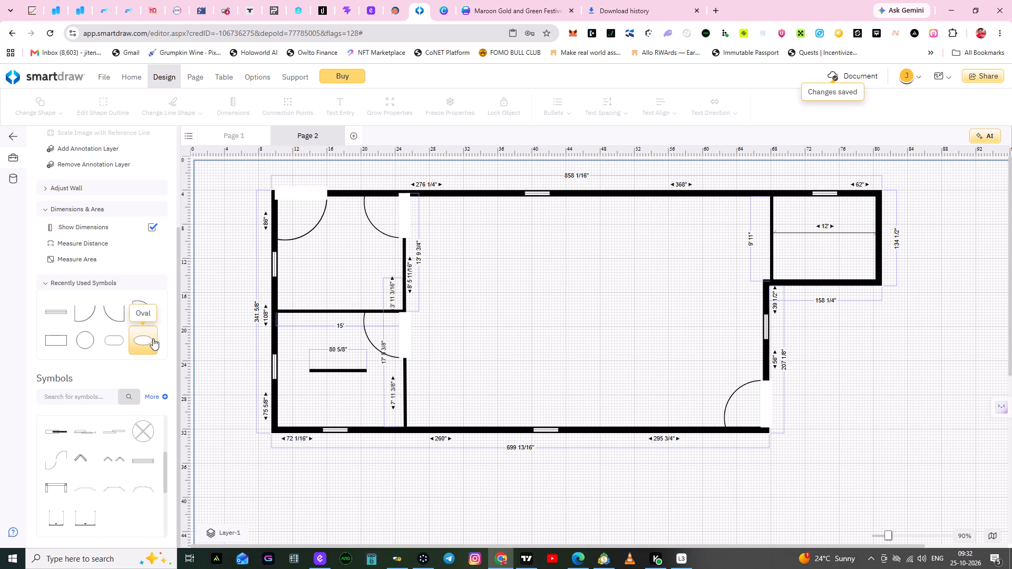
left_click_drag(148, 339, 528, 297)
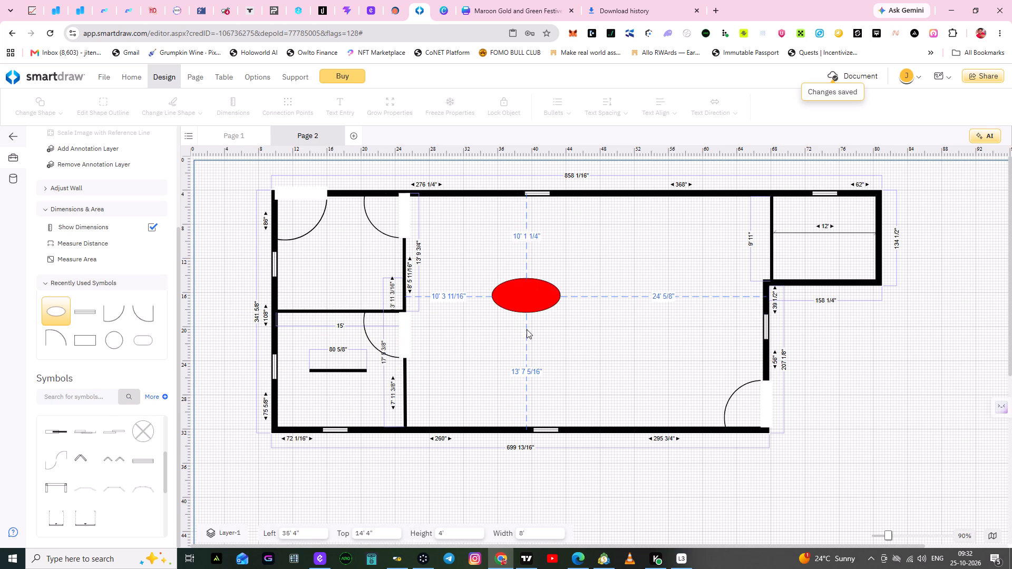
left_click(527, 344)
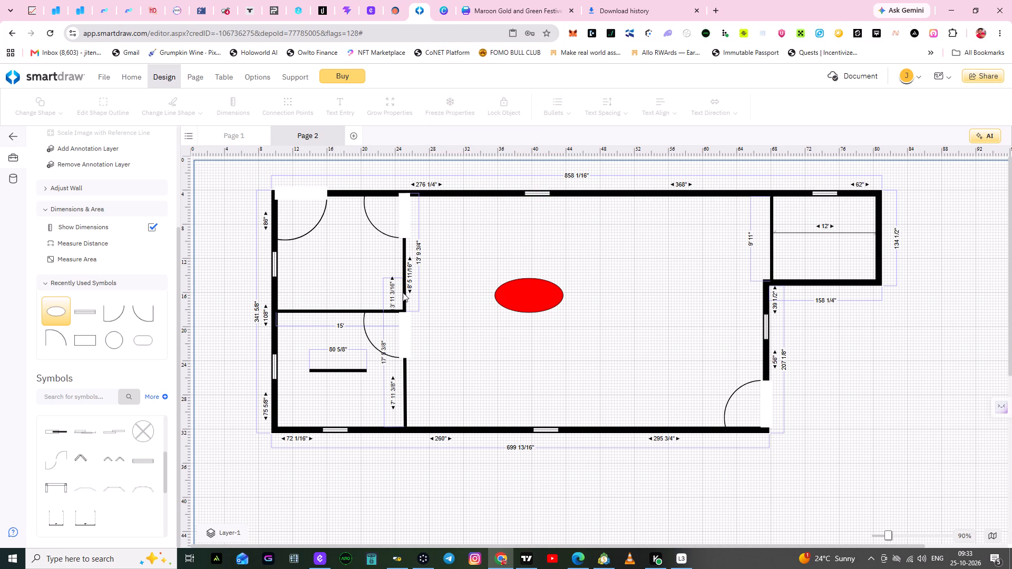
Move the oval across the central room to left 47' 4", top 14' 4".
left_click_drag(179, 251, 182, 179)
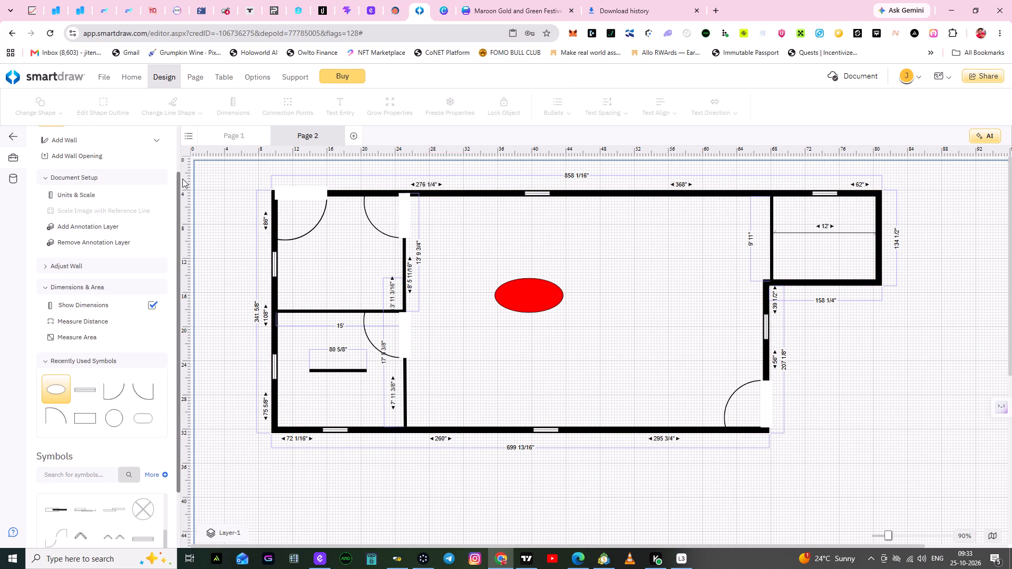
left_click_drag(182, 179, 182, 151)
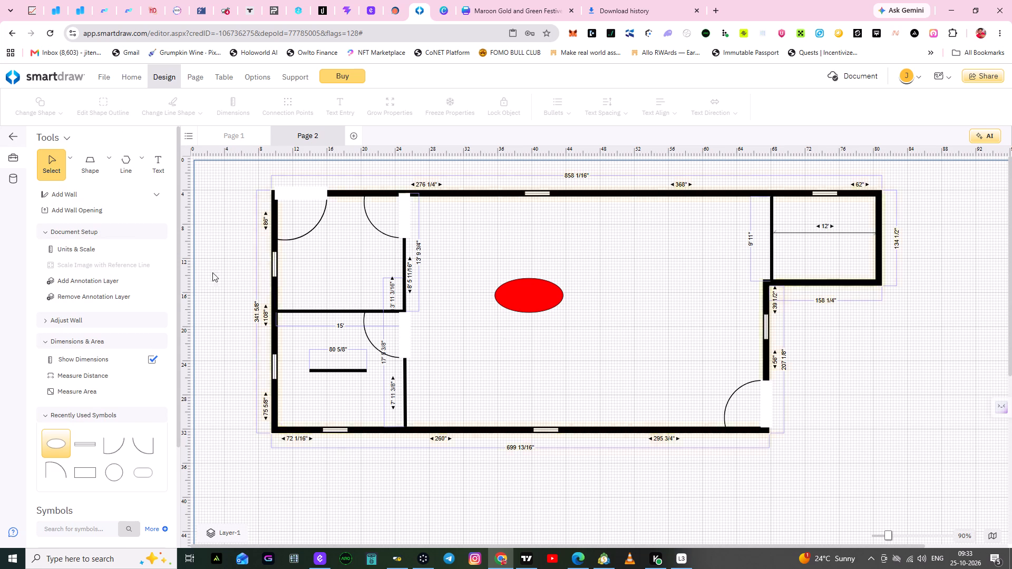
left_click_drag(520, 305, 529, 322)
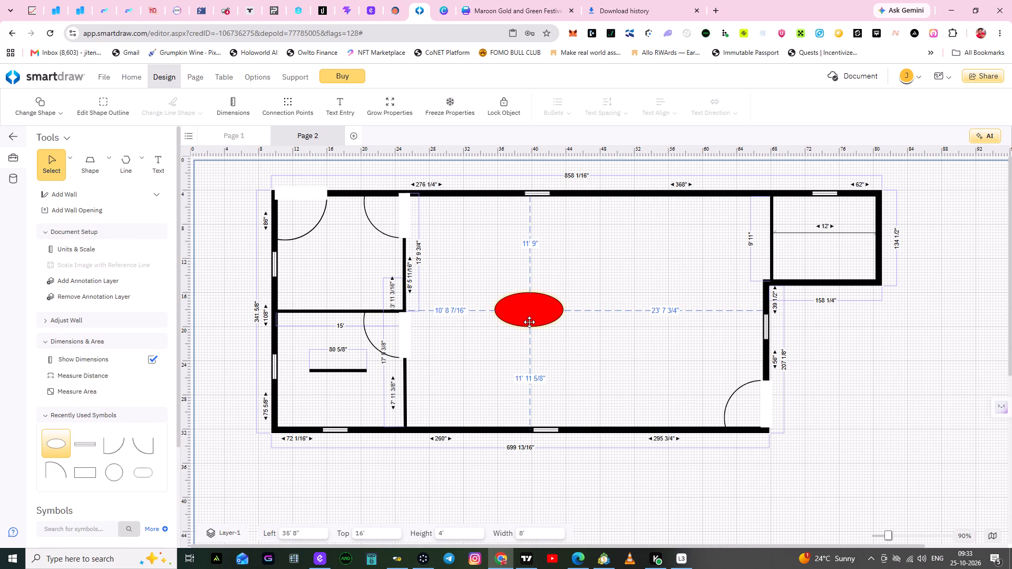
left_click_drag(529, 322, 513, 335)
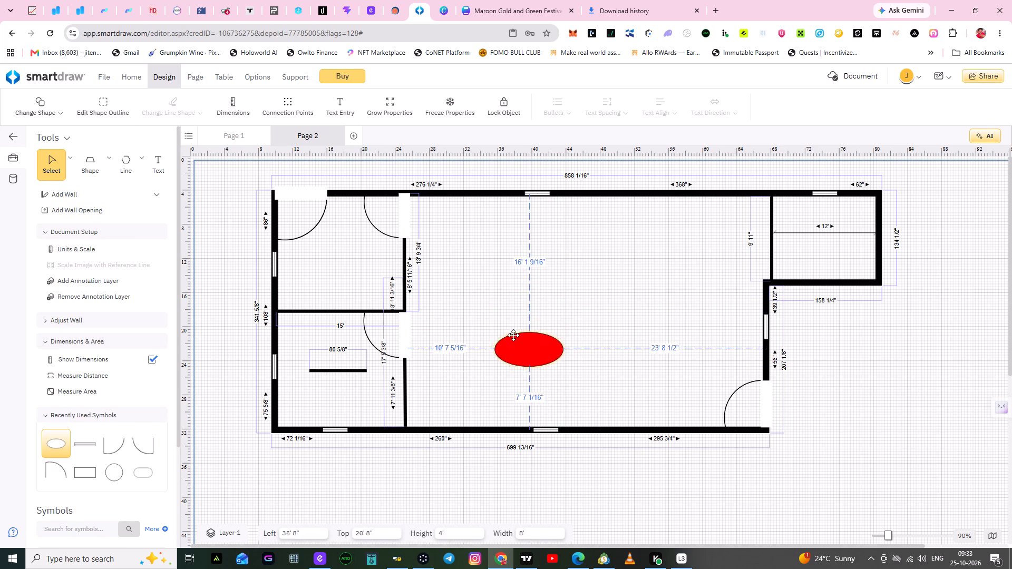
left_click_drag(513, 335, 731, 409)
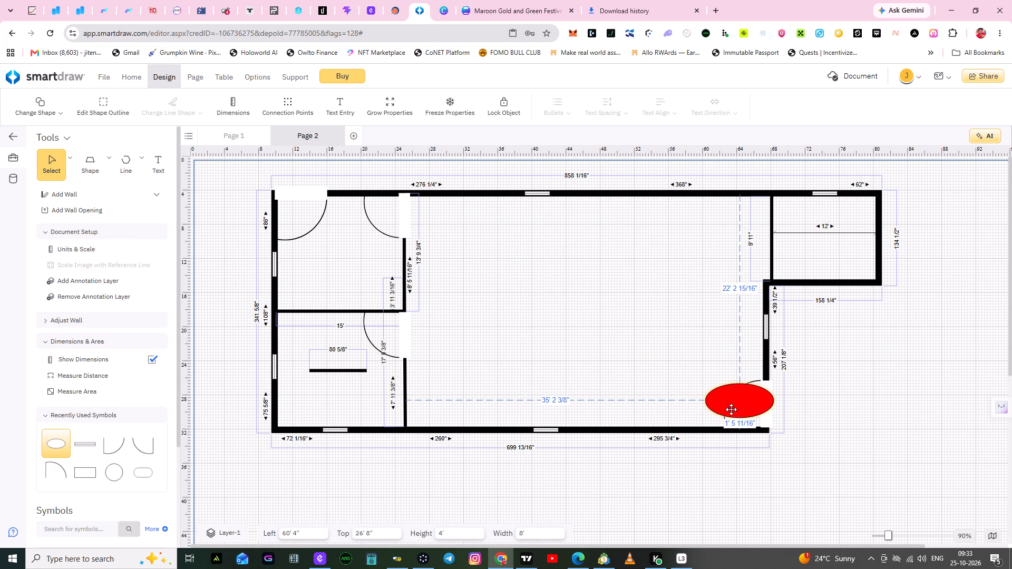
left_click_drag(731, 409, 620, 305)
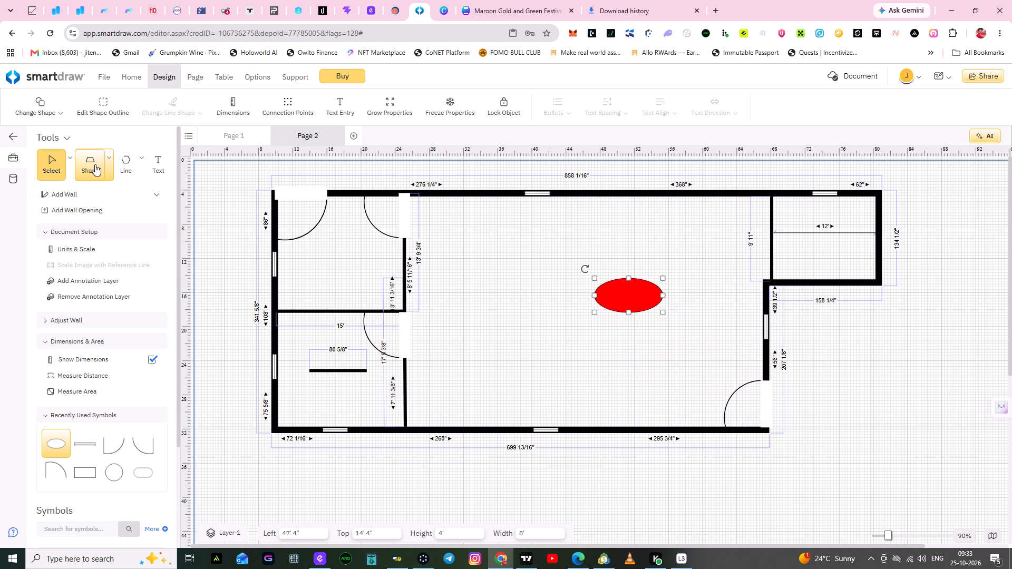
Place a rectangle, 8' wide and 4' high, outside below the upper-right room at left 70' 4", top 15'.
left_click(107, 159)
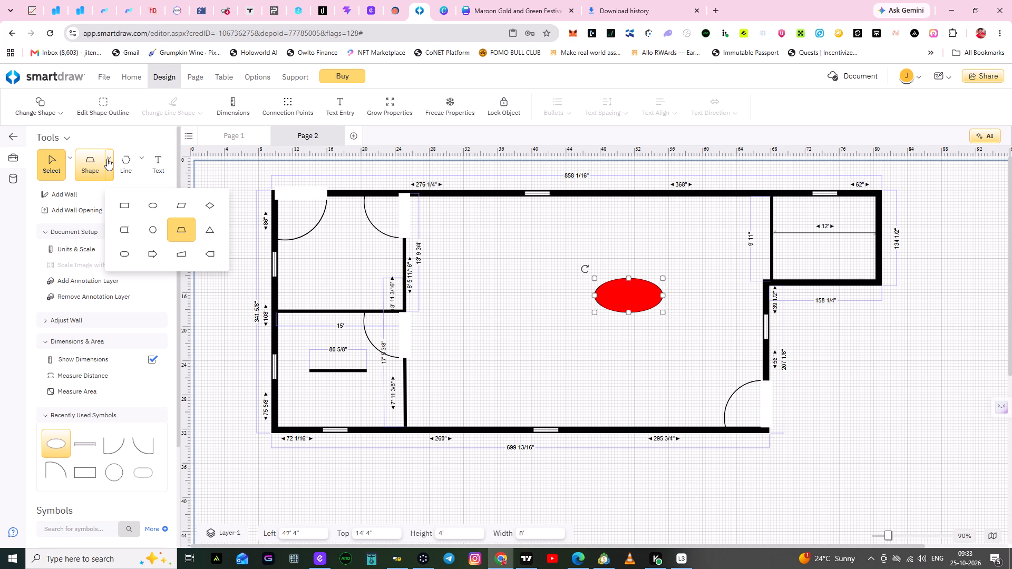
left_click(122, 208)
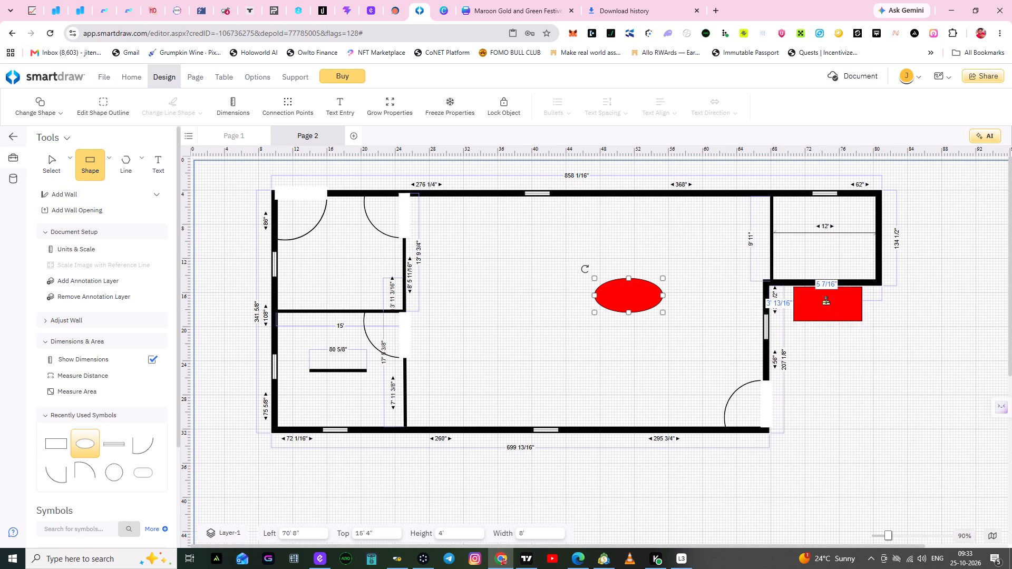
left_click(825, 300)
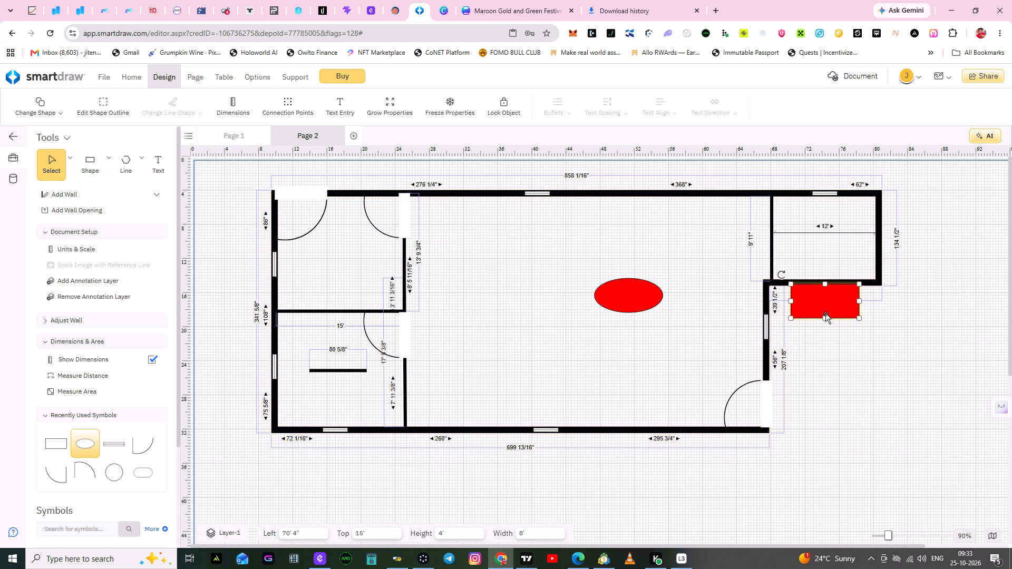
Stretch the rectangle's bottom edge down to the level of the bottom outer wall, for a height of 17'.
left_click_drag(824, 320, 823, 414)
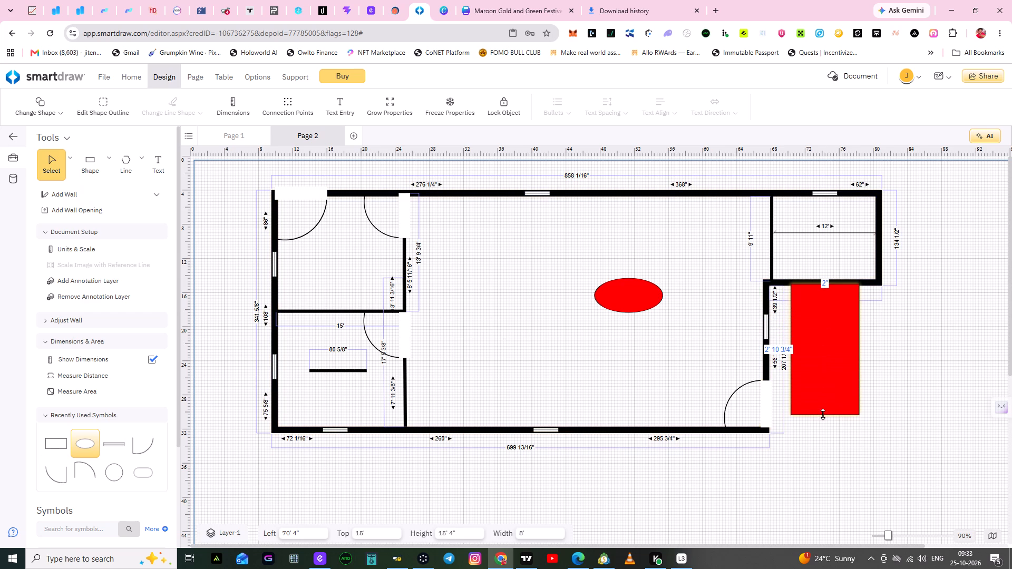
left_click_drag(823, 414, 821, 428)
left_click(830, 394)
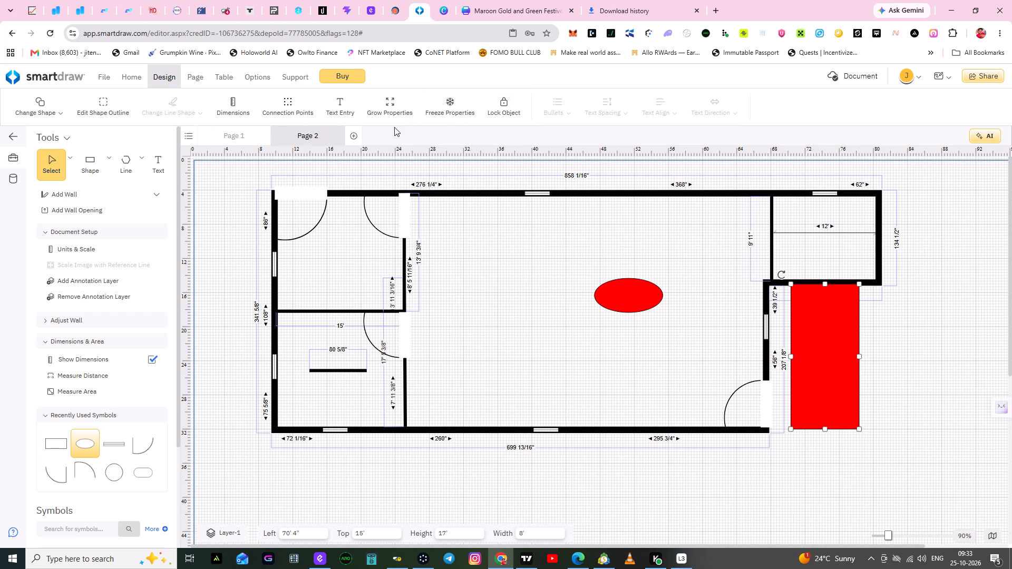
scroll(427, 118, "up", 1)
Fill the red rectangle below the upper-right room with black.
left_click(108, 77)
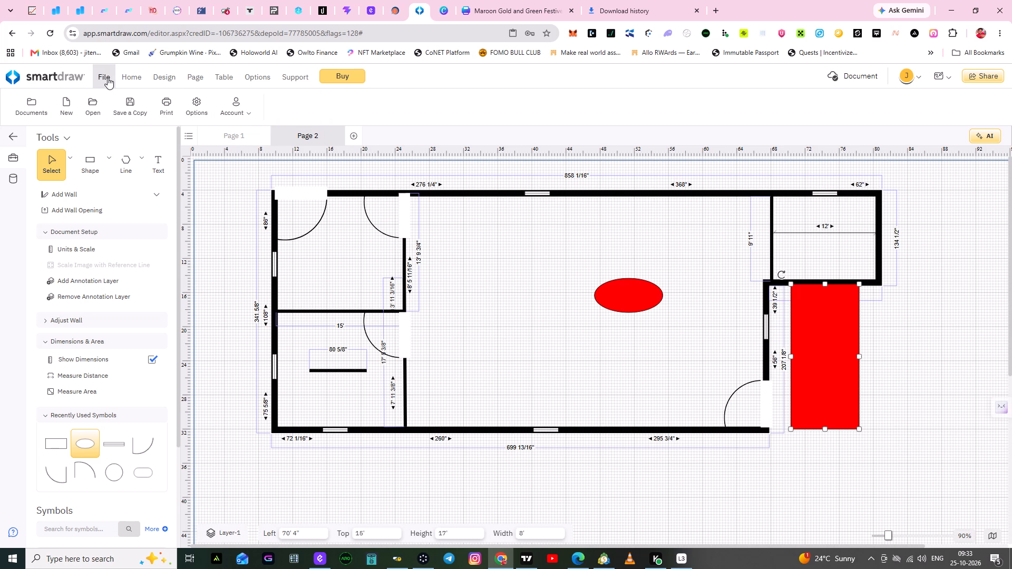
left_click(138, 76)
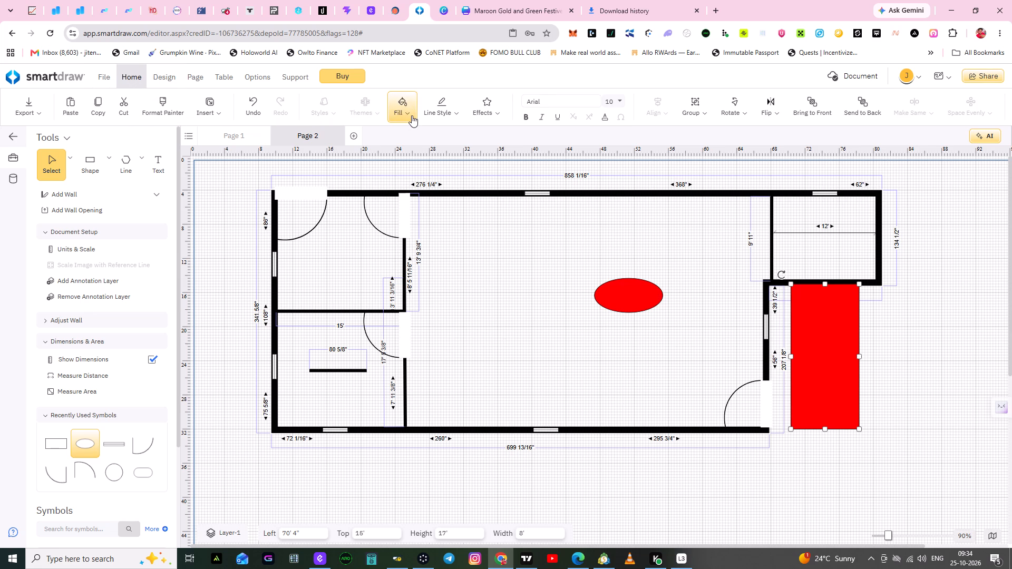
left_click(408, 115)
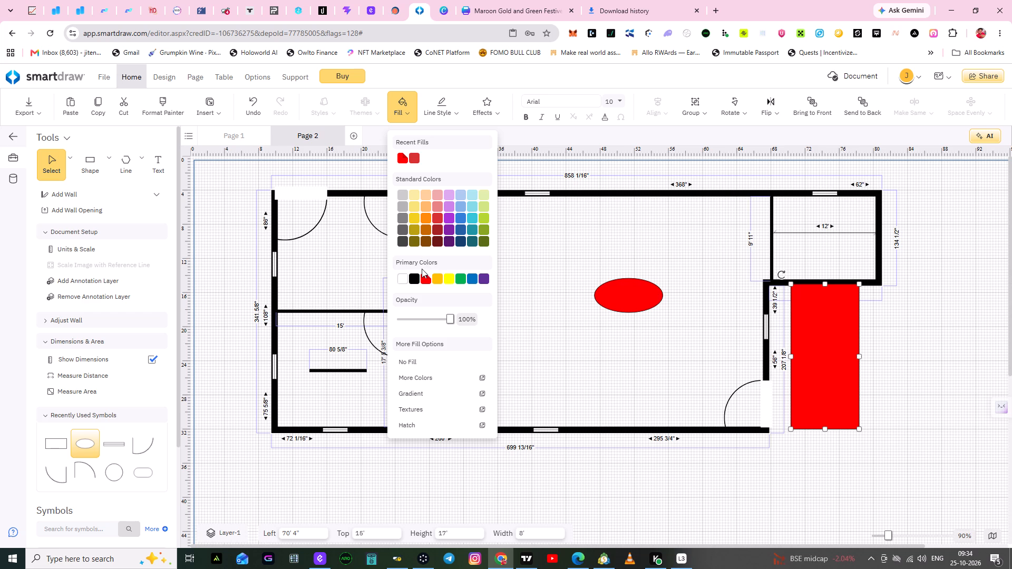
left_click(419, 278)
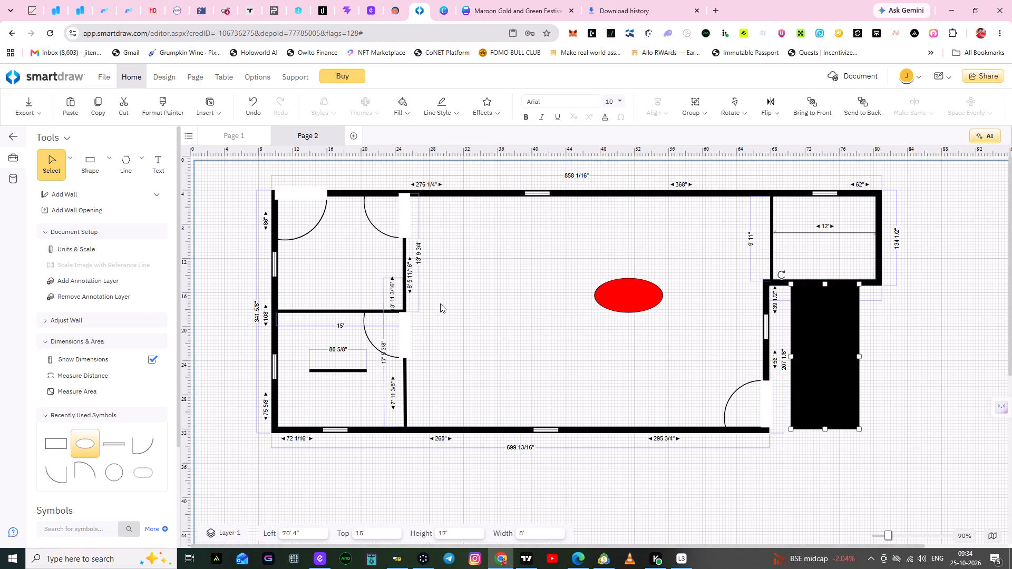
Fill the oval in the central room with black and lower its fill opacity so it turns semi-transparent dark grey.
left_click(618, 291)
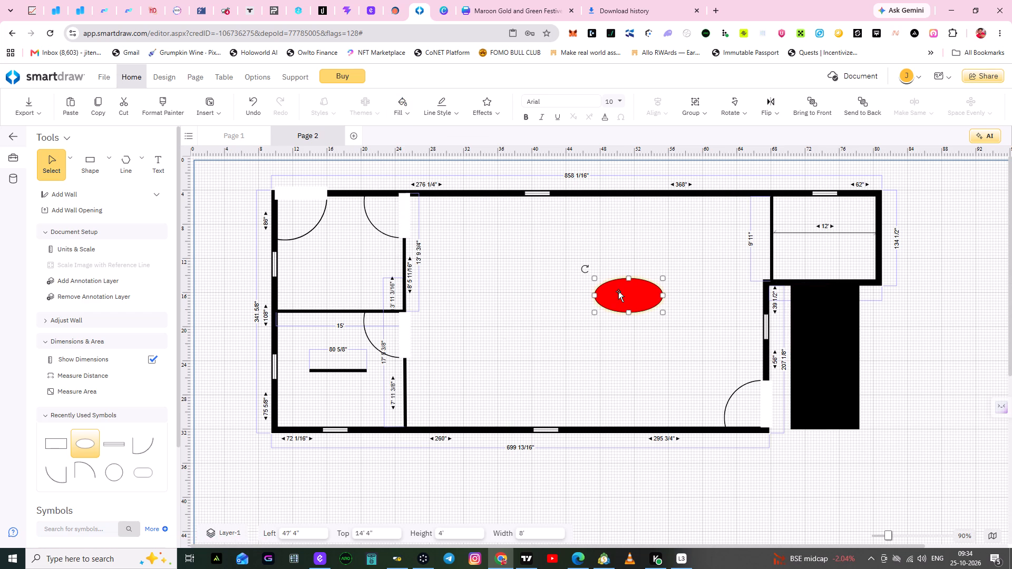
left_click(411, 114)
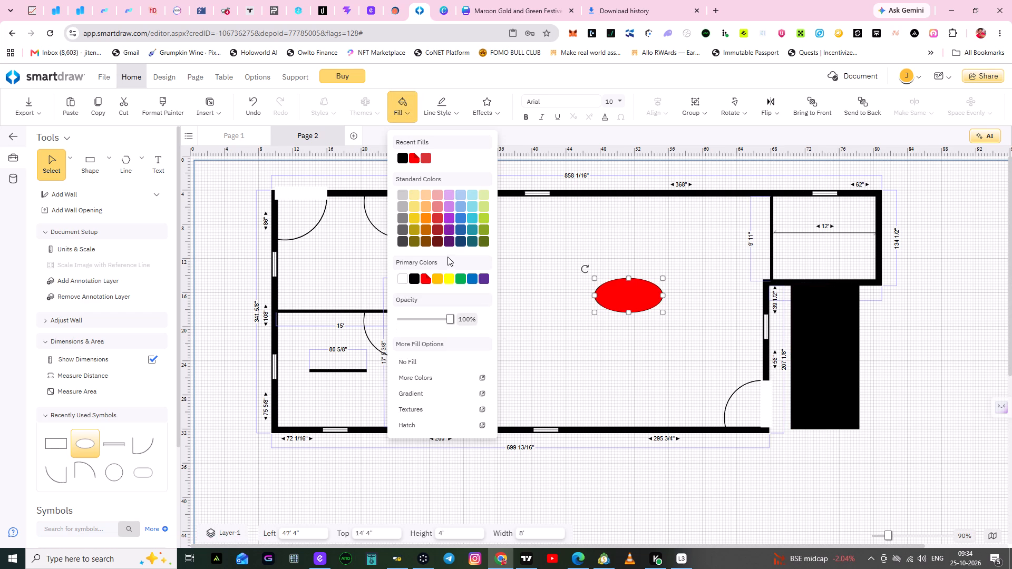
left_click(419, 277)
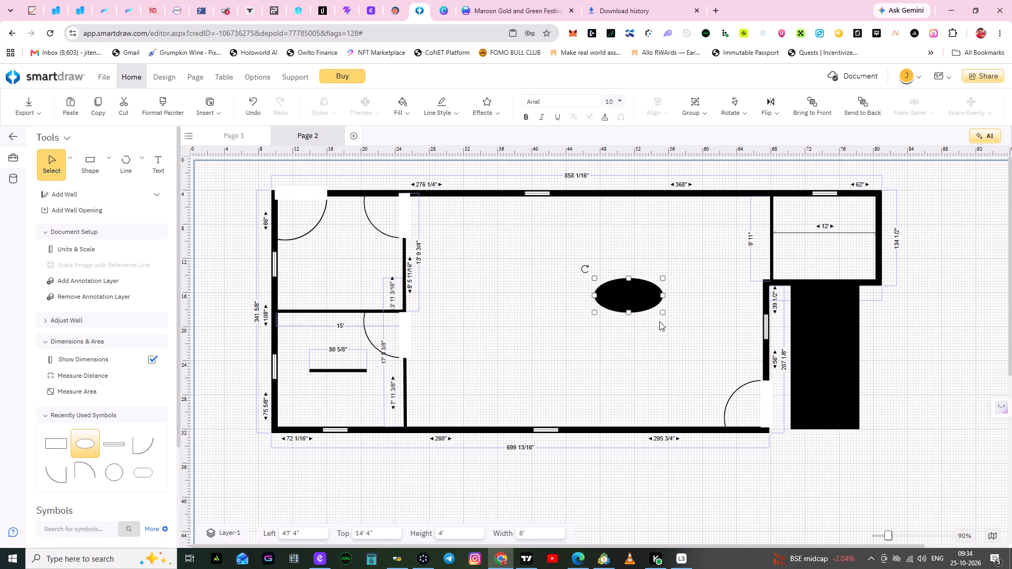
left_click(410, 111)
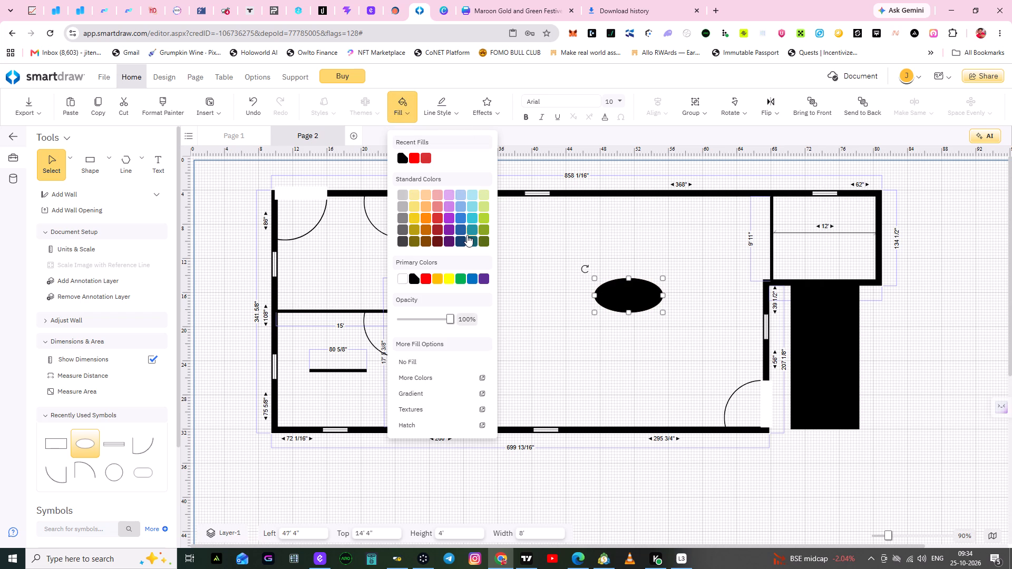
left_click_drag(450, 318, 432, 318)
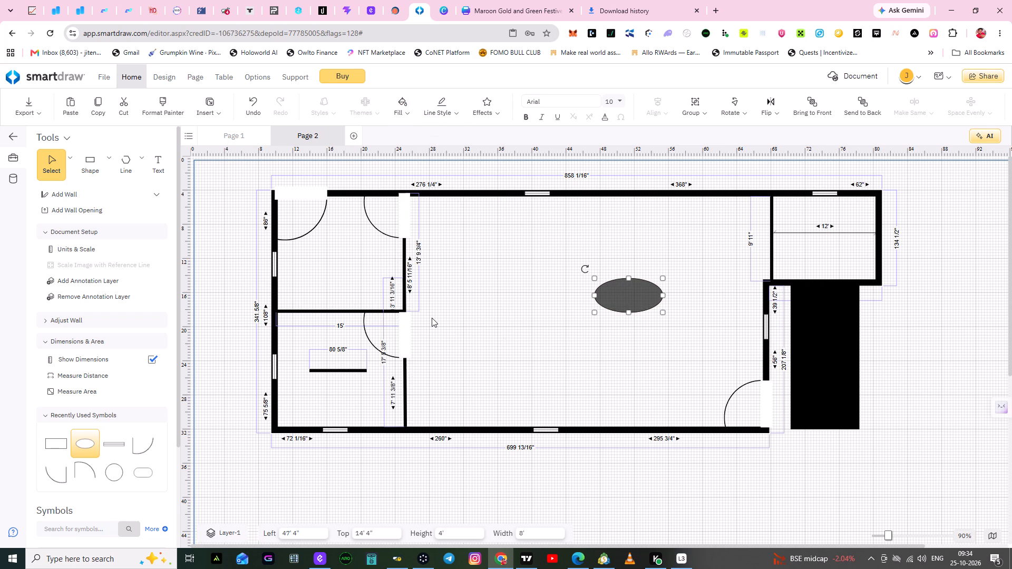
Stretch the black rectangle sideways to span from the central room's outer wall to the upper-right room's outer edge, left 67' 8", width 13' 4".
left_click(830, 339)
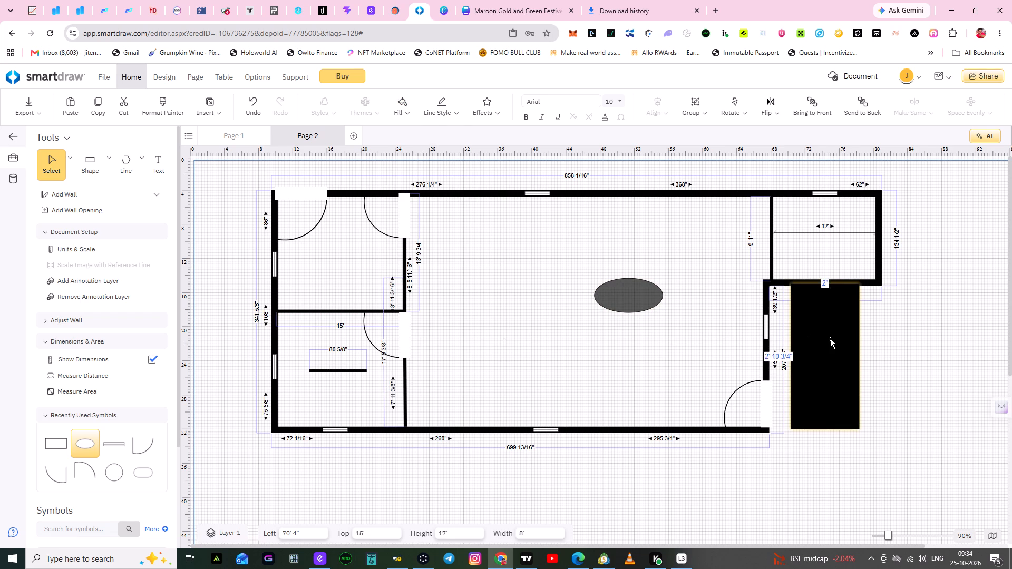
left_click(956, 401)
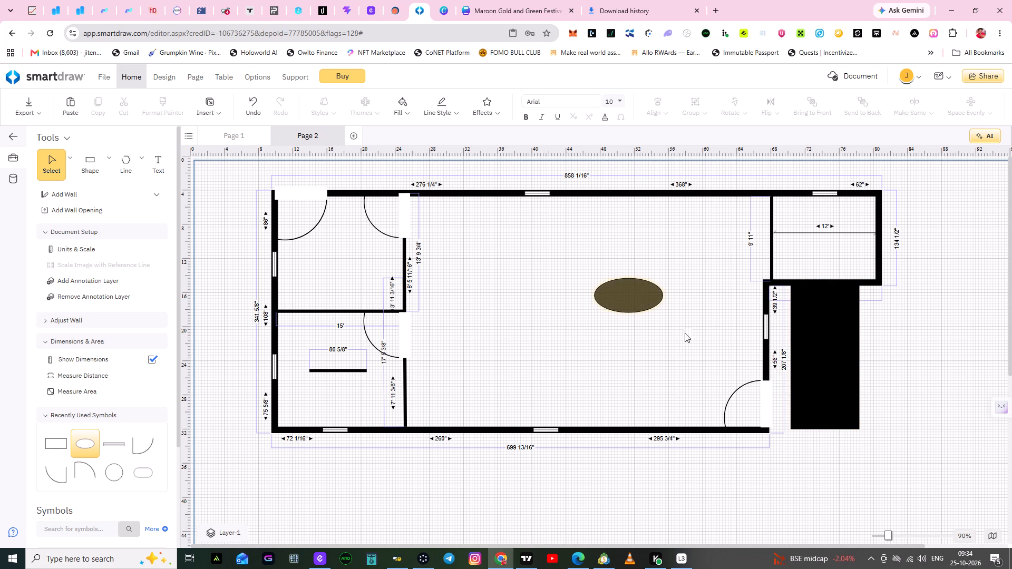
left_click(835, 369)
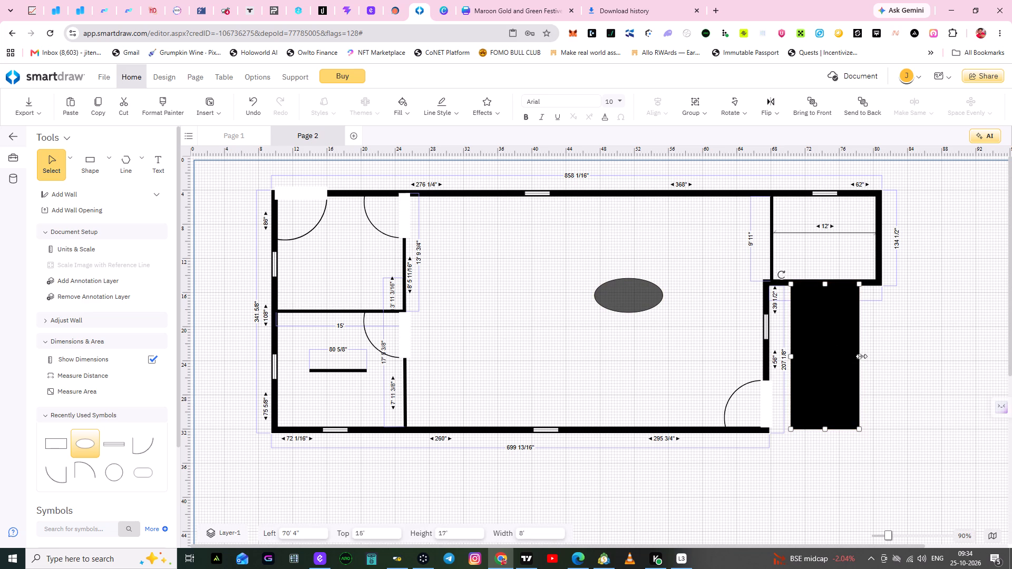
left_click_drag(859, 358, 879, 356)
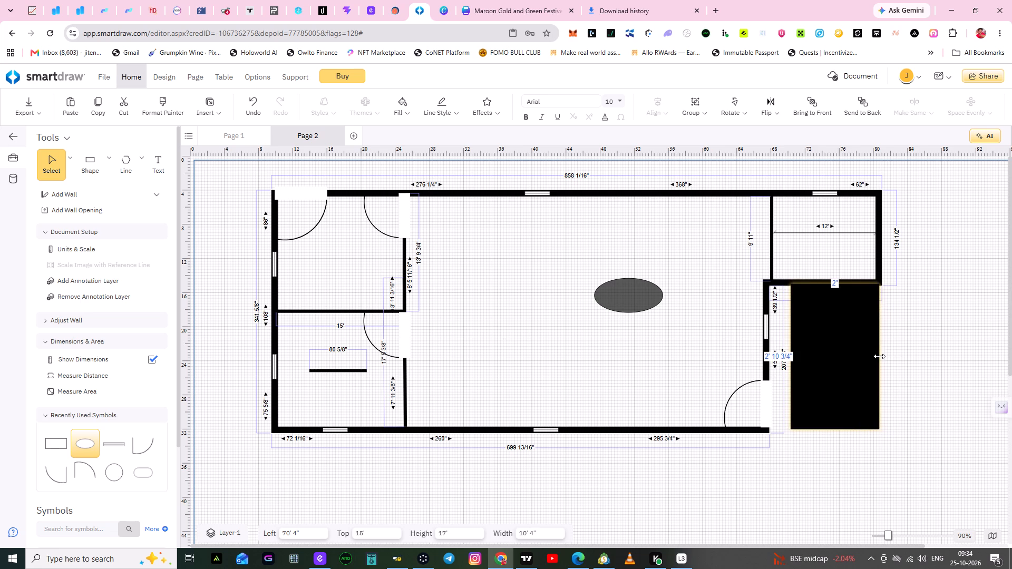
left_click_drag(879, 356, 883, 356)
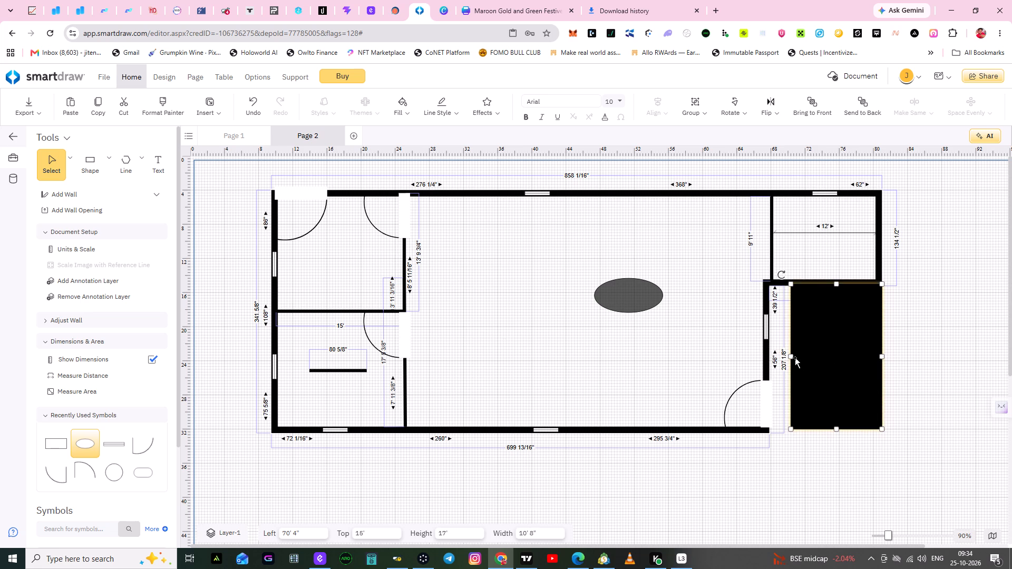
left_click_drag(792, 358, 769, 358)
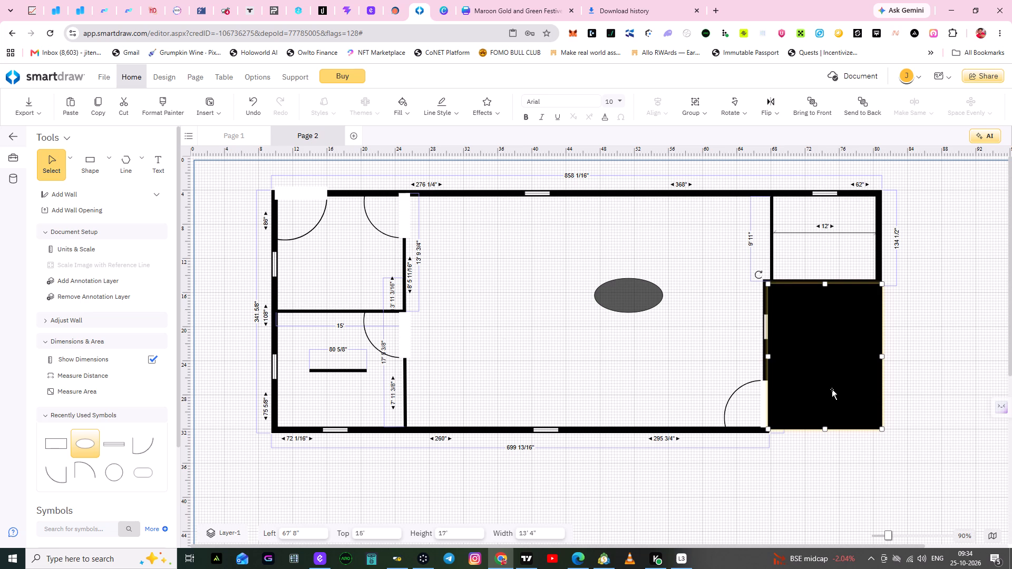
Set the widened rectangle below the upper-right room to No Fill, leaving only its outline.
left_click(408, 114)
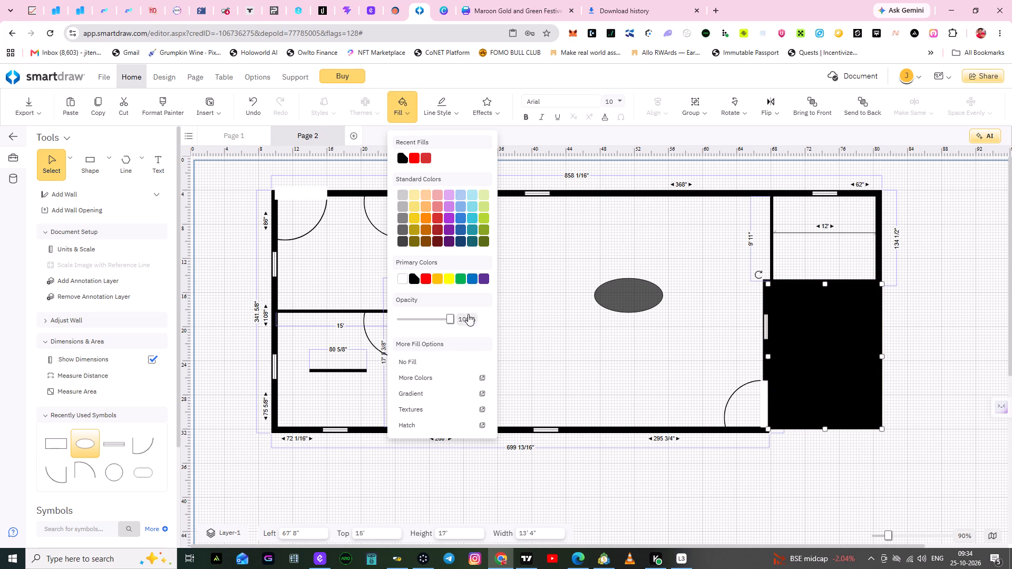
scroll(469, 309, "down", 3)
left_click(439, 366)
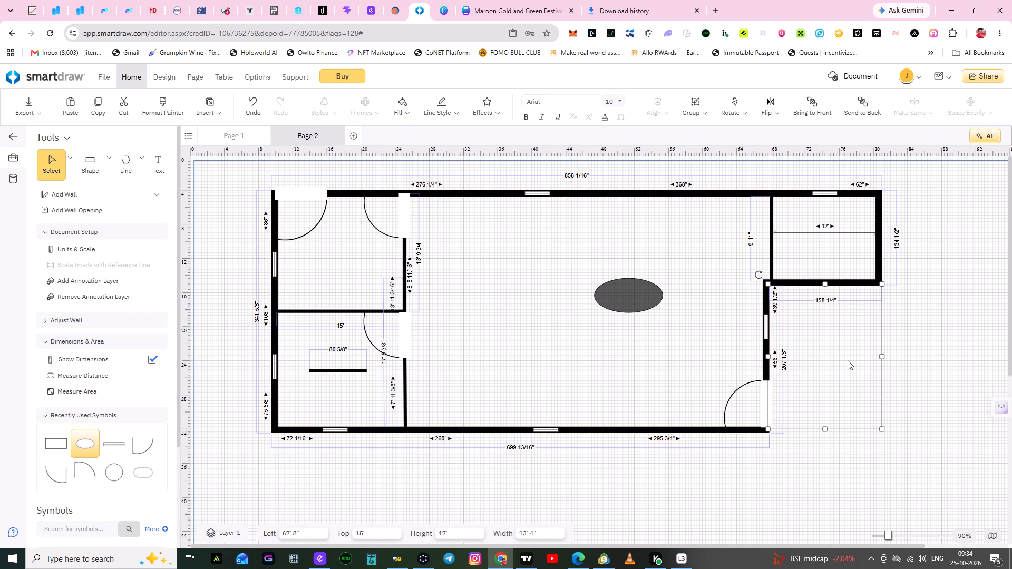
left_click(851, 375)
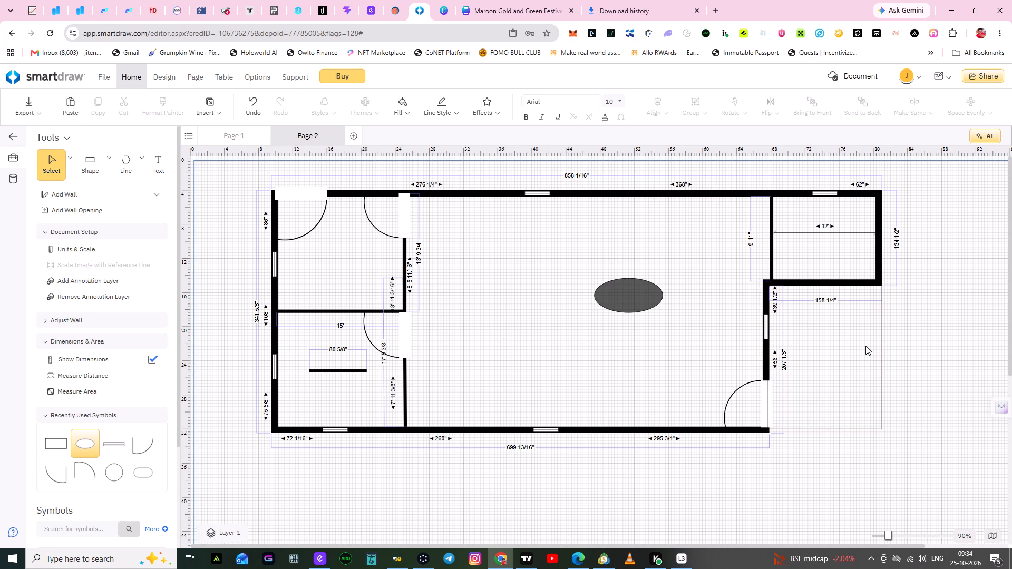
Open the fill options for the unfilled rectangle below the upper-right room.
left_click(882, 355)
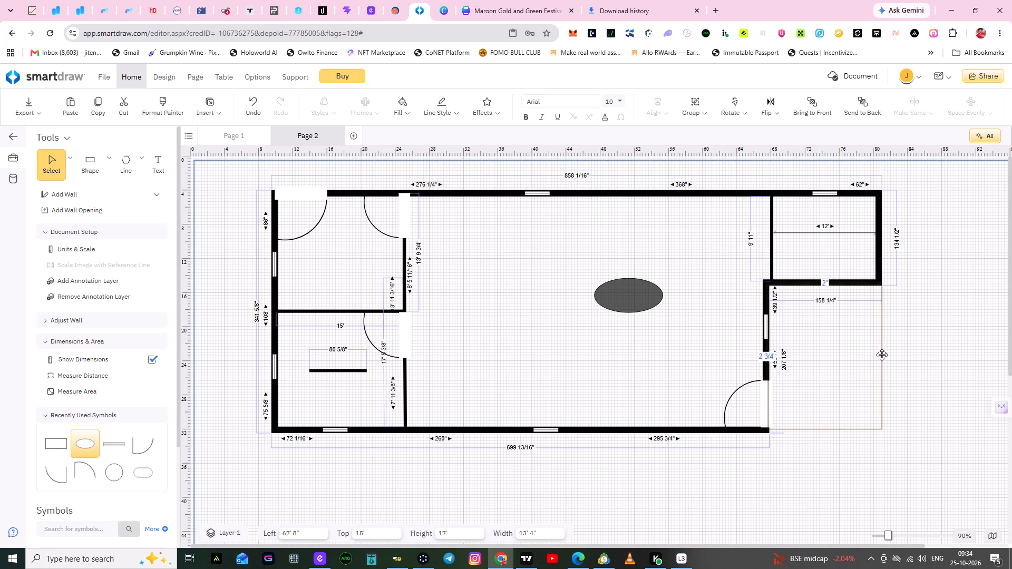
left_click(882, 355)
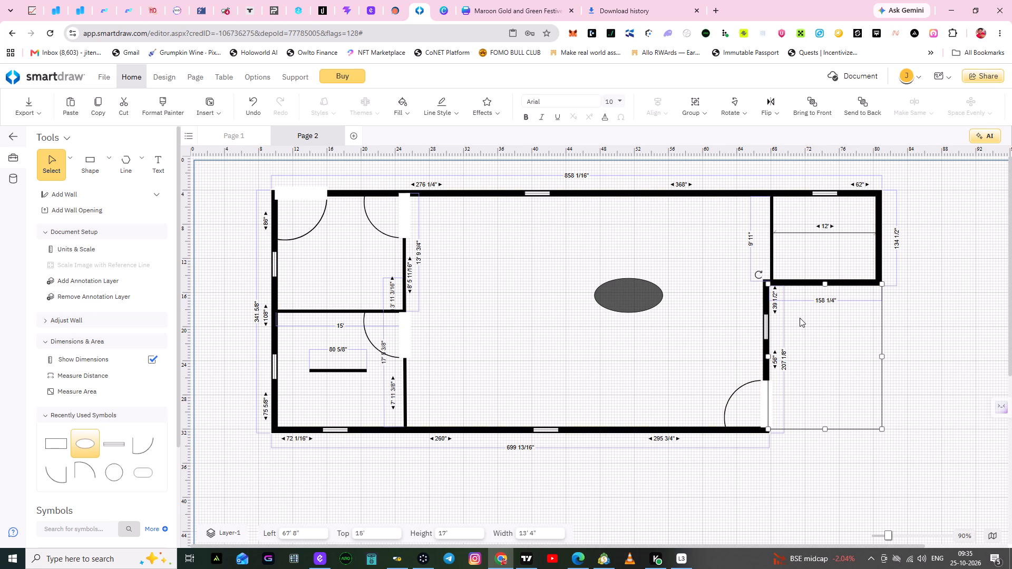
left_click(410, 111)
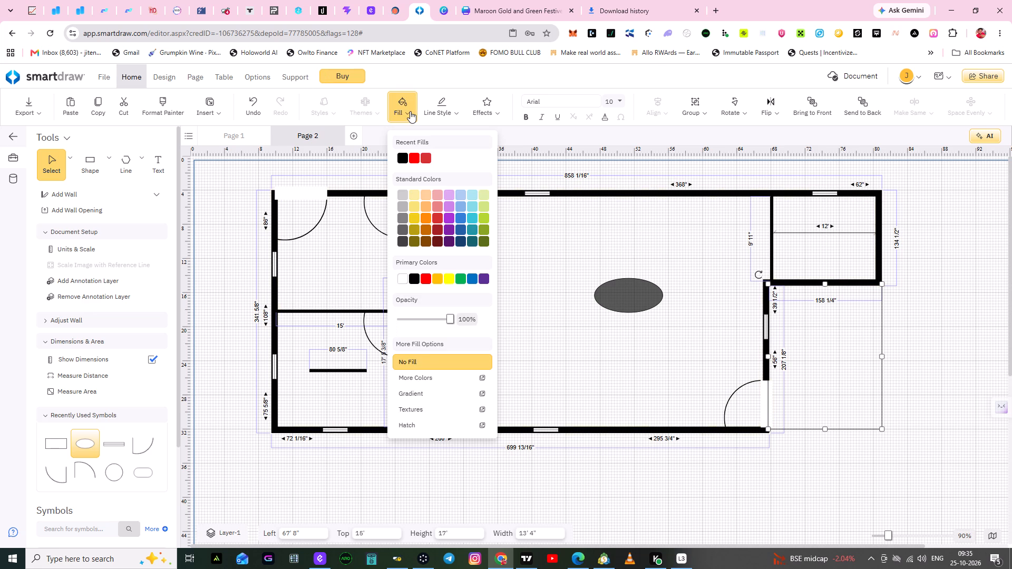
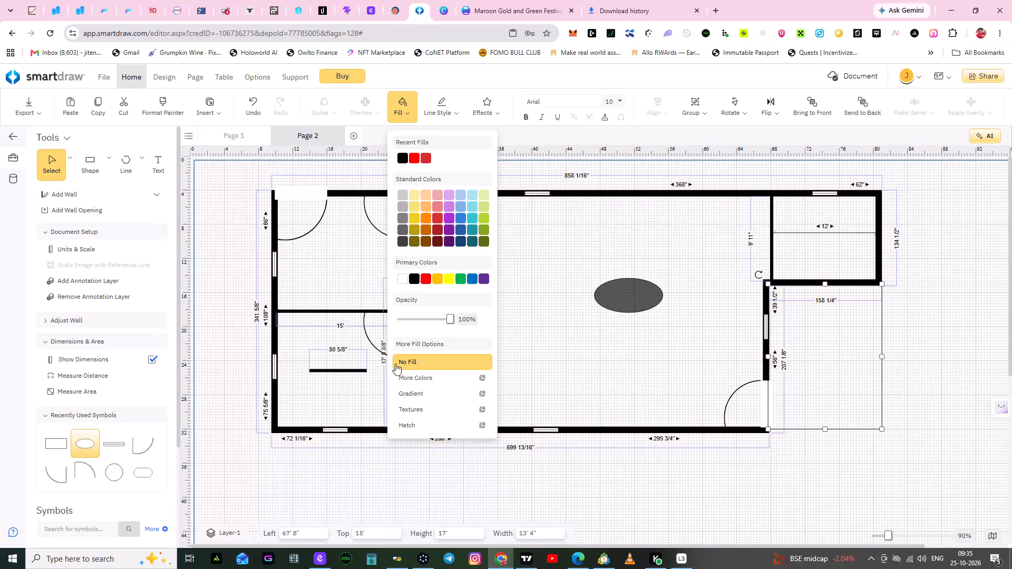
Browse the available fill textures, from Bark through Metal, for the outlined rectangle below the upper-right room.
scroll(415, 358, "down", 1)
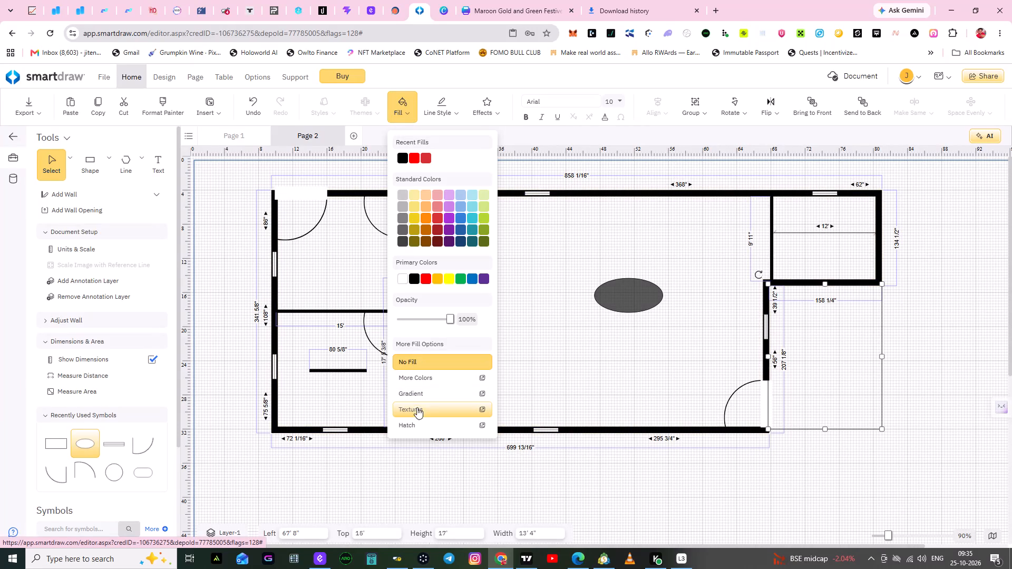
left_click(419, 410)
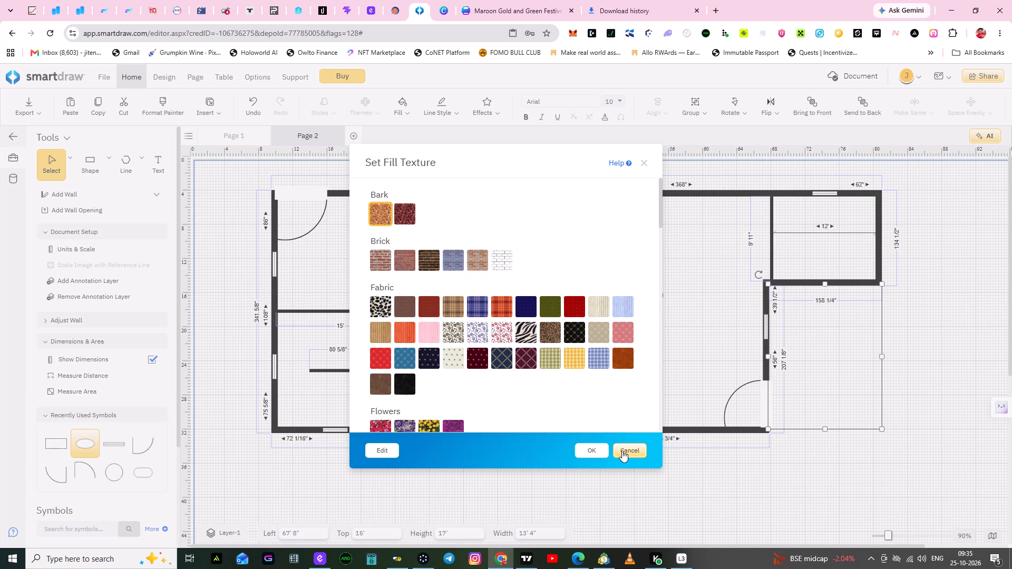
scroll(529, 361, "down", 3)
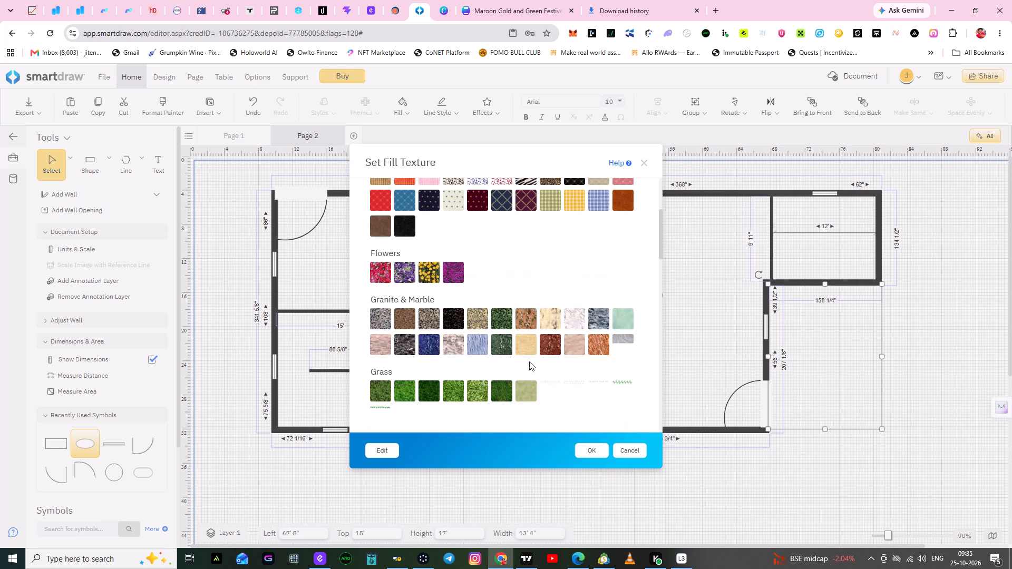
scroll(536, 334, "up", 2)
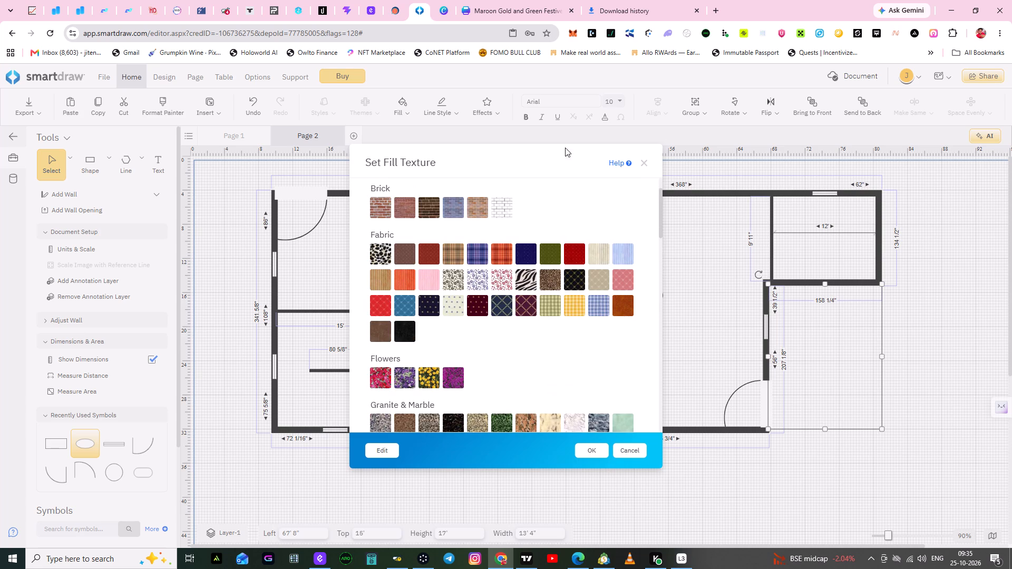
left_click_drag(538, 153, 538, 172)
left_click(694, 299)
left_click(661, 209)
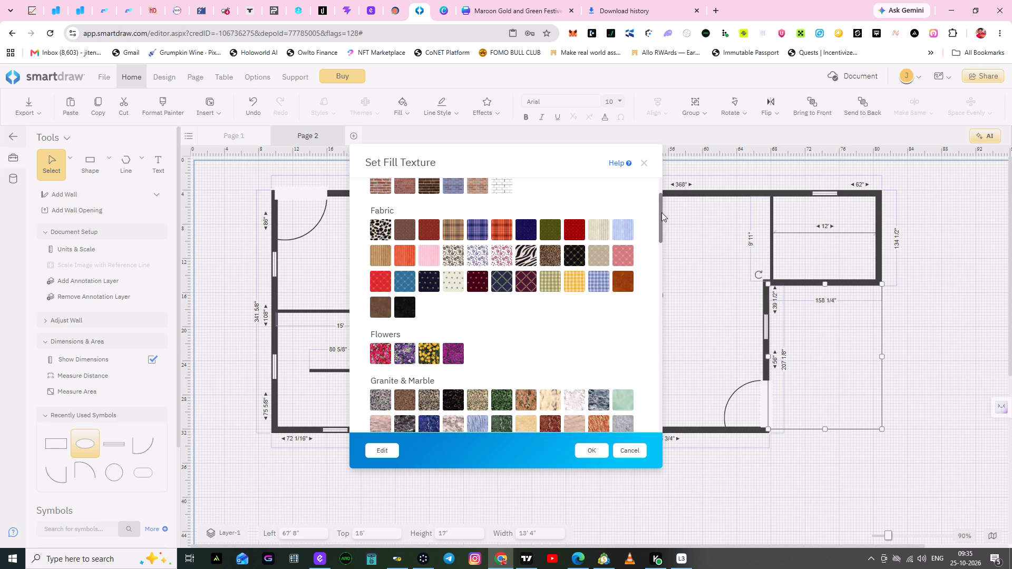
left_click_drag(661, 212, 660, 195)
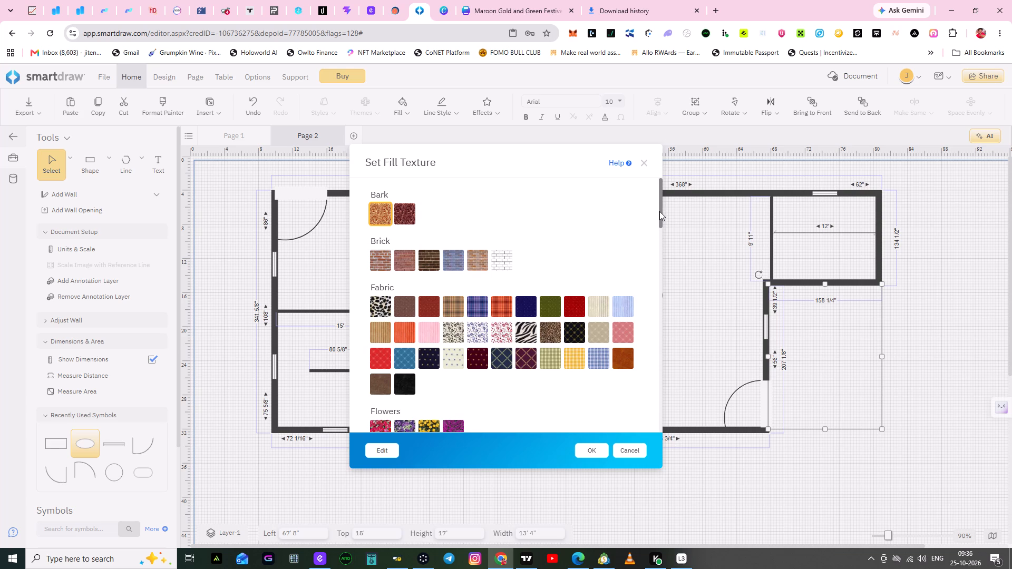
left_click_drag(659, 211, 658, 238)
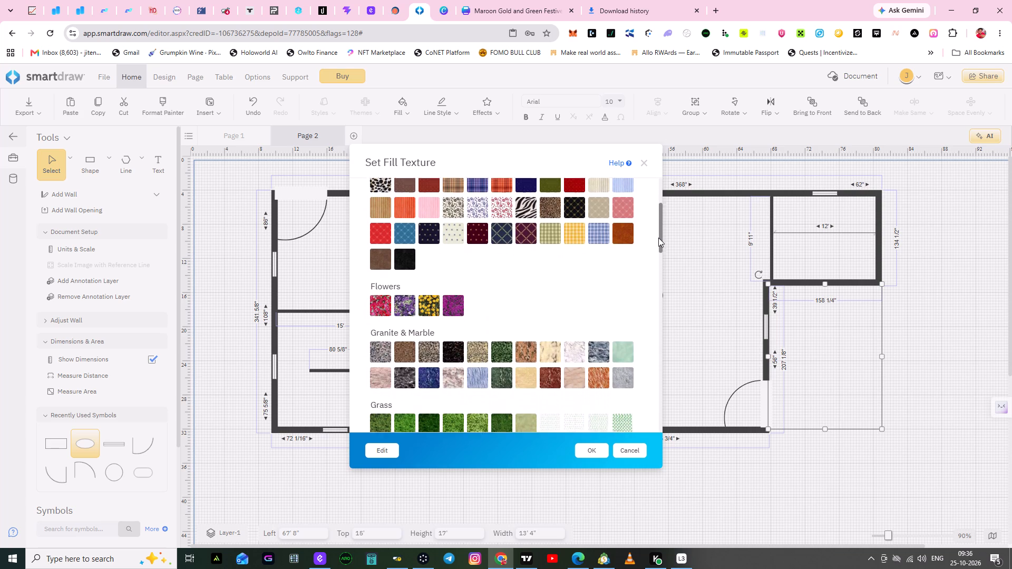
left_click_drag(658, 238, 658, 250)
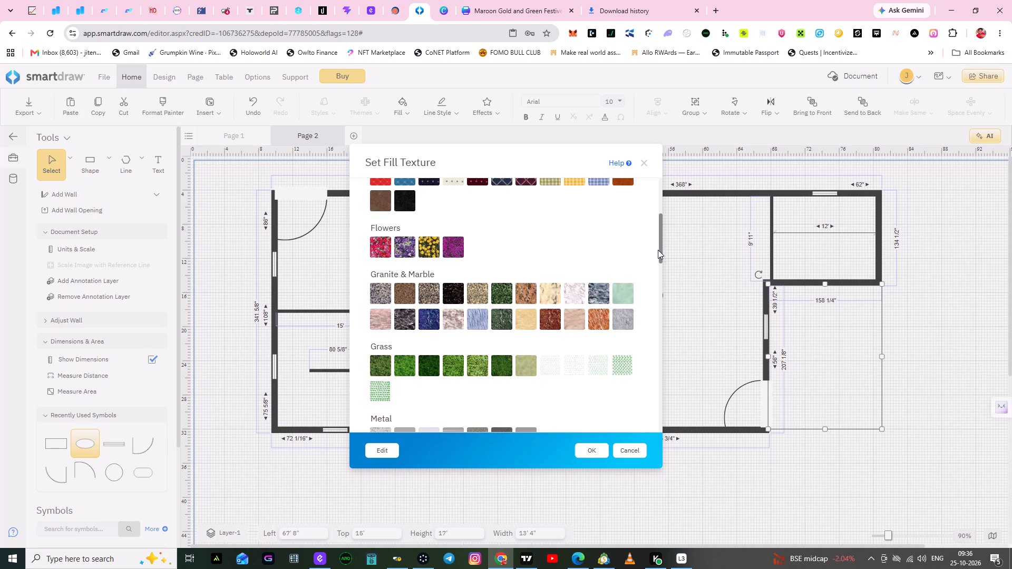
left_click_drag(658, 250, 658, 253)
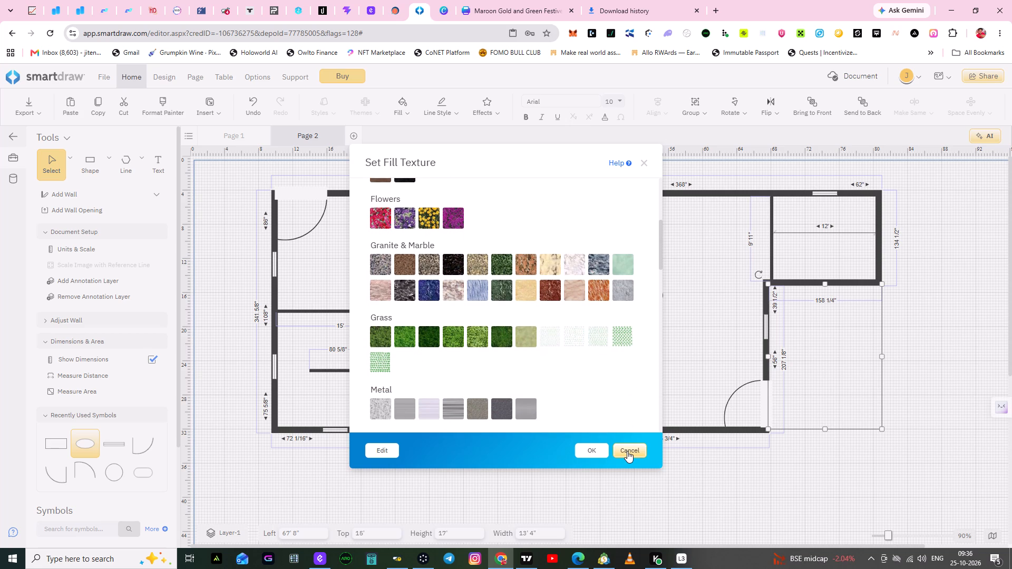
left_click(627, 451)
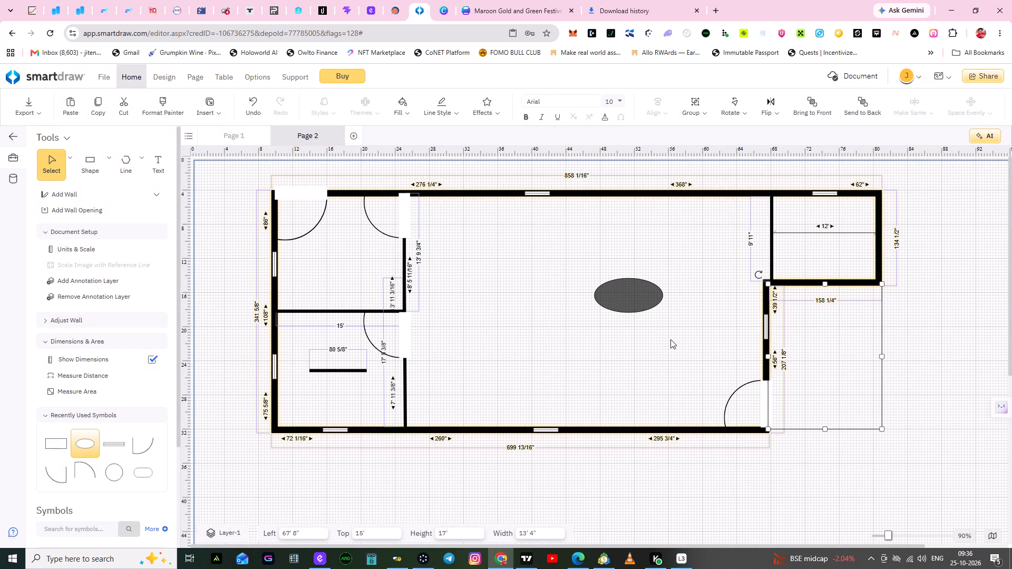
Apply the broken-diagonal hatch, last pattern in the fourth row, to the semi-transparent dark oval in the central room.
left_click(647, 294)
right_click(647, 294)
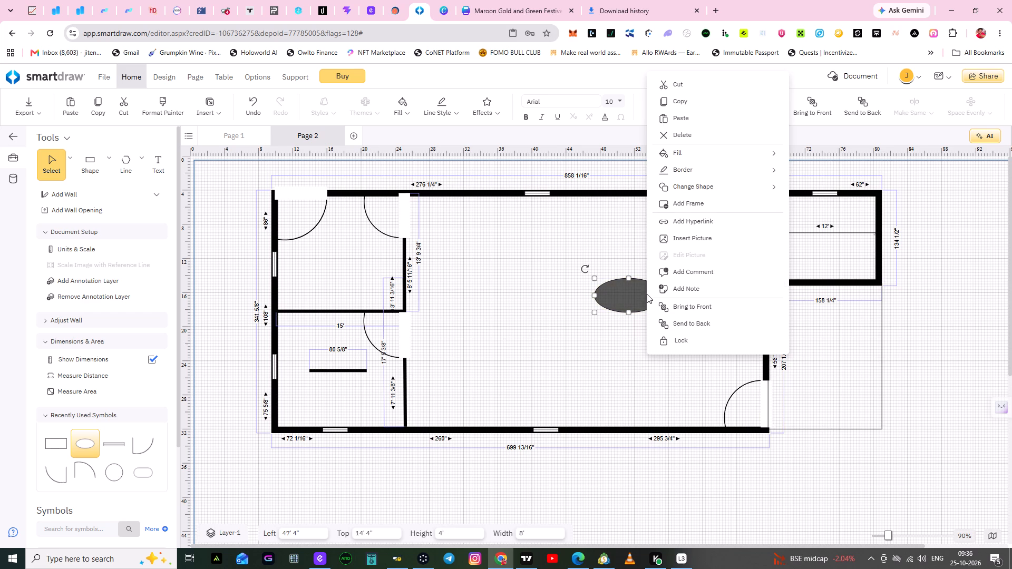
left_click(614, 295)
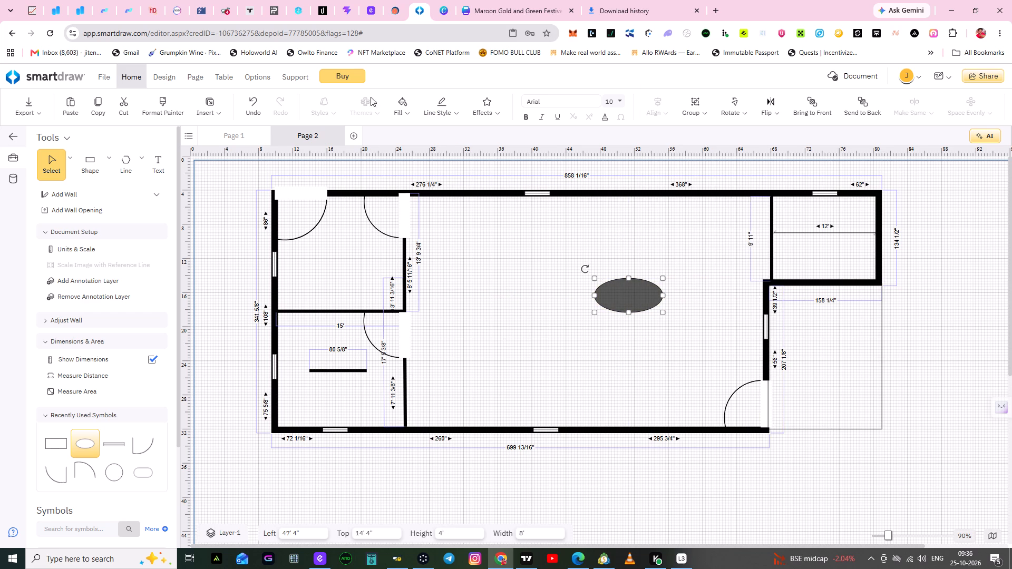
left_click(406, 110)
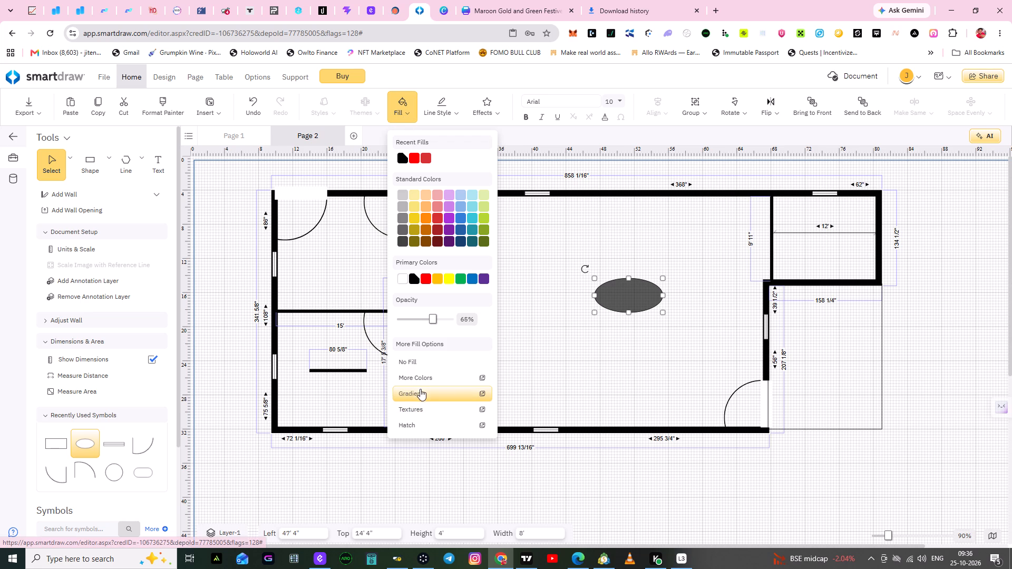
left_click(420, 426)
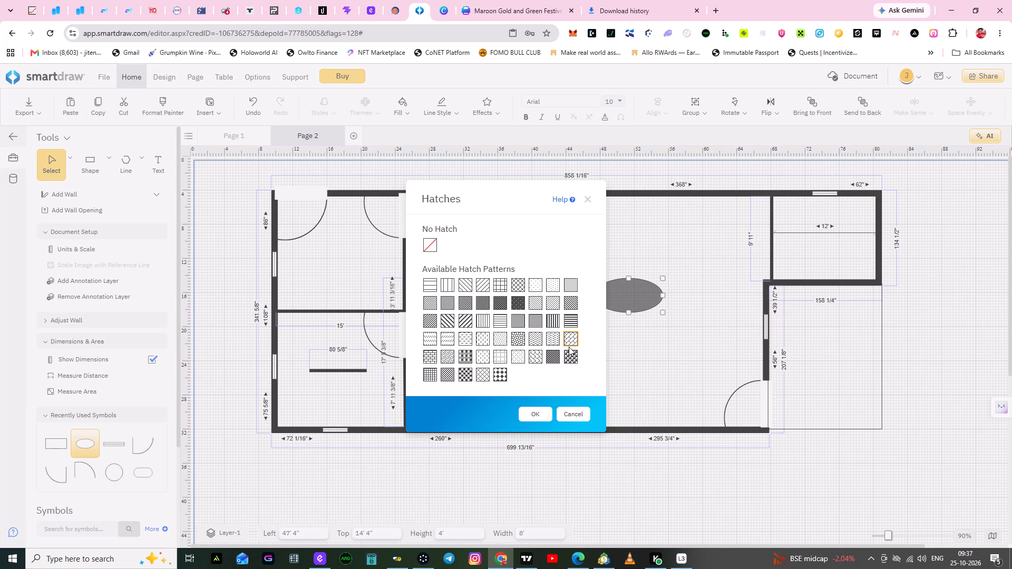
left_click(569, 342)
left_click(541, 412)
left_click(626, 306)
left_click(808, 353)
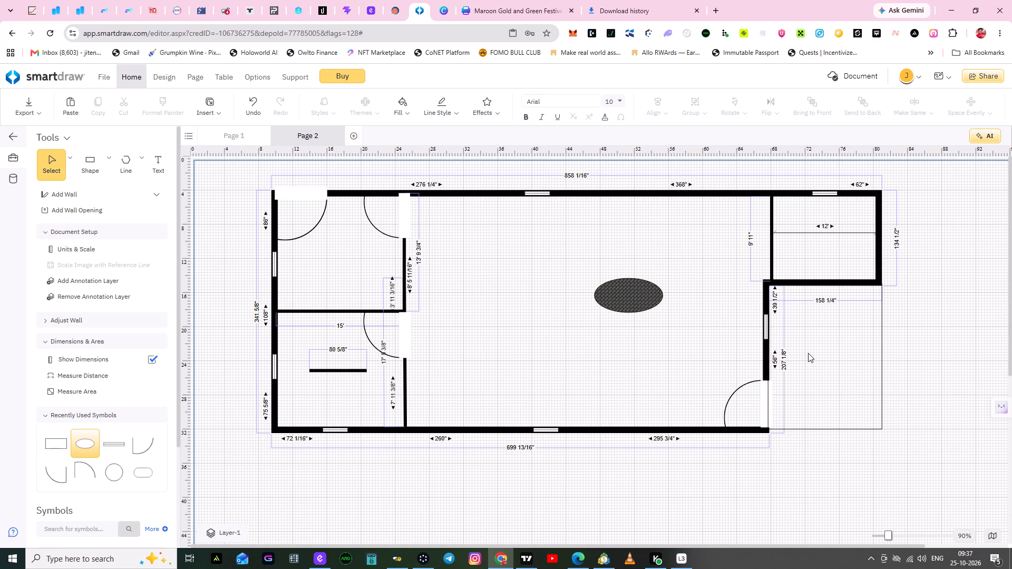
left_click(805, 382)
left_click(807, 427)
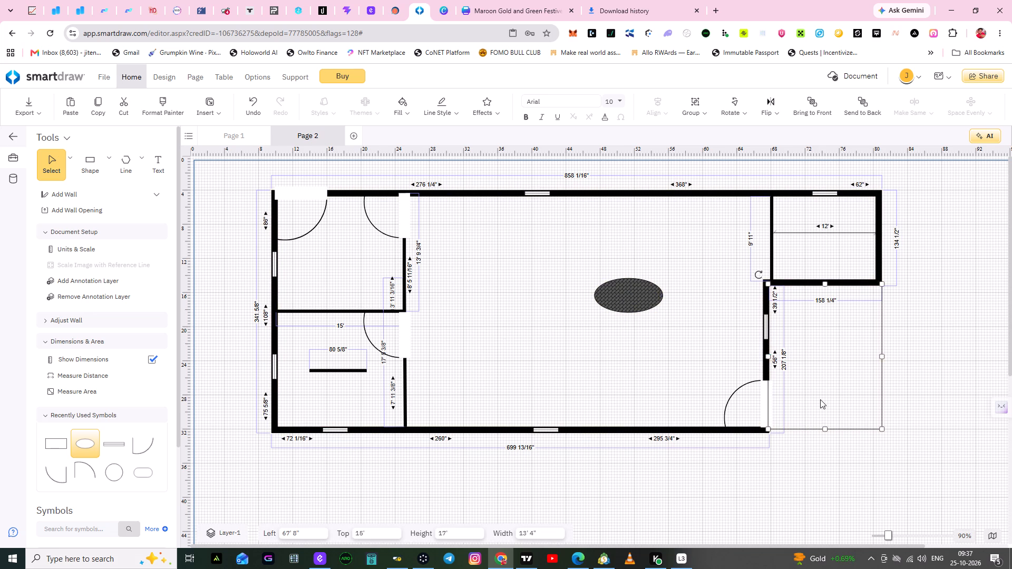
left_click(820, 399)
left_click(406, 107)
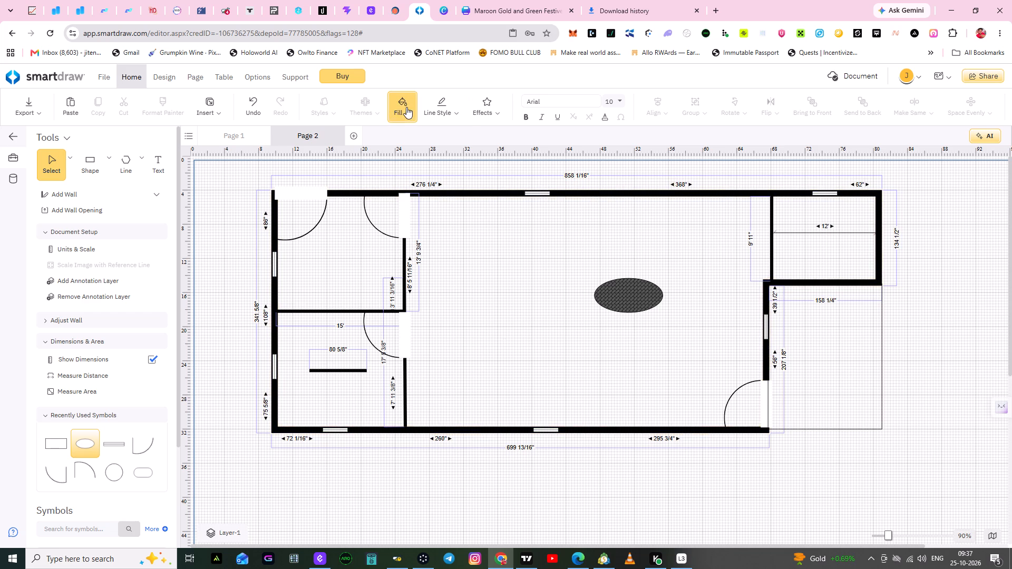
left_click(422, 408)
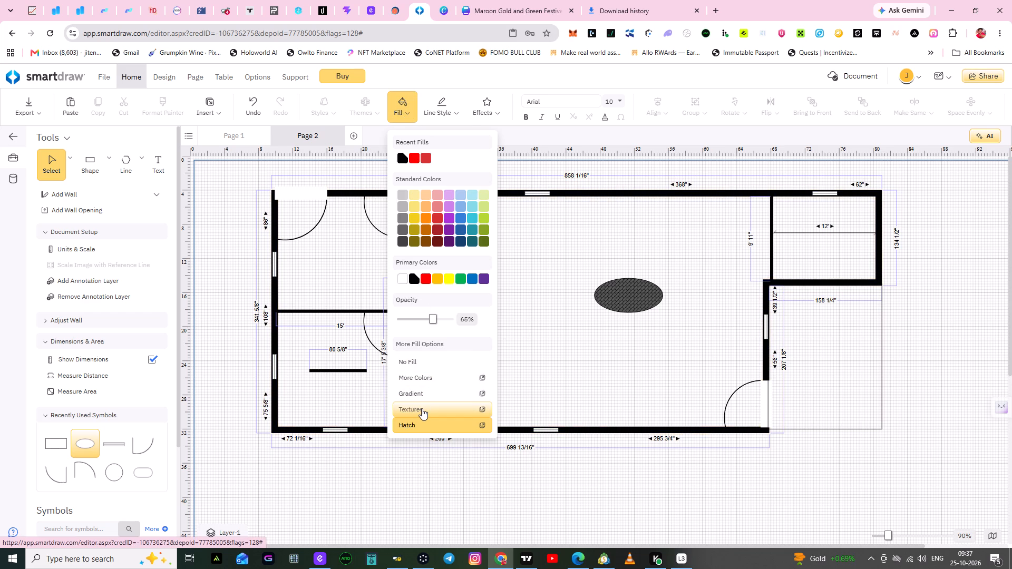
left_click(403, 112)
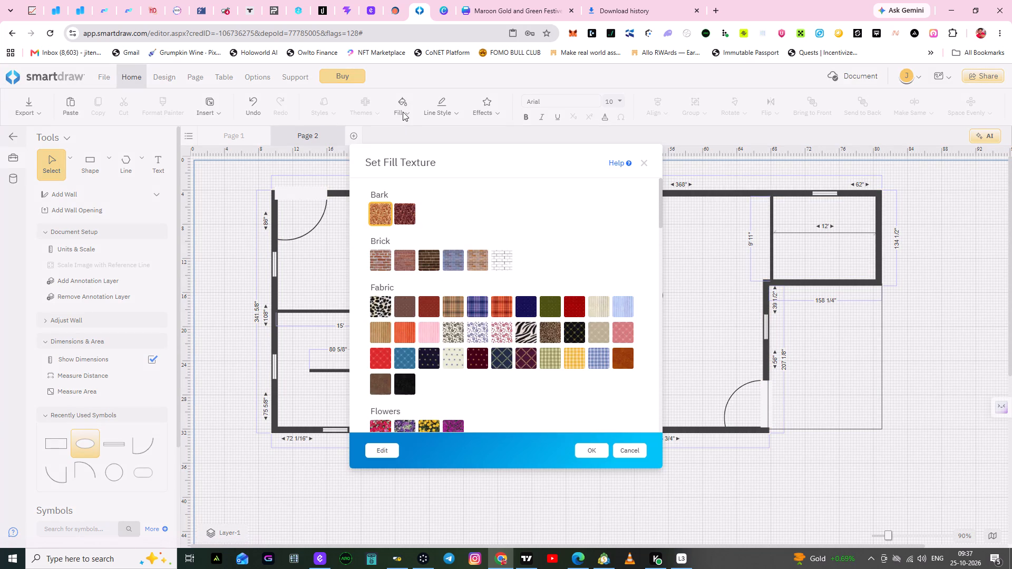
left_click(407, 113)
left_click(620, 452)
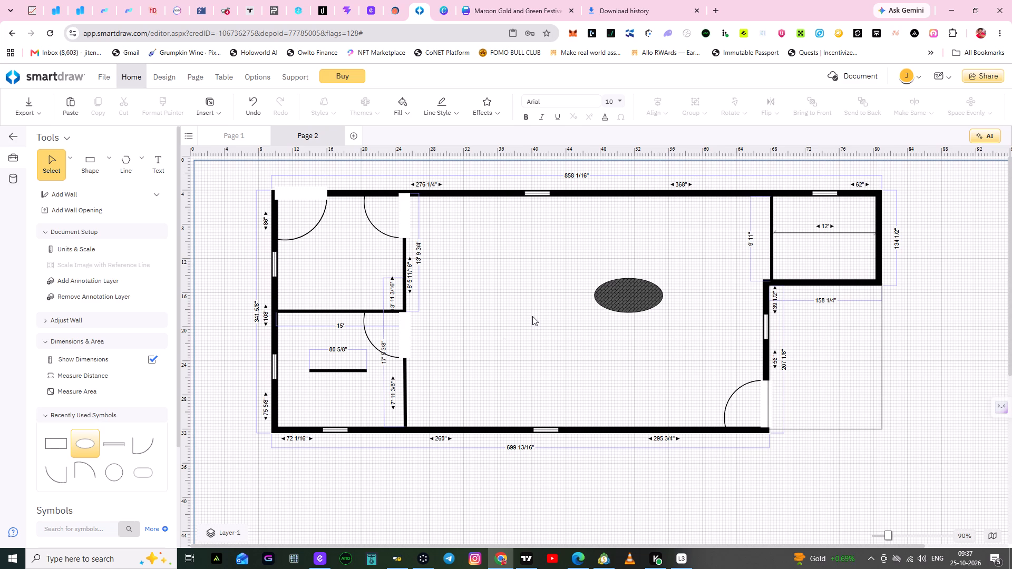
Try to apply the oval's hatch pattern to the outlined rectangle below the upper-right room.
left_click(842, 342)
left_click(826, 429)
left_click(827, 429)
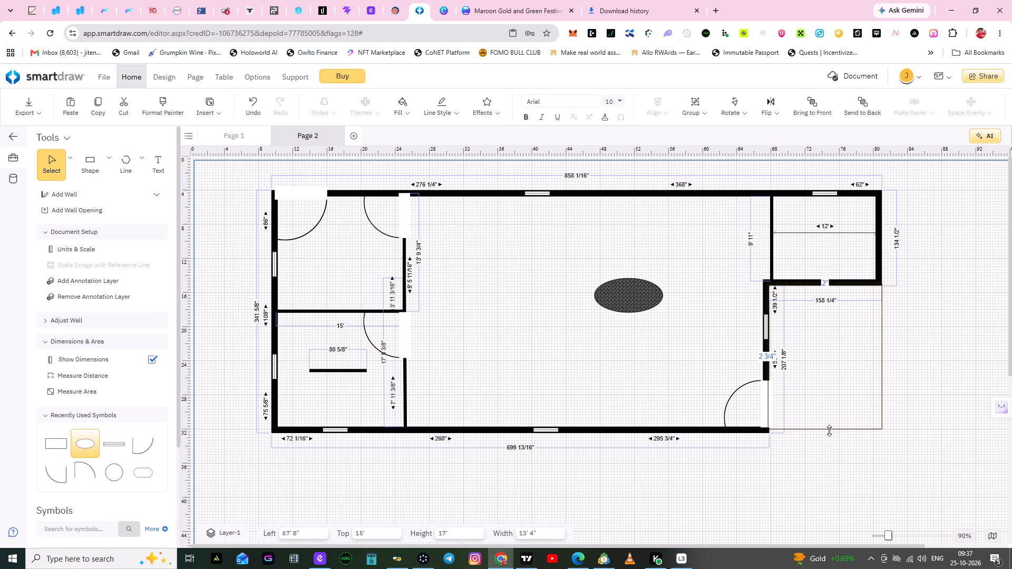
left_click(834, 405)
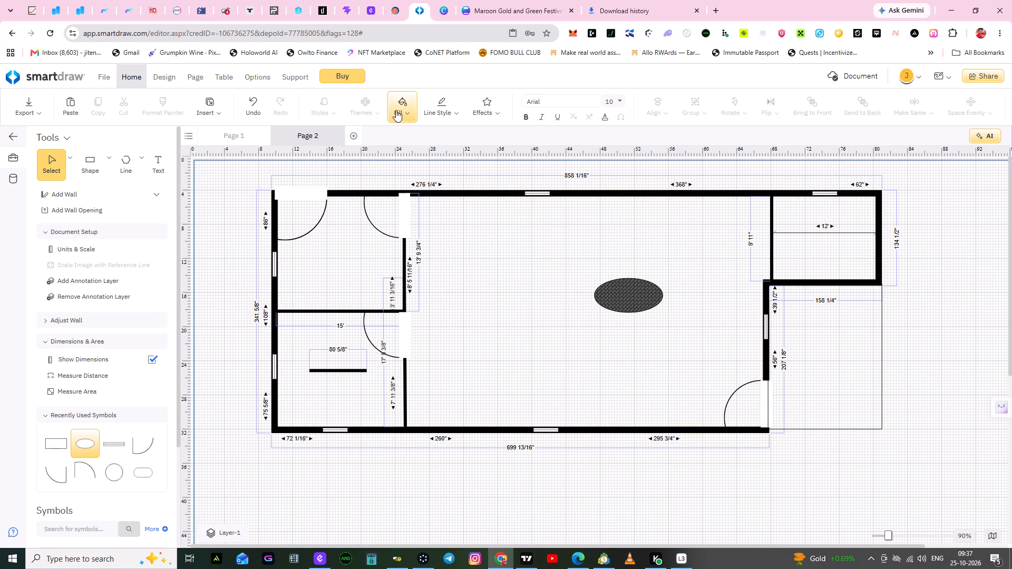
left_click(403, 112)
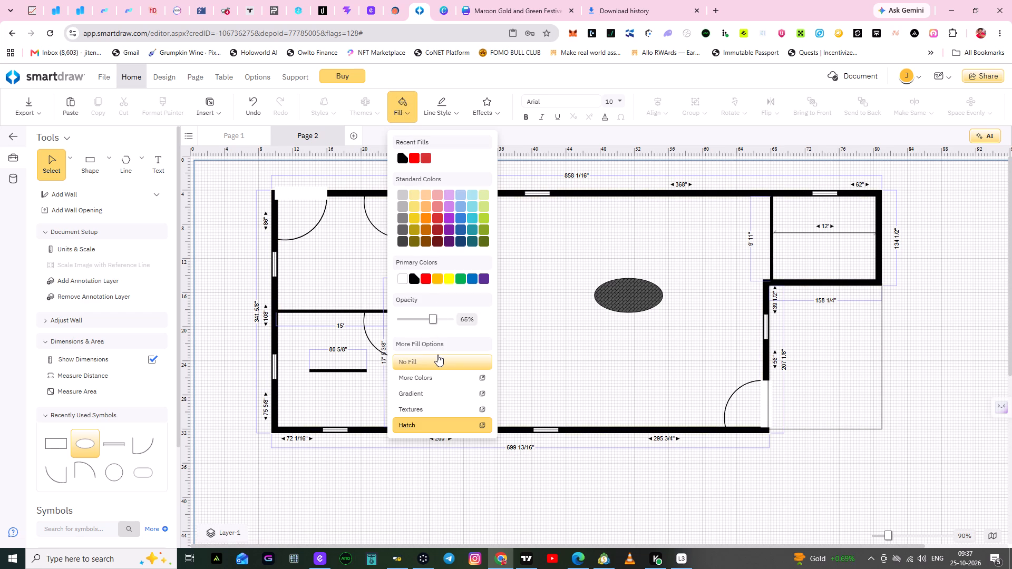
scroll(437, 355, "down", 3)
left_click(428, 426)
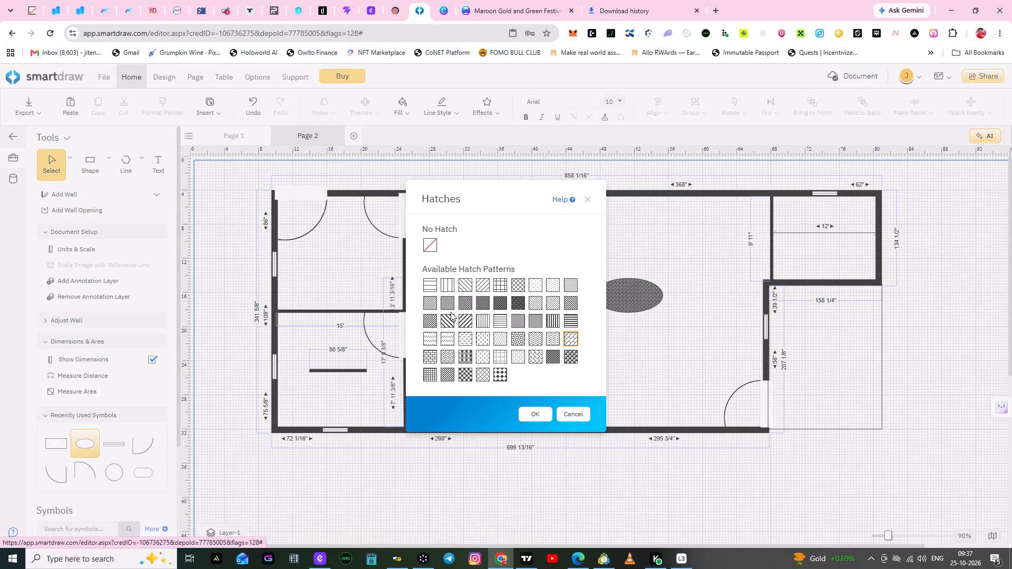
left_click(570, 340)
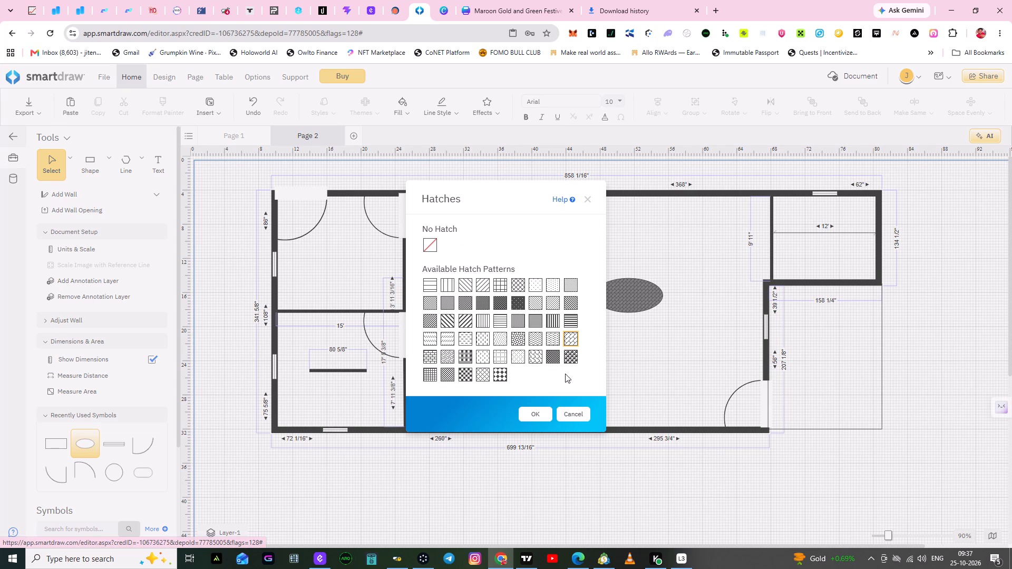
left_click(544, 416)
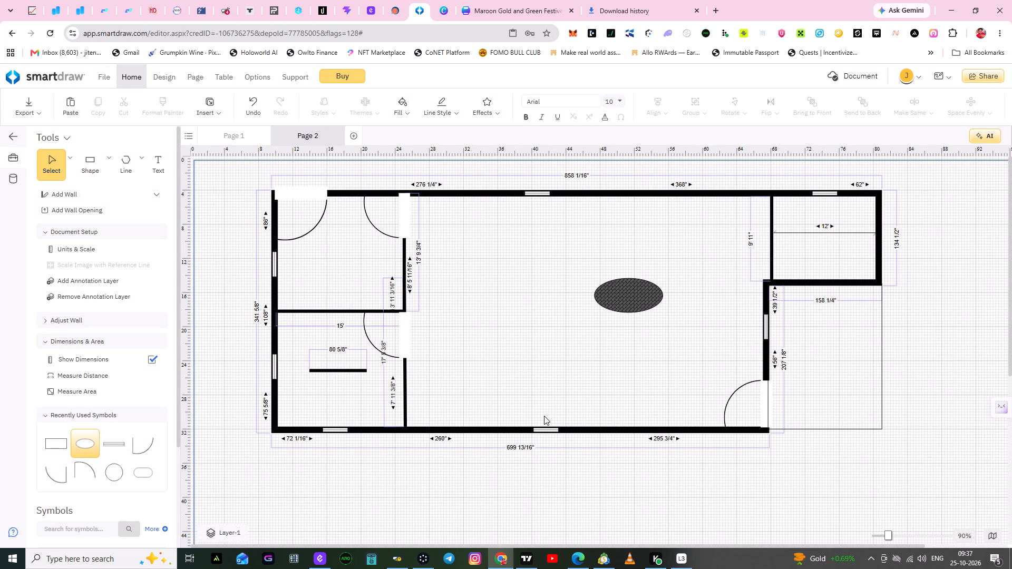
Move the hatched oval beside the lower-left room's inner wall, at about left 27' 8", top 21' 7 5/8".
left_click(637, 301)
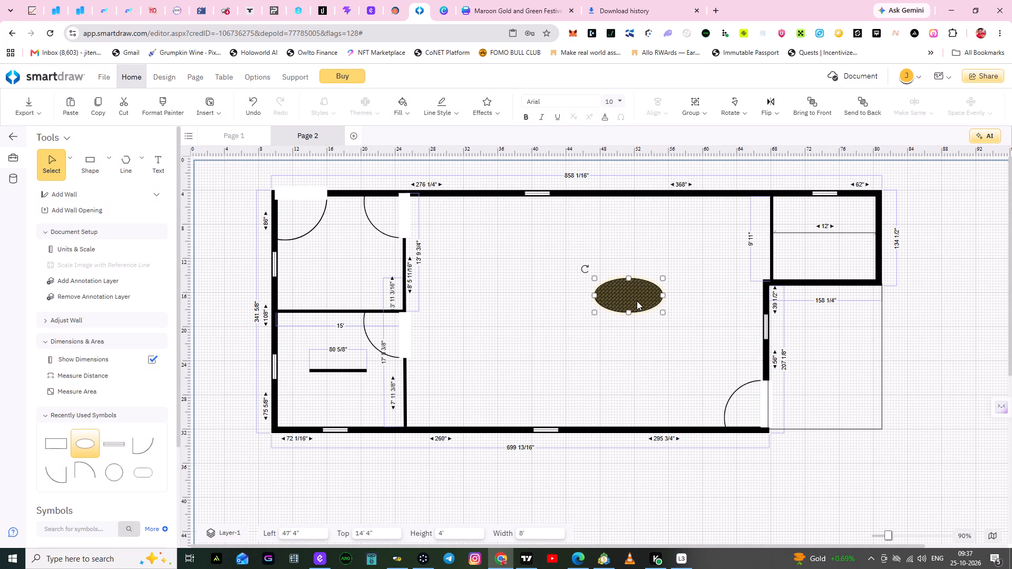
left_click_drag(637, 301, 470, 365)
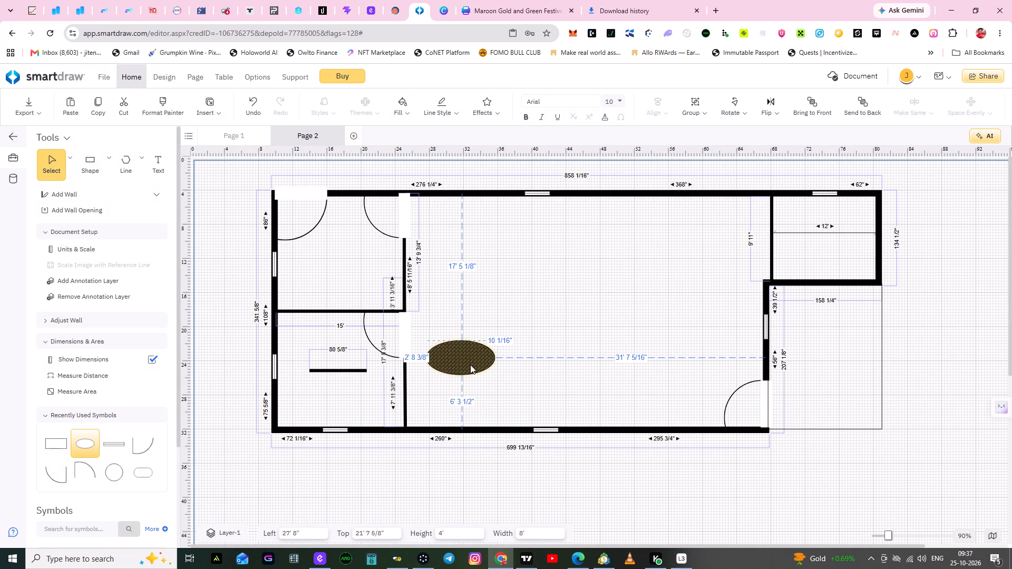
right_click(470, 365)
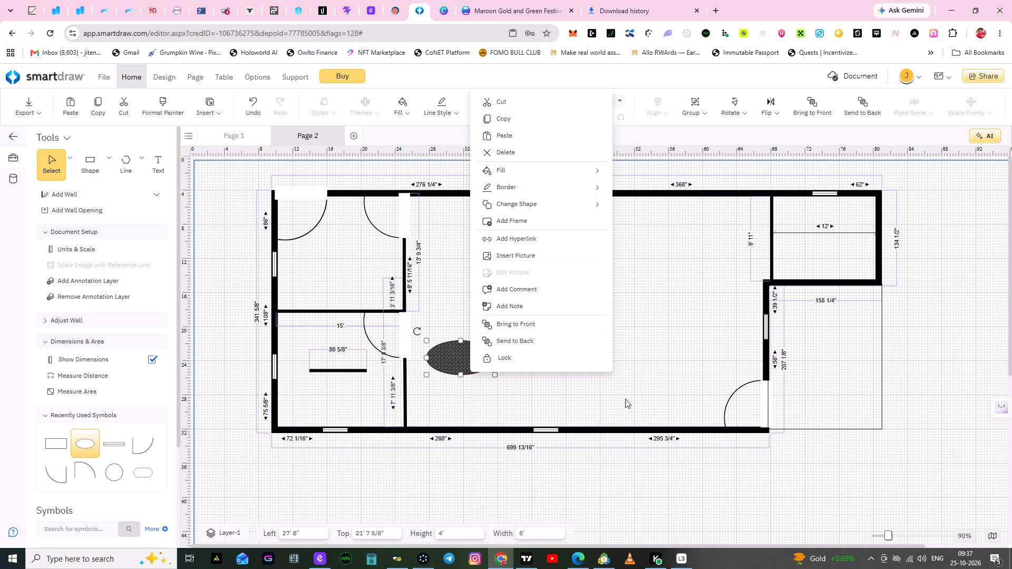
left_click(627, 391)
left_click(813, 346)
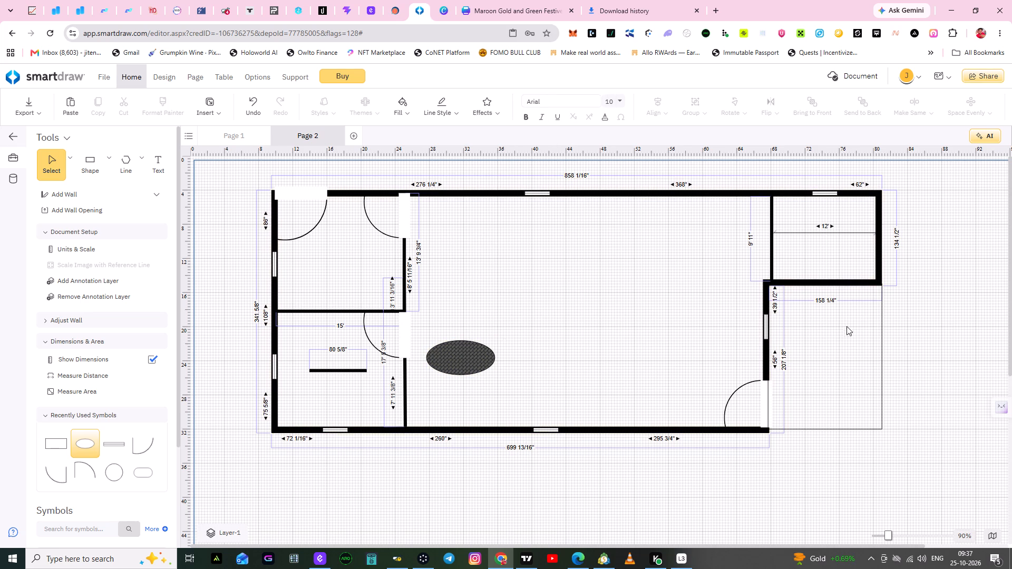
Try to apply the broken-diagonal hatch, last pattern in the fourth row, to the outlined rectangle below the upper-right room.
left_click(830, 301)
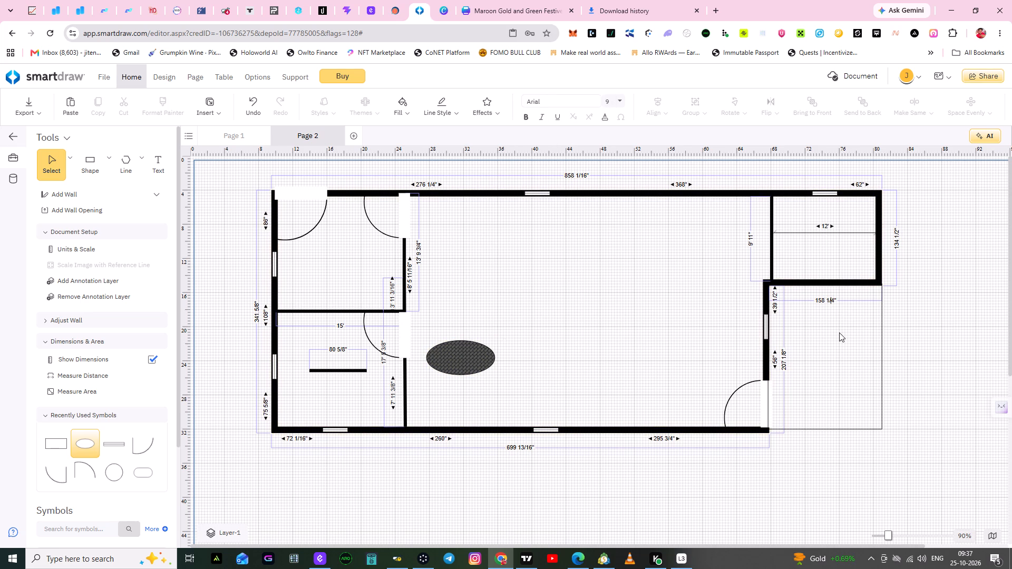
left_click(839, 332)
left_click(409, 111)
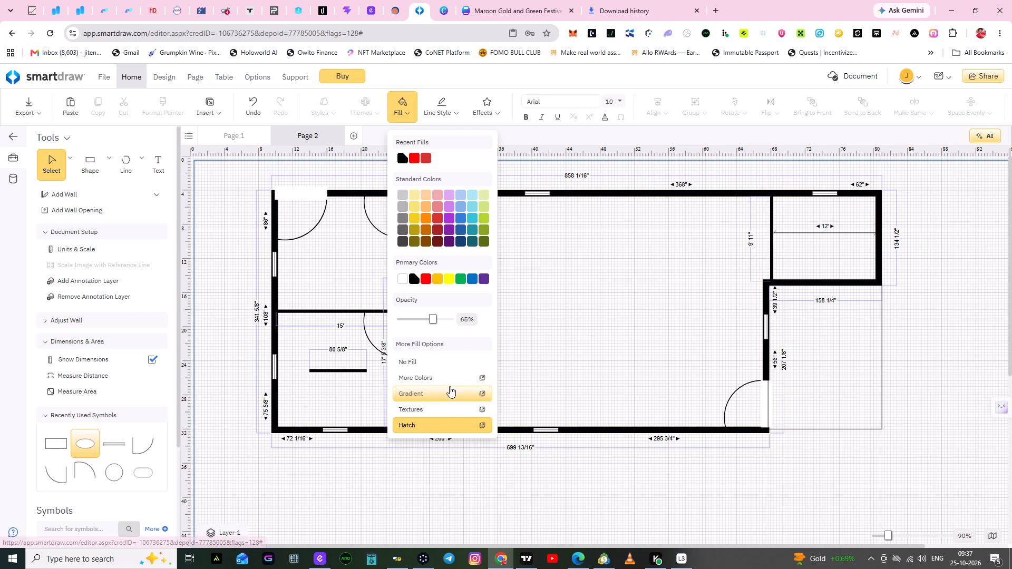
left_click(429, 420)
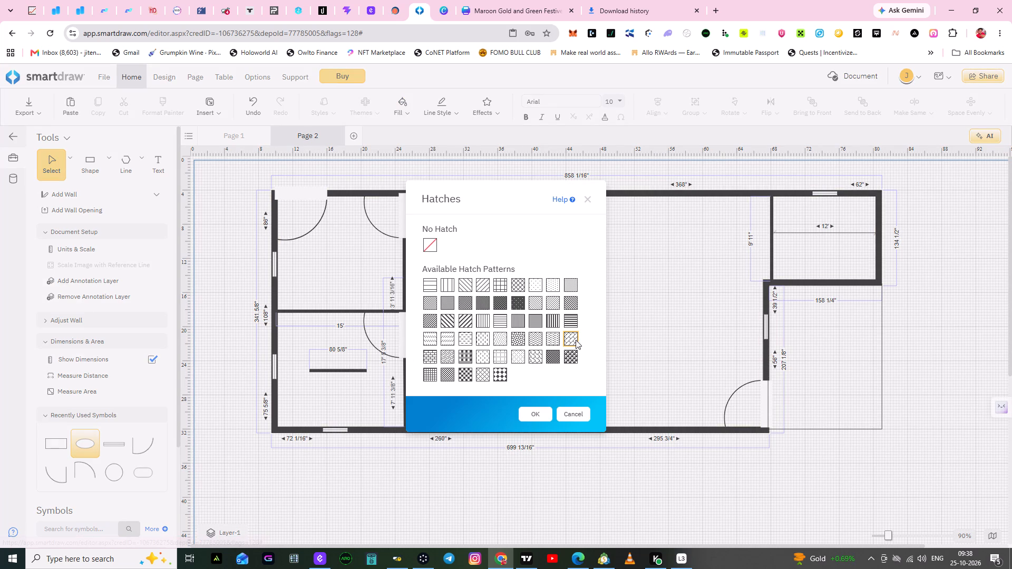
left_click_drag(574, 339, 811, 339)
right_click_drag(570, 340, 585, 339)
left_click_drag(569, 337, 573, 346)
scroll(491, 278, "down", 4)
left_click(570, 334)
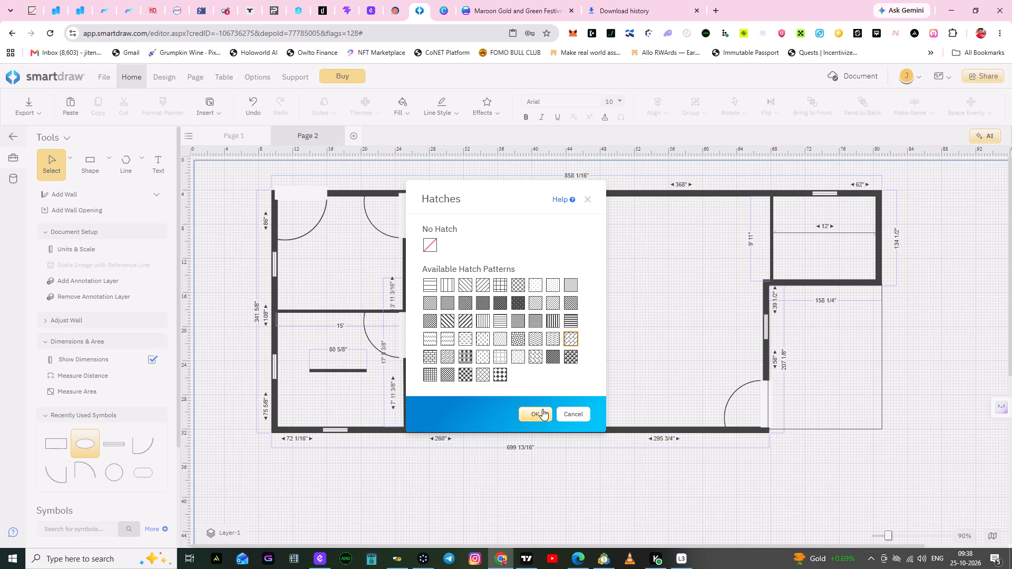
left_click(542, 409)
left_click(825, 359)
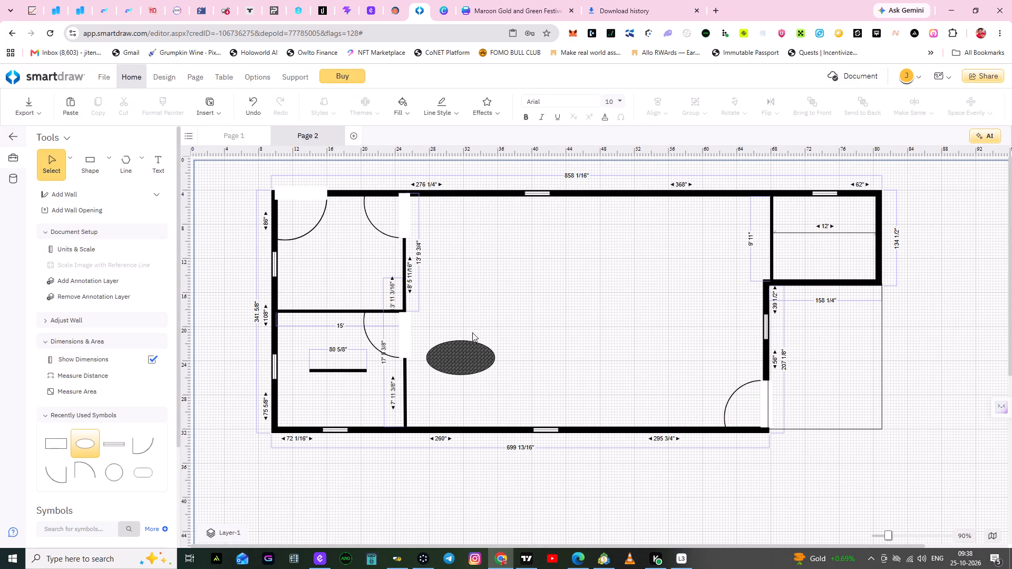
Move the hatched oval further into the central room, to about left 31' 8", top 21'.
left_click_drag(451, 360, 606, 366)
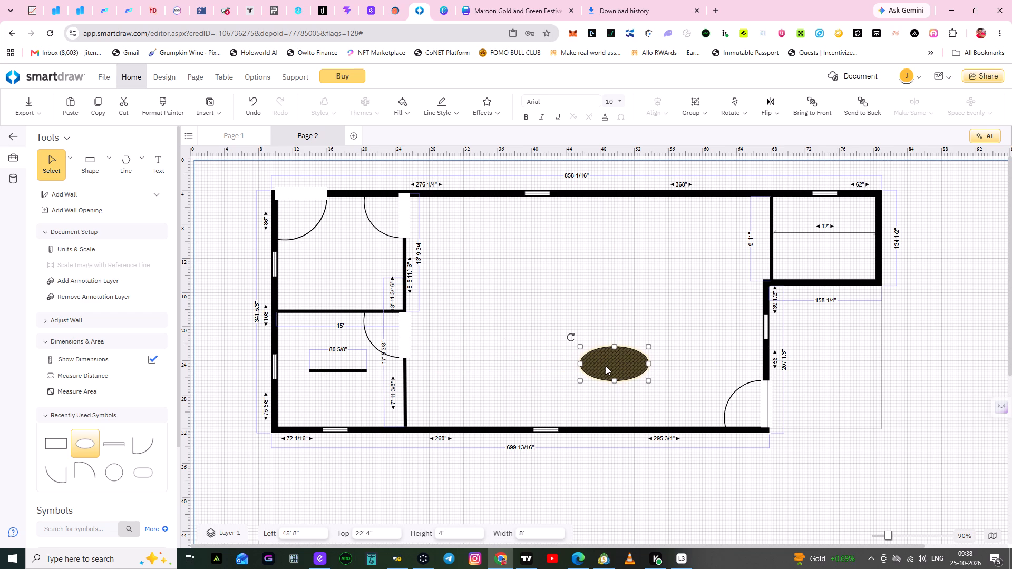
left_click_drag(619, 364, 499, 352)
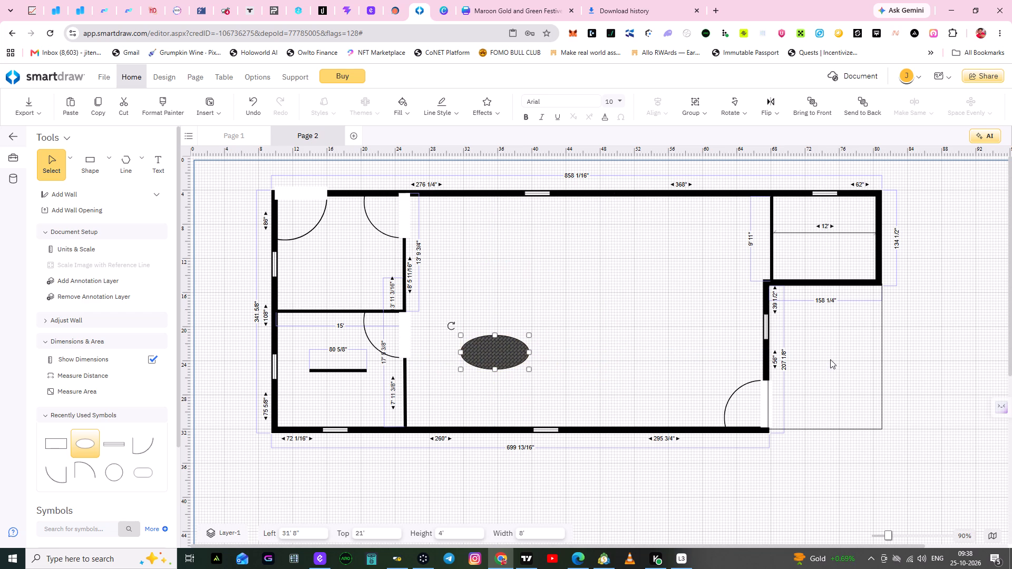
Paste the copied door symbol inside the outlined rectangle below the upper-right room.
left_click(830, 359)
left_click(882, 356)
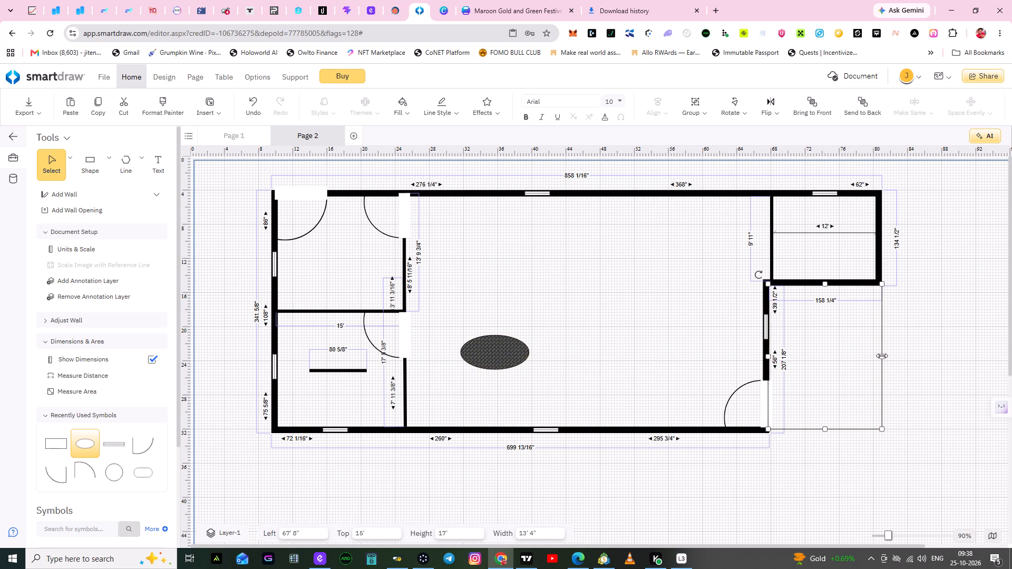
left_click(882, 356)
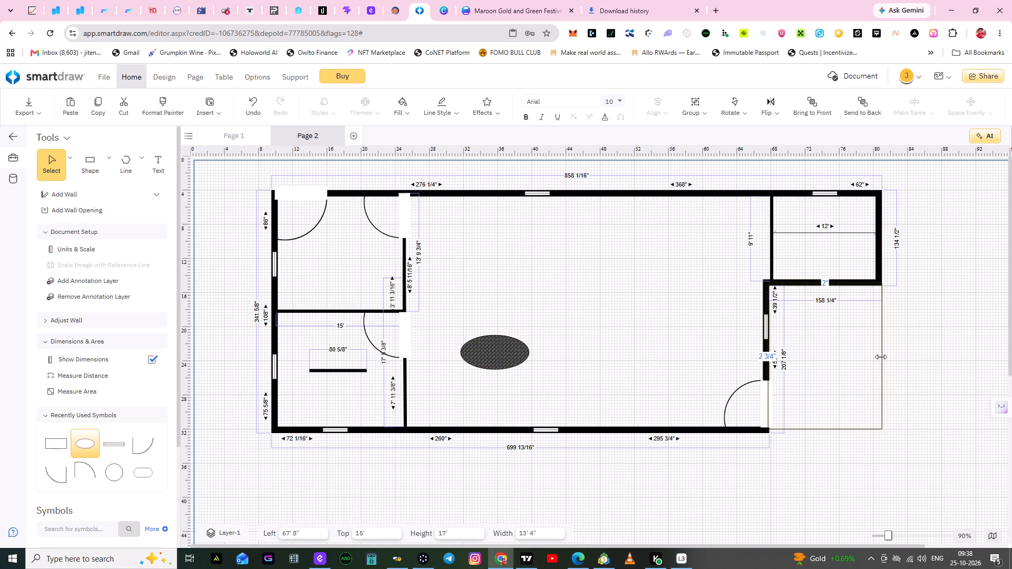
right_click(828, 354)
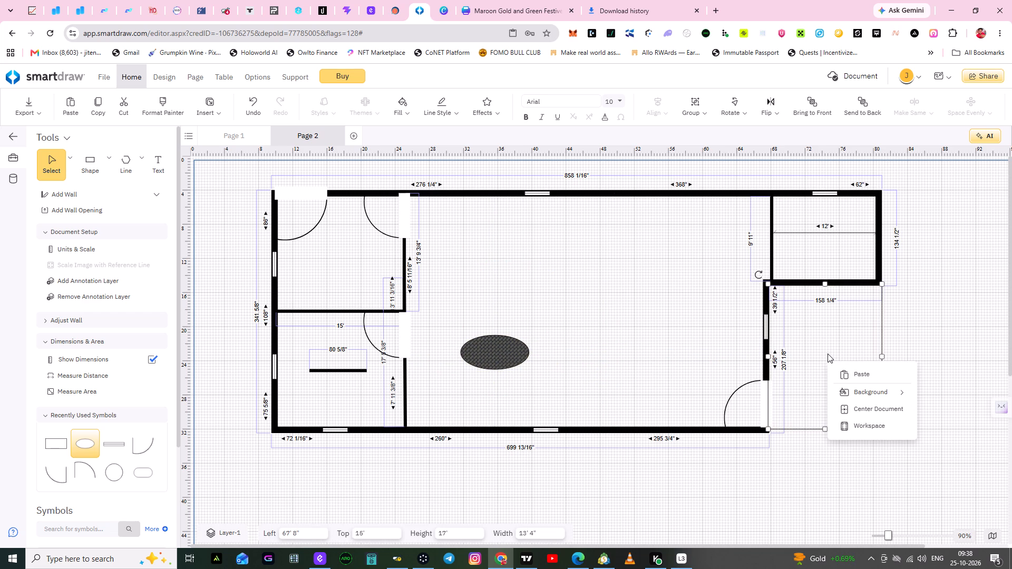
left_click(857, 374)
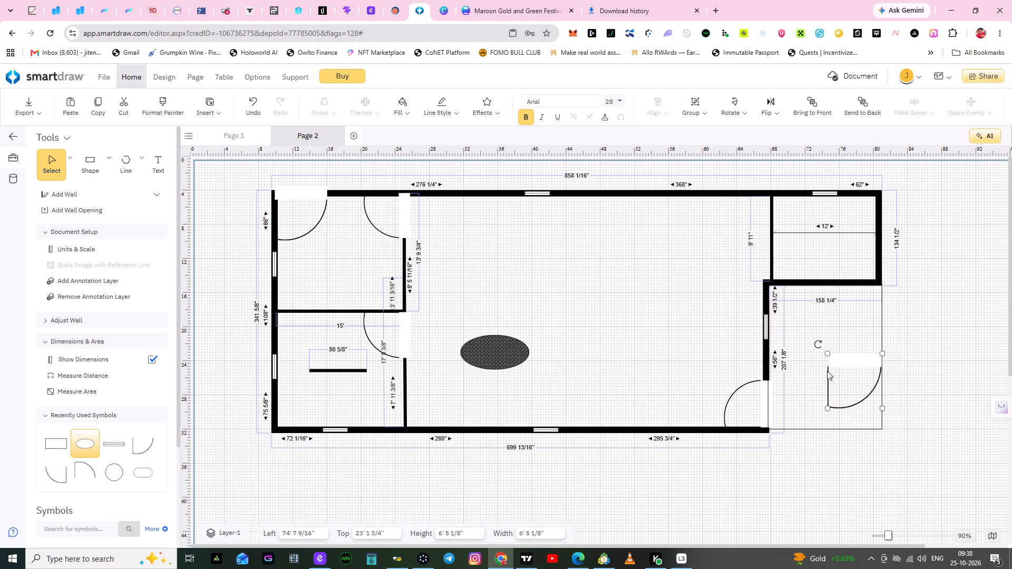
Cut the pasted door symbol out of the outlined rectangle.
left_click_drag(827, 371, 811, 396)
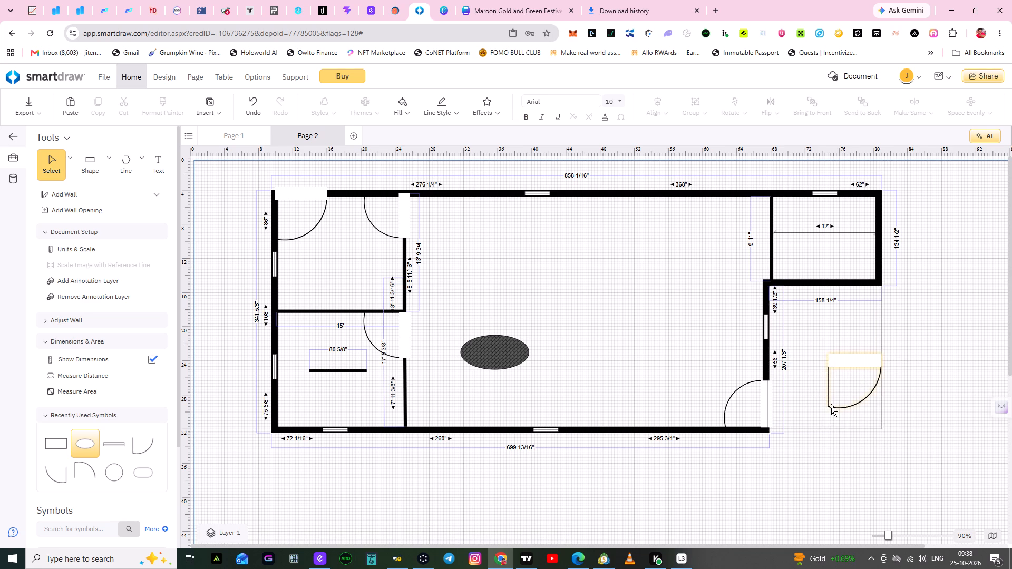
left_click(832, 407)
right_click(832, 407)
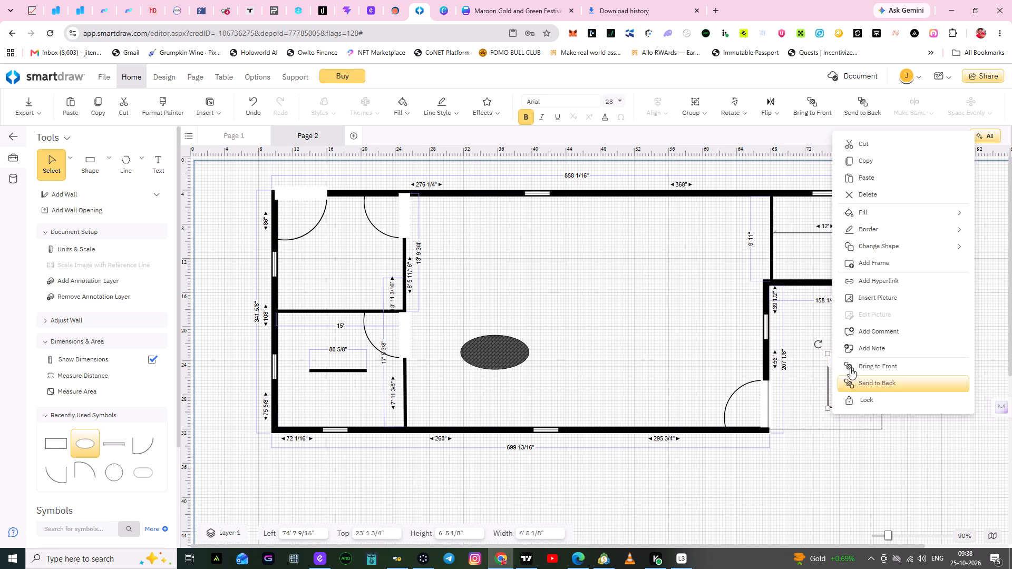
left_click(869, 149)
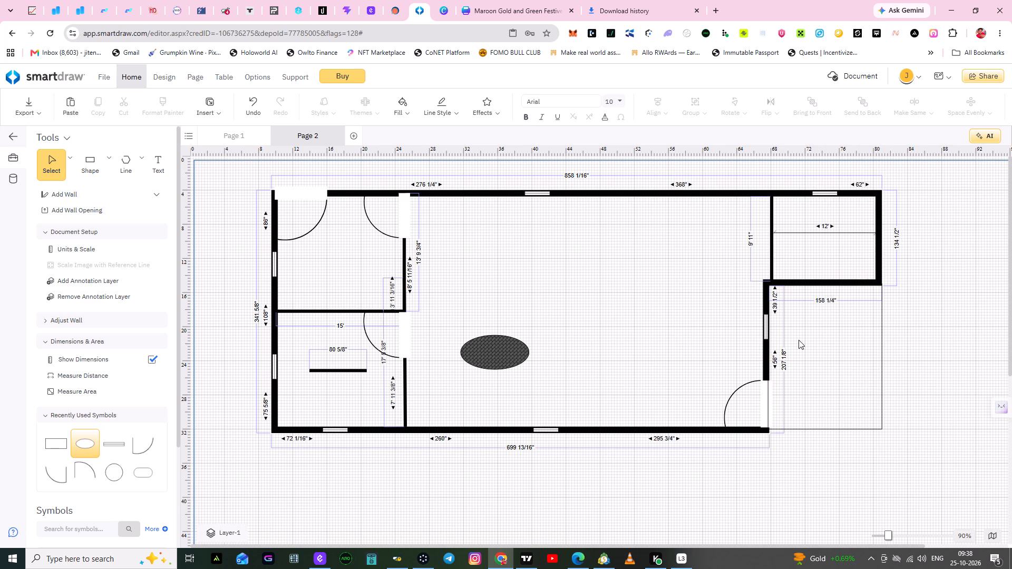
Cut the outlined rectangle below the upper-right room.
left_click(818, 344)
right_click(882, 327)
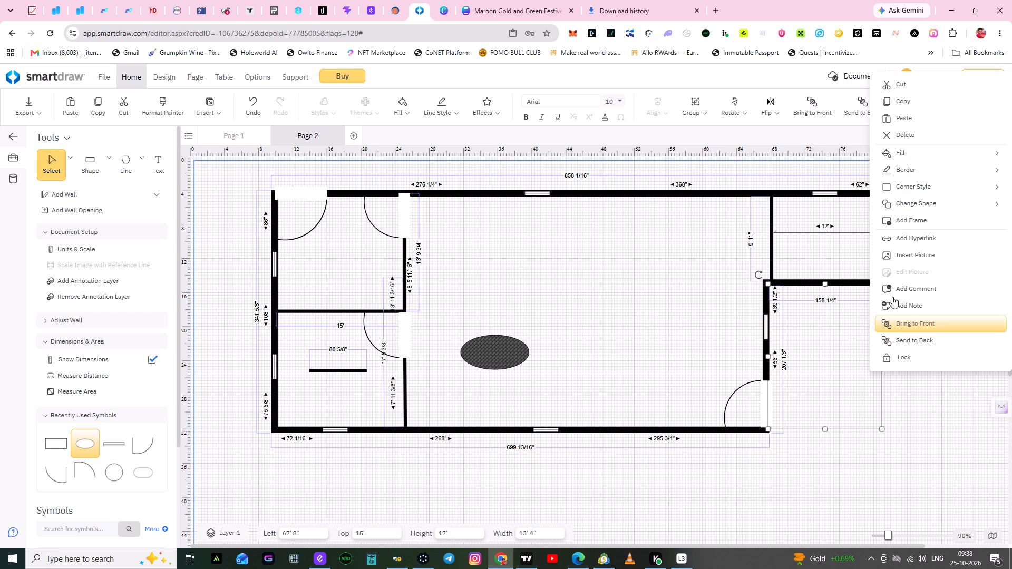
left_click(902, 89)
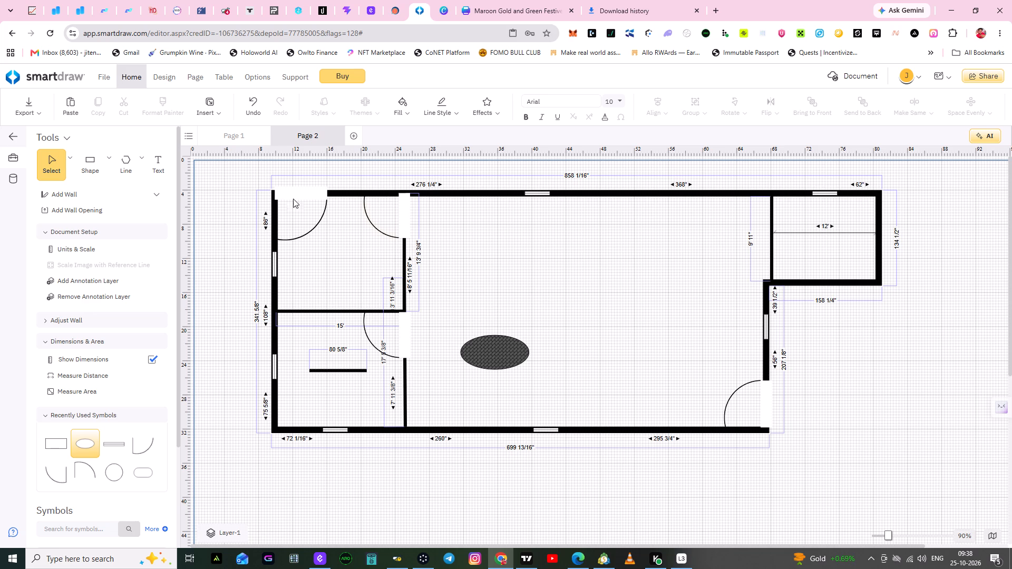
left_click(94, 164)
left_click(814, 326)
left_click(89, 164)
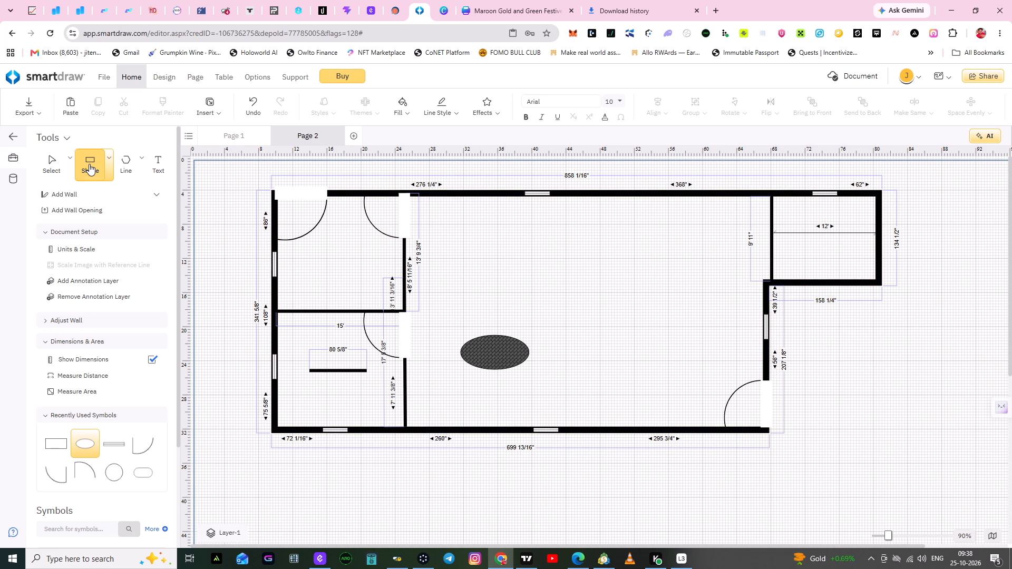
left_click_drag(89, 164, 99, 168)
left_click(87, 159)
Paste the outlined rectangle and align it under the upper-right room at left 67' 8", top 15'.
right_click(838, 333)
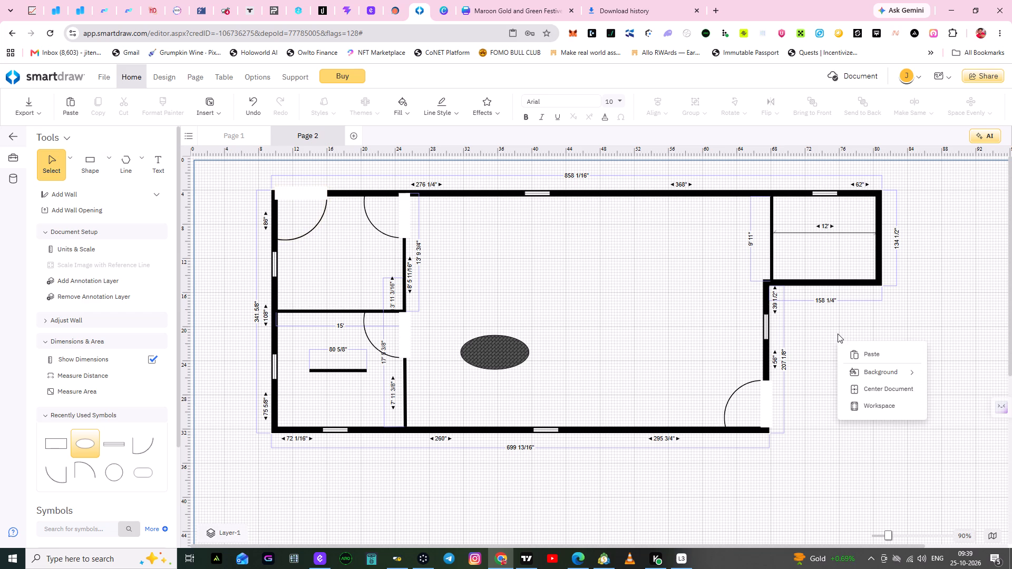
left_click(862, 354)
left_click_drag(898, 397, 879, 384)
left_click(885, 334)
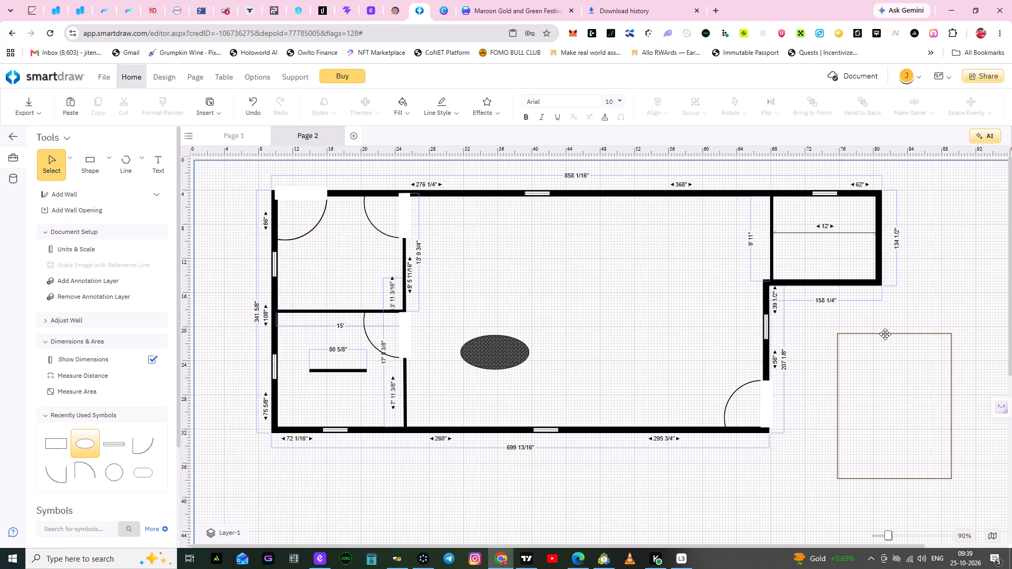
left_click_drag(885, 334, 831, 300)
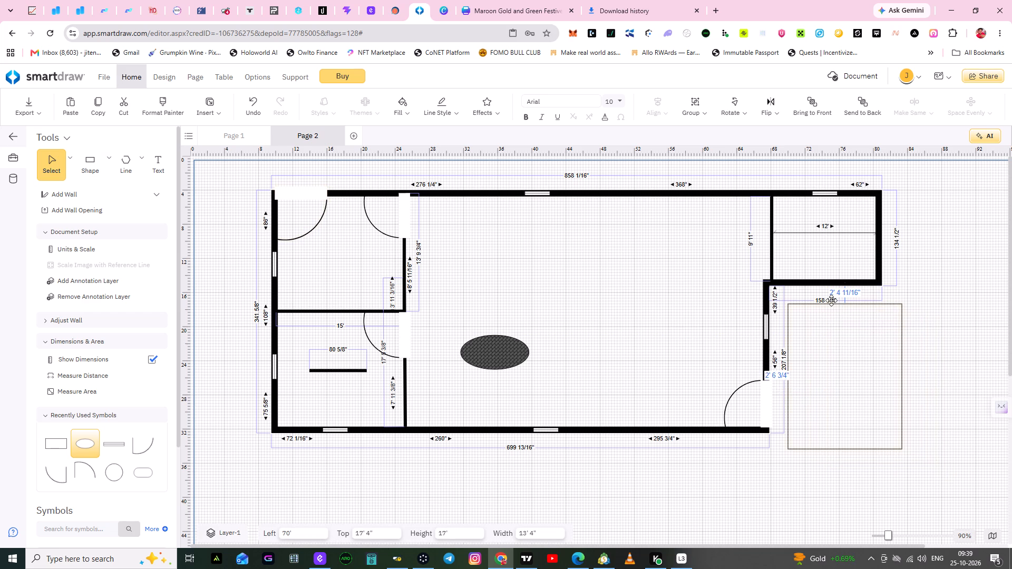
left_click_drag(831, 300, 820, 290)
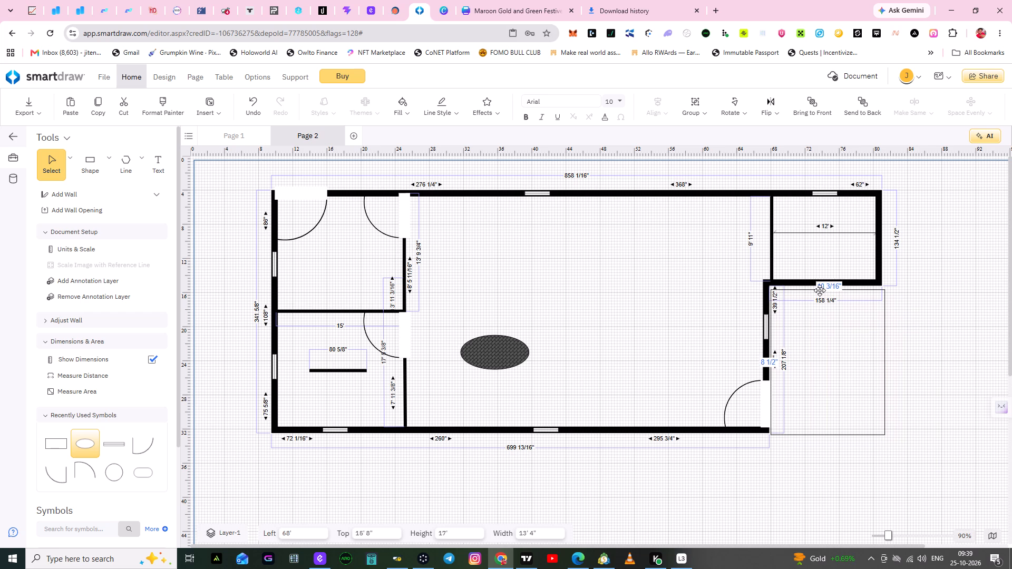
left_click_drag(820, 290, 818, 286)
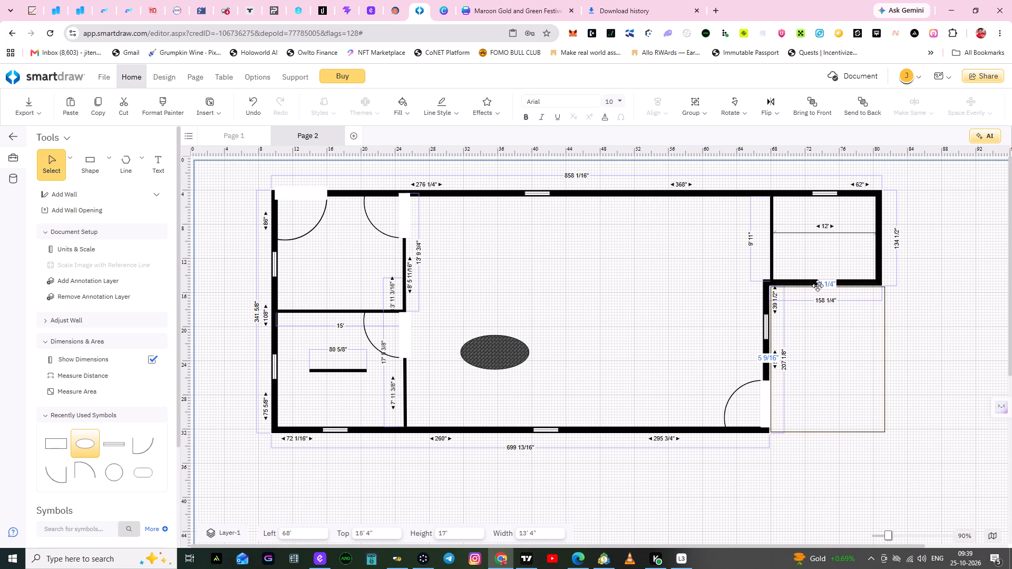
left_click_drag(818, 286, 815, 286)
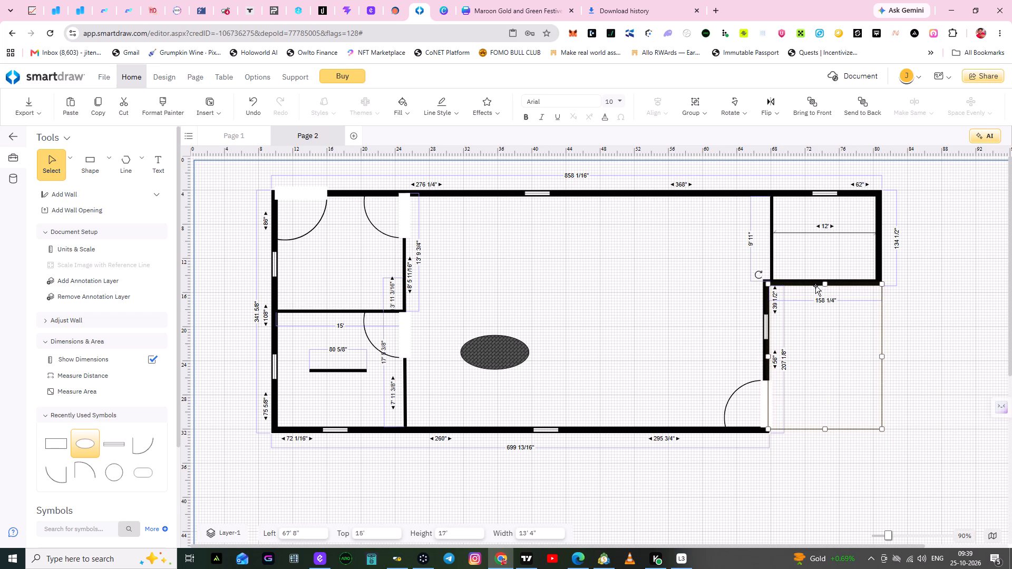
Apply the broken-diagonal hatch, last pattern in the fourth row, to the selected rectangle below the upper-right room.
left_click(404, 111)
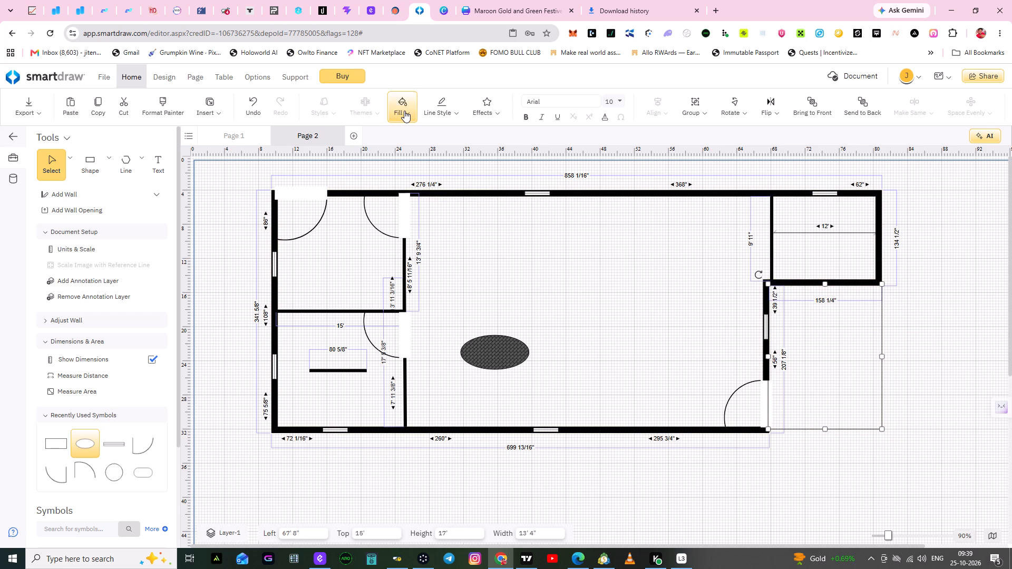
left_click(433, 424)
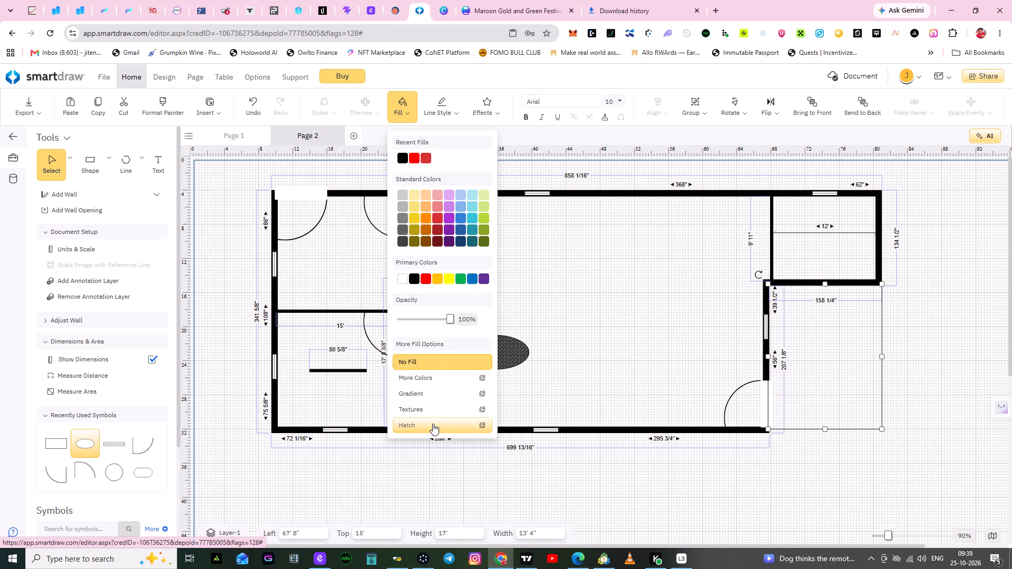
left_click(568, 338)
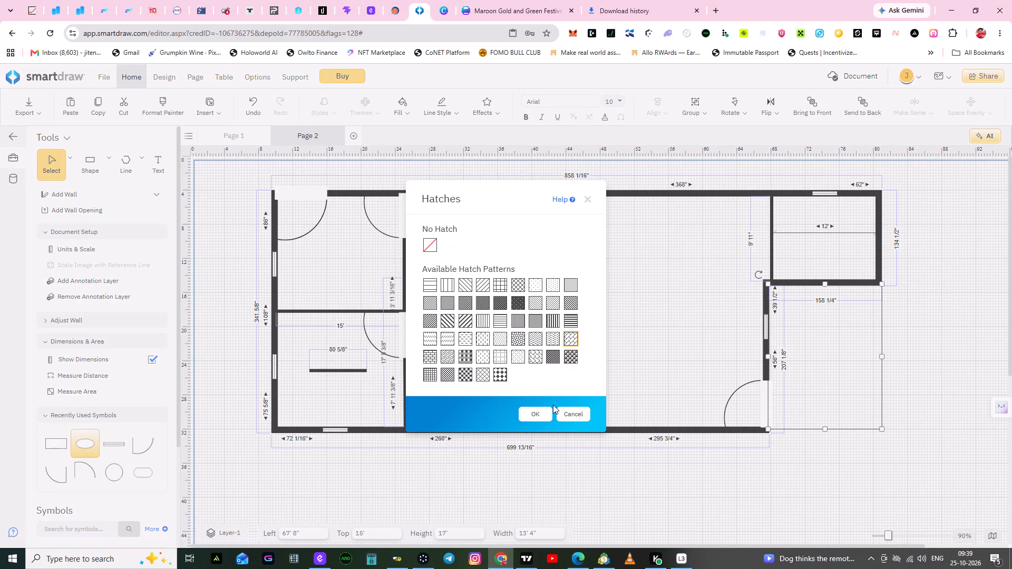
left_click(537, 415)
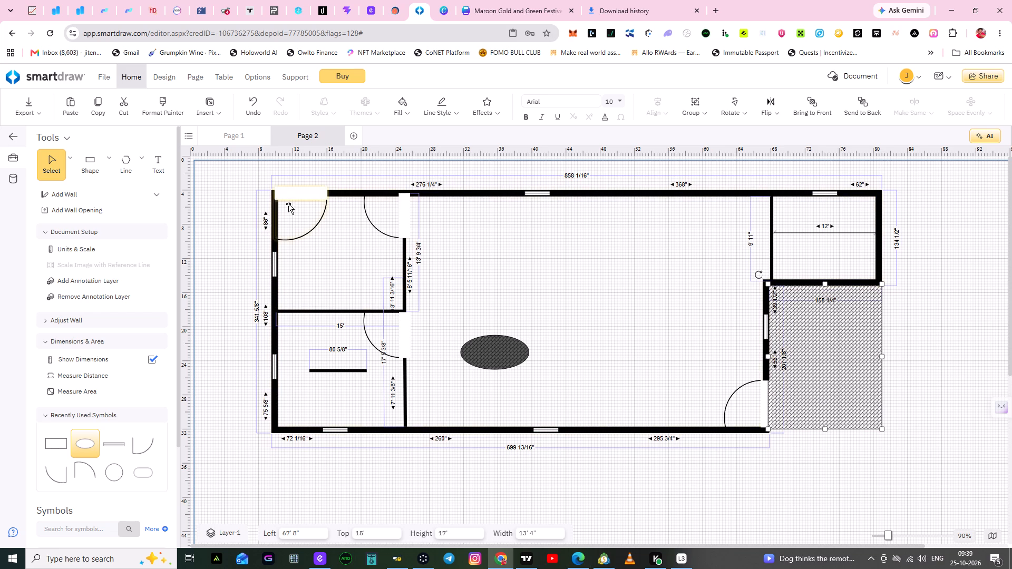
Lighten the fill colour of the hatched rectangle below the upper-right room to the lightest standard grey.
left_click(404, 113)
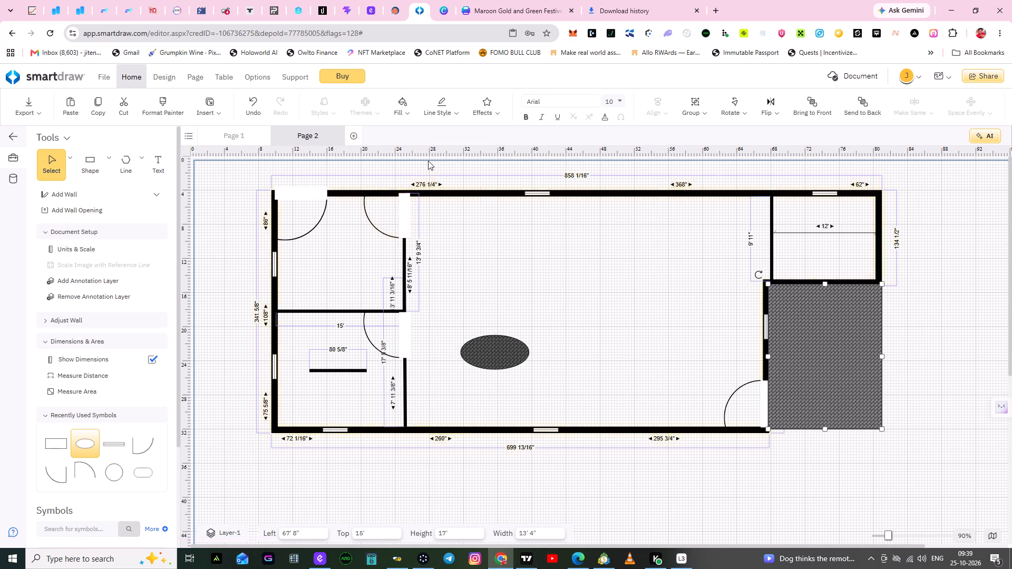
left_click(404, 112)
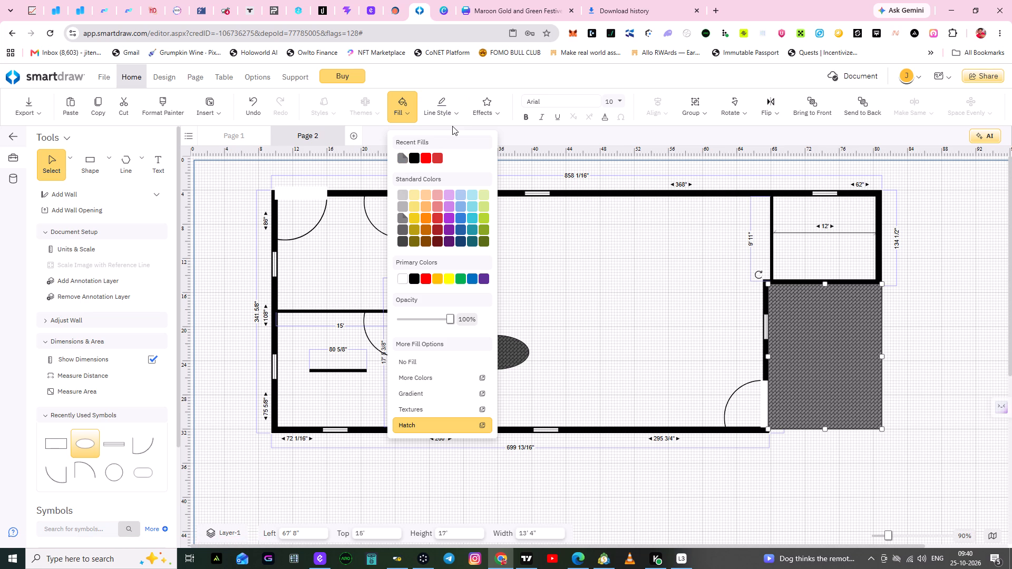
left_click(401, 208)
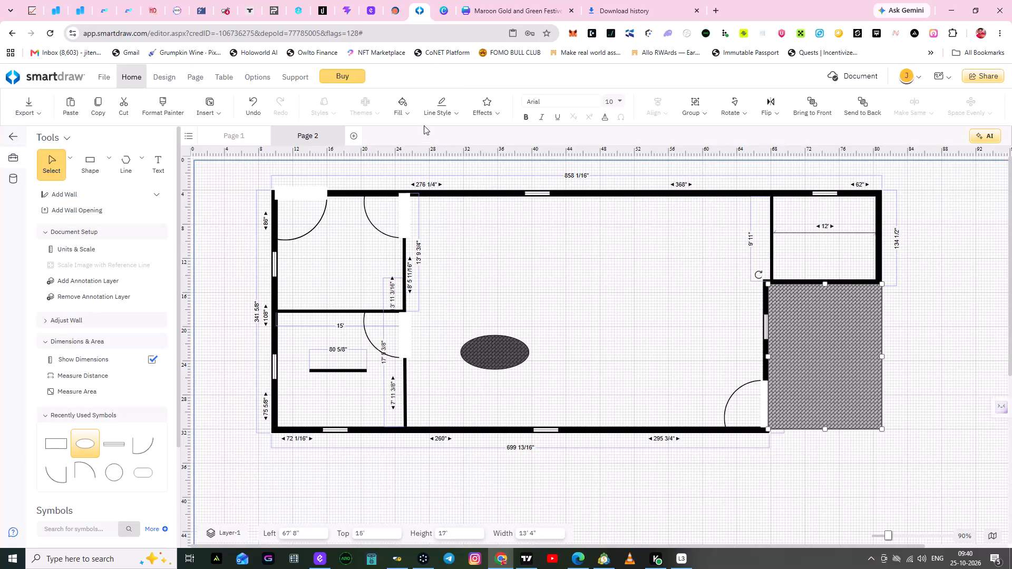
left_click(404, 108)
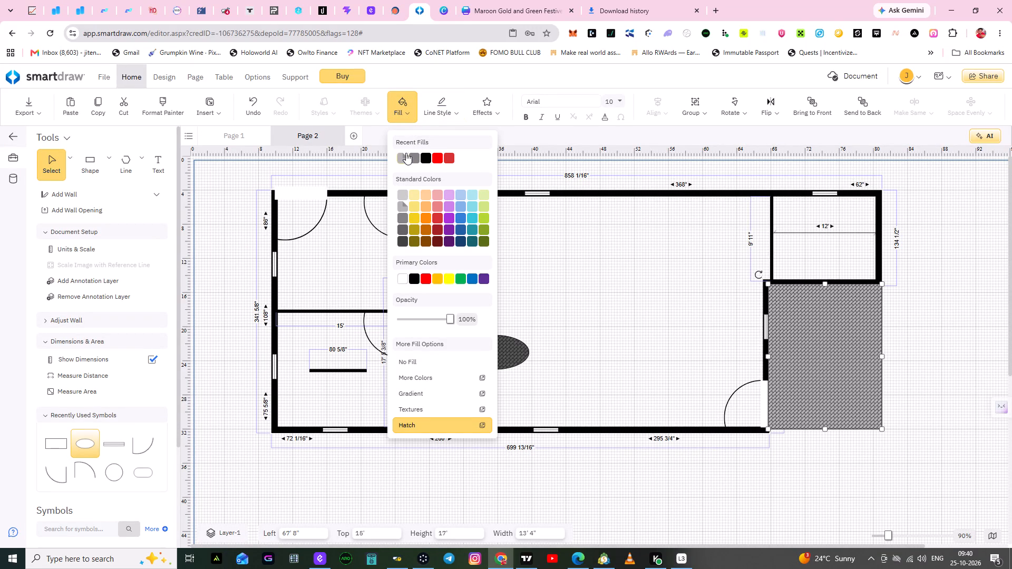
left_click(401, 198)
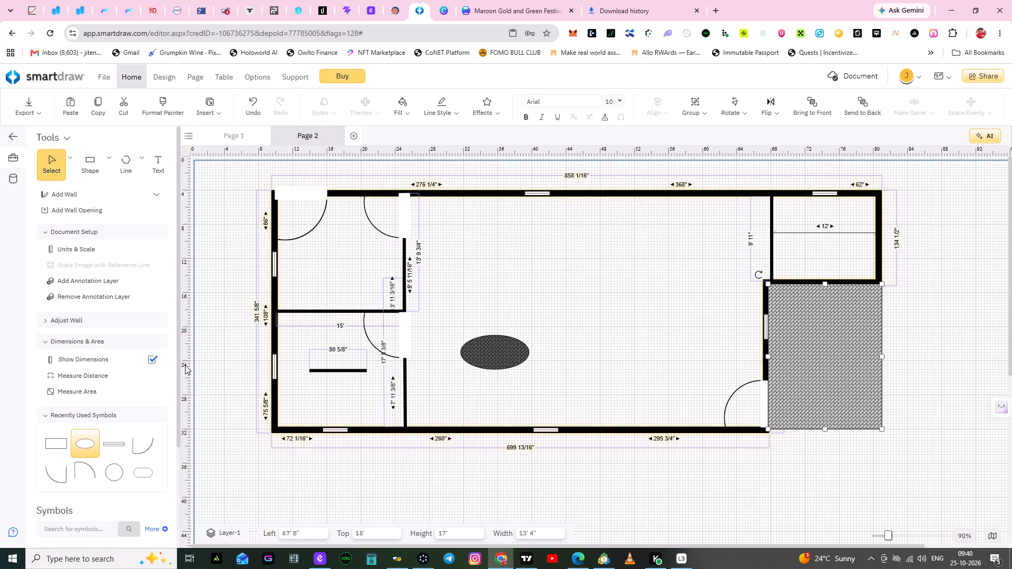
Search the symbol library for CAR.
left_click_drag(179, 358, 178, 367)
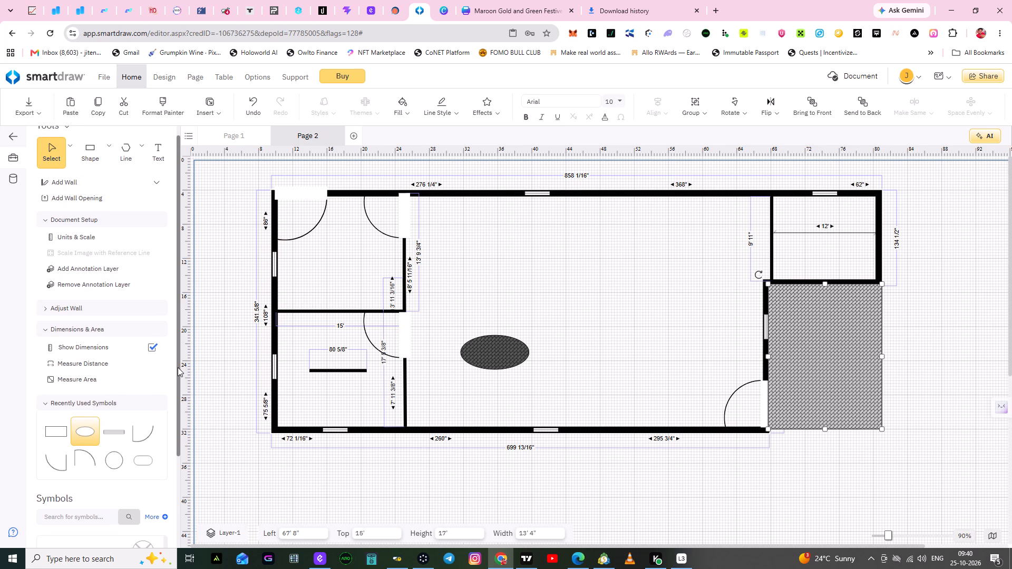
left_click_drag(178, 367, 176, 407)
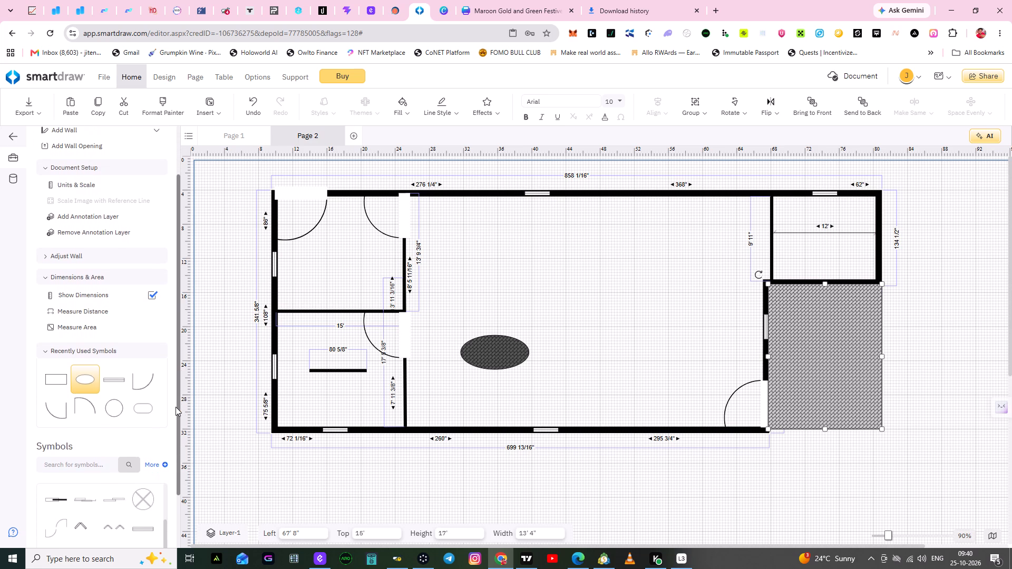
left_click_drag(176, 407, 176, 430)
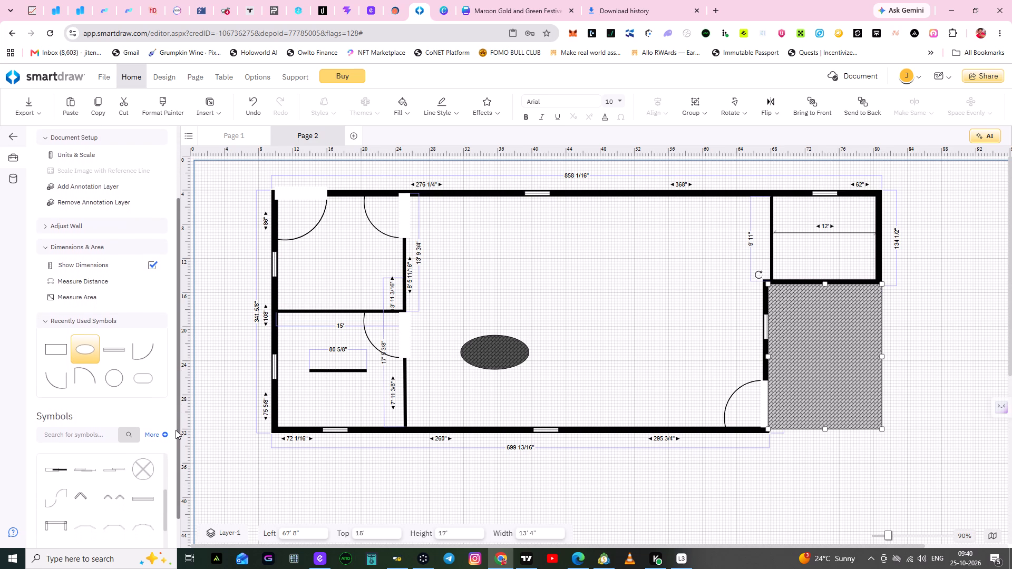
left_click_drag(176, 430, 172, 453)
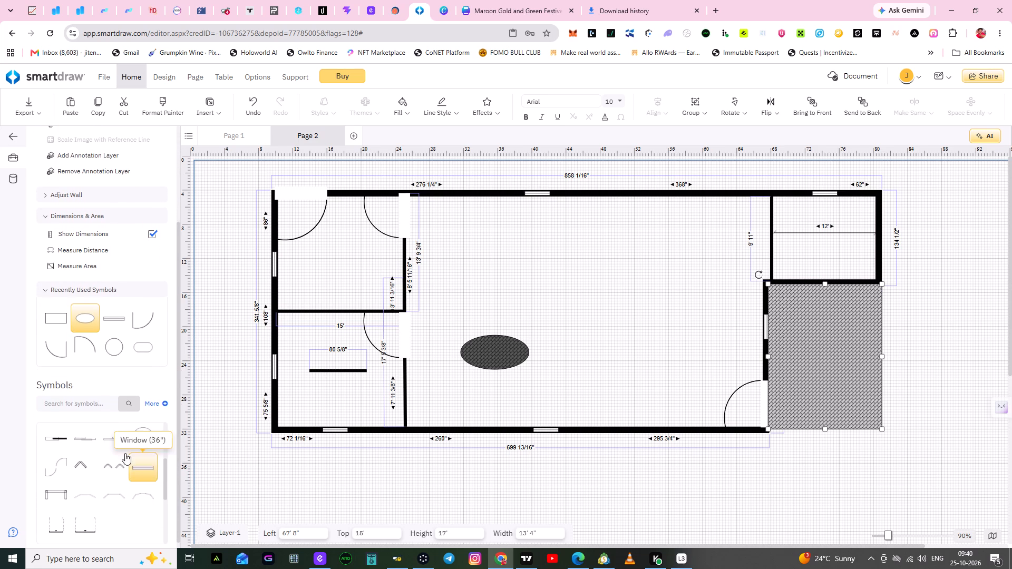
left_click(80, 407)
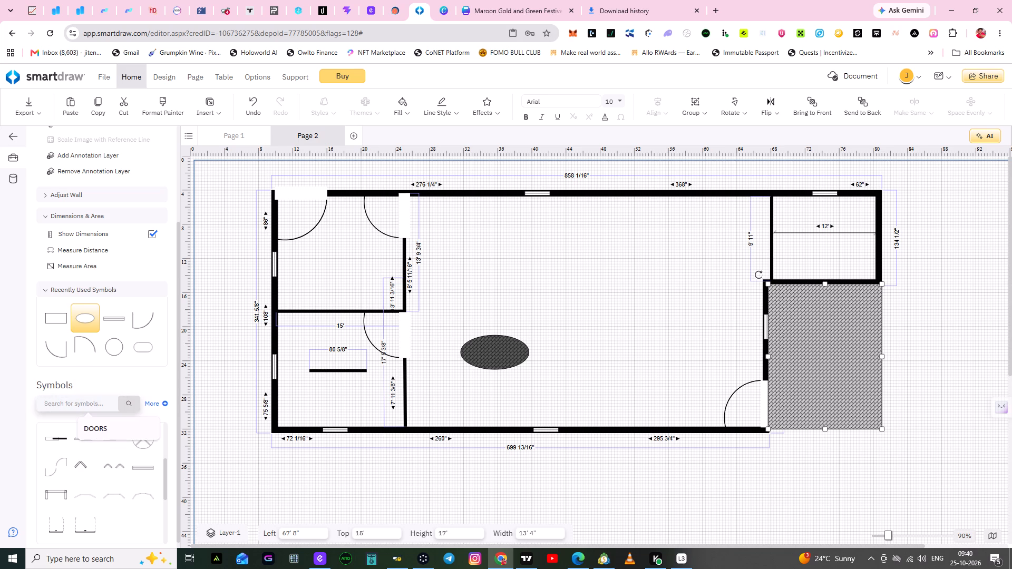
type("CAR")
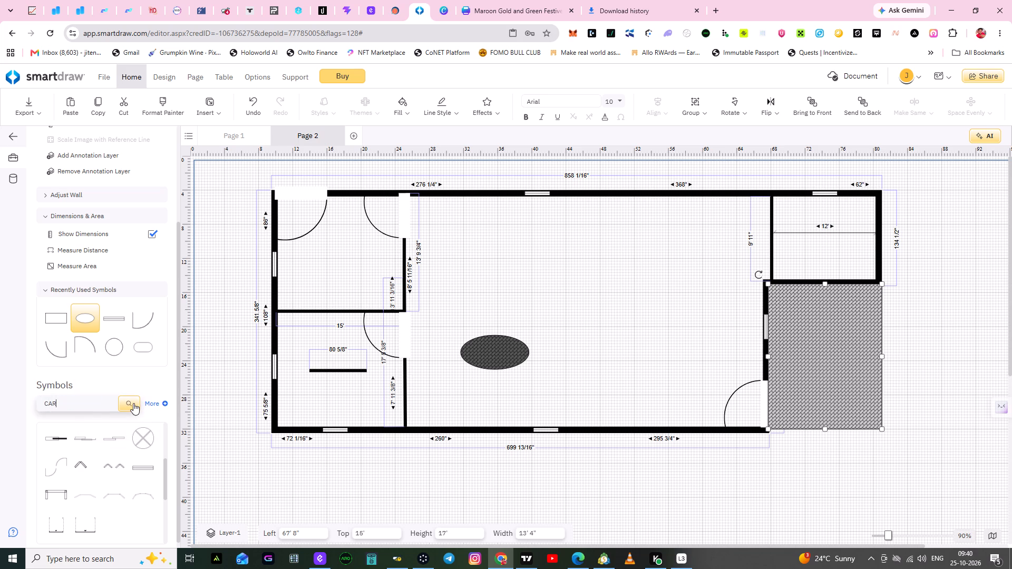
left_click(133, 403)
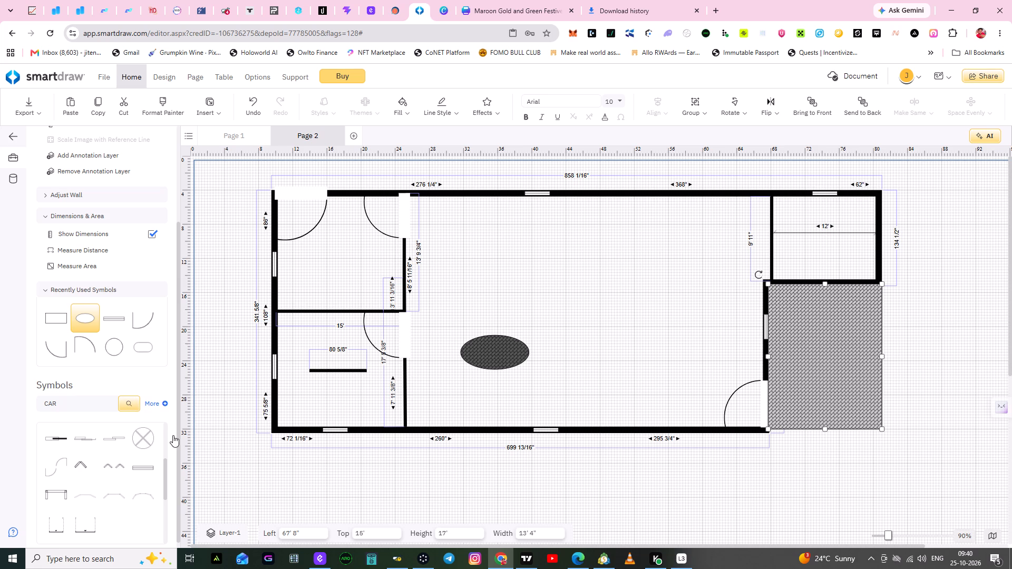
left_click_drag(166, 461, 168, 456)
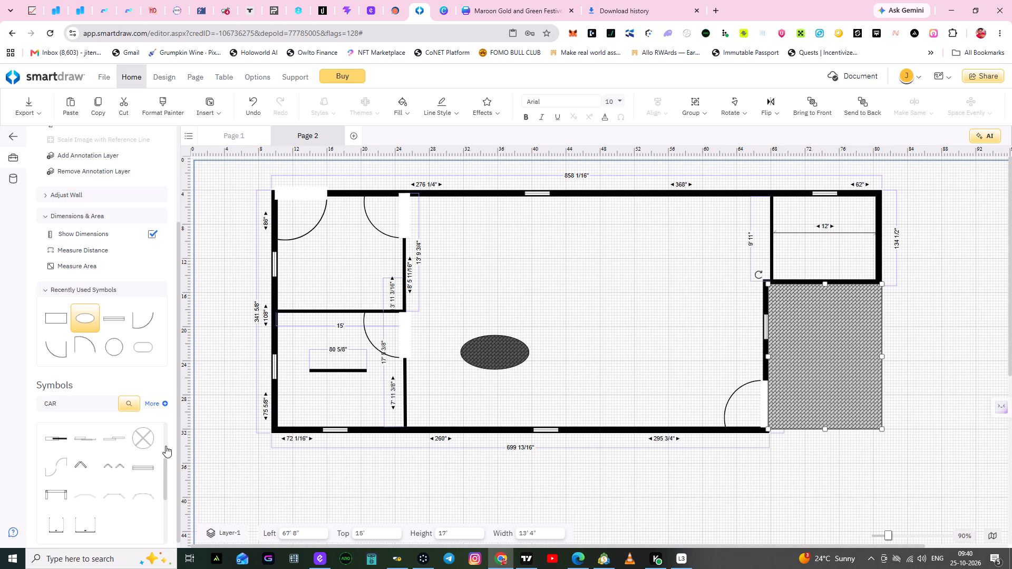
left_click(166, 444)
left_click(124, 405)
scroll(483, 380, "up", 1)
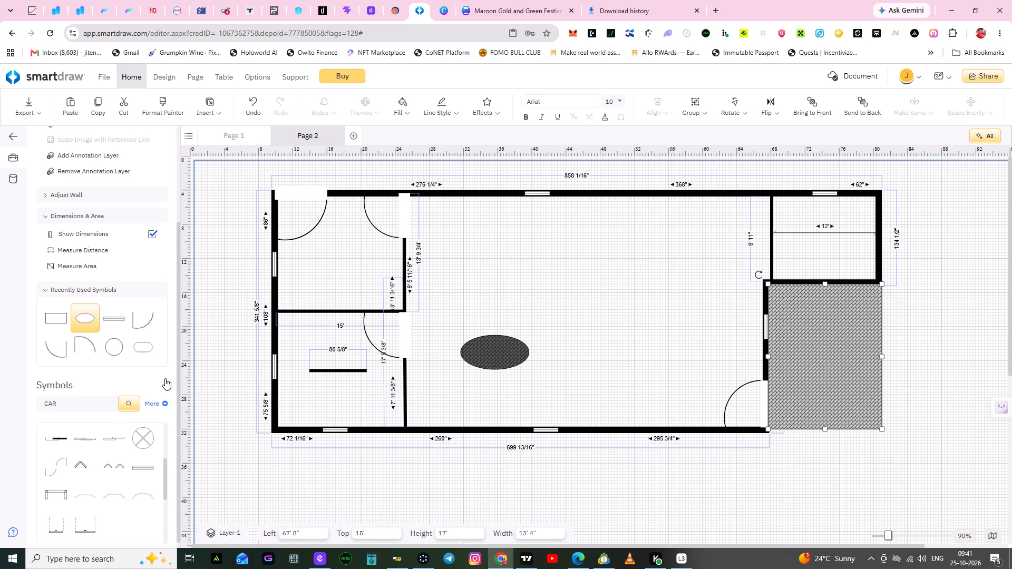
left_click(163, 378)
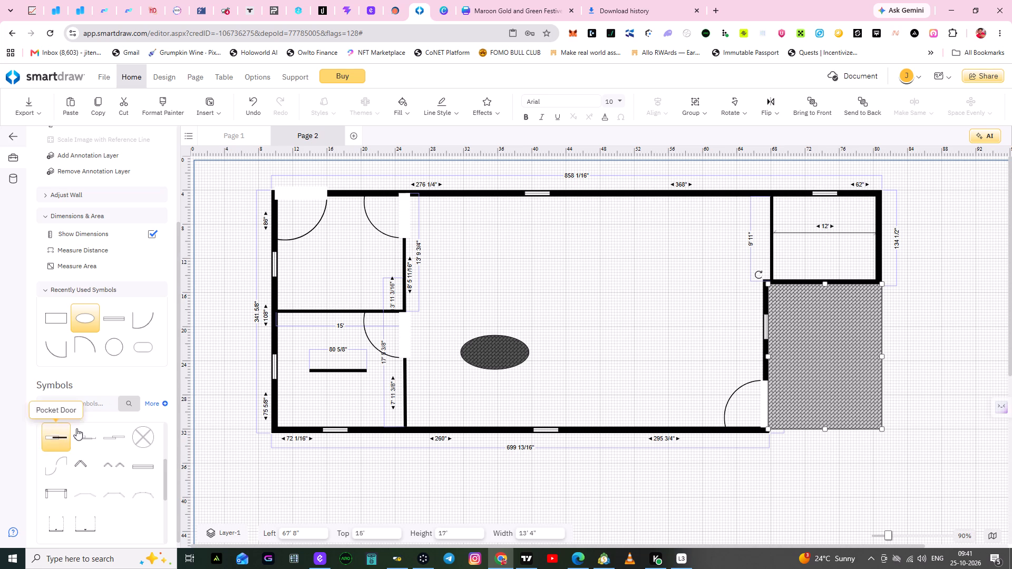
Repeat the symbol library search for CAR.
left_click(98, 406)
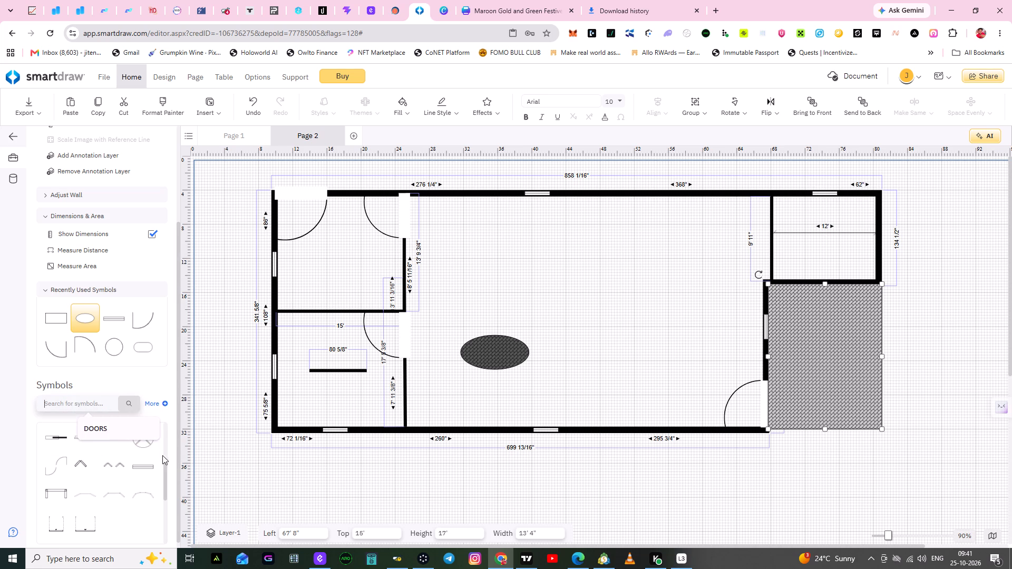
left_click_drag(165, 462, 164, 508)
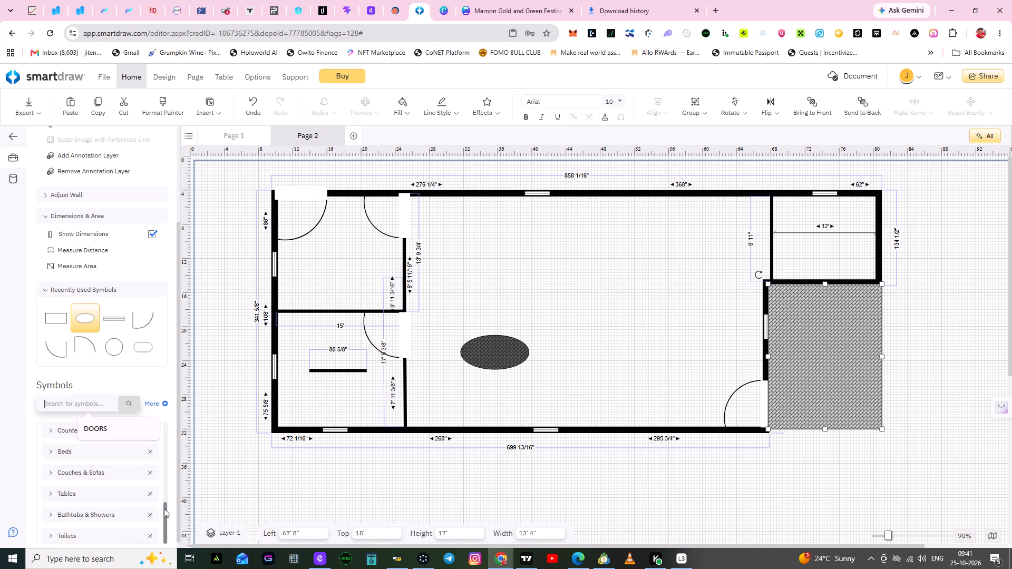
left_click_drag(164, 508, 174, 407)
left_click(81, 405)
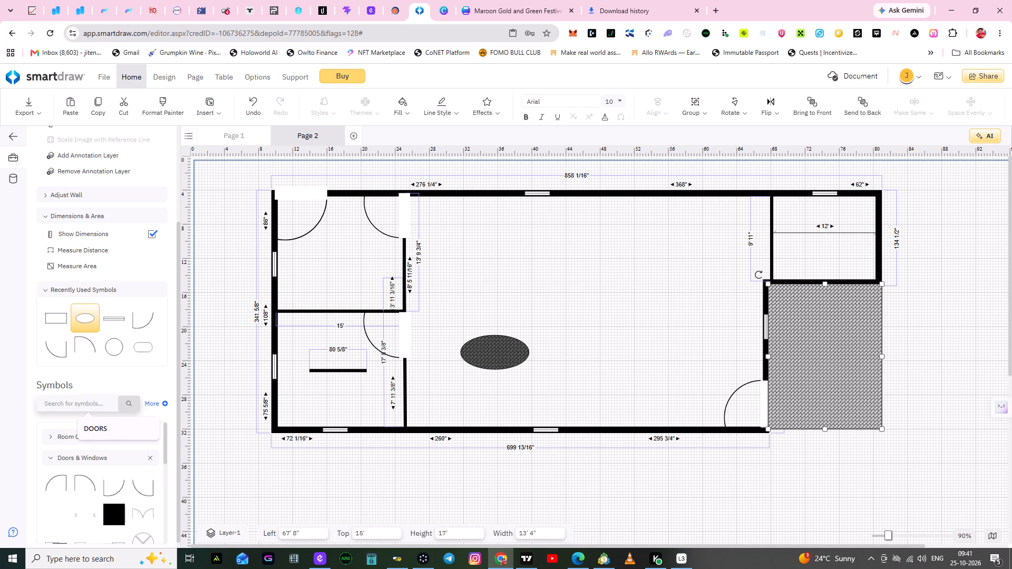
type("CA")
key("r")
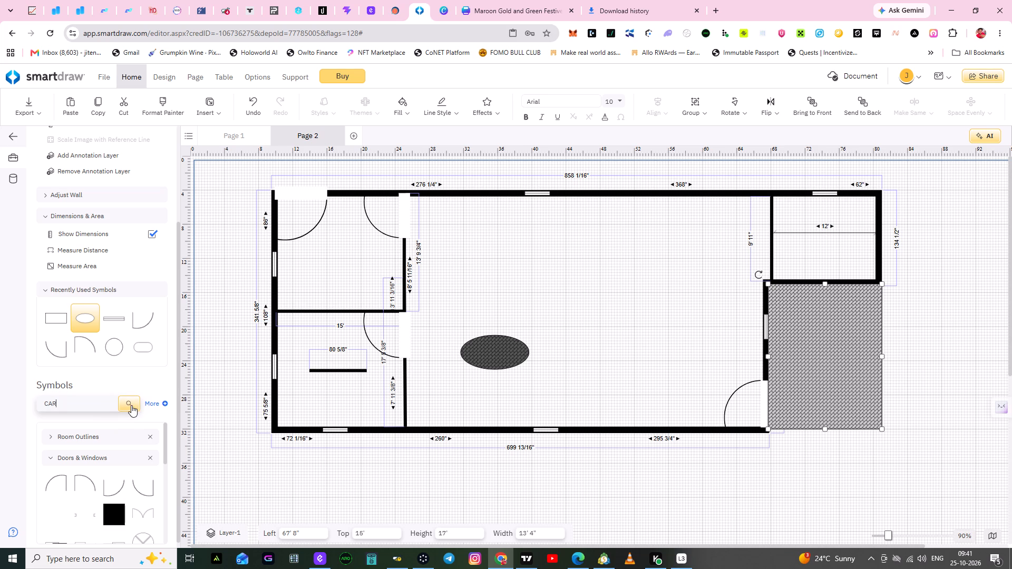
left_click(130, 401)
left_click_drag(165, 447, 164, 468)
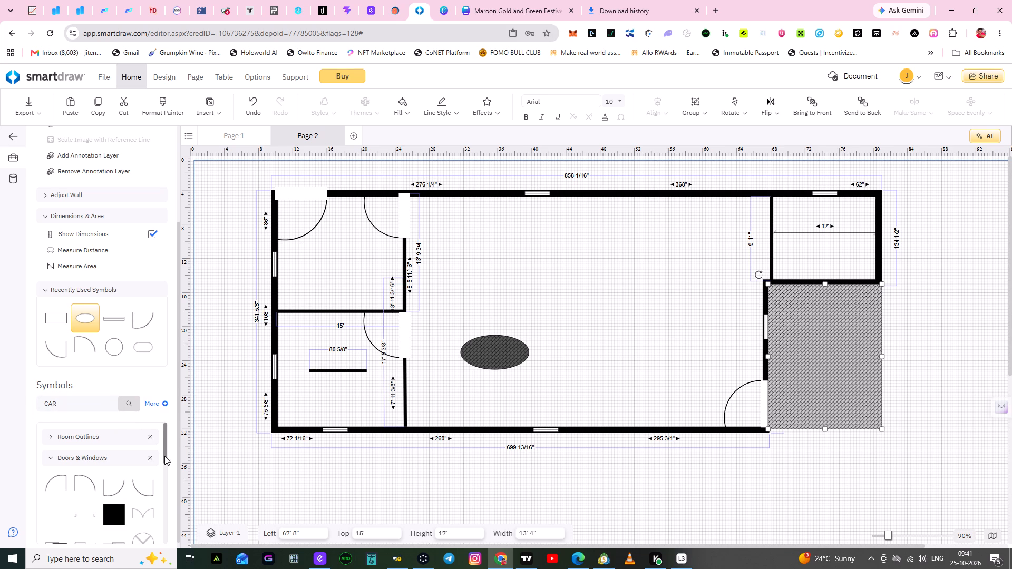
left_click_drag(164, 454, 165, 467)
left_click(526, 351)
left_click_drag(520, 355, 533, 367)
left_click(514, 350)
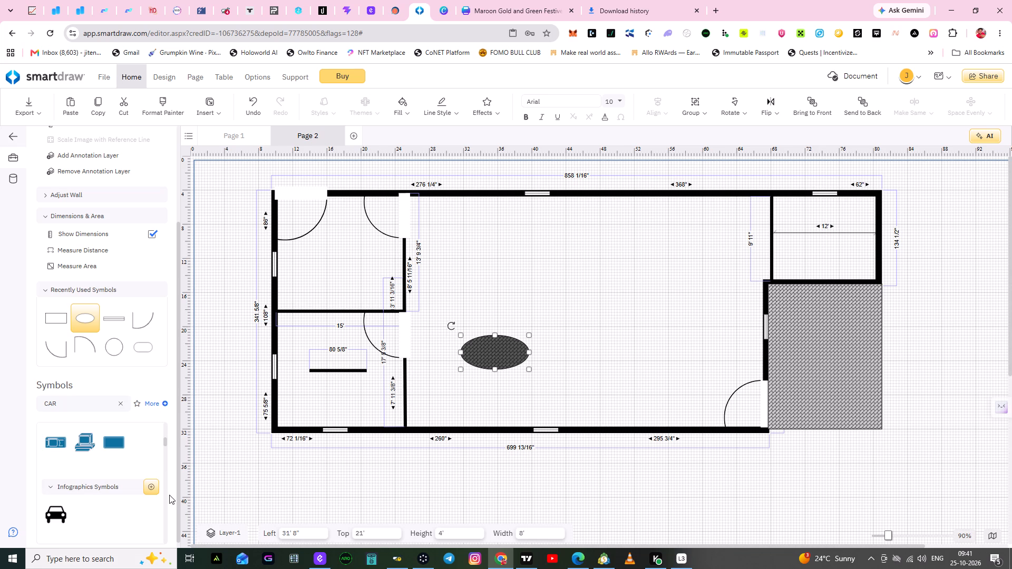
Browse the first CAR search result categories, including Infographics Symbols and Vehicles & Equipment, for a suitable car symbol.
left_click_drag(164, 451, 166, 445)
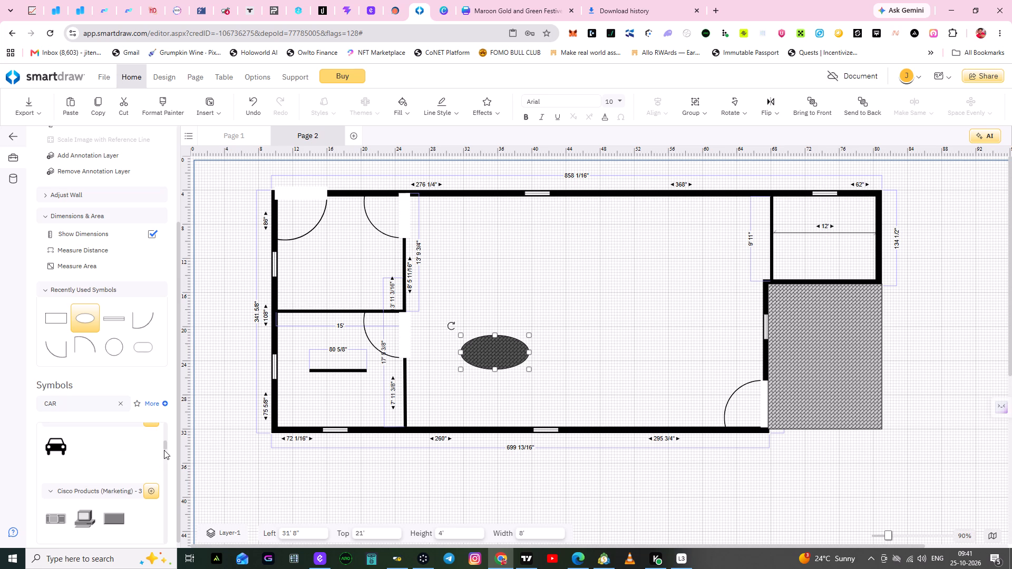
left_click_drag(164, 446, 166, 454)
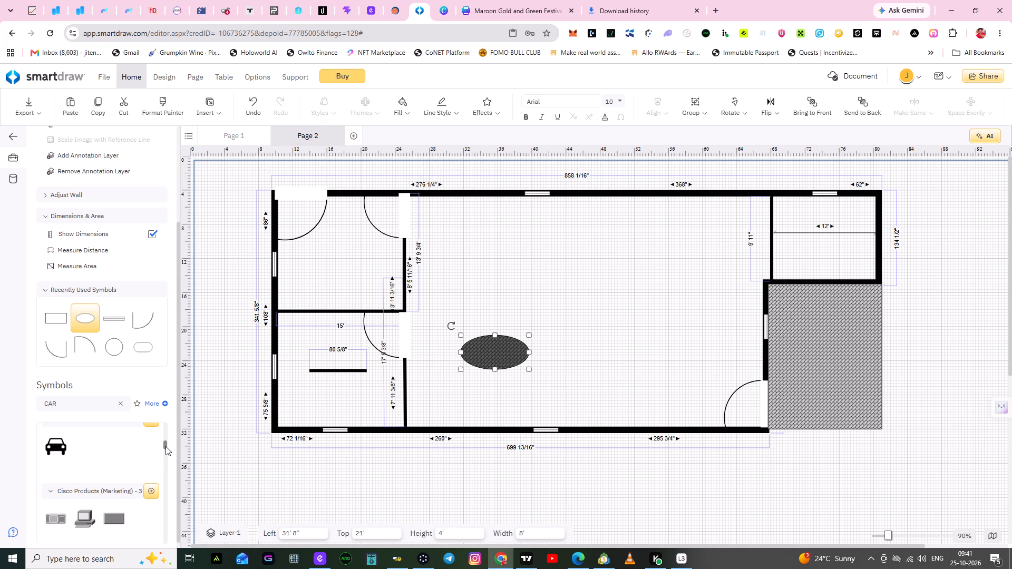
left_click(166, 446)
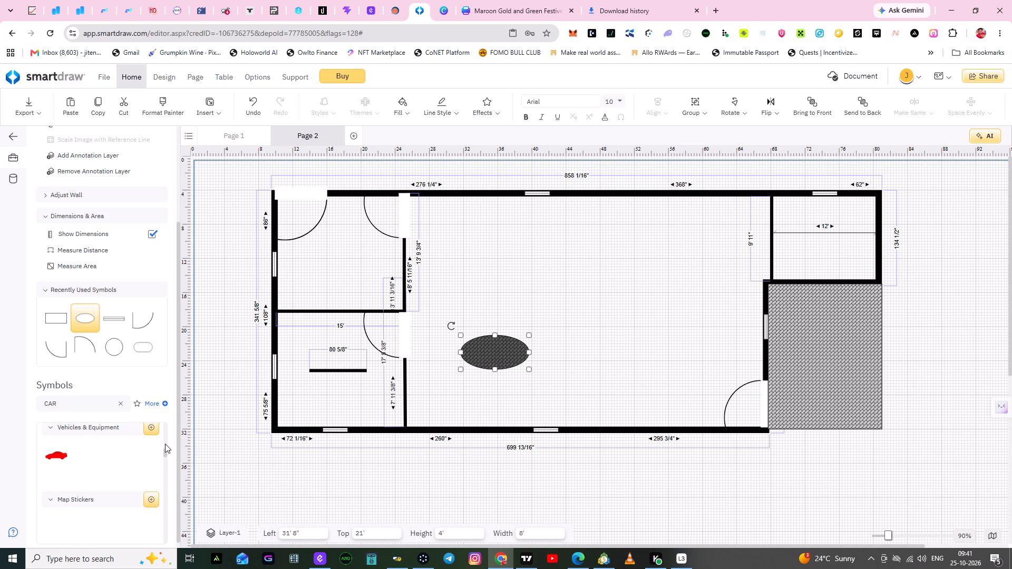
left_click(165, 438)
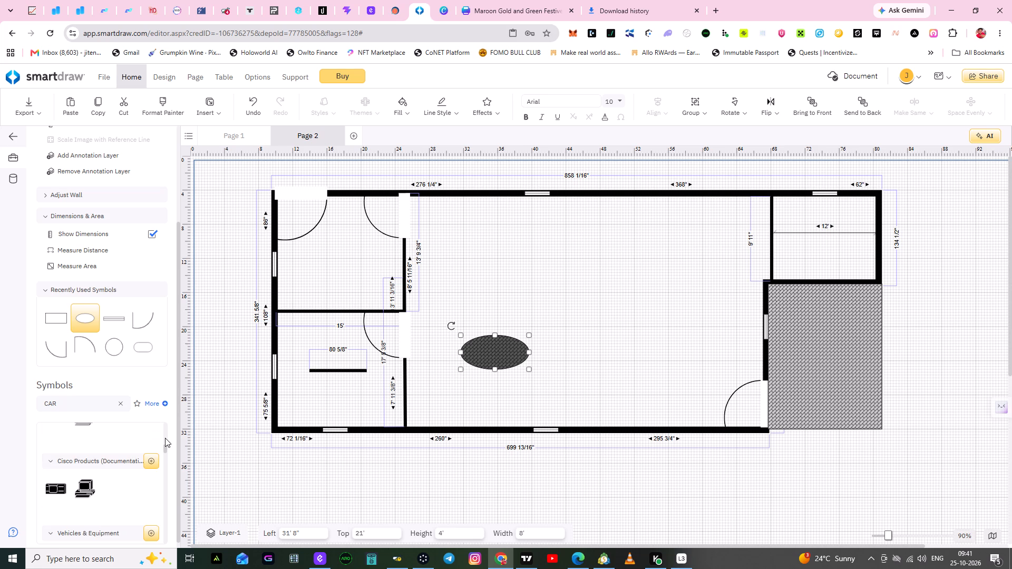
left_click_drag(166, 448, 166, 442)
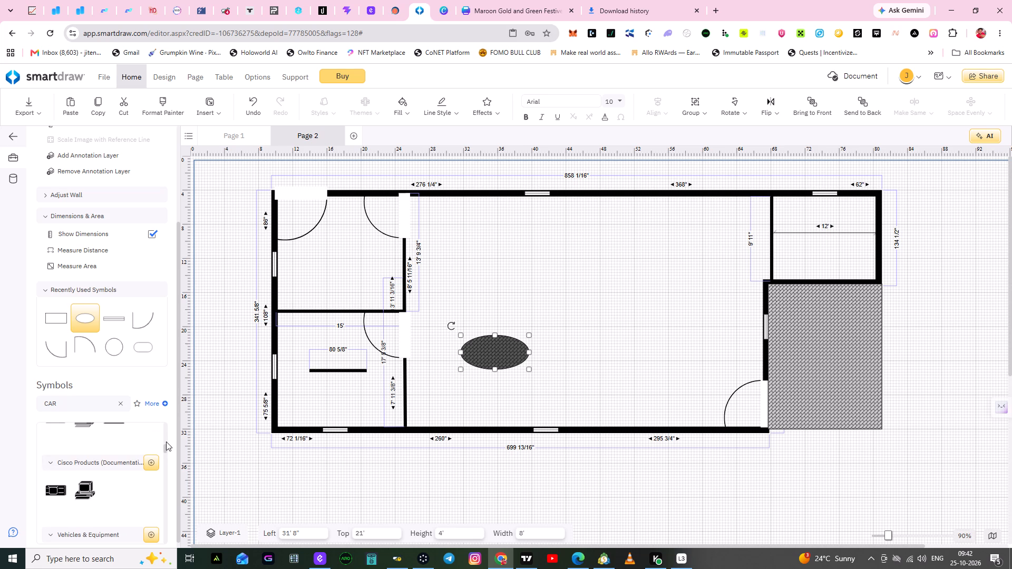
left_click_drag(166, 442, 165, 440)
left_click(164, 432)
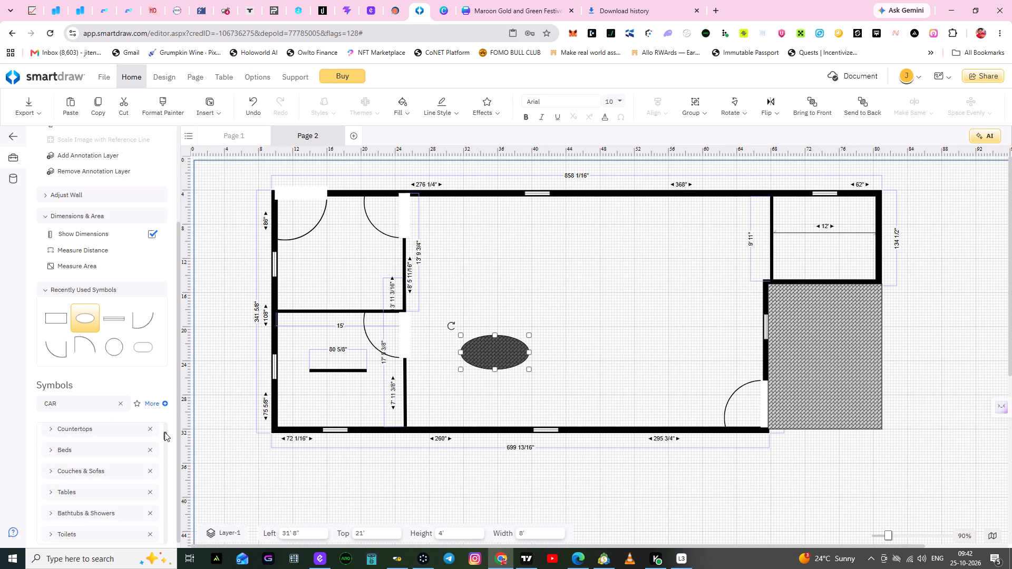
left_click(164, 432)
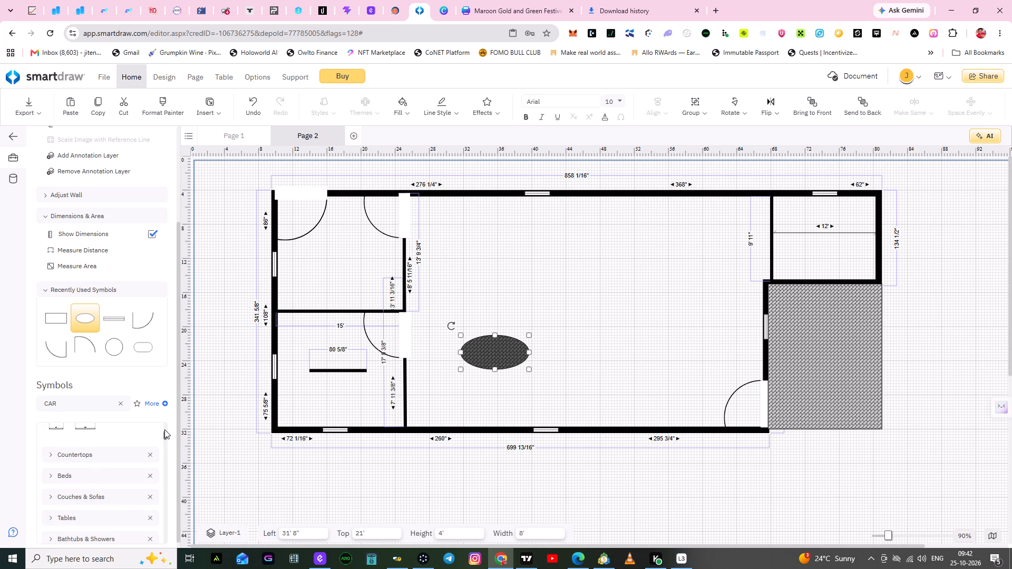
left_click(164, 429)
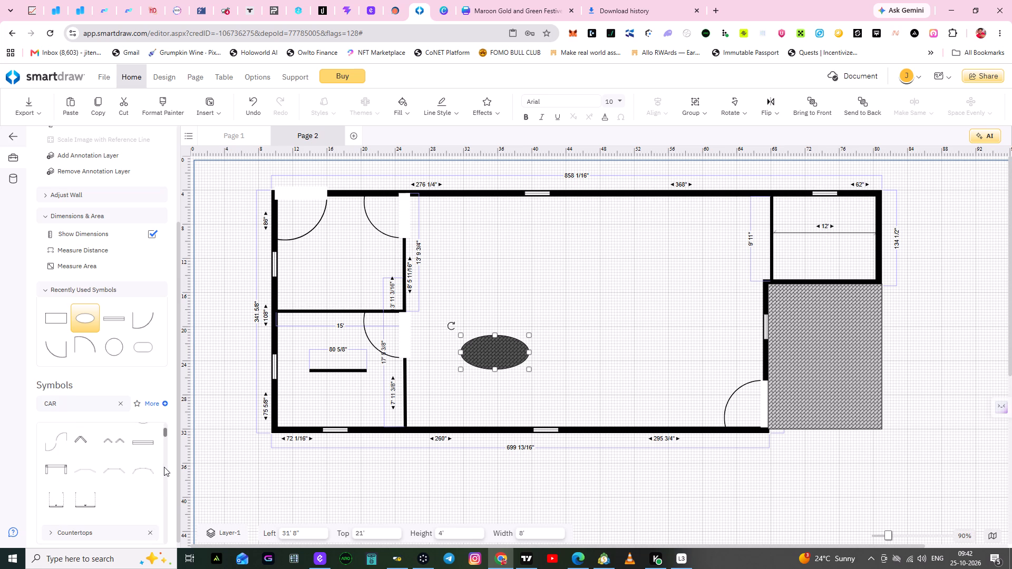
Look through the CAR search results from the door symbols through the detailed vehicle drawings to the Icons and OLE & COM categories.
left_click_drag(163, 431, 164, 442)
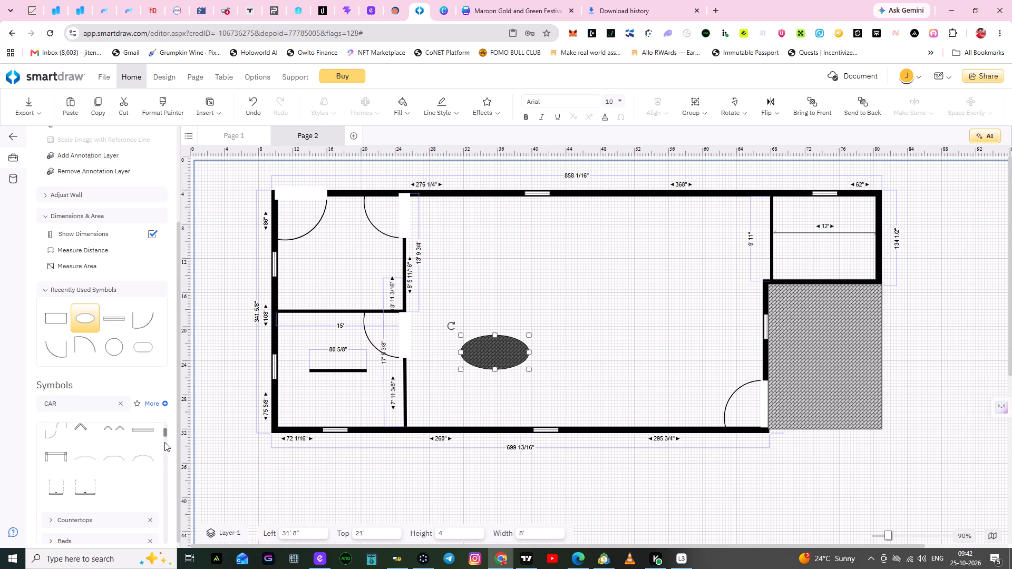
left_click_drag(164, 442, 166, 449)
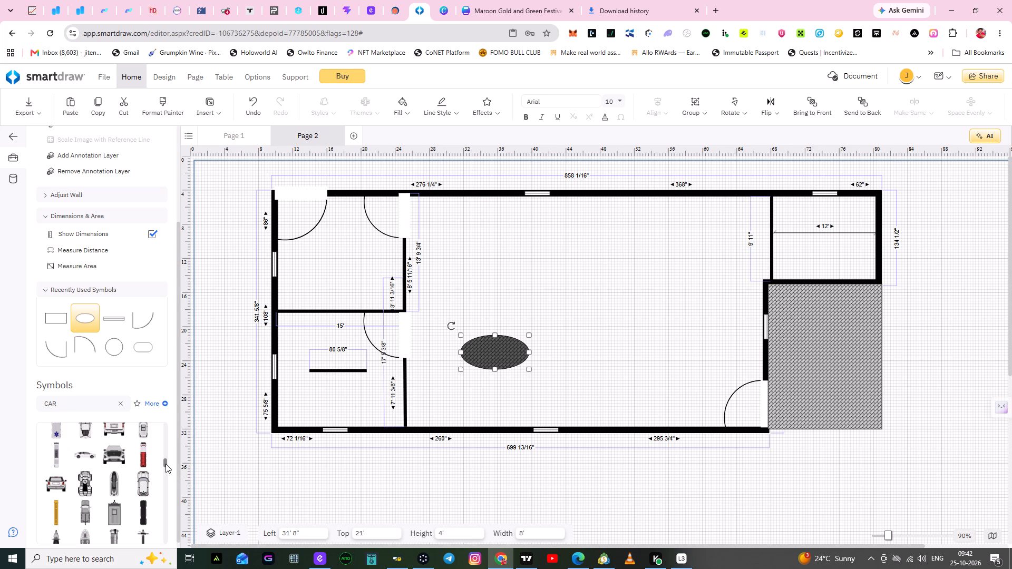
left_click_drag(166, 464, 166, 453)
left_click_drag(166, 453, 166, 446)
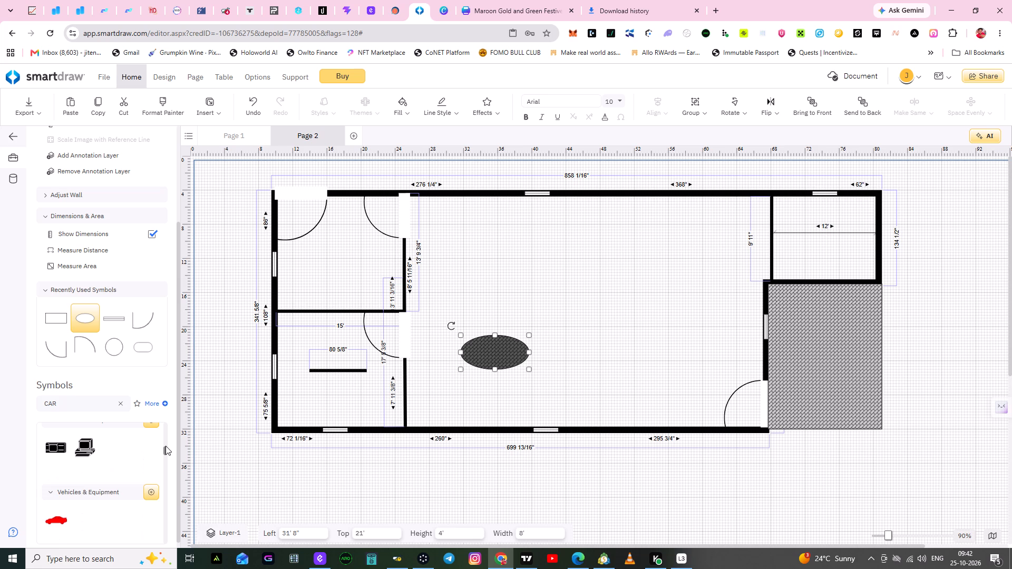
left_click_drag(166, 446, 166, 458)
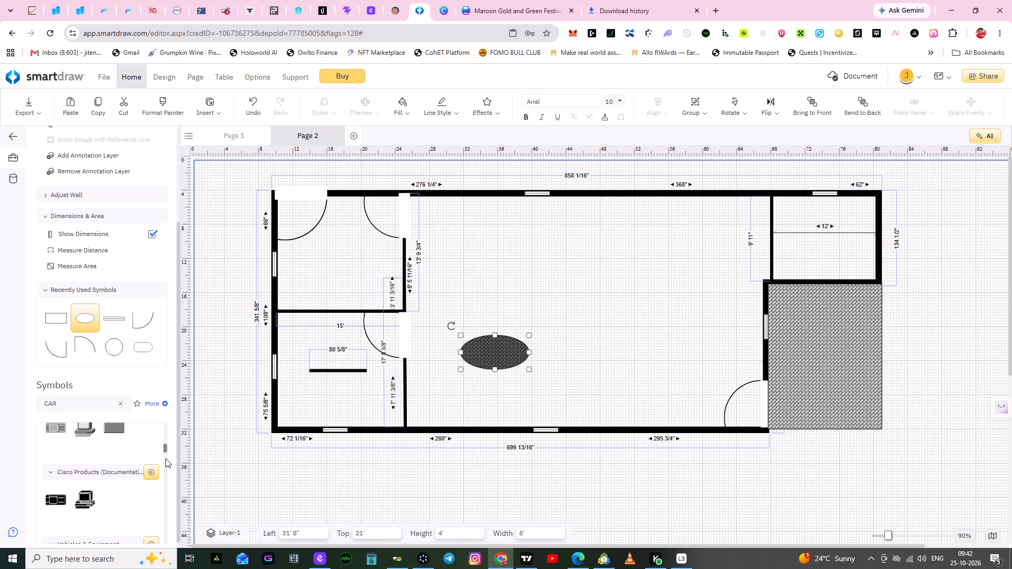
left_click_drag(166, 458, 166, 469)
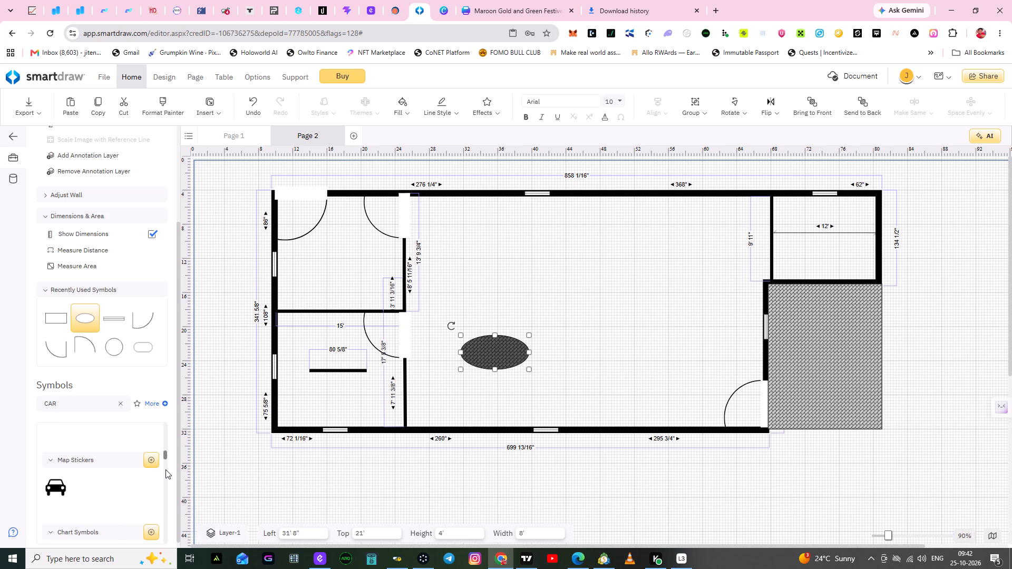
left_click_drag(166, 469, 167, 474)
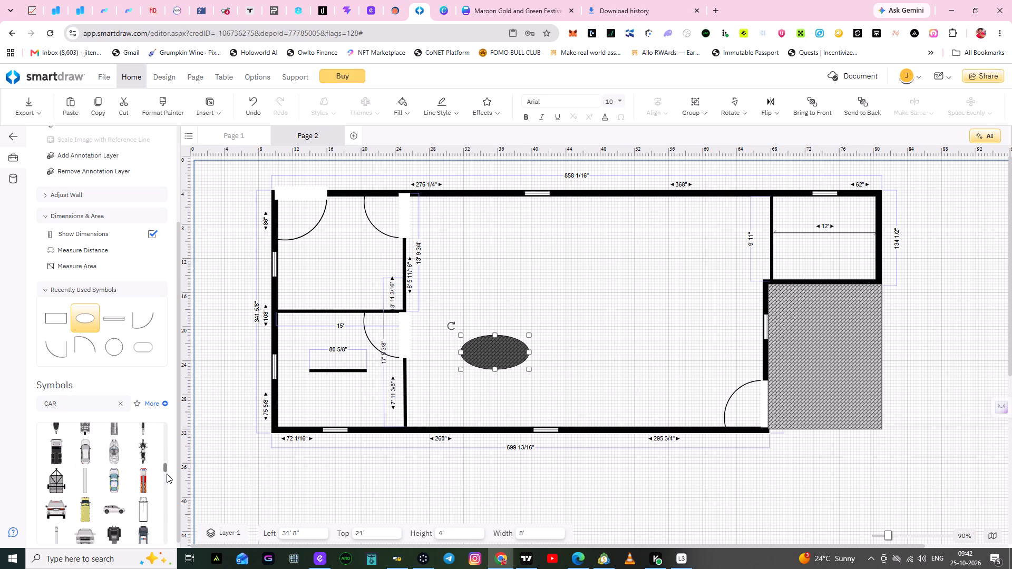
left_click_drag(167, 474, 168, 478)
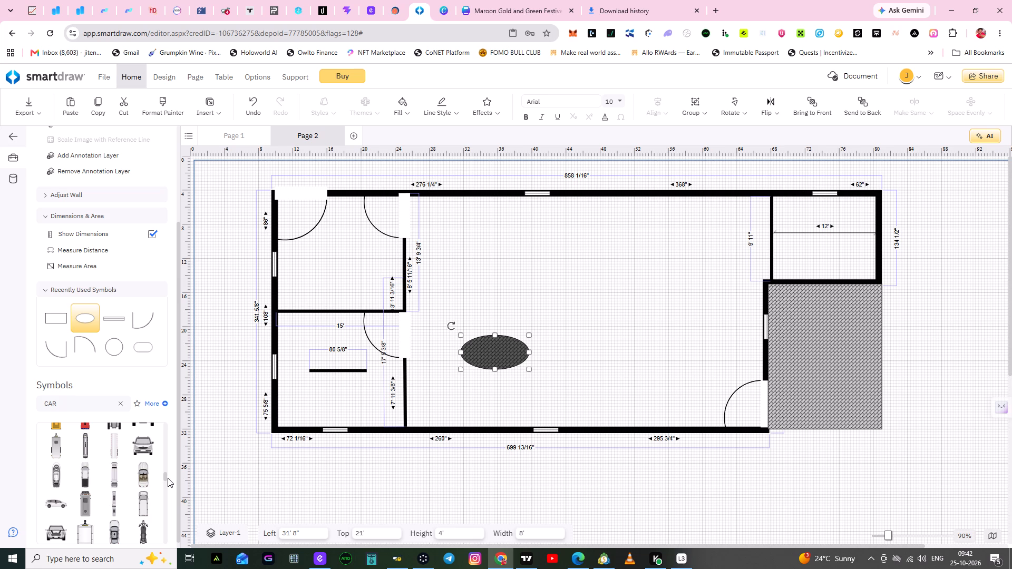
left_click_drag(165, 477, 165, 481)
left_click_drag(165, 481, 167, 488)
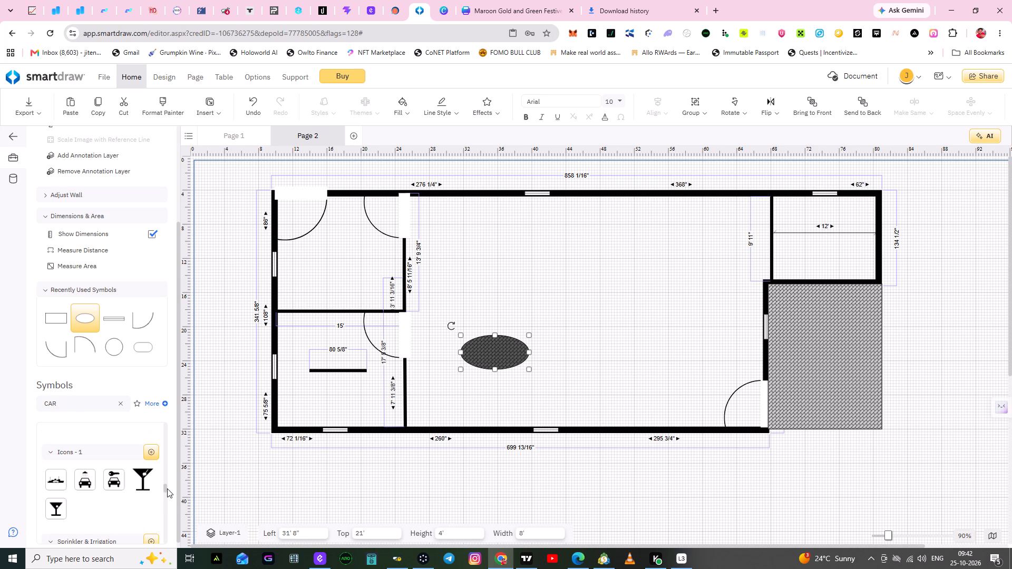
left_click_drag(167, 488, 165, 498)
left_click_drag(166, 490, 167, 498)
left_click_drag(165, 490, 166, 494)
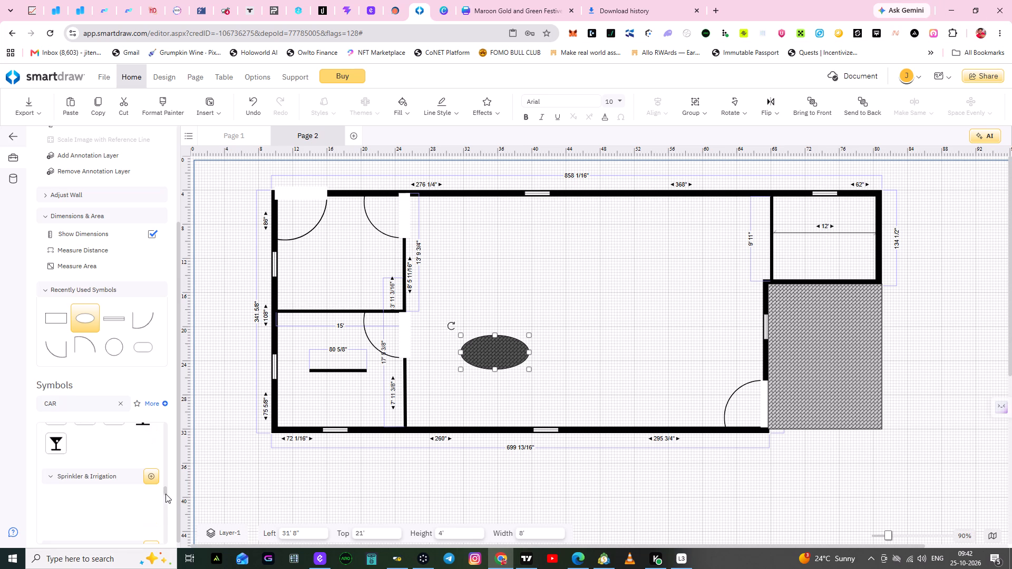
left_click_drag(166, 494, 165, 501)
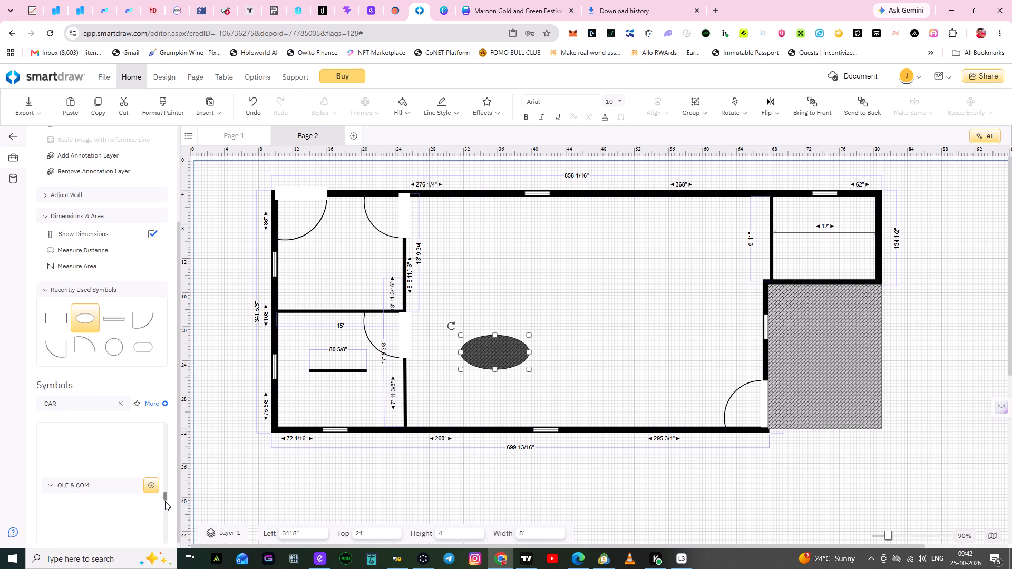
left_click_drag(165, 501, 165, 504)
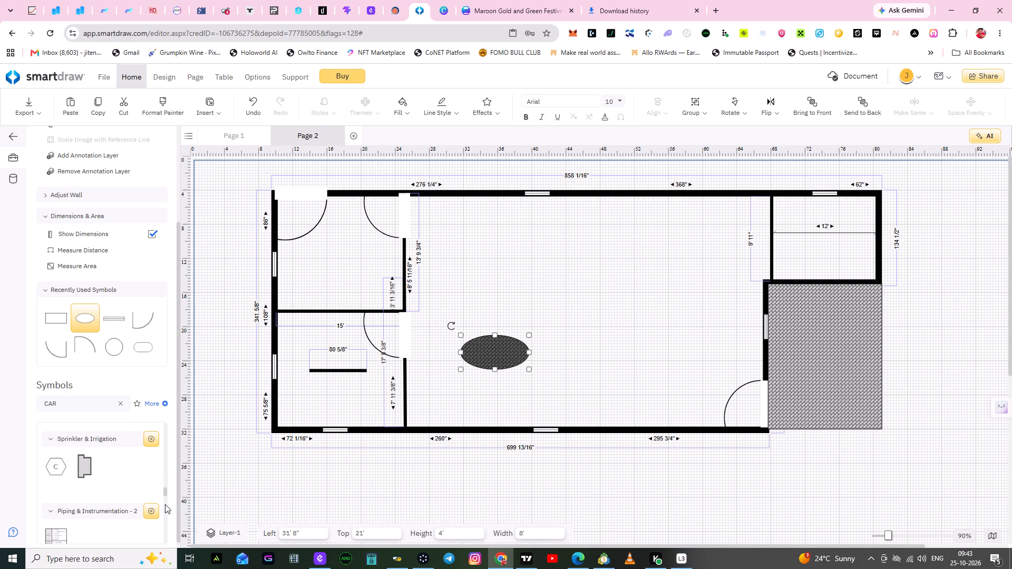
left_click_drag(164, 495, 166, 501)
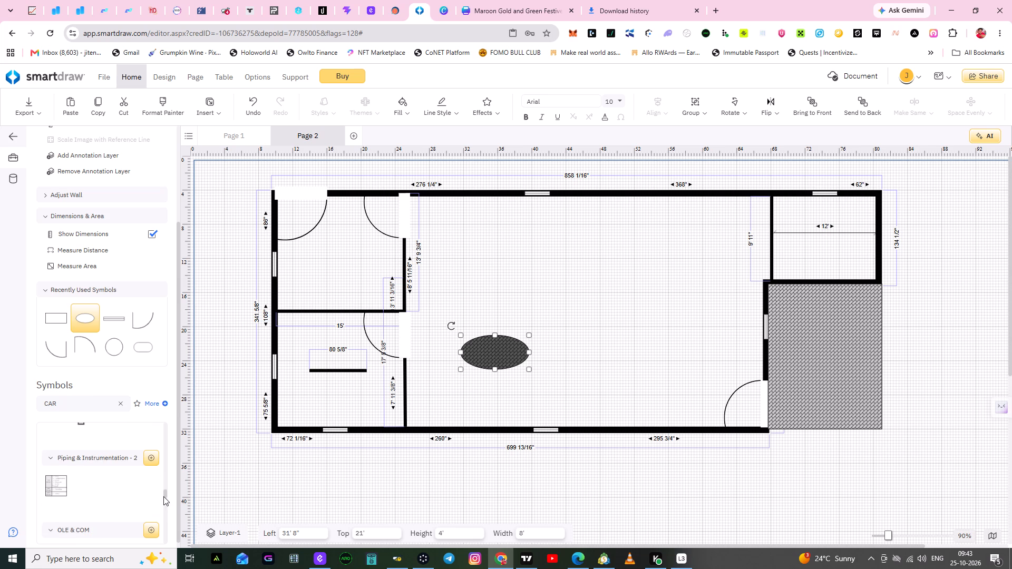
Look back through the CAR search results, from Piping & Instrumentation and Icons to the detailed vehicle drawings, for a suitable top-view car.
left_click_drag(163, 496, 165, 483)
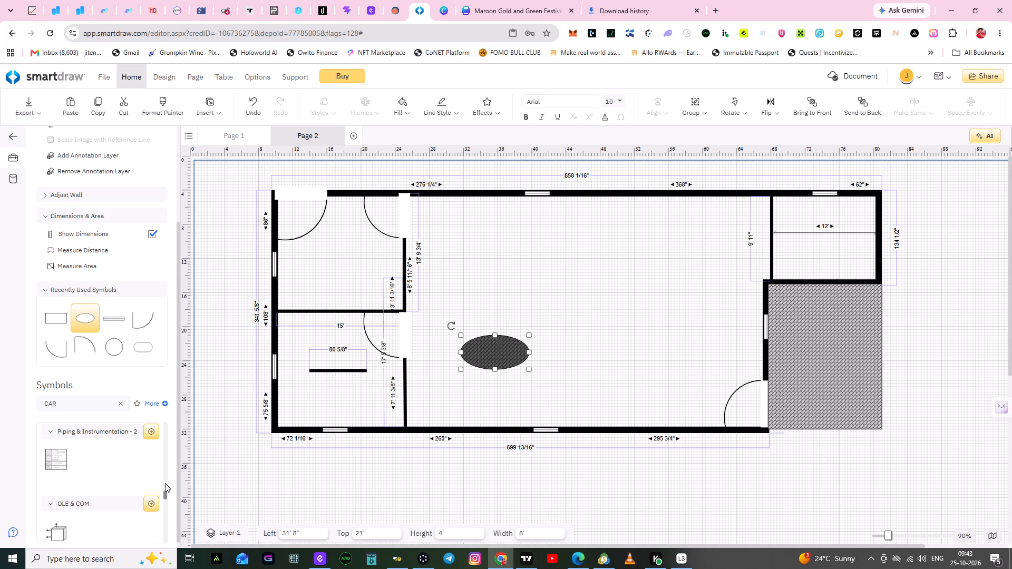
left_click_drag(165, 483, 166, 469)
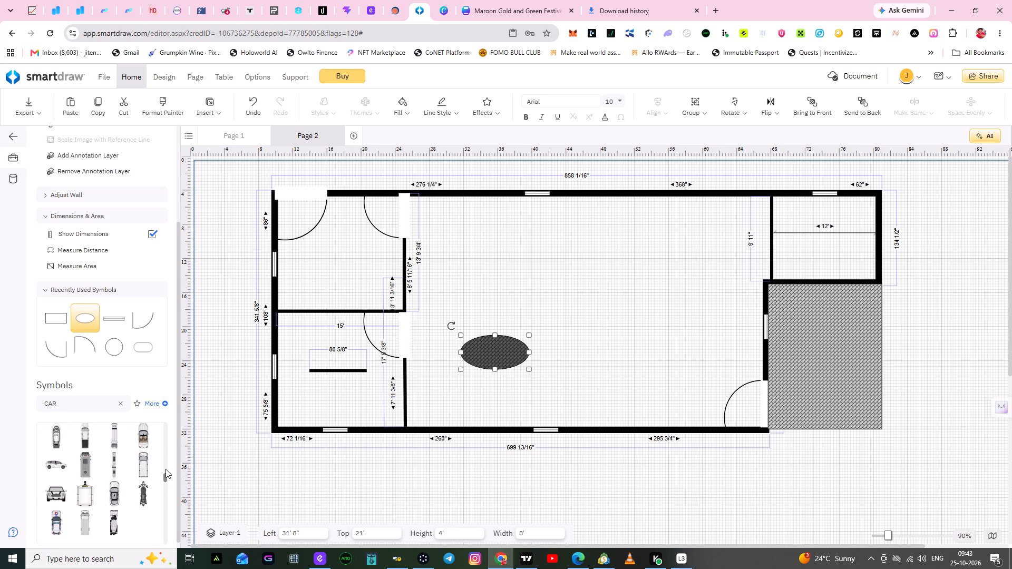
left_click_drag(166, 469, 166, 463)
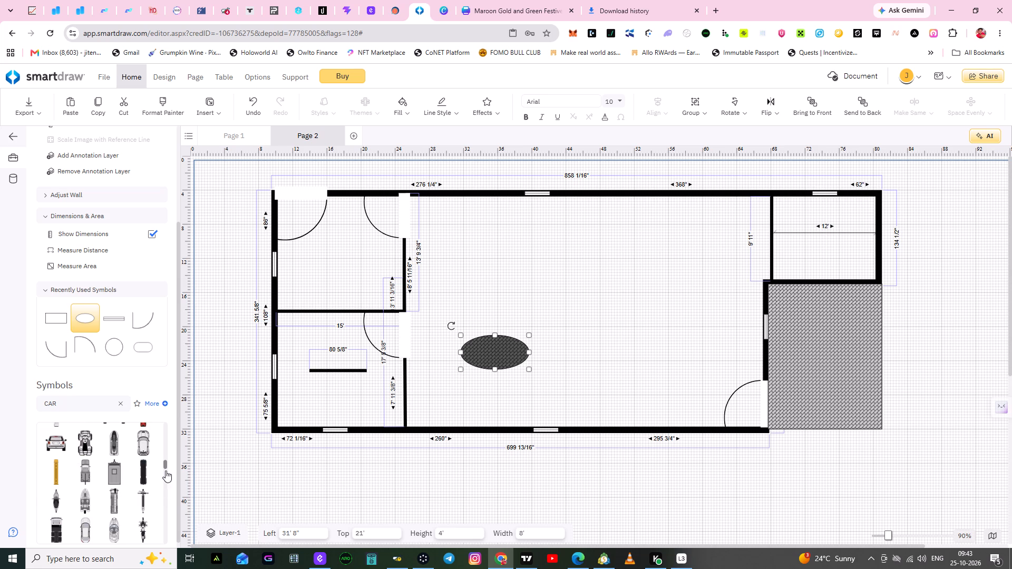
left_click_drag(165, 463, 165, 466)
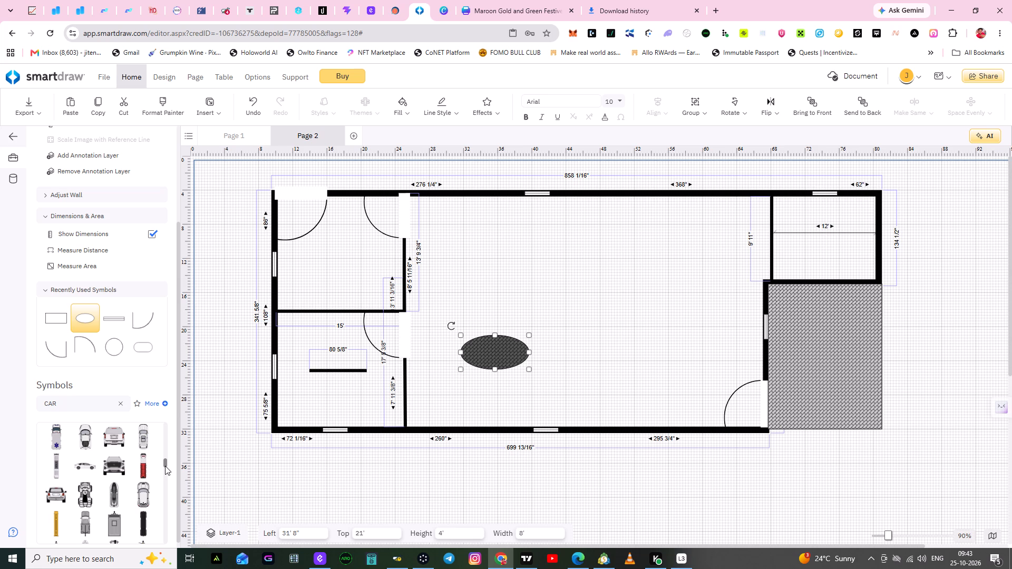
left_click_drag(165, 466, 168, 480)
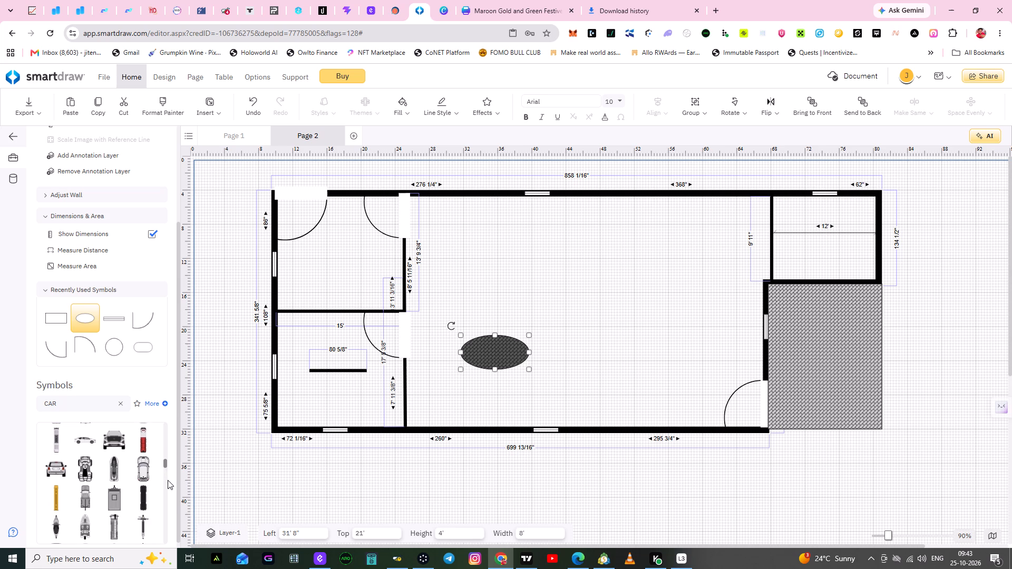
left_click_drag(168, 480, 169, 483)
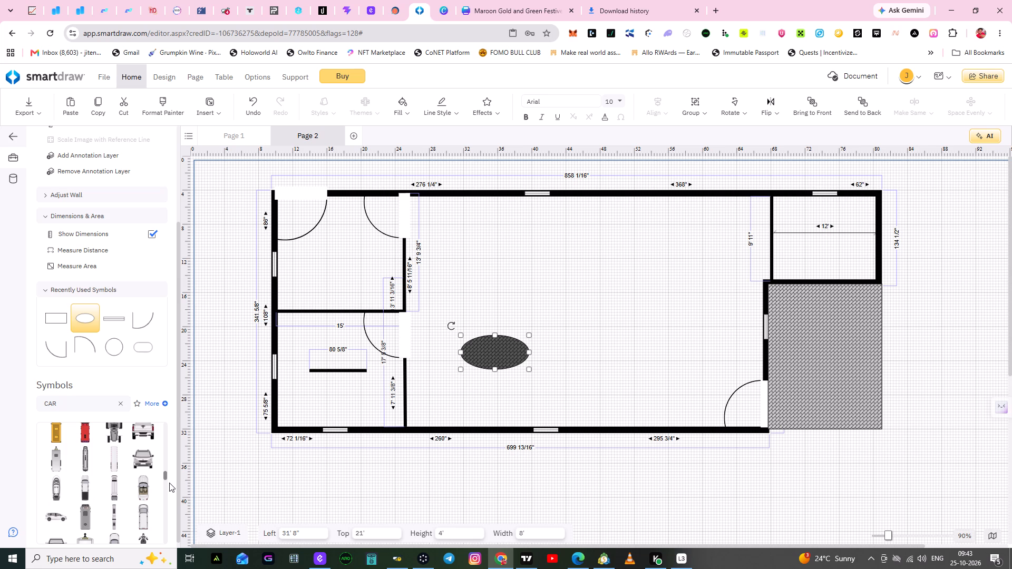
left_click_drag(169, 483, 169, 486)
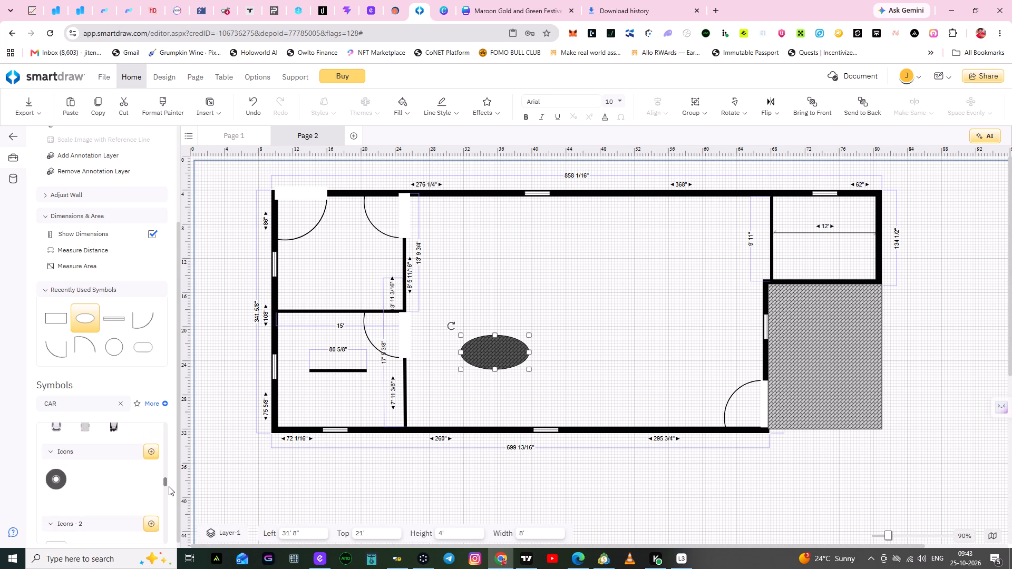
left_click_drag(169, 486, 166, 470)
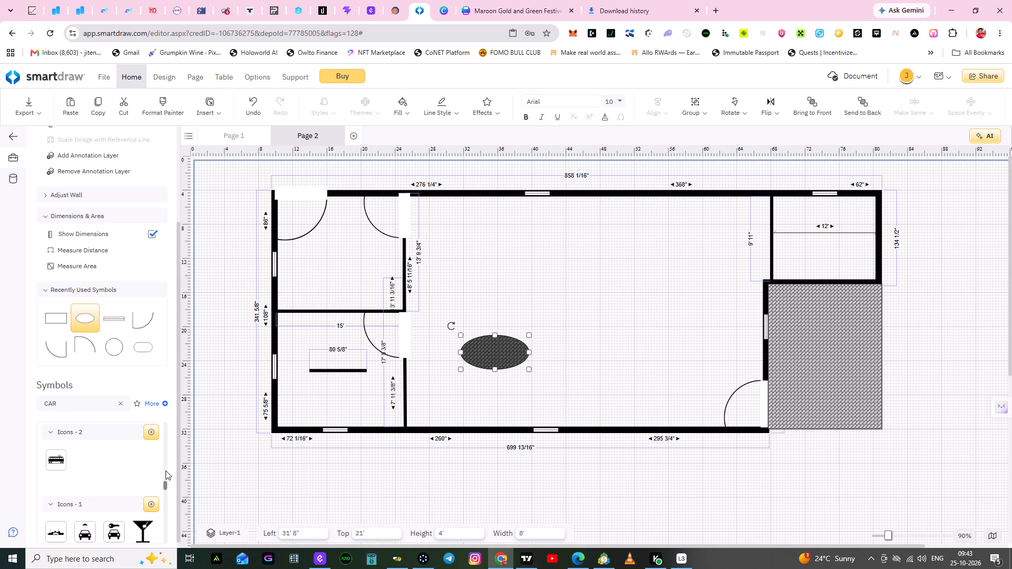
left_click_drag(166, 470, 165, 469)
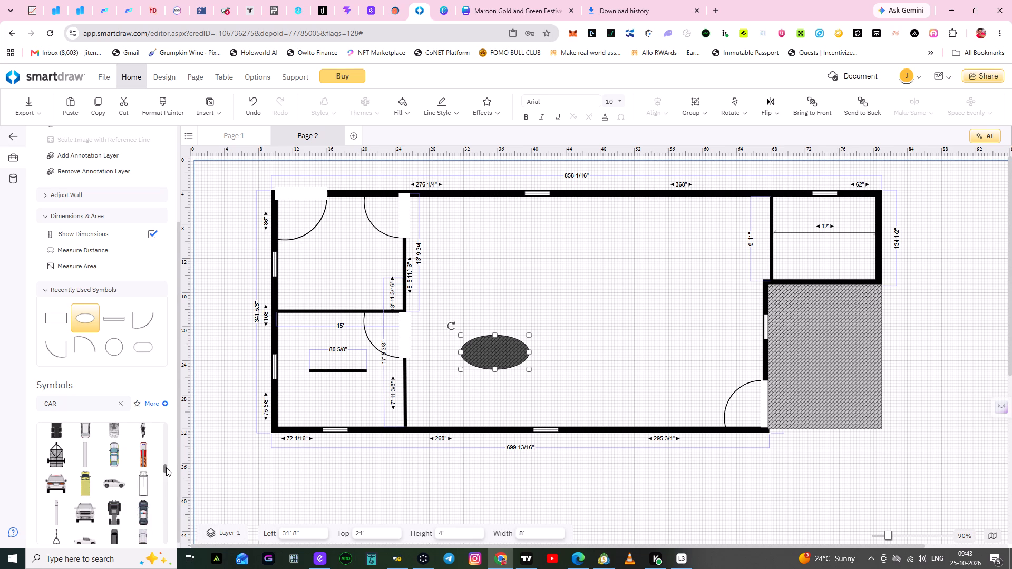
left_click_drag(166, 467, 166, 472)
left_click_drag(166, 472, 166, 476)
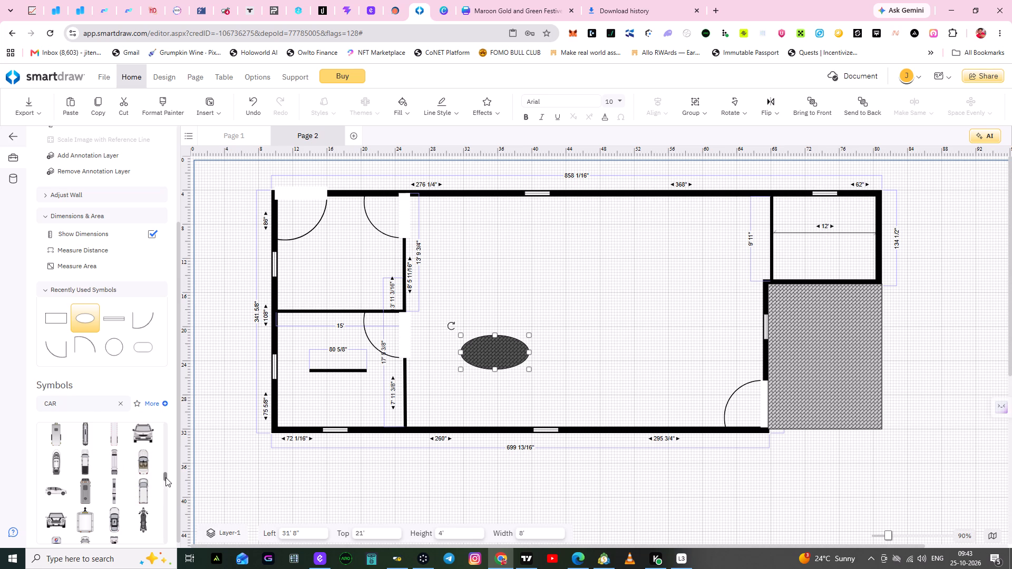
left_click_drag(166, 477, 165, 474)
left_click_drag(165, 474, 164, 472)
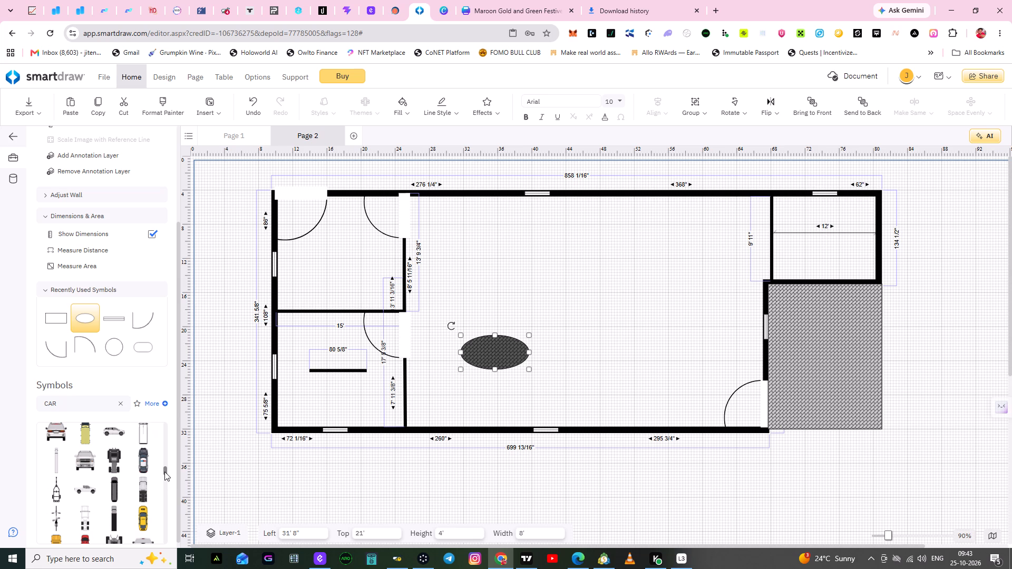
Place the Taxi Cab symbol upright in the large central room, between the hatched oval and the grey hatched rectangle.
left_click_drag(138, 523, 239, 485)
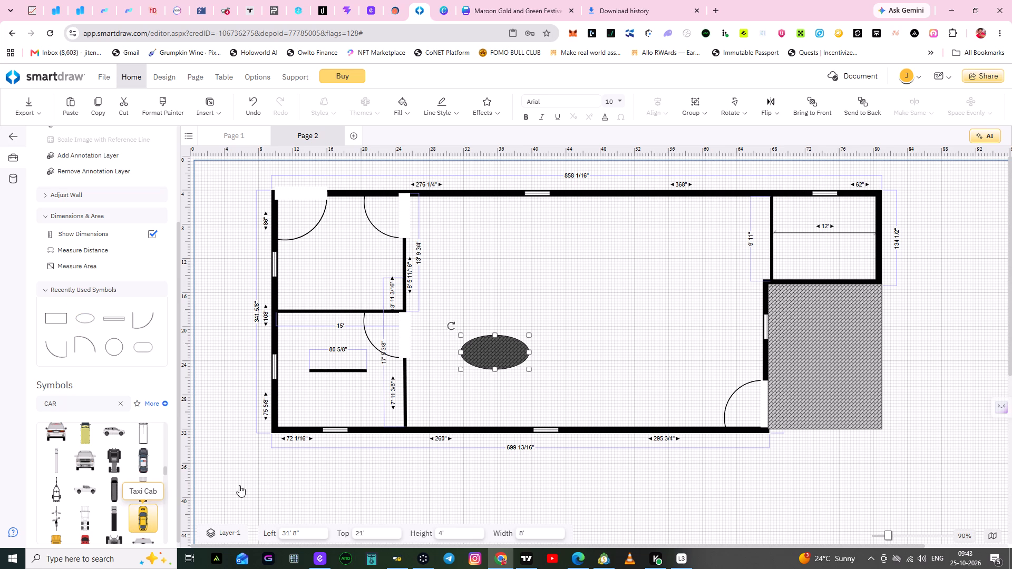
left_click_drag(239, 485, 343, 459)
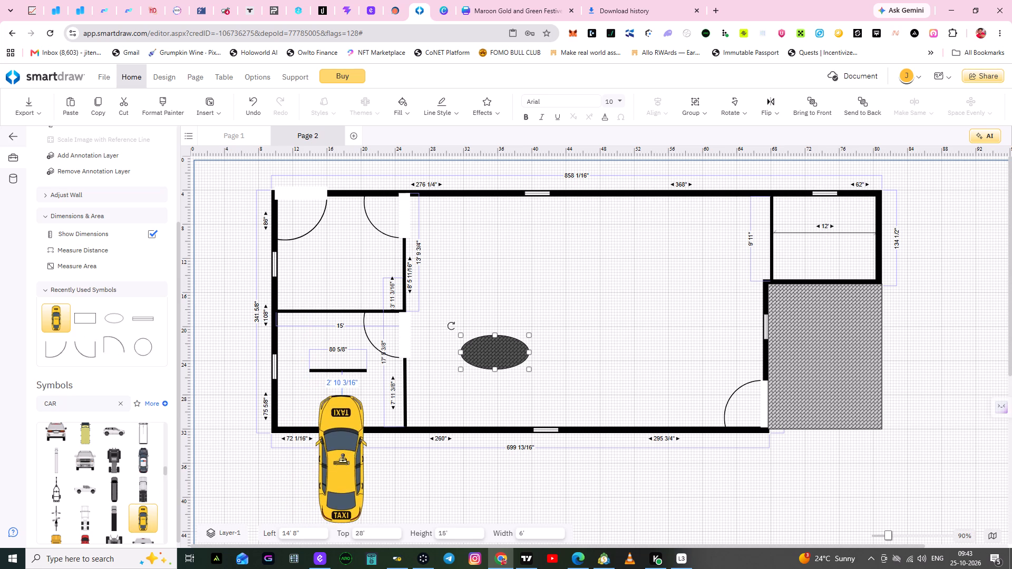
left_click_drag(343, 459, 579, 336)
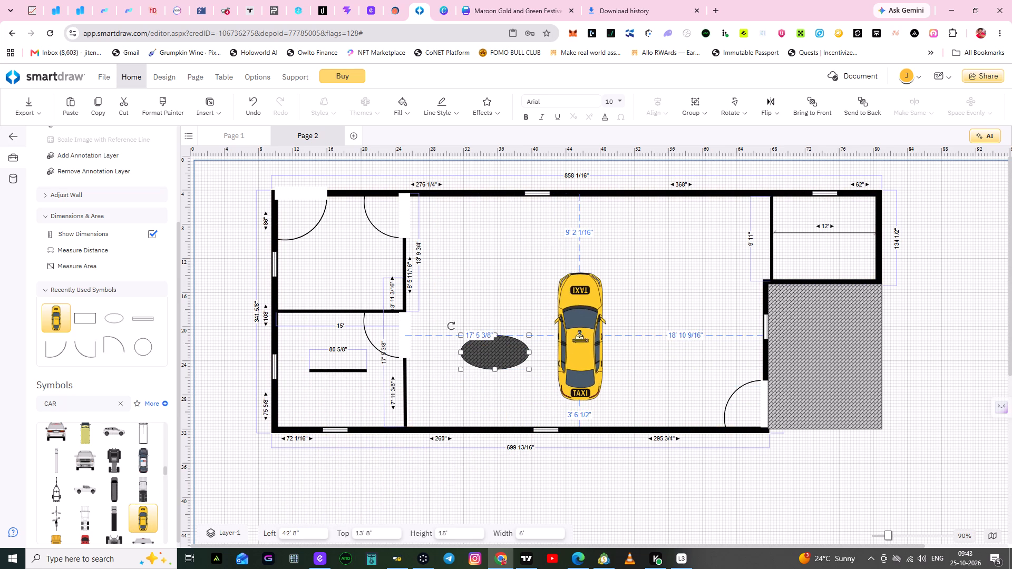
left_click_drag(579, 336, 580, 331)
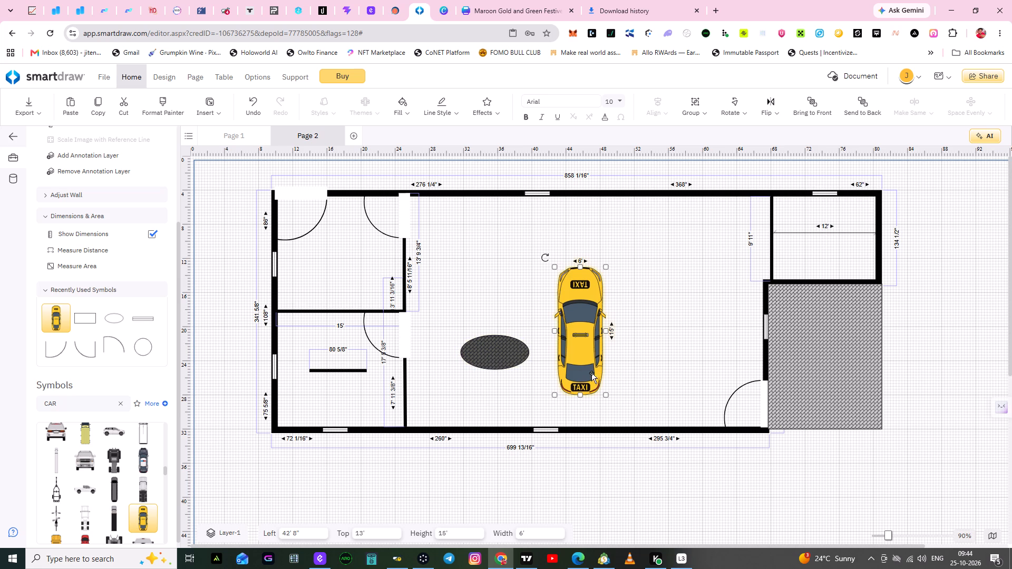
Rotate the taxi about a quarter turn so that it lies horizontally.
left_click(575, 341)
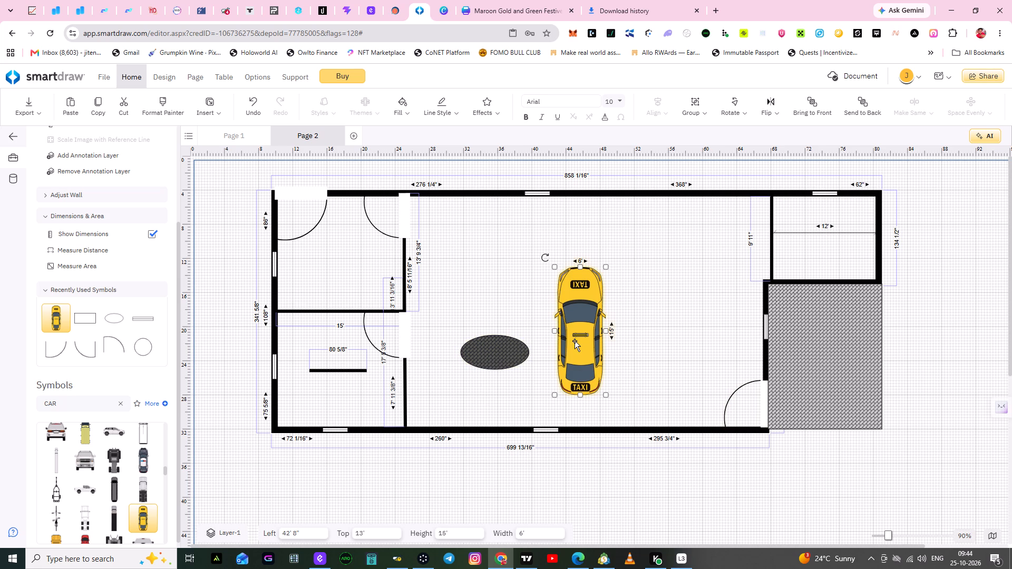
left_click(582, 337)
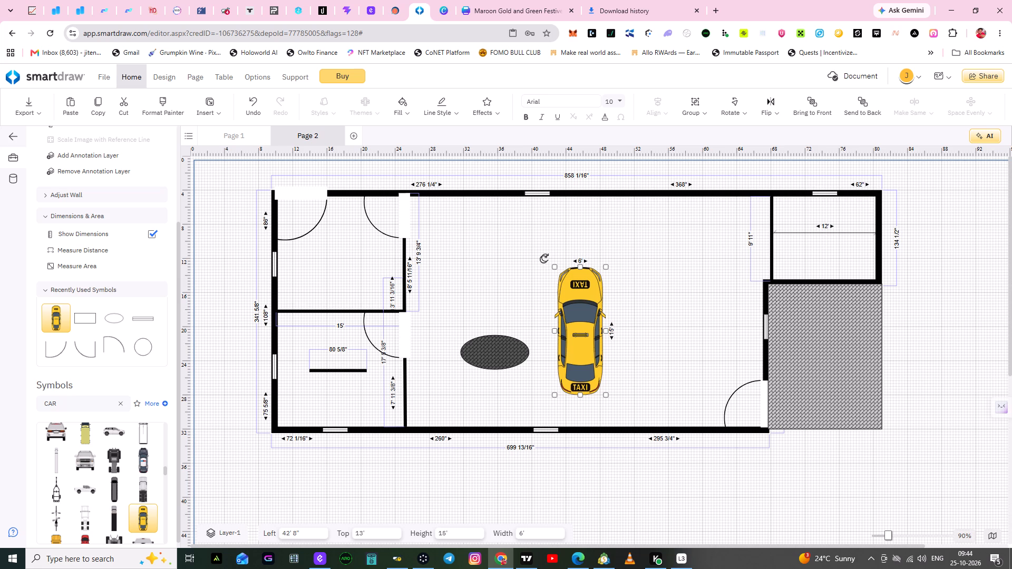
left_click_drag(544, 259, 656, 272)
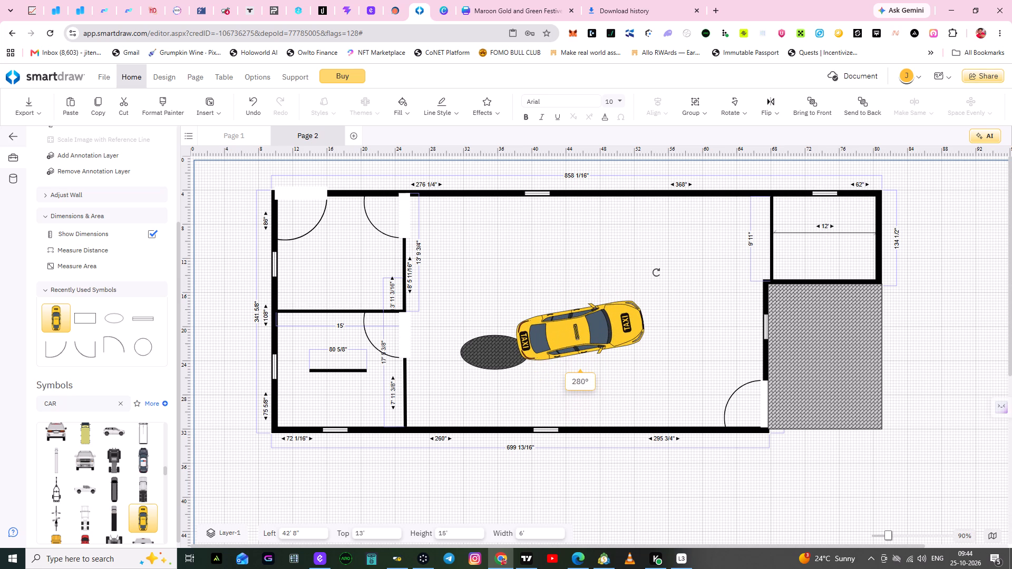
left_click_drag(656, 272, 664, 286)
Move the taxi onto the upper part of the grey hatched rectangle, just outside the window in the adjoining wall.
left_click_drag(573, 331, 694, 338)
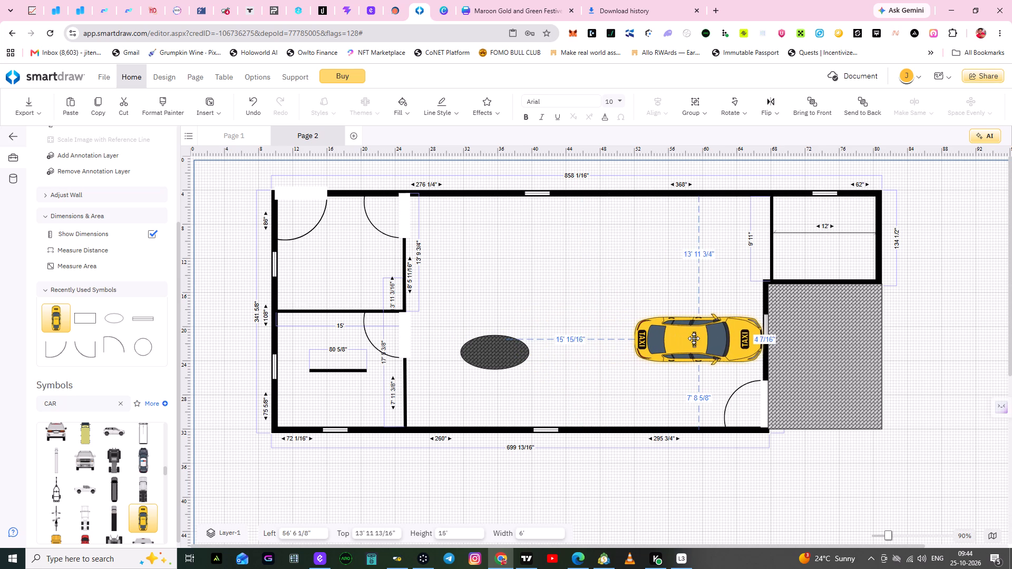
left_click_drag(694, 338, 792, 342)
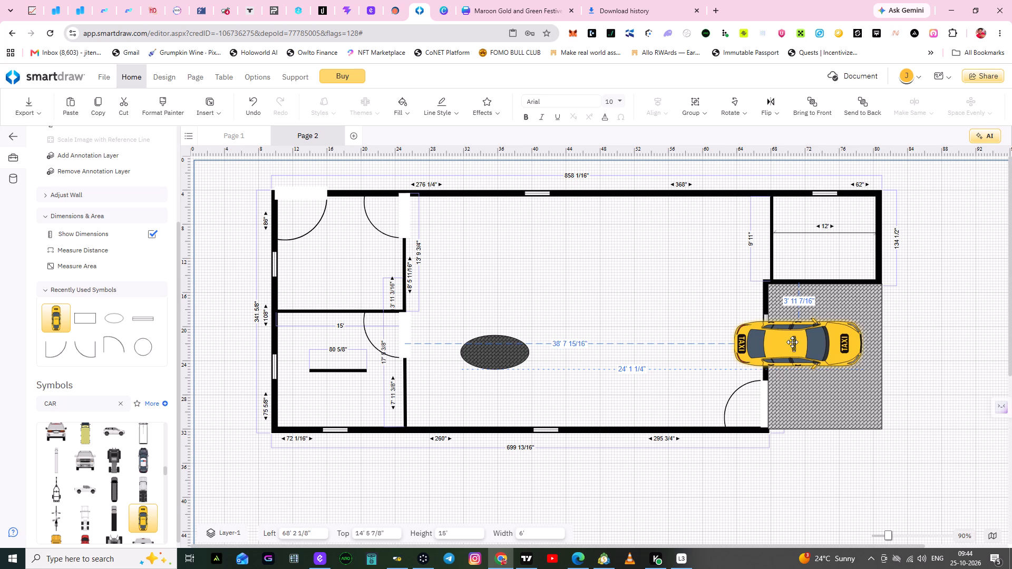
left_click_drag(792, 342, 825, 332)
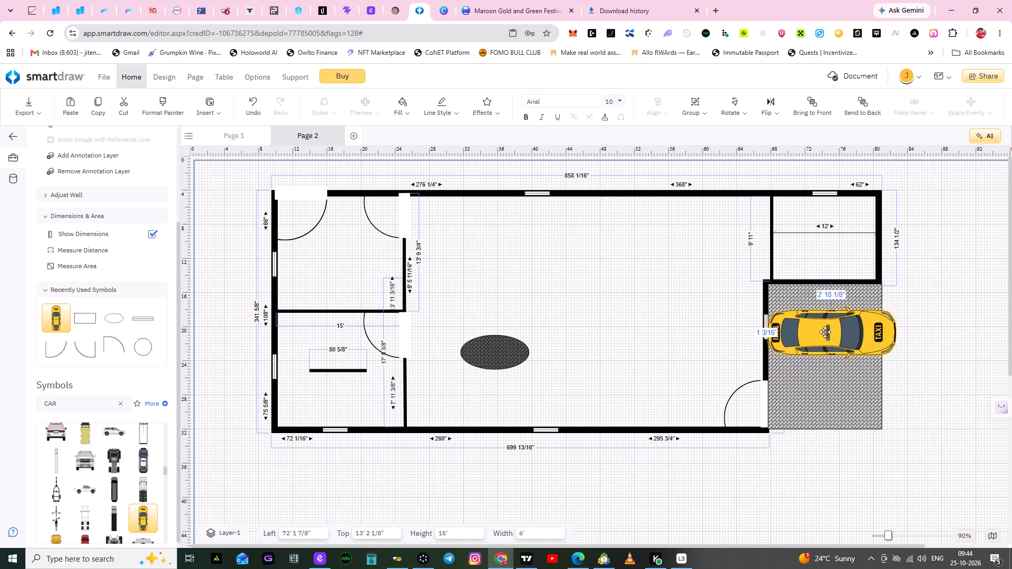
left_click_drag(825, 332, 829, 330)
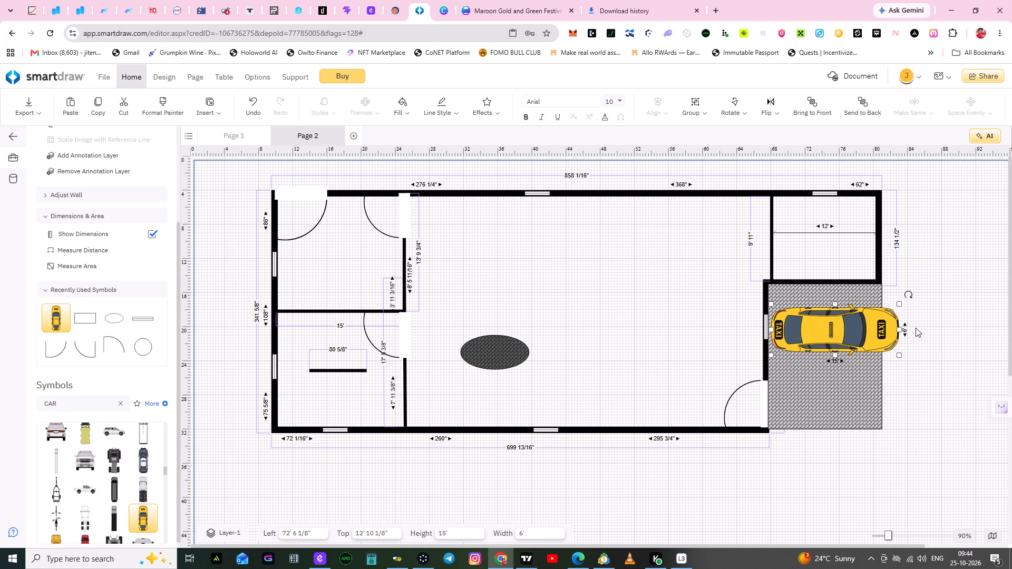
Resize the taxi to about 12' 8" long and 6' 4" wide so it fits within the grey hatched rectangle.
left_click_drag(899, 329, 884, 328)
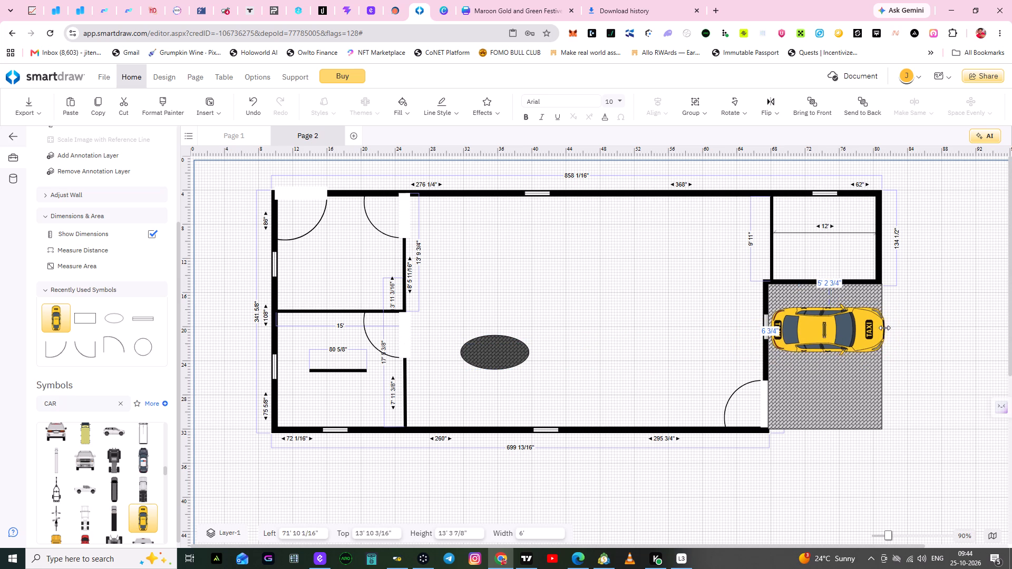
left_click_drag(884, 328, 878, 326)
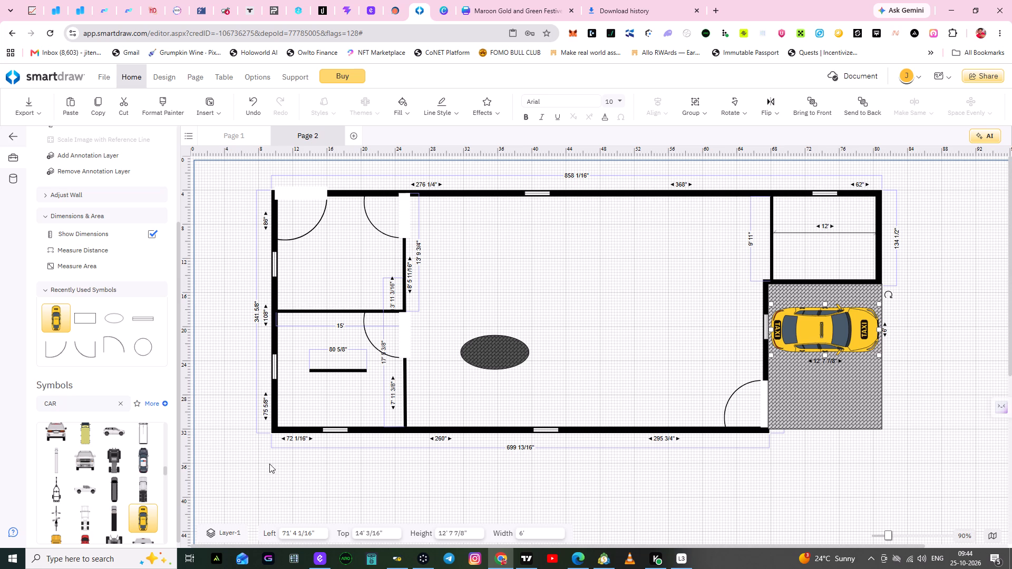
left_click(848, 329)
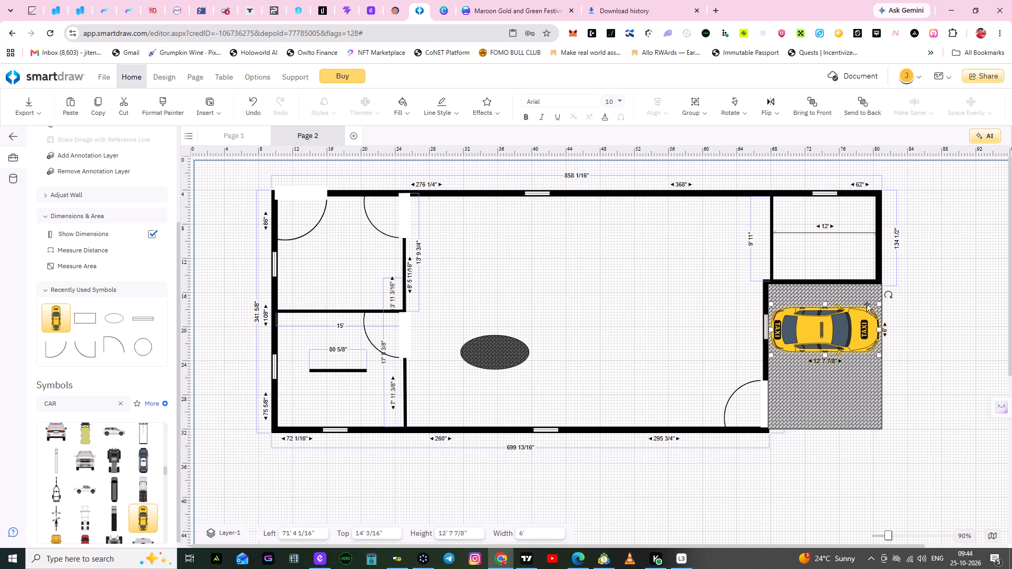
left_click(880, 305)
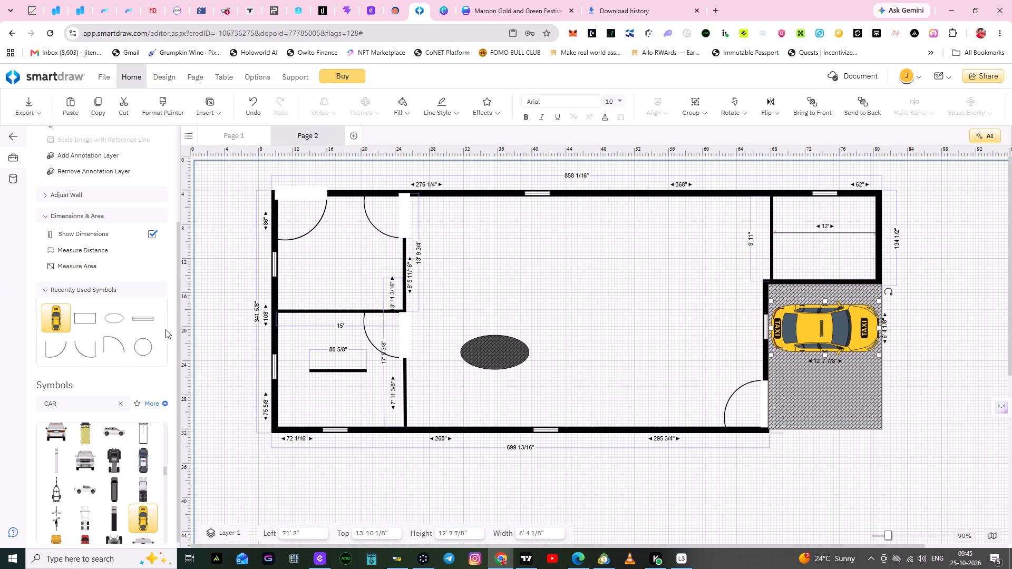
Clear the CAR search and look through the standard symbol categories from Room Outlines and Doors & Windows to Toilets.
left_click(122, 407)
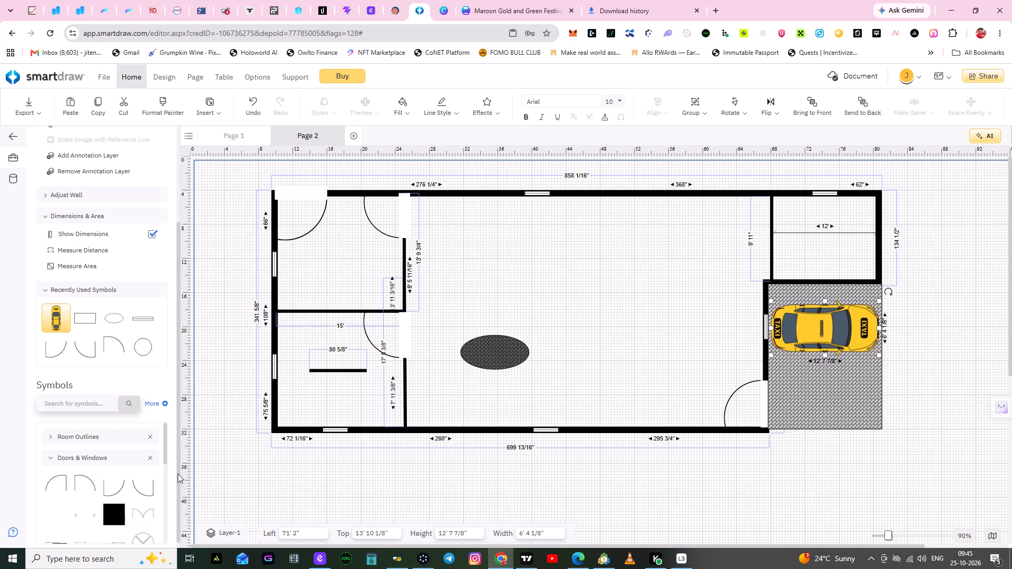
left_click_drag(164, 447, 159, 510)
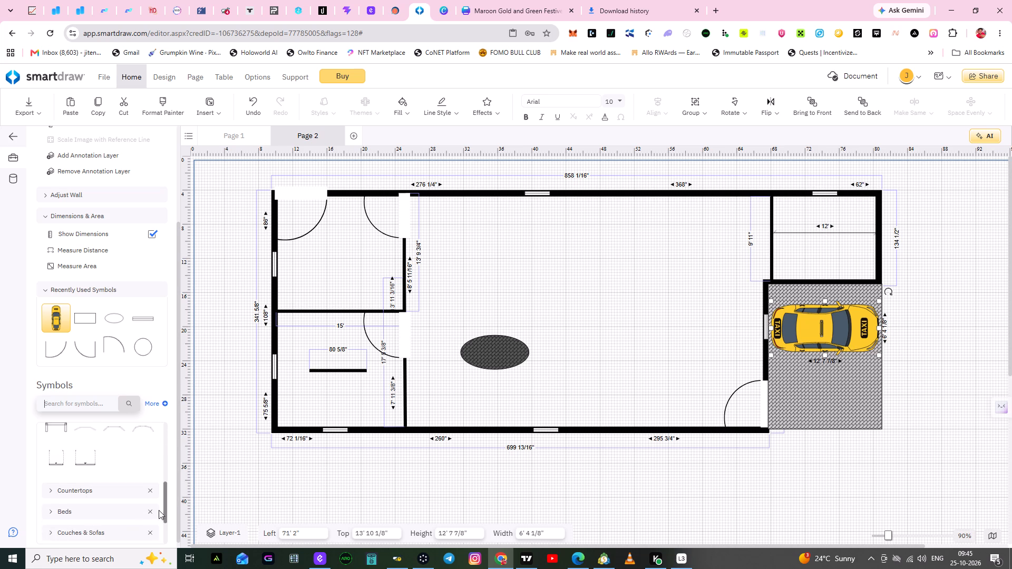
left_click_drag(159, 510, 151, 537)
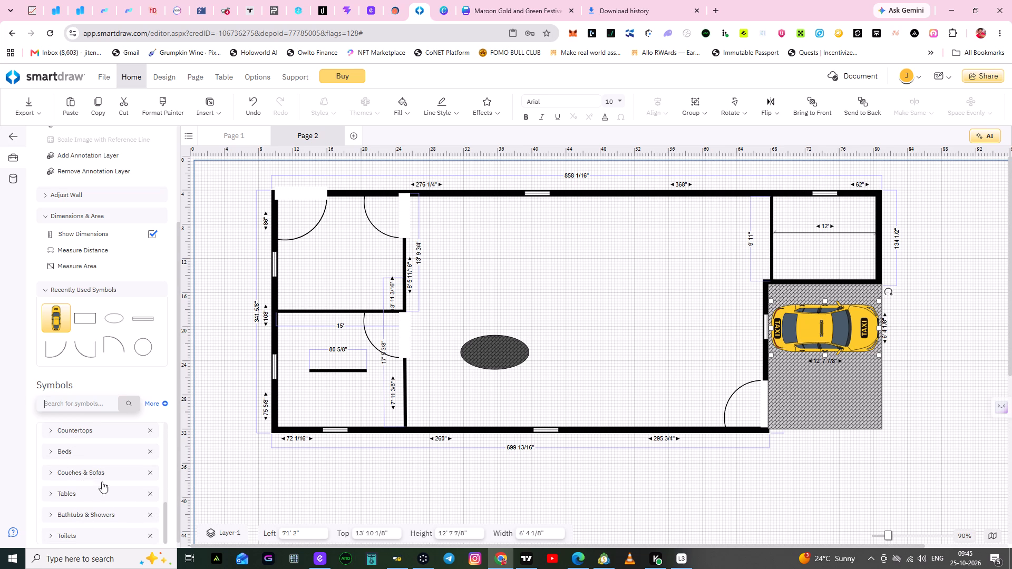
left_click_drag(166, 531, 164, 521)
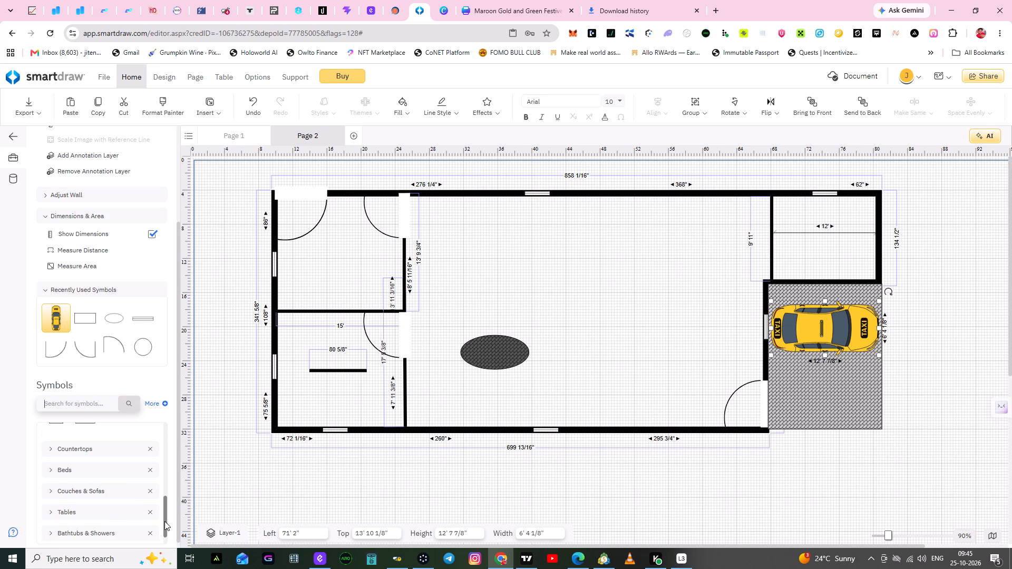
left_click_drag(164, 521, 178, 462)
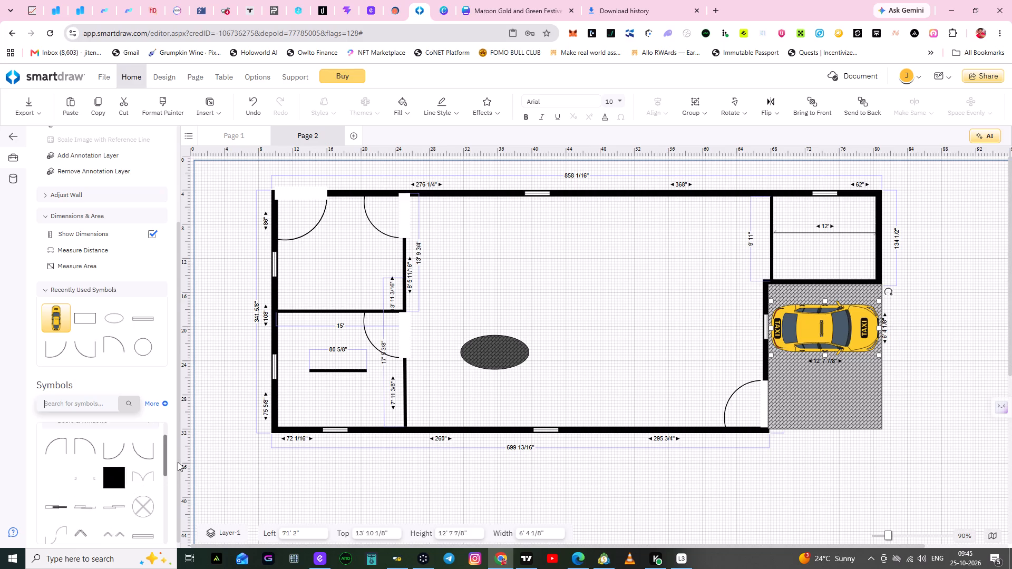
left_click_drag(178, 462, 178, 458)
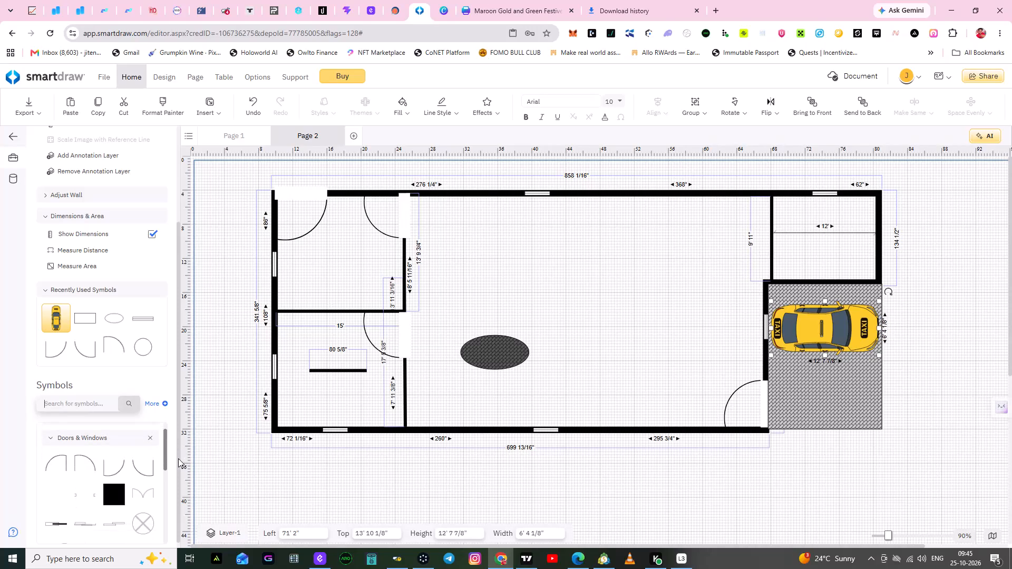
left_click_drag(178, 458, 177, 428)
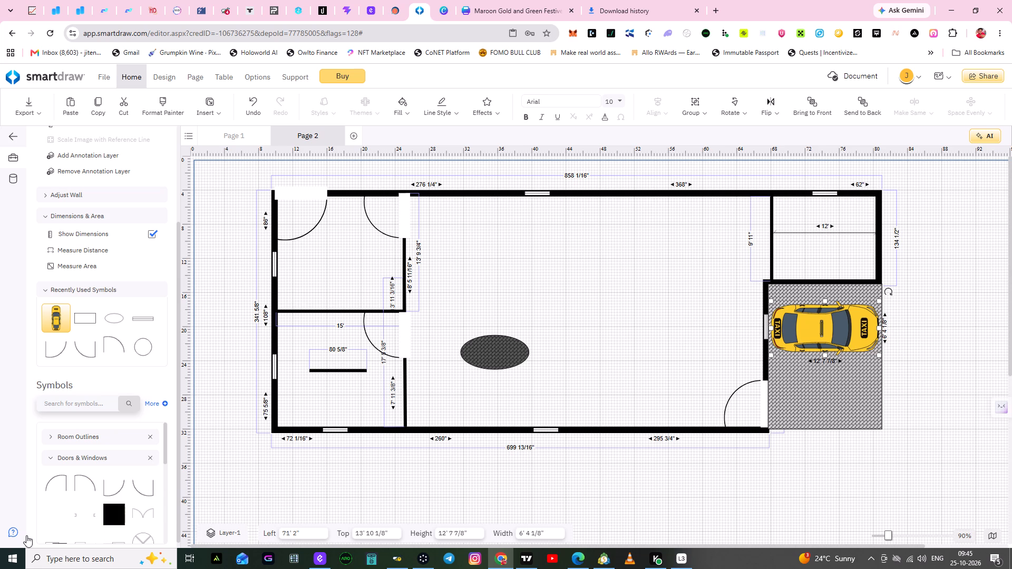
Look through the symbol categories from Doors & Windows down to Toilets, and expand the Room Outlines category.
left_click_drag(165, 438, 165, 427)
left_click_drag(165, 427, 162, 511)
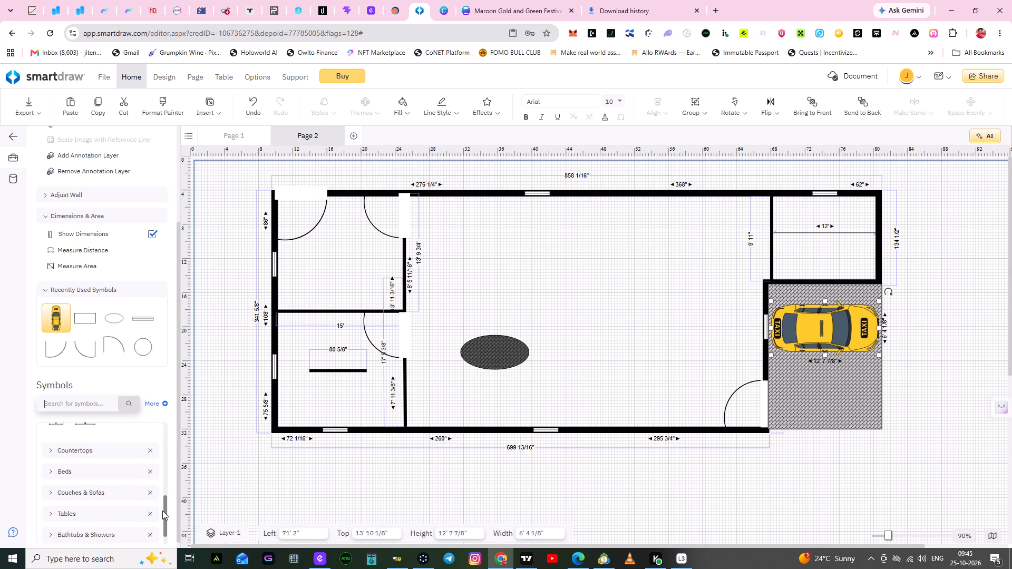
left_click_drag(162, 511, 162, 532)
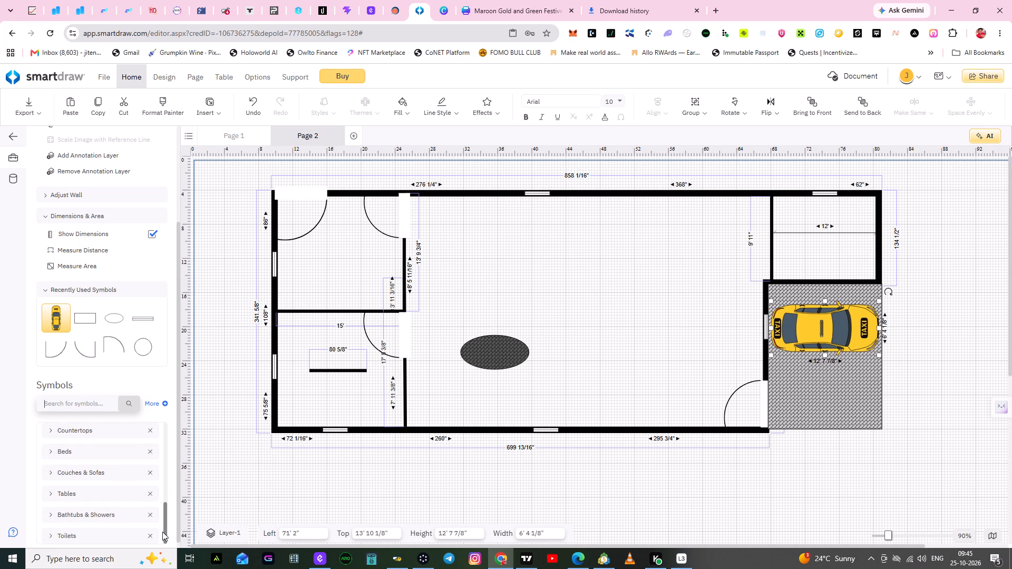
left_click_drag(162, 532, 158, 516)
left_click_drag(158, 516, 157, 457)
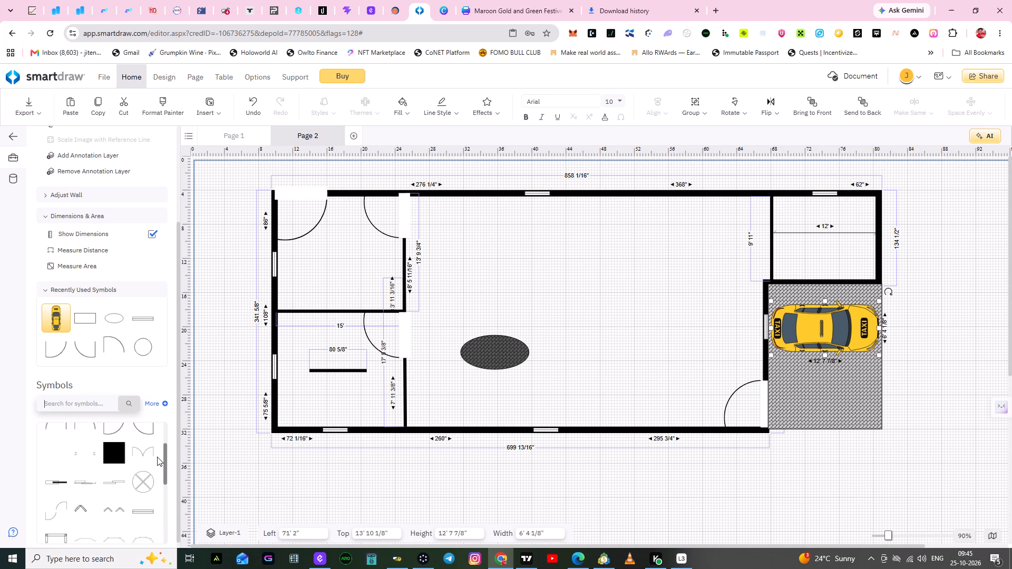
left_click_drag(157, 457, 162, 409)
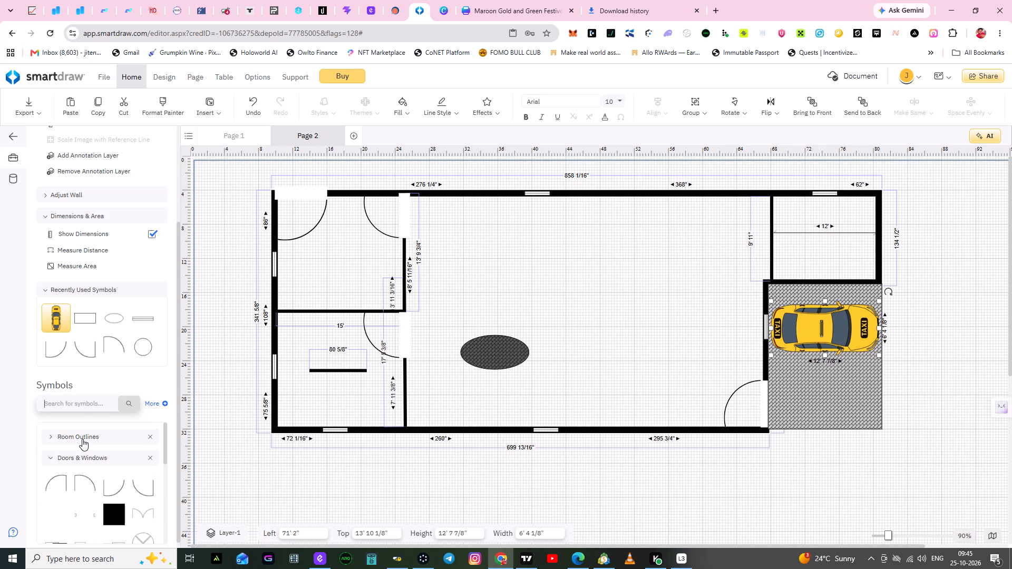
left_click(82, 439)
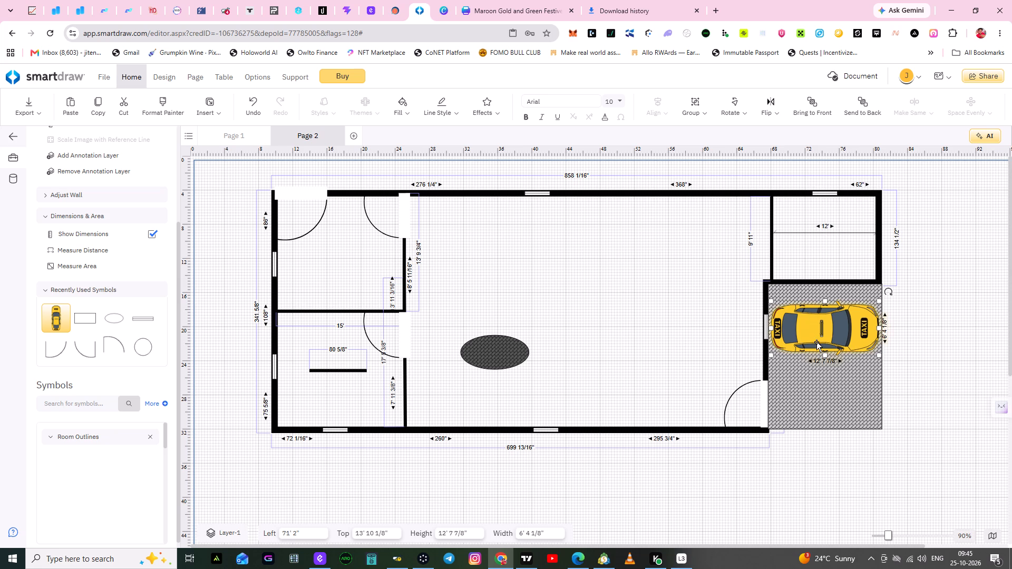
Narrow the taxi on the grey hatched rectangle to a width of about 5' 8", keeping its length.
left_click(880, 329)
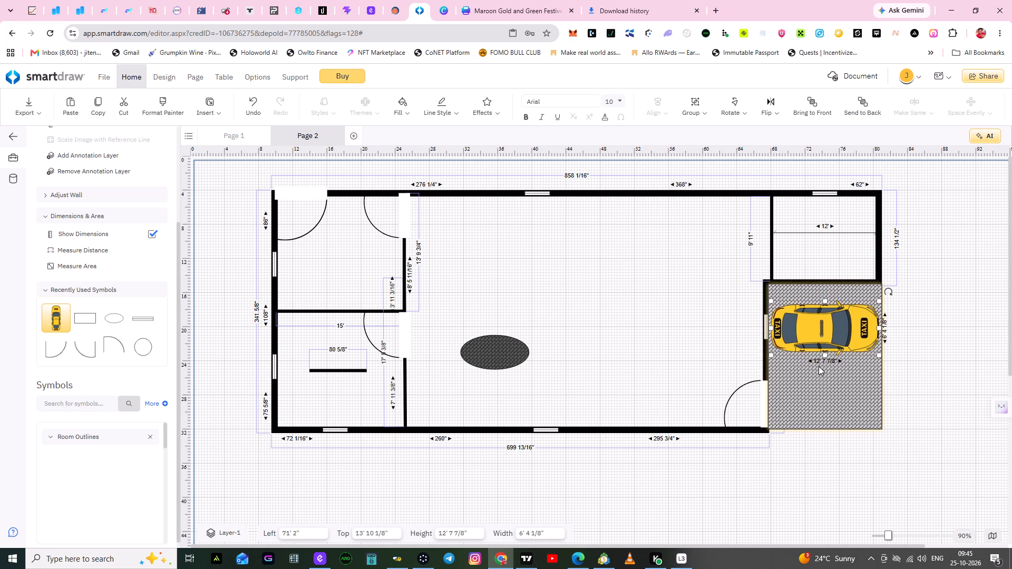
left_click_drag(823, 357, 827, 370)
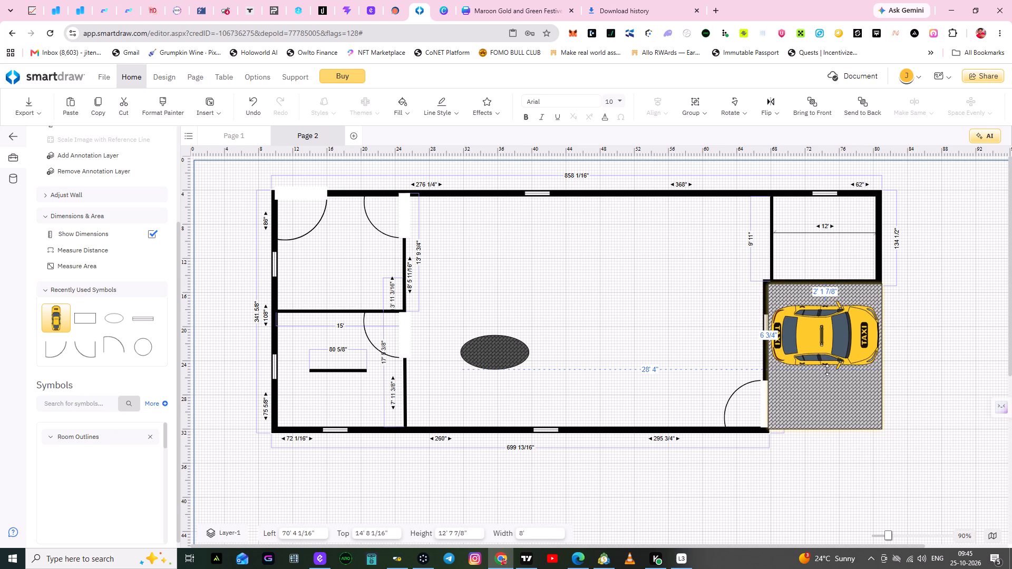
left_click_drag(827, 370, 825, 346)
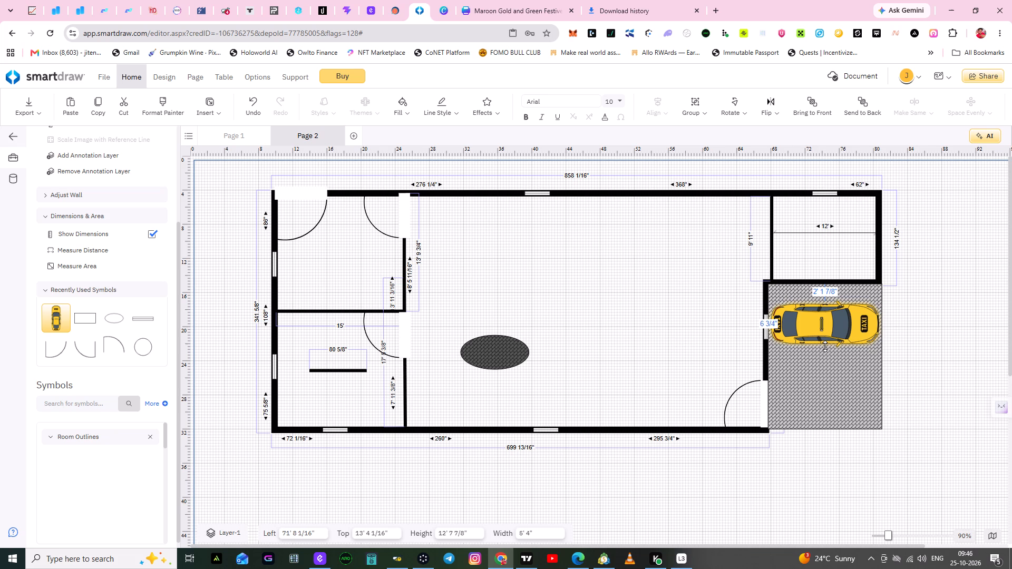
left_click_drag(825, 346, 825, 350)
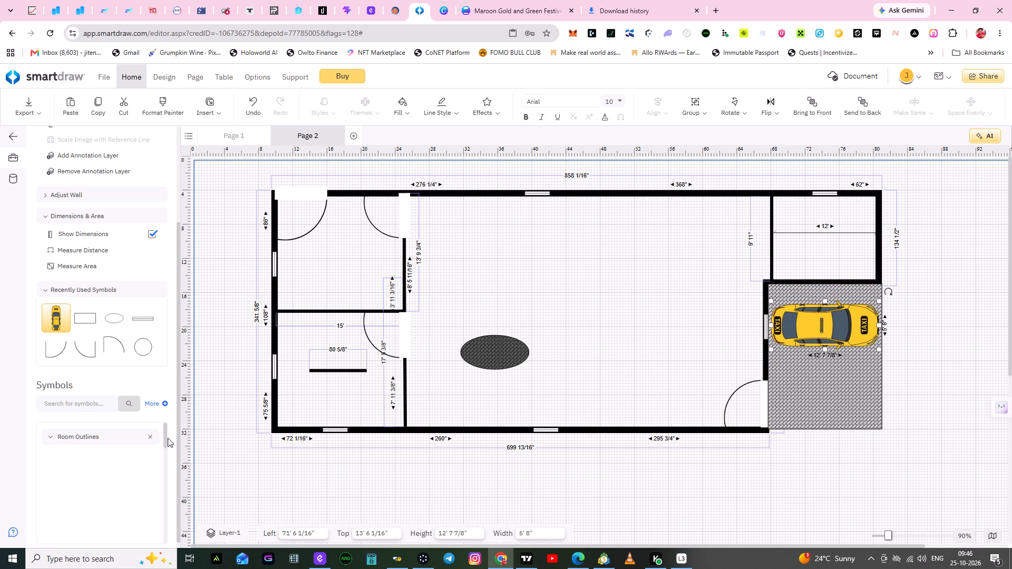
Look over the Room Outlines symbols and remaining categories, and search the symbol library for LIVING ROOM.
left_click_drag(164, 437, 167, 431)
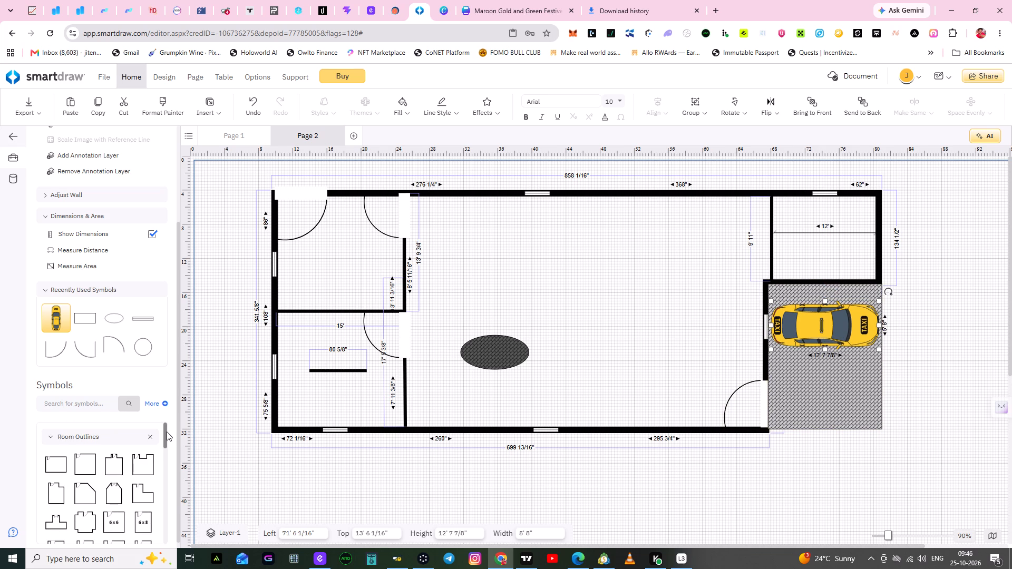
left_click_drag(167, 431, 166, 457)
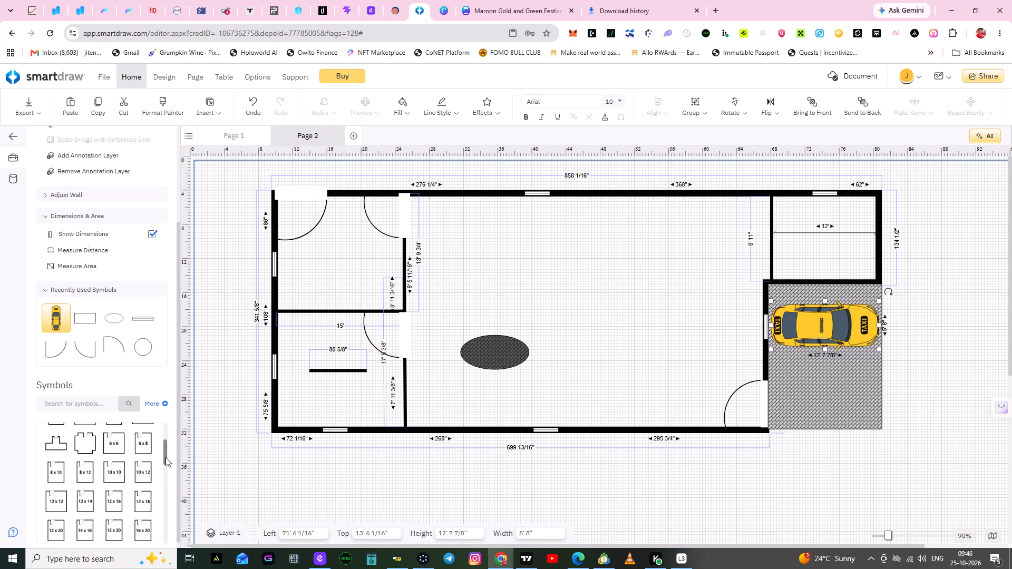
left_click_drag(166, 457, 161, 537)
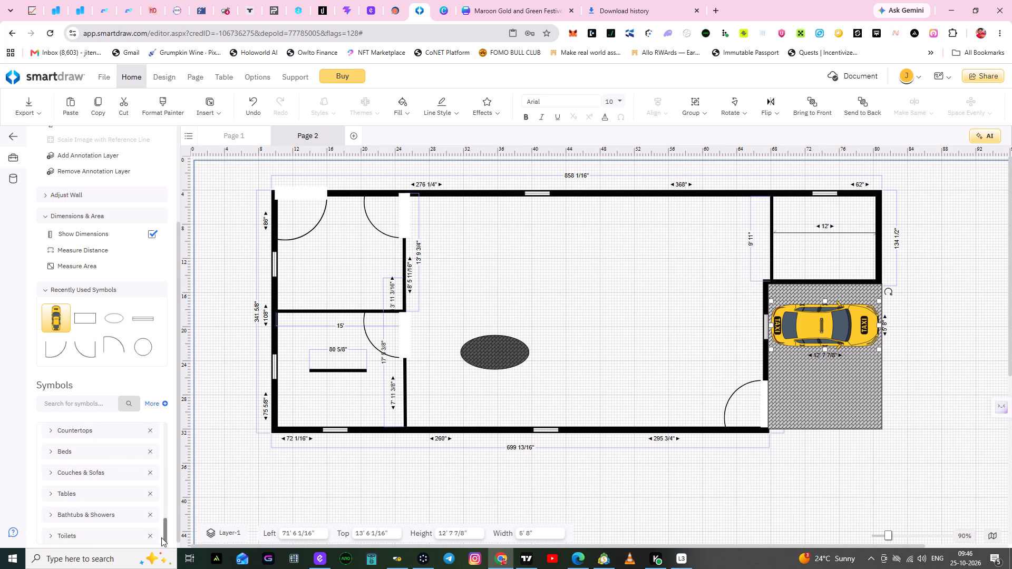
left_click_drag(161, 537, 169, 410)
left_click(66, 405)
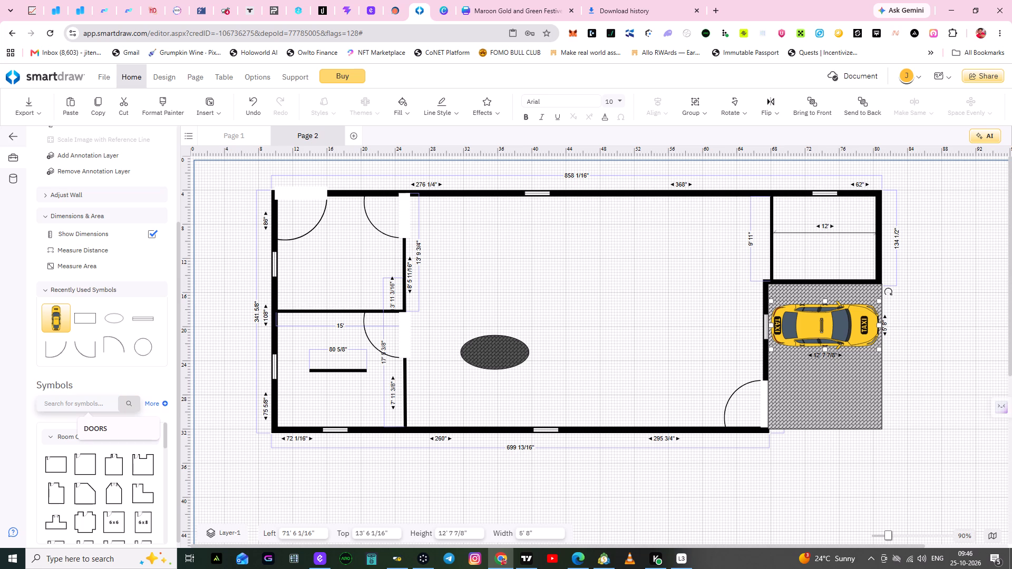
key("l")
key("i")
left_click(57, 405)
type("VI")
key("n")
key("g")
key("space")
key("r")
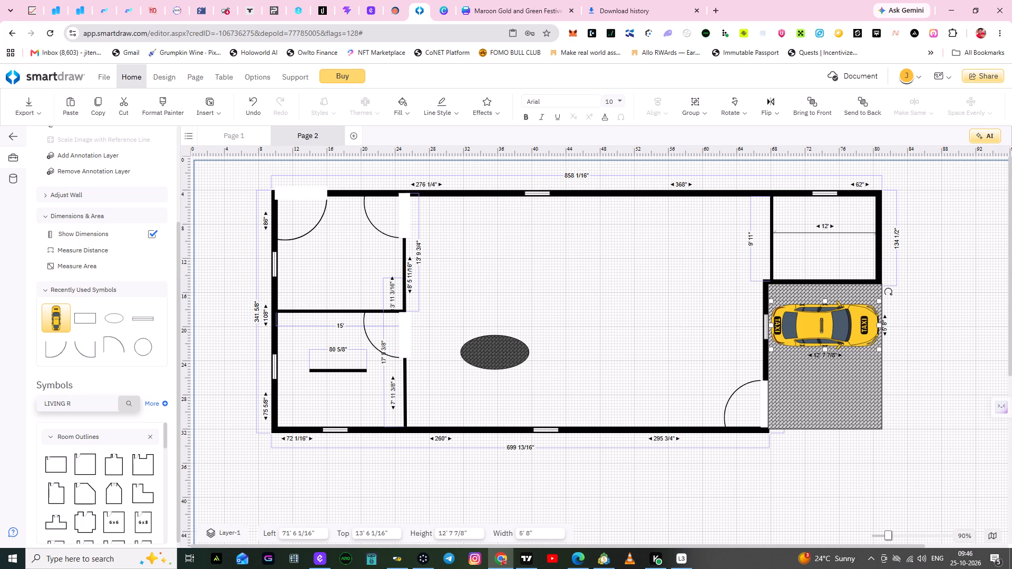
key("r")
type("OO")
key("BackSpace")
key("BackSpace")
key("BackSpace")
type("OOM")
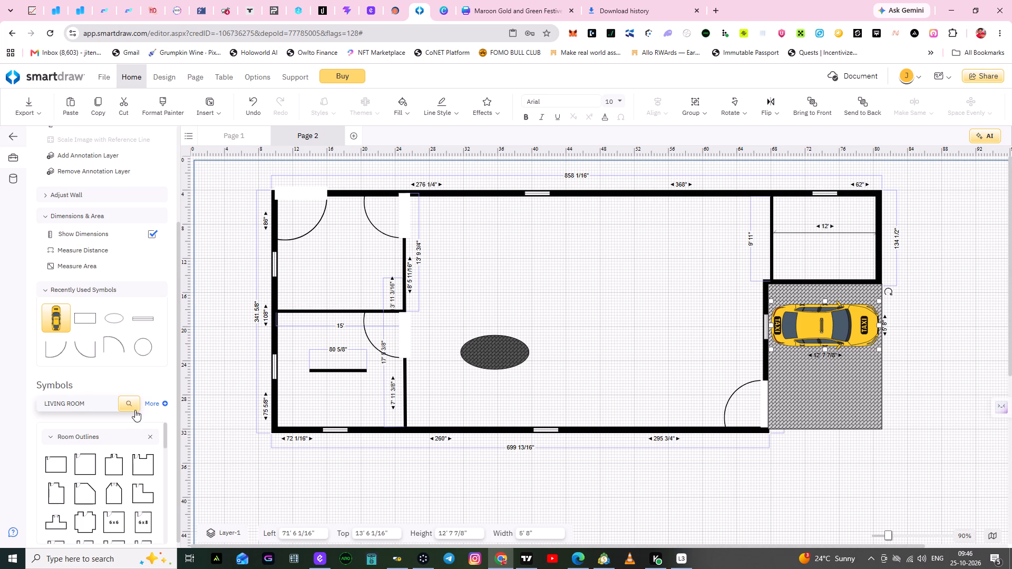
left_click(128, 405)
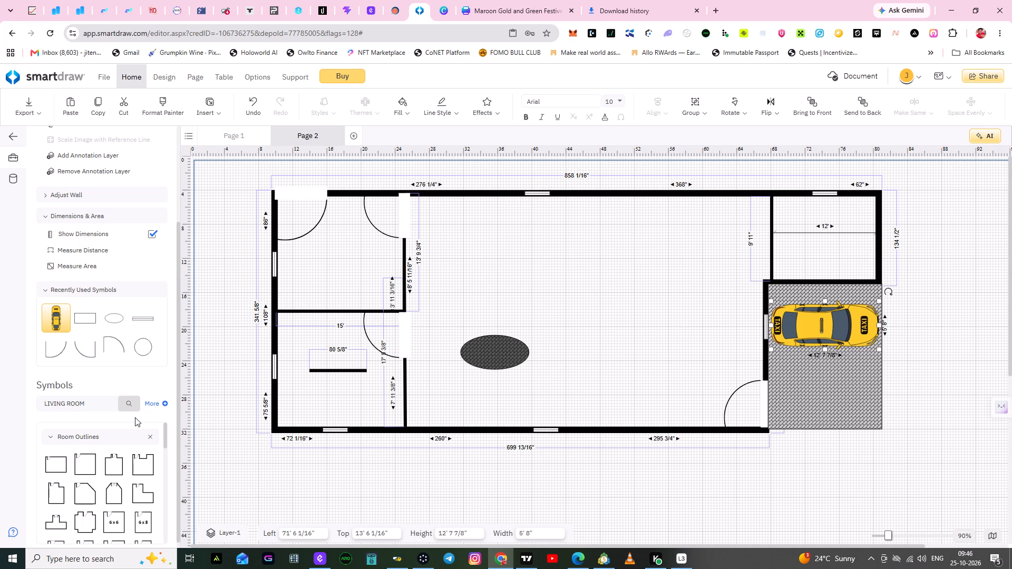
Look through the LIVING ROOM search results, from the Room Outlines symbols down to the Couches & Sofas category.
left_click_drag(165, 433, 164, 440)
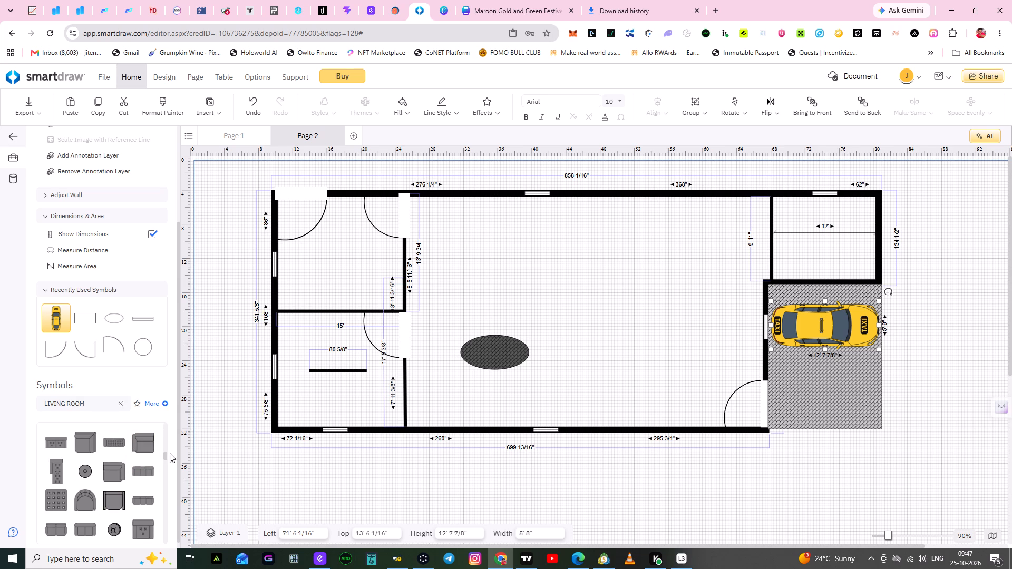
left_click_drag(167, 456, 164, 450)
left_click_drag(164, 450, 164, 447)
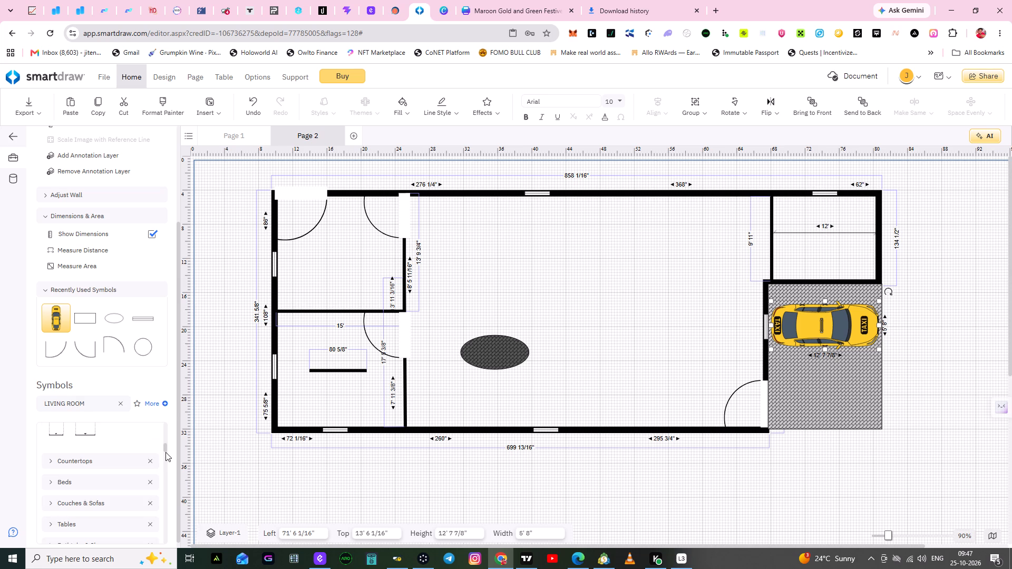
left_click_drag(164, 449, 165, 430)
left_click_drag(165, 430, 165, 423)
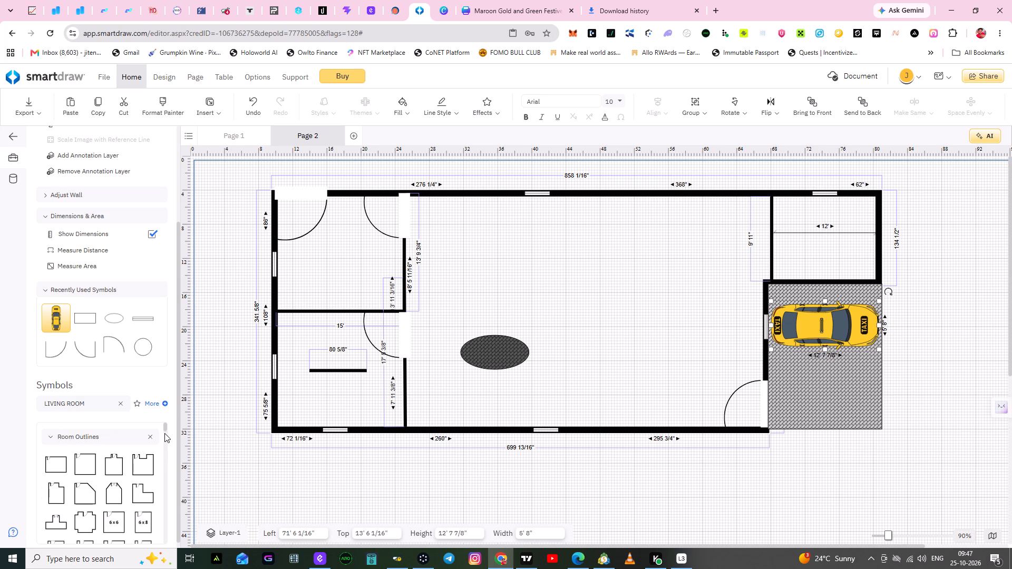
left_click_drag(164, 427, 166, 429)
left_click_drag(166, 429, 163, 440)
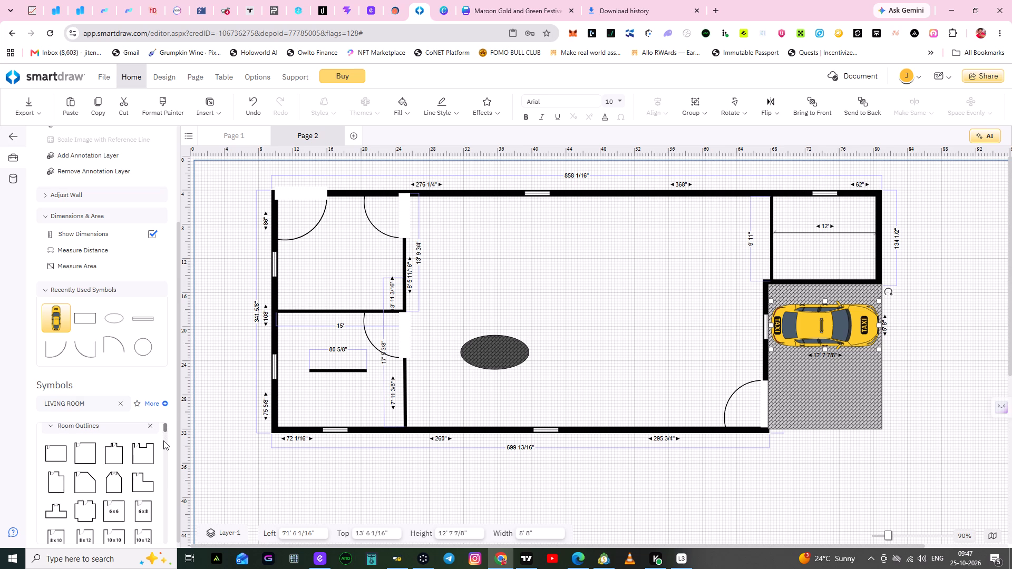
left_click_drag(163, 440, 166, 455)
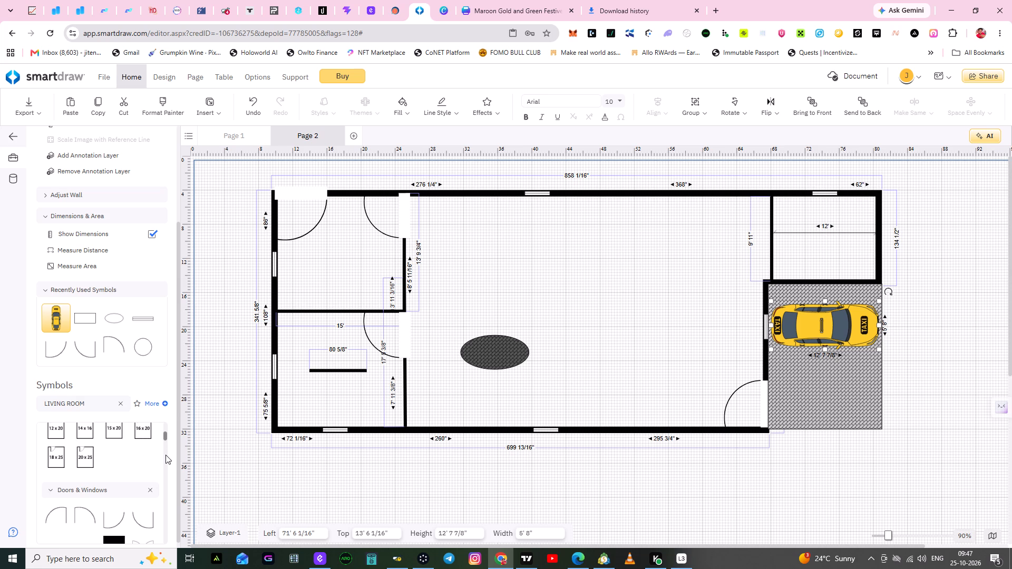
left_click_drag(166, 455, 166, 459)
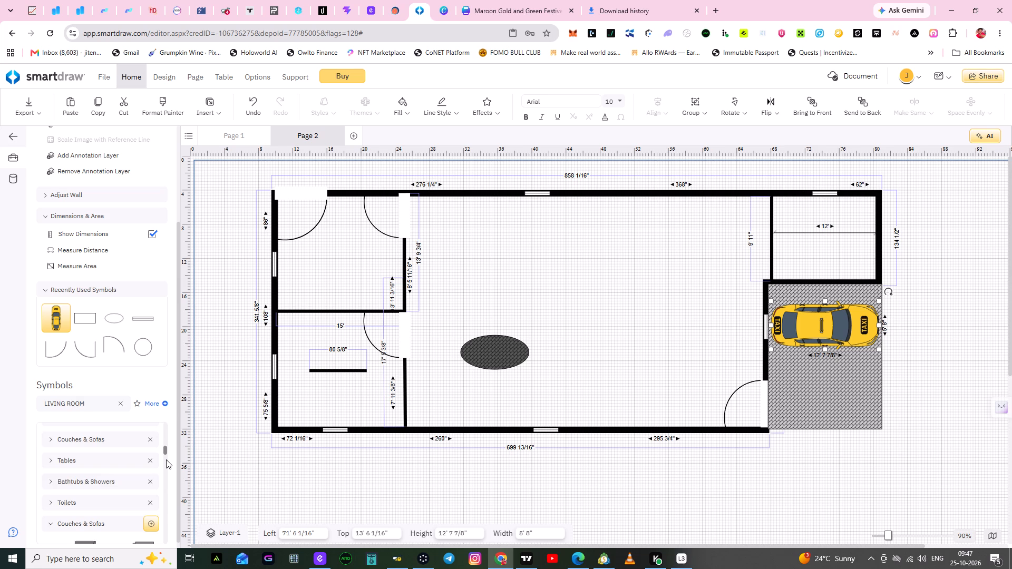
left_click_drag(166, 459, 166, 464)
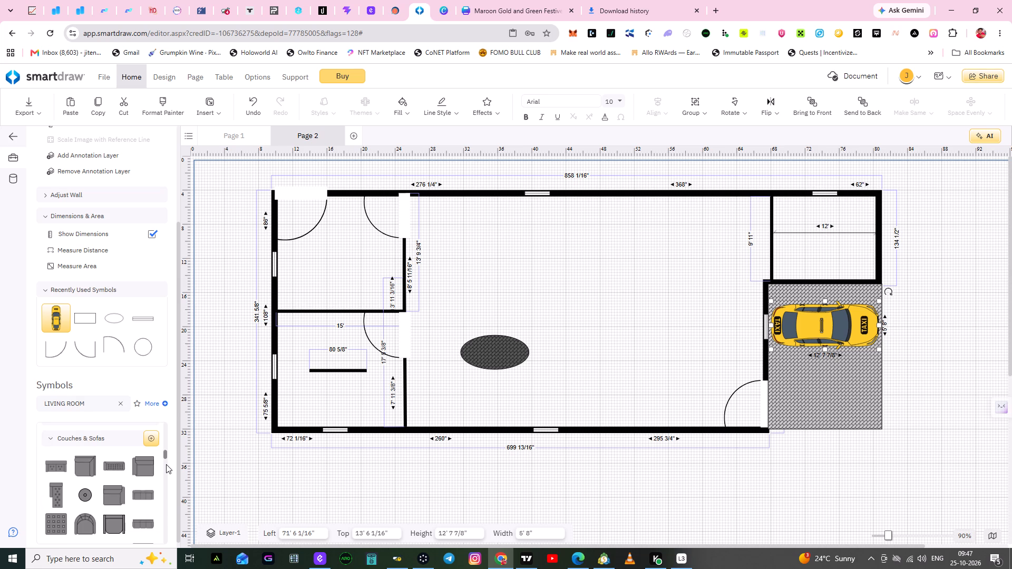
Examine the Couches & Sofas, Living & Dining Room elevation and ROOM symbols, including the Bookshelf - 2 symbol.
left_click_drag(166, 464, 167, 469)
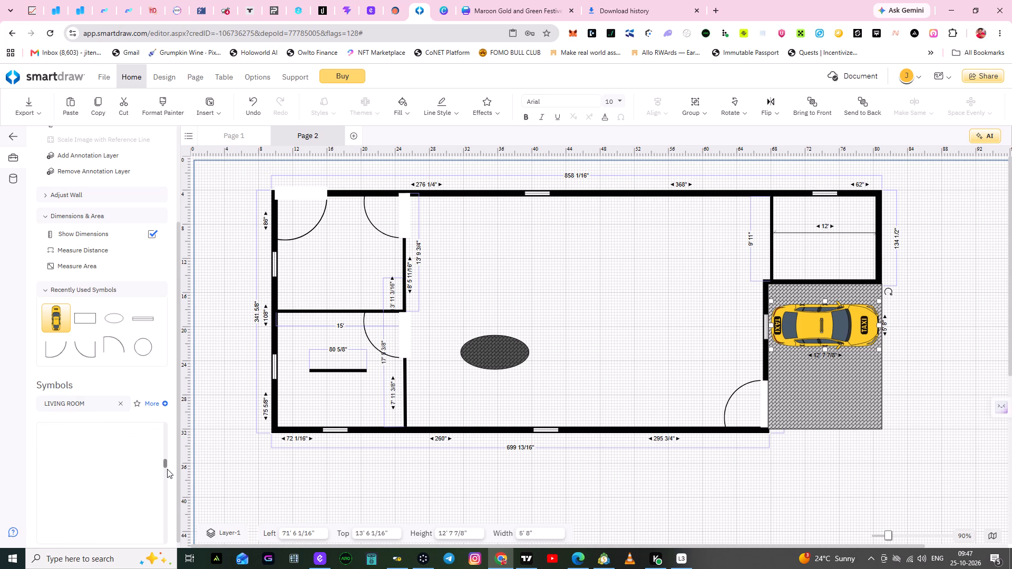
left_click_drag(167, 469, 163, 459)
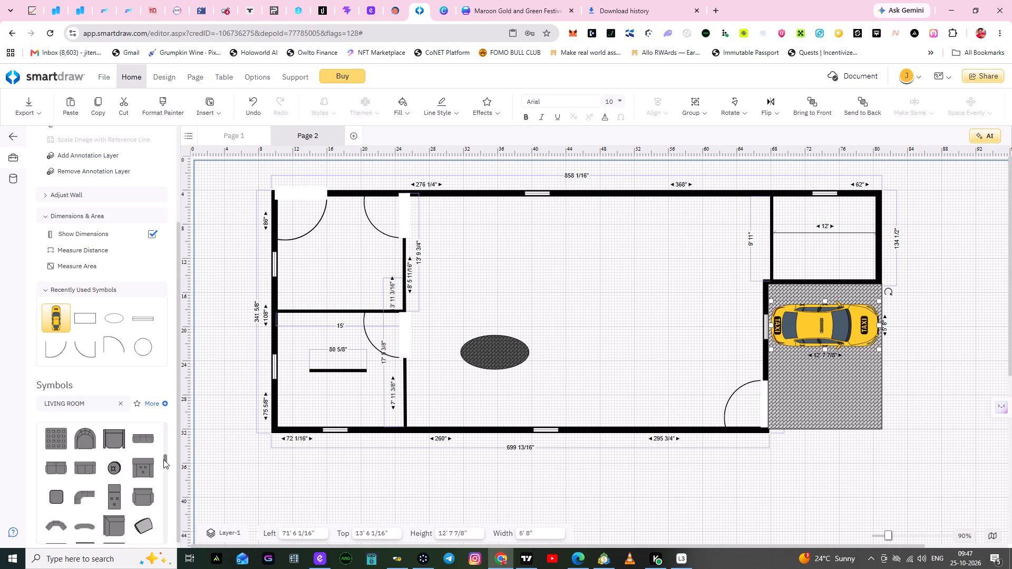
left_click_drag(163, 459, 167, 469)
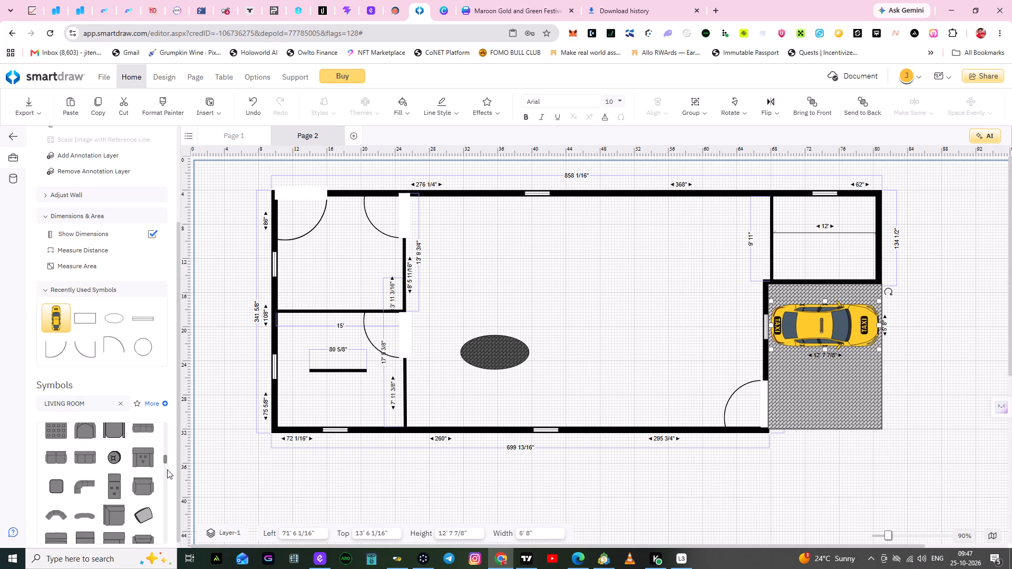
left_click_drag(167, 469, 163, 472)
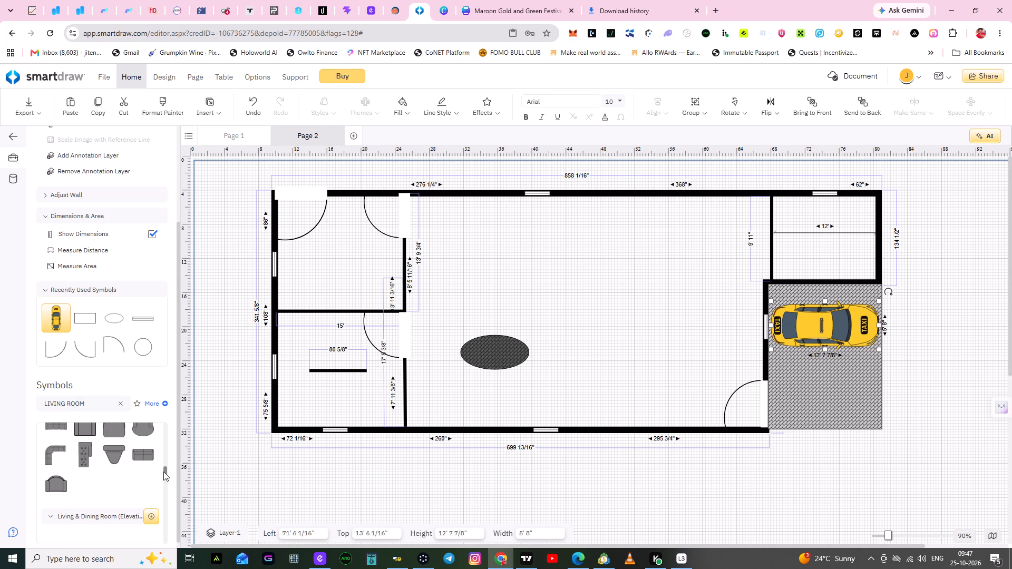
left_click_drag(163, 472, 166, 481)
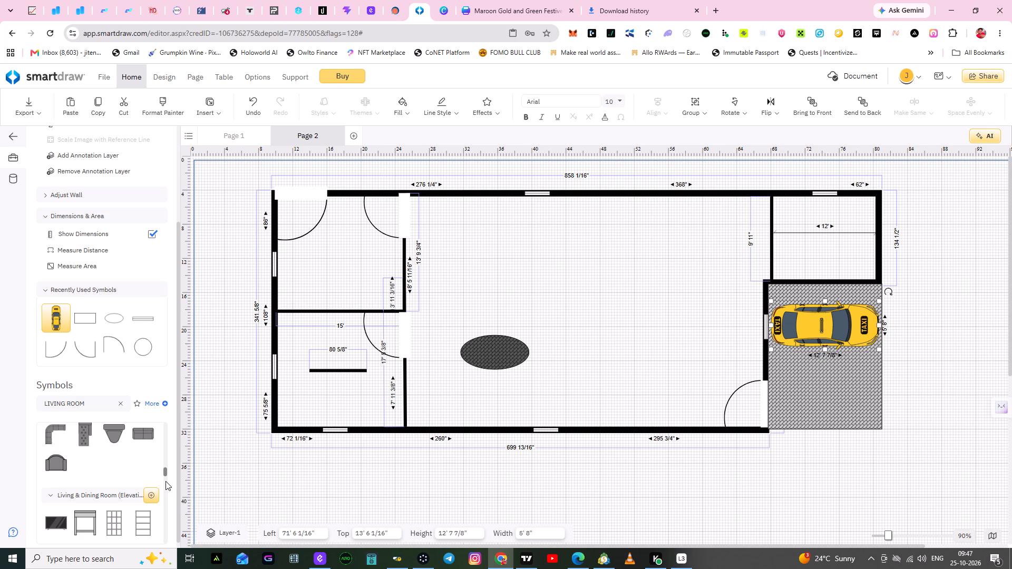
left_click_drag(166, 481, 168, 490)
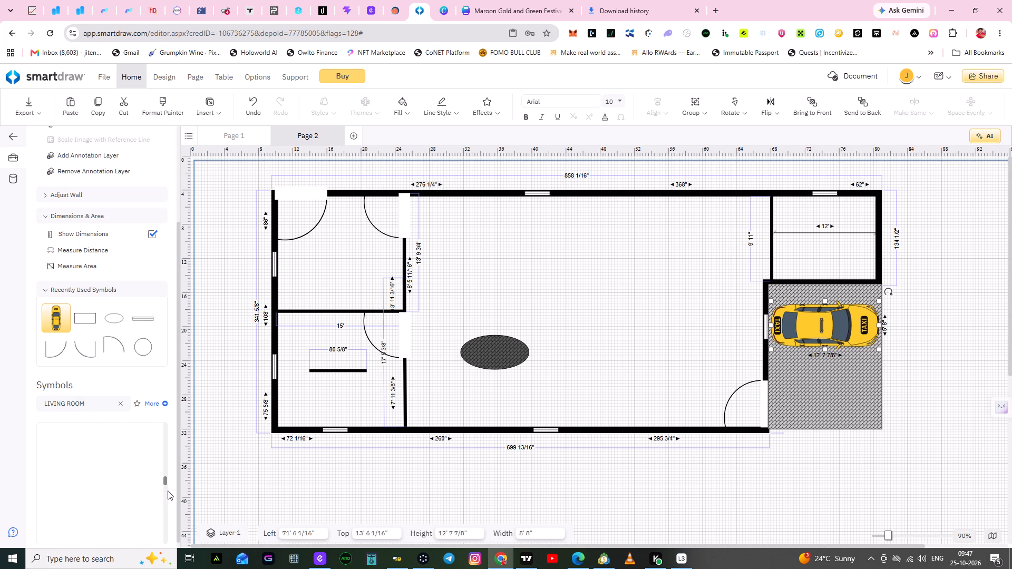
left_click_drag(168, 490, 165, 484)
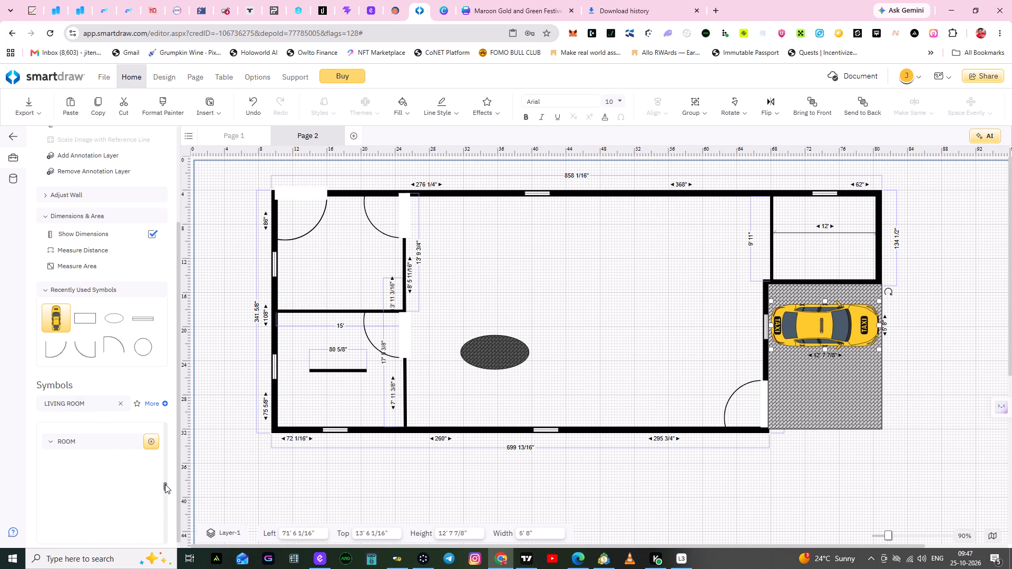
left_click_drag(165, 484, 164, 478)
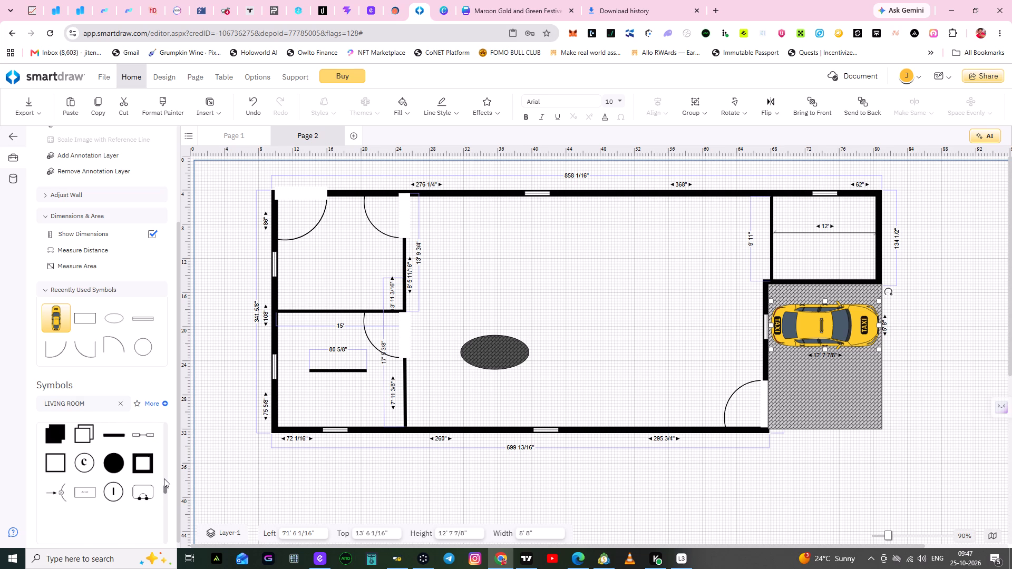
left_click_drag(164, 478, 164, 477)
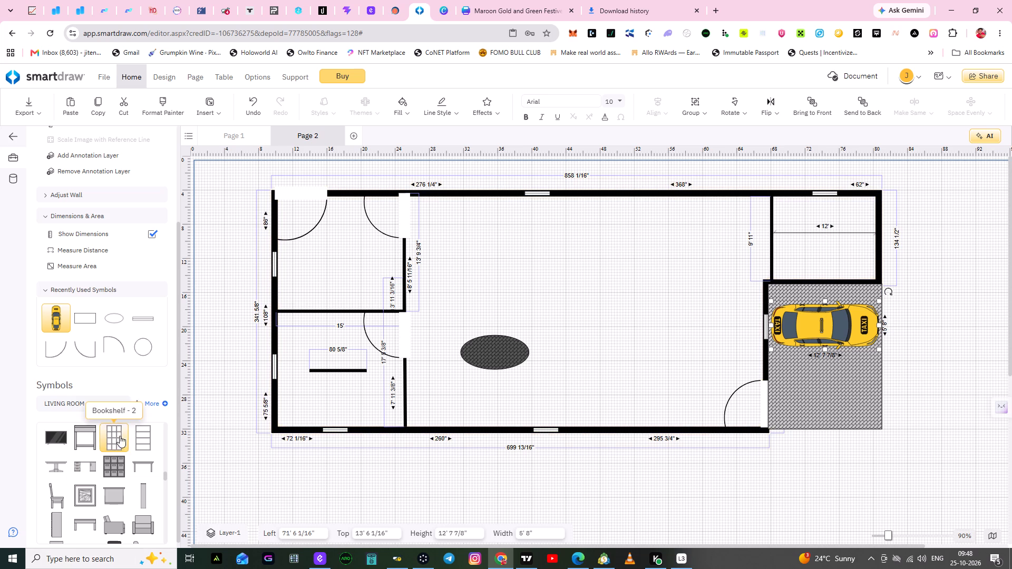
Look back through the sofa and armchair symbols in Couches & Sofas, up to the Countertops and Beds categories.
left_click_drag(164, 478, 164, 474)
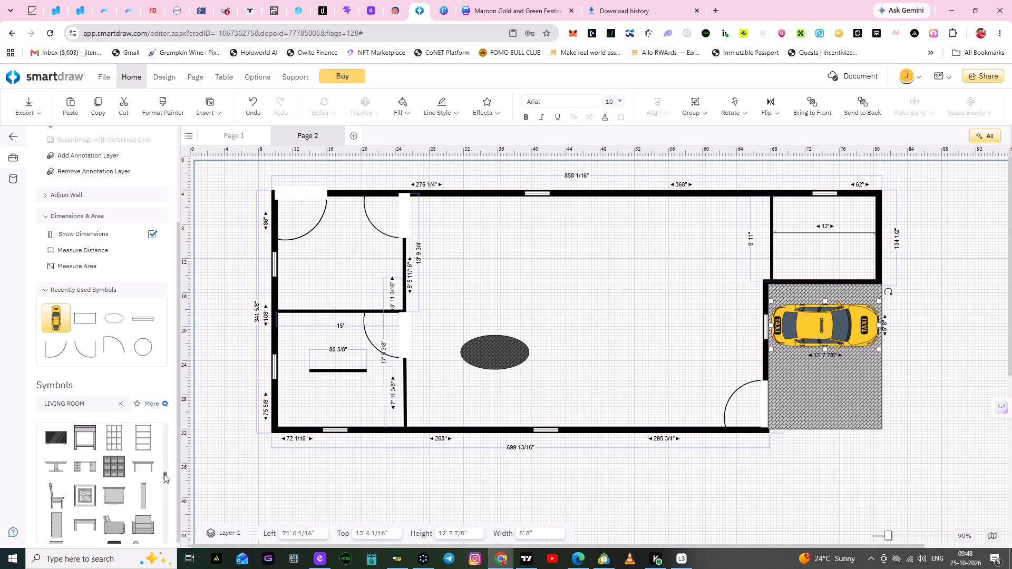
left_click_drag(164, 474, 164, 470)
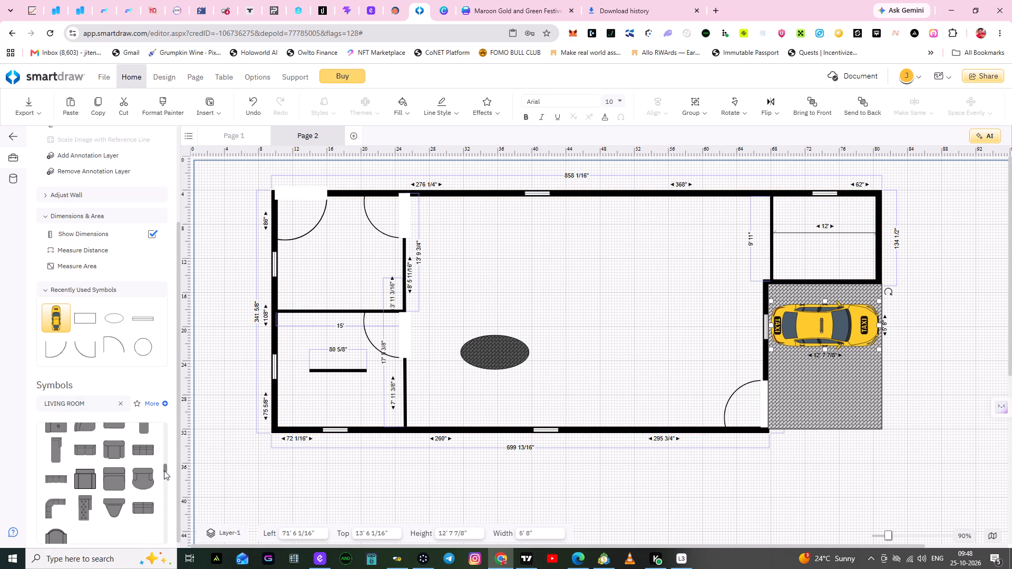
left_click_drag(164, 470, 163, 468)
left_click_drag(163, 468, 164, 465)
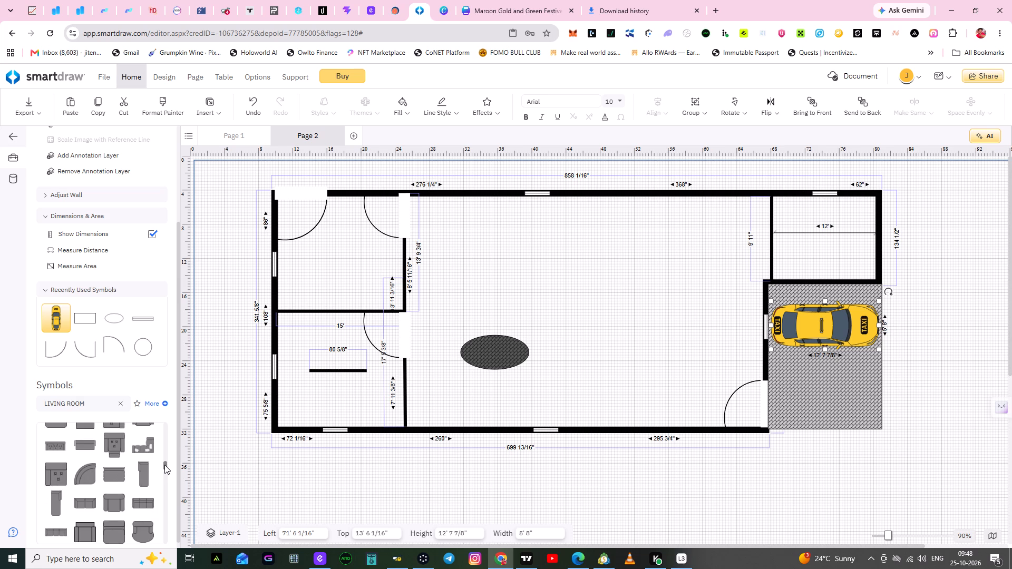
left_click_drag(164, 465, 166, 459)
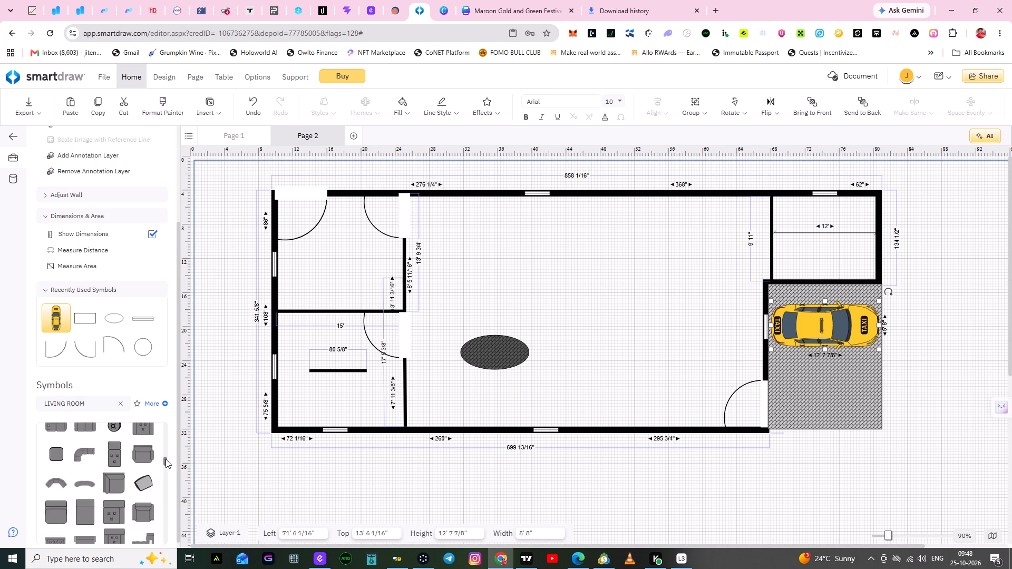
left_click_drag(166, 459, 166, 457)
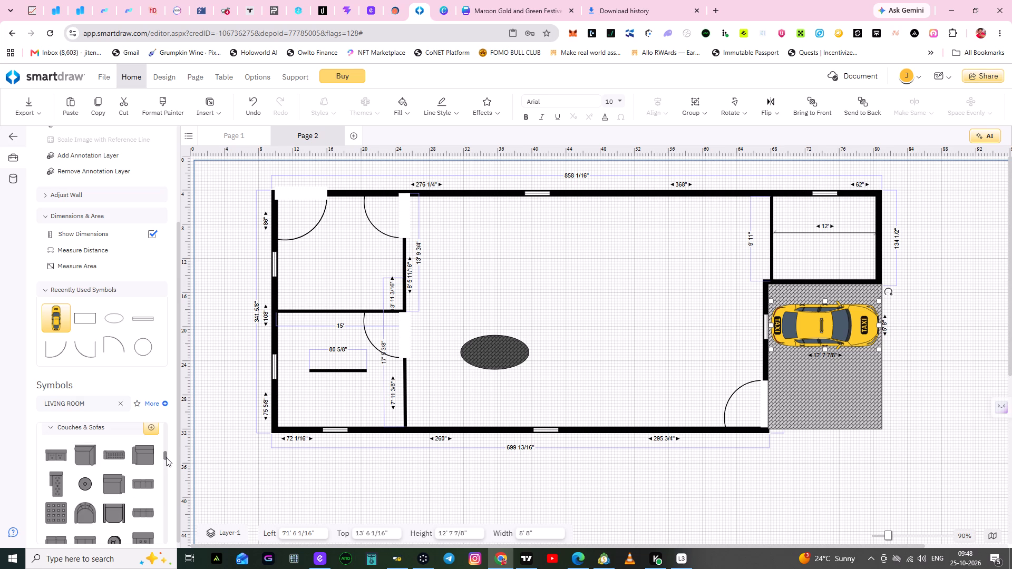
left_click_drag(166, 457, 167, 450)
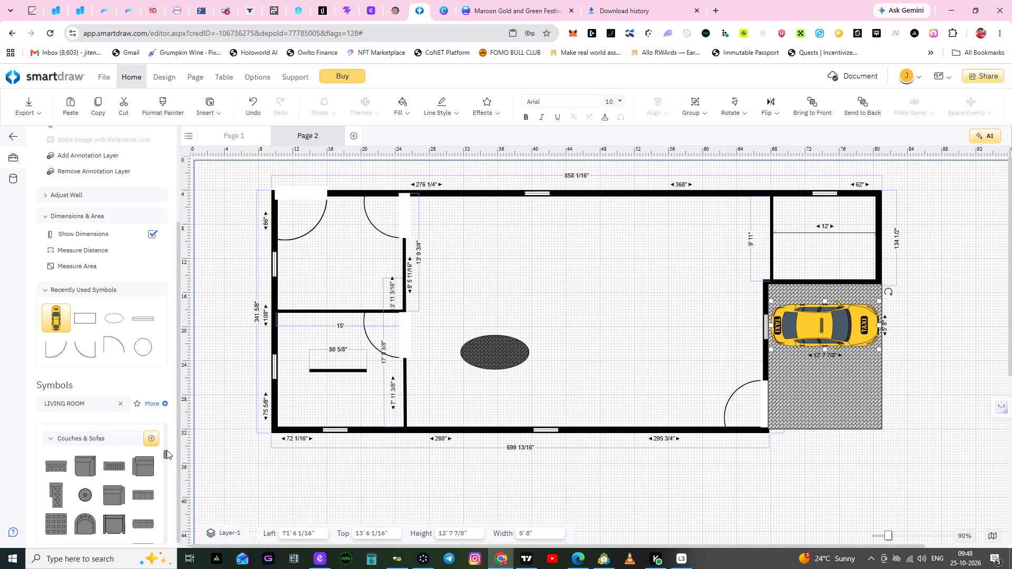
left_click_drag(167, 450, 163, 445)
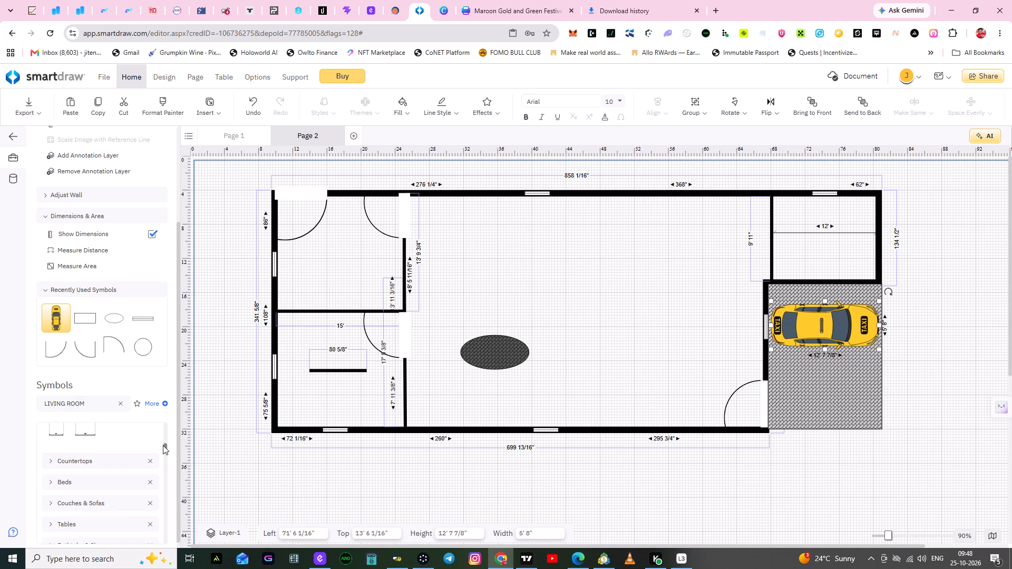
Look through the LIVING ROOM search results from Room Outlines, past the sofa and elevation symbols, to Auditorium & Theater.
left_click_drag(163, 445, 164, 455)
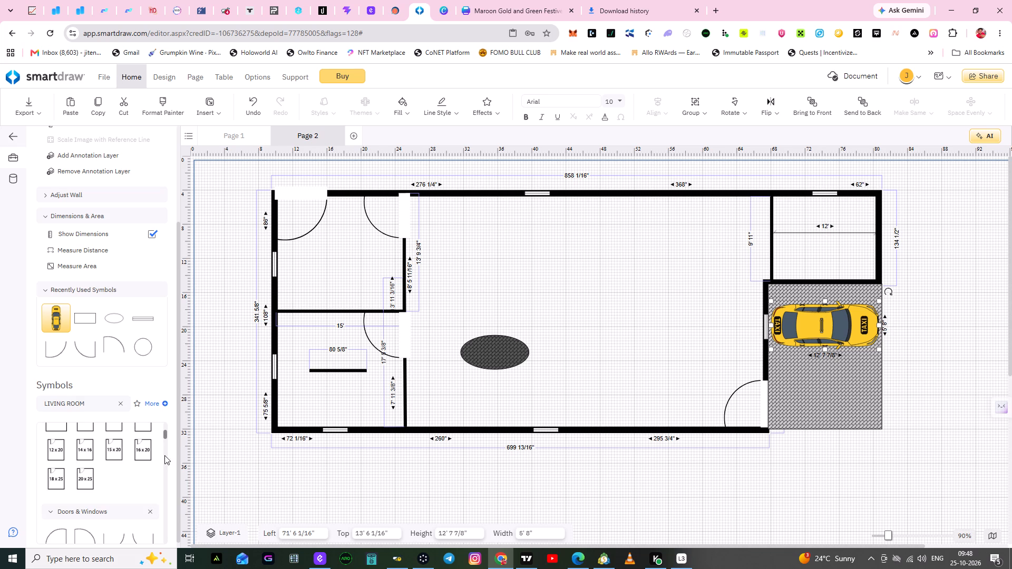
left_click_drag(164, 455, 166, 472)
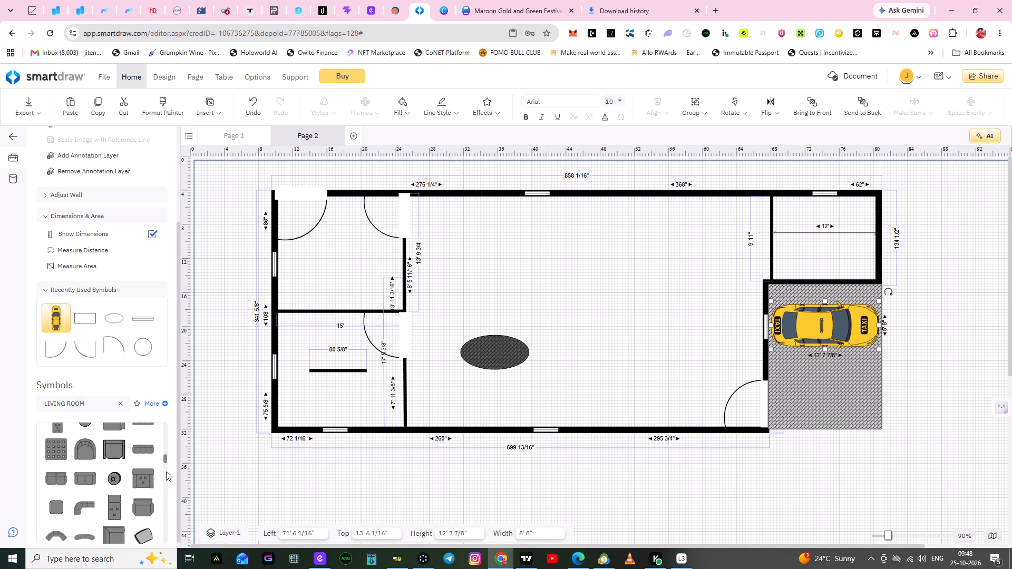
left_click_drag(166, 472, 164, 479)
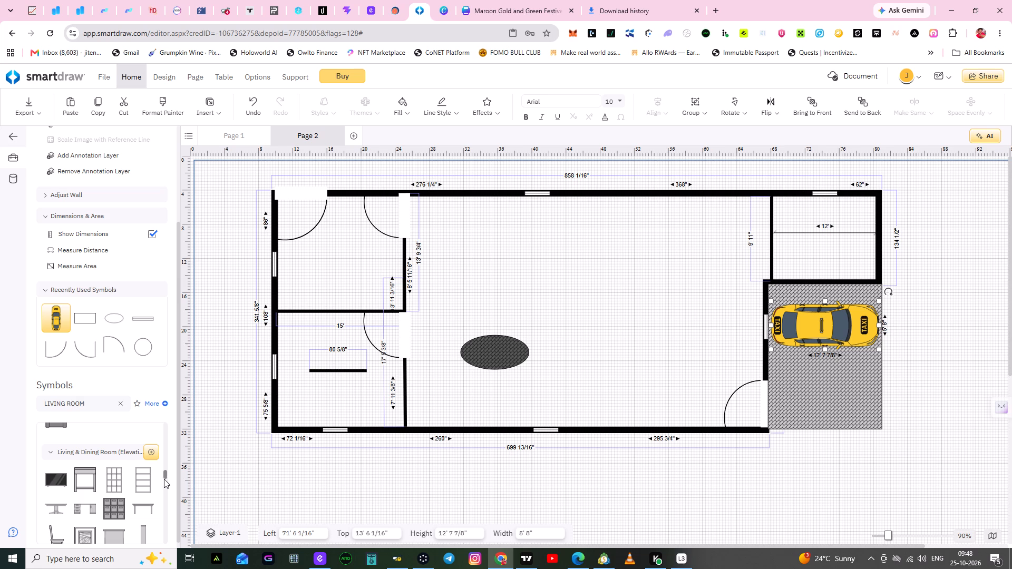
left_click_drag(164, 479, 168, 491)
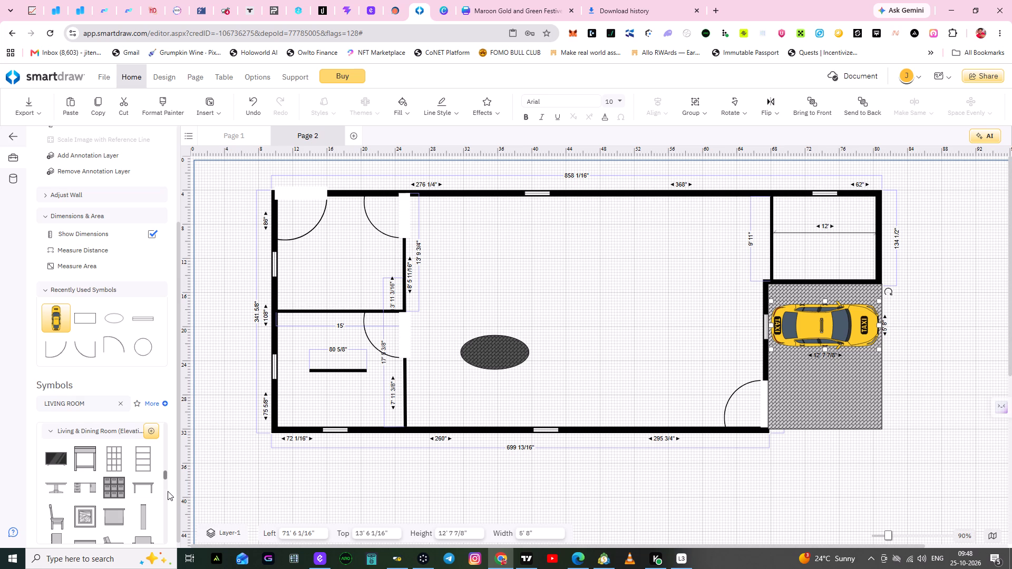
left_click_drag(168, 491, 168, 499)
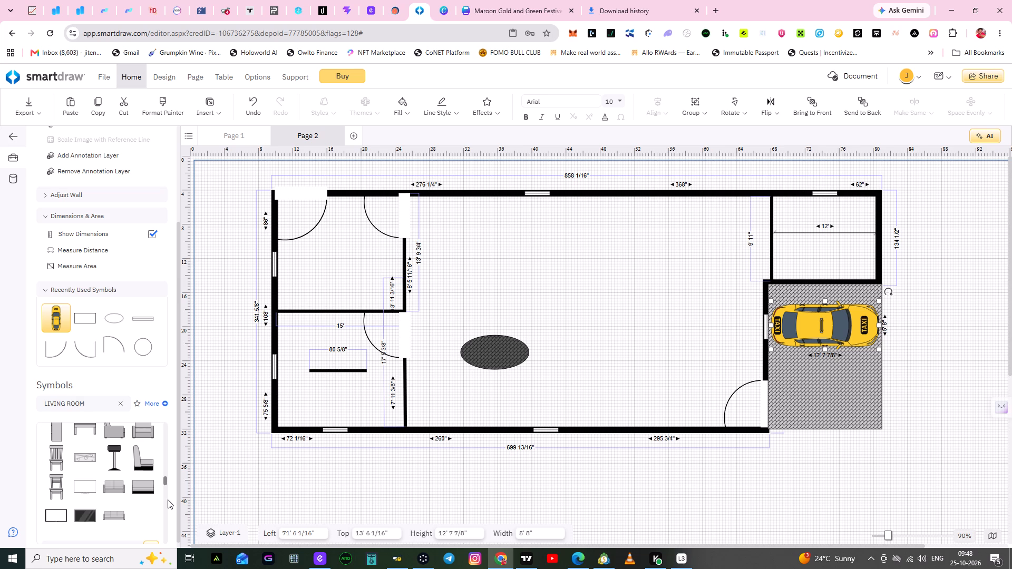
left_click_drag(168, 499, 169, 511)
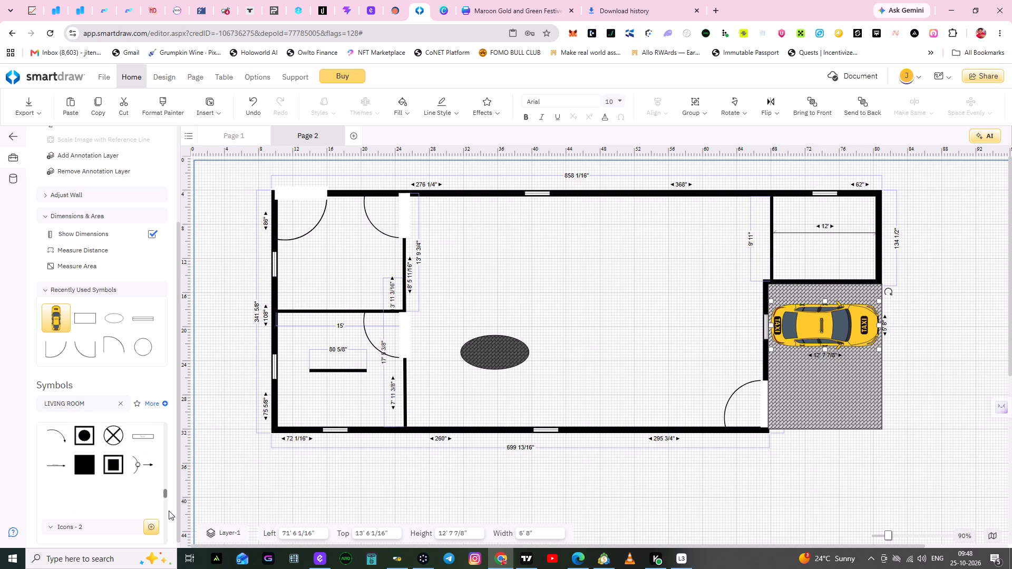
left_click_drag(169, 511, 170, 518)
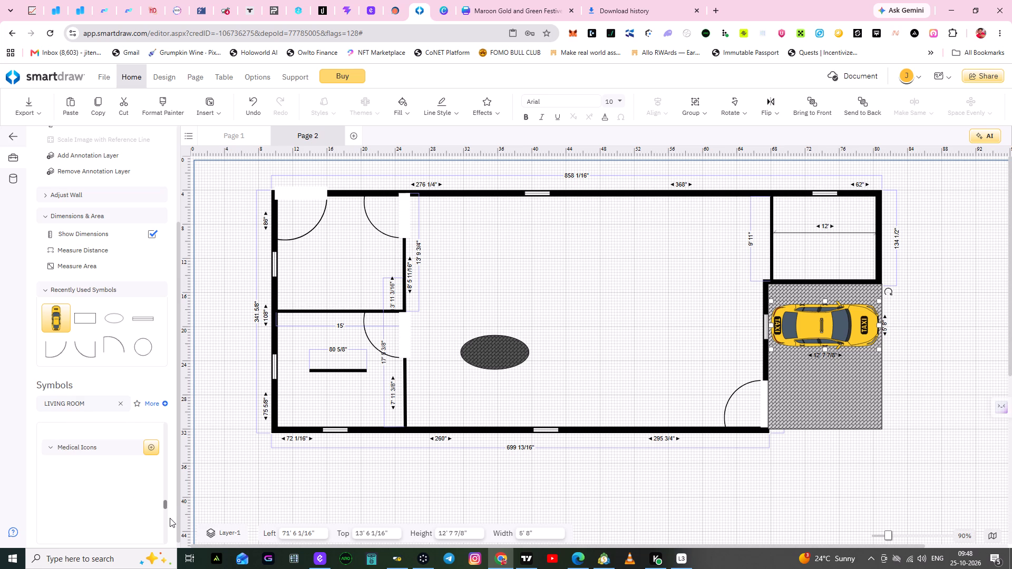
left_click_drag(170, 518, 170, 526)
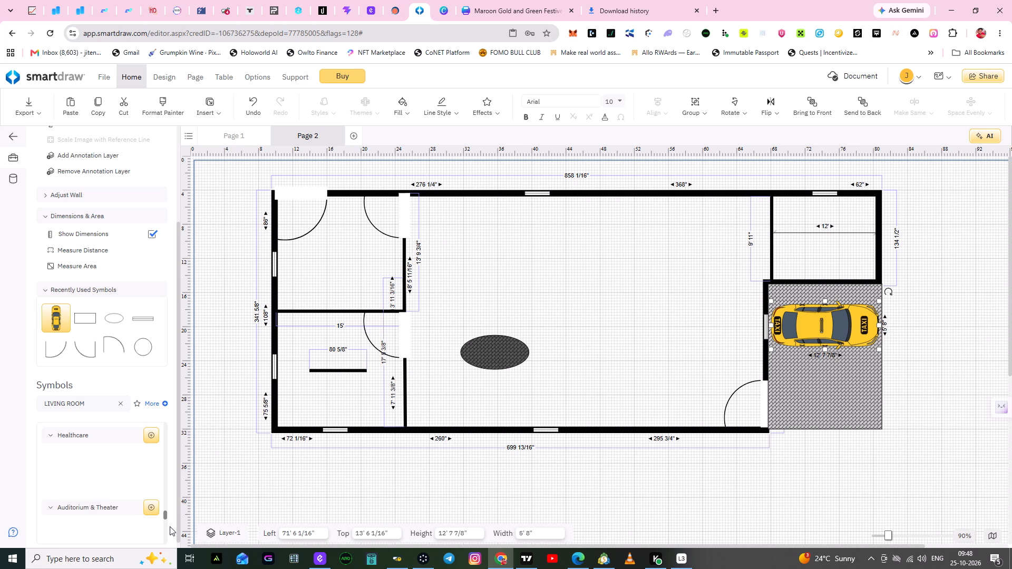
Look through the remaining LIVING ROOM results from Specific Service Signs down to Misc, and return to the Couches & Sofas symbols.
left_click_drag(170, 526, 170, 528)
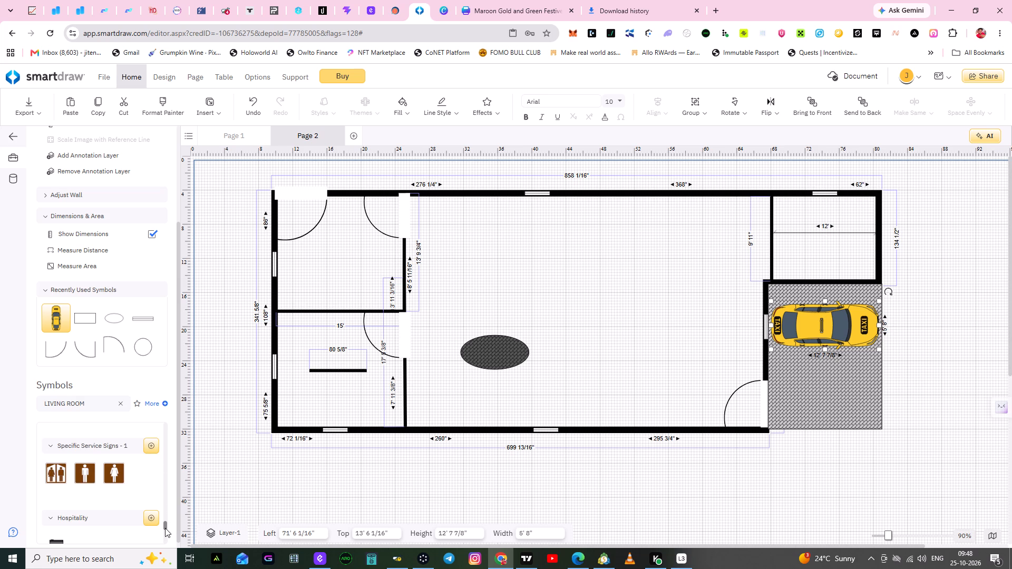
left_click_drag(165, 524, 167, 529)
left_click_drag(167, 529, 166, 537)
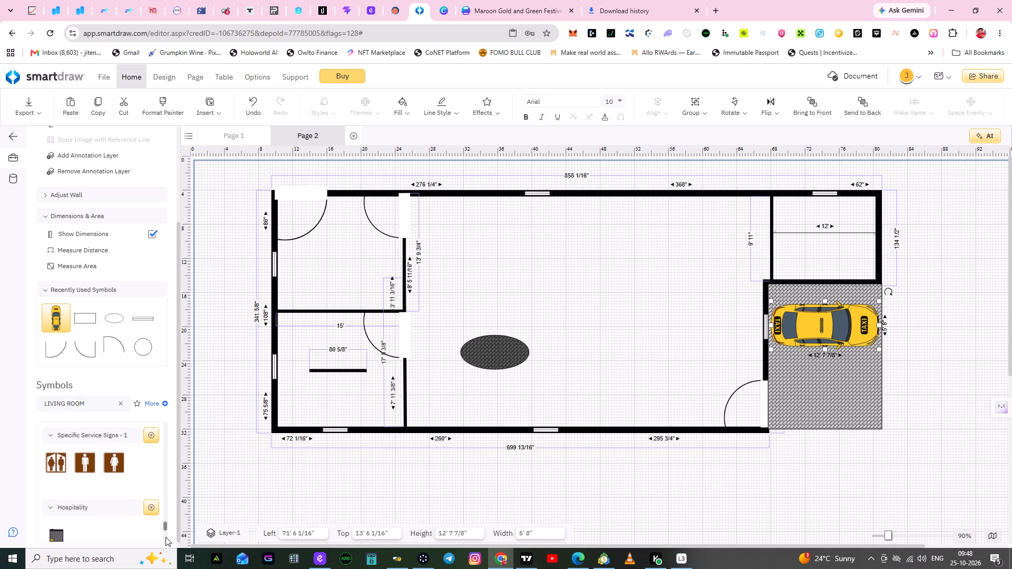
left_click_drag(166, 537, 162, 486)
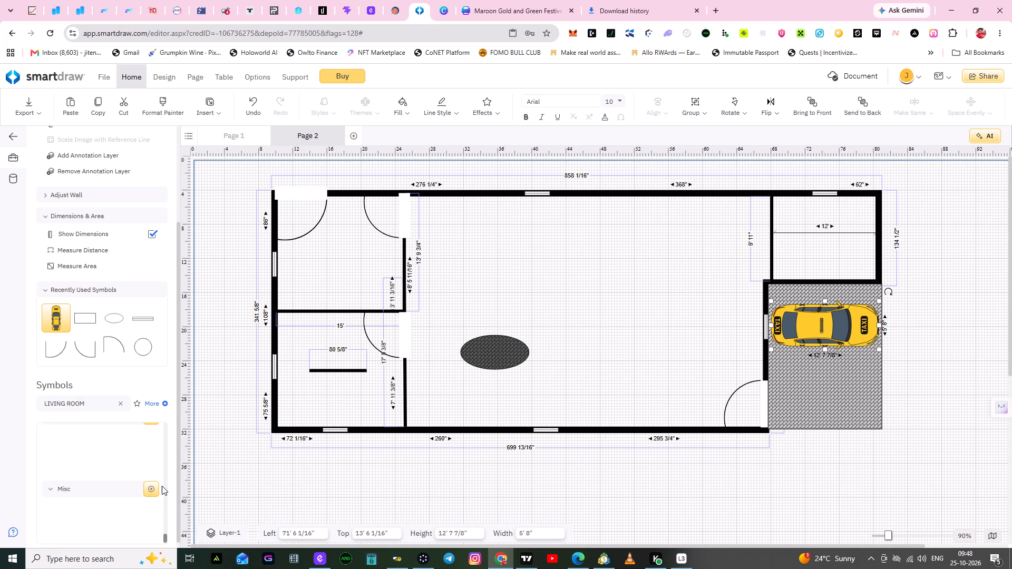
left_click_drag(162, 486, 162, 480)
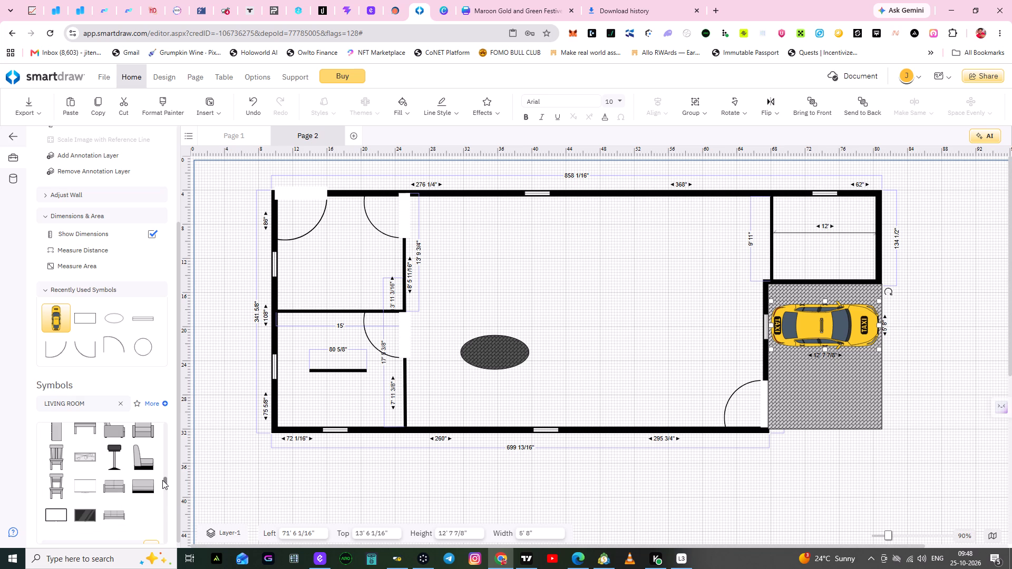
left_click_drag(162, 480, 163, 472)
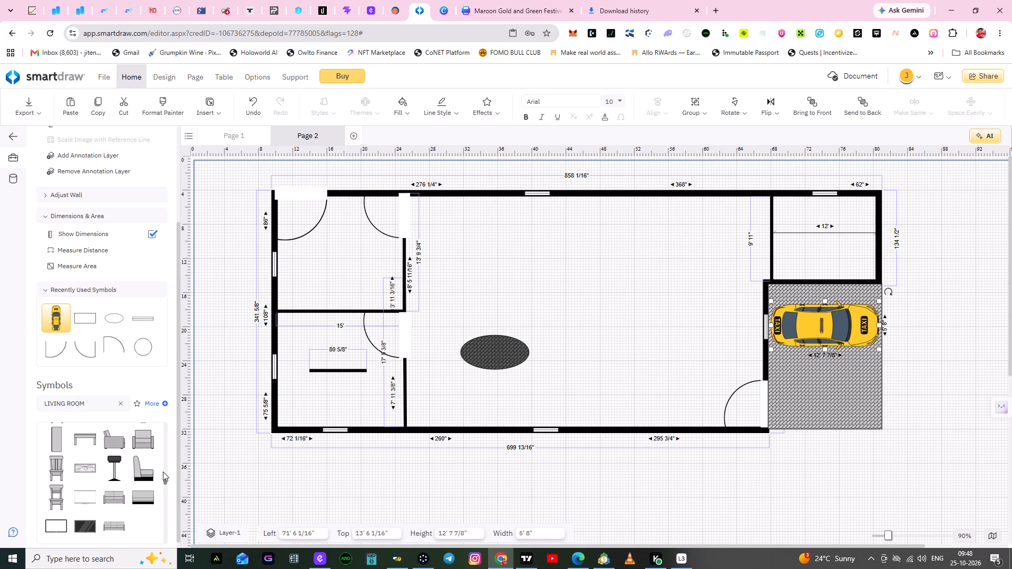
left_click_drag(163, 472, 164, 460)
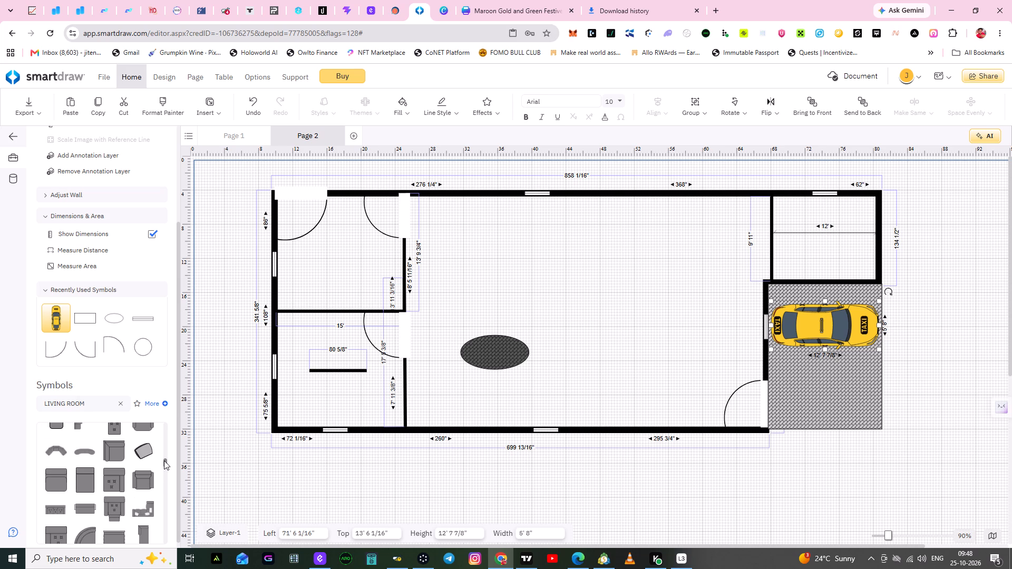
left_click_drag(164, 460, 161, 455)
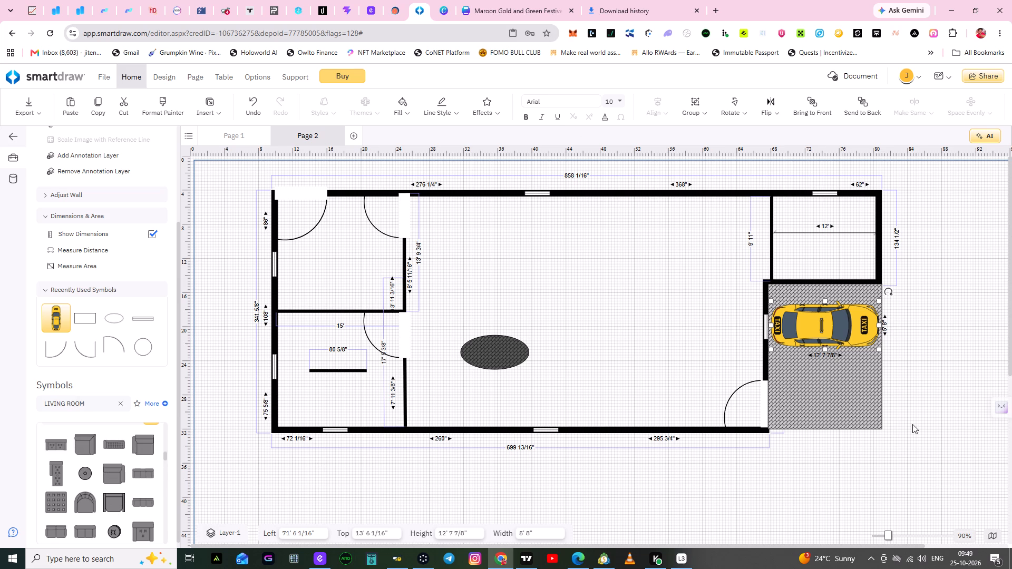
Enlarge the hatched ellipse in the large central room to about 6' 10" high and move it to about 28' 4" left, 20' 6" top.
left_click(482, 356)
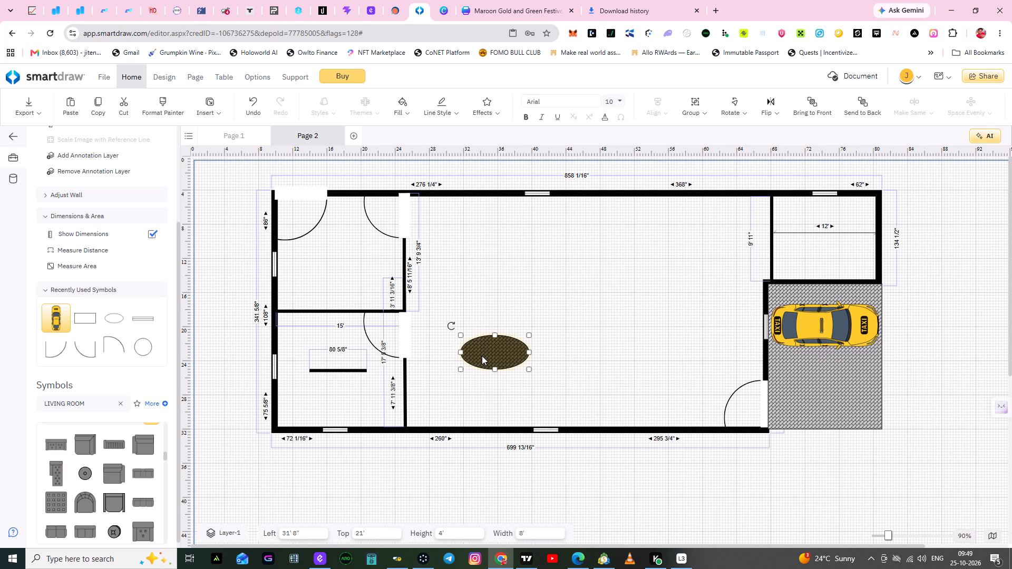
left_click_drag(484, 356, 513, 362)
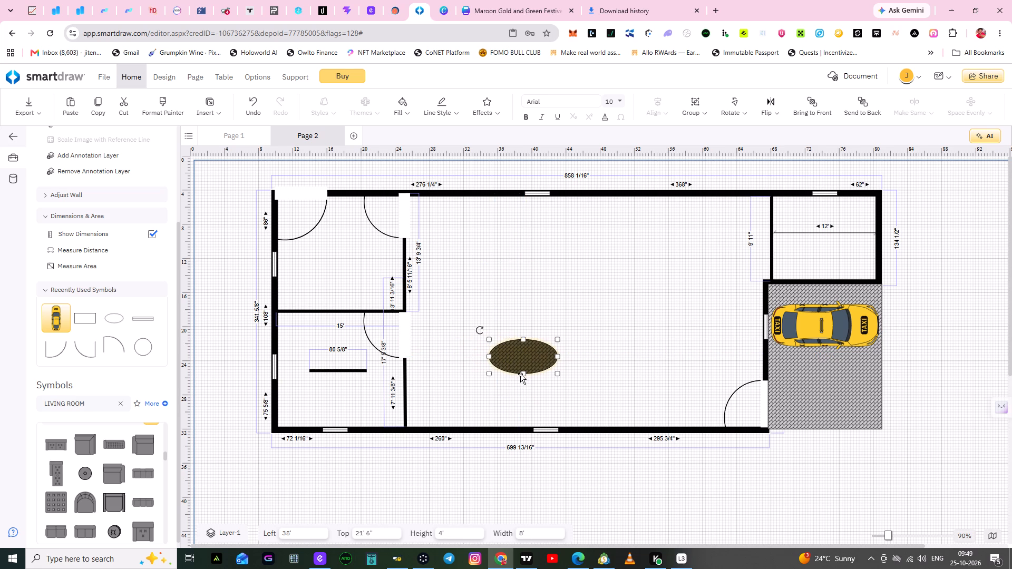
left_click_drag(521, 372, 524, 398)
left_click_drag(525, 378, 467, 369)
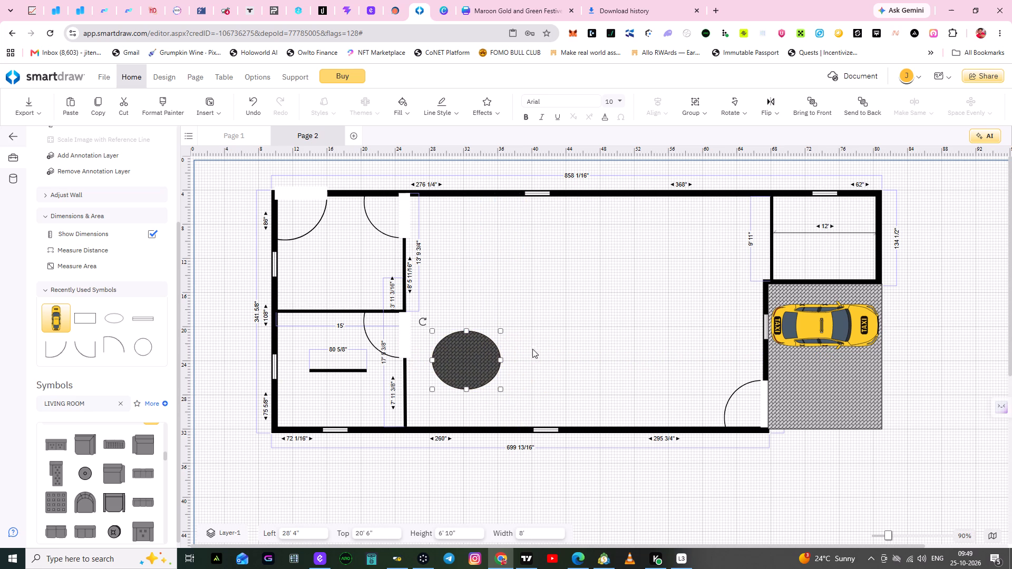
left_click(470, 350)
Go back up to the Room Outlines symbols and clear the LIVING ROOM symbol search.
left_click_drag(167, 454, 166, 438)
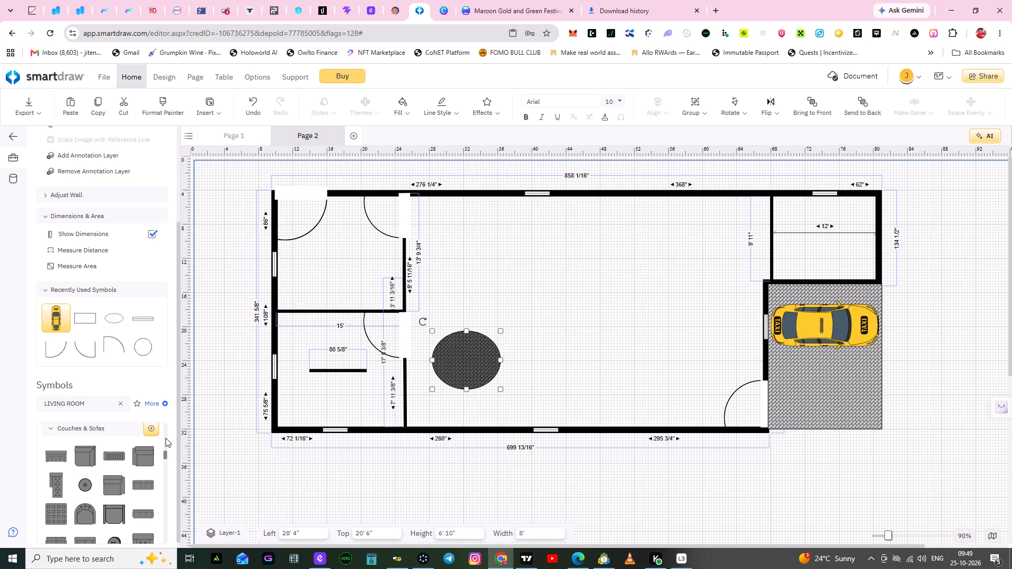
left_click_drag(166, 438, 166, 418)
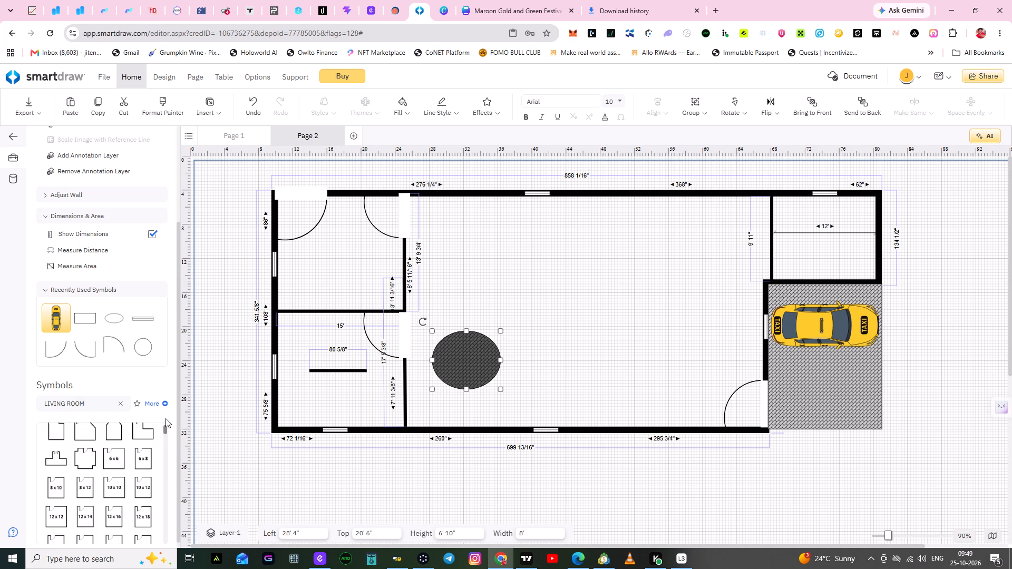
left_click_drag(166, 418, 164, 417)
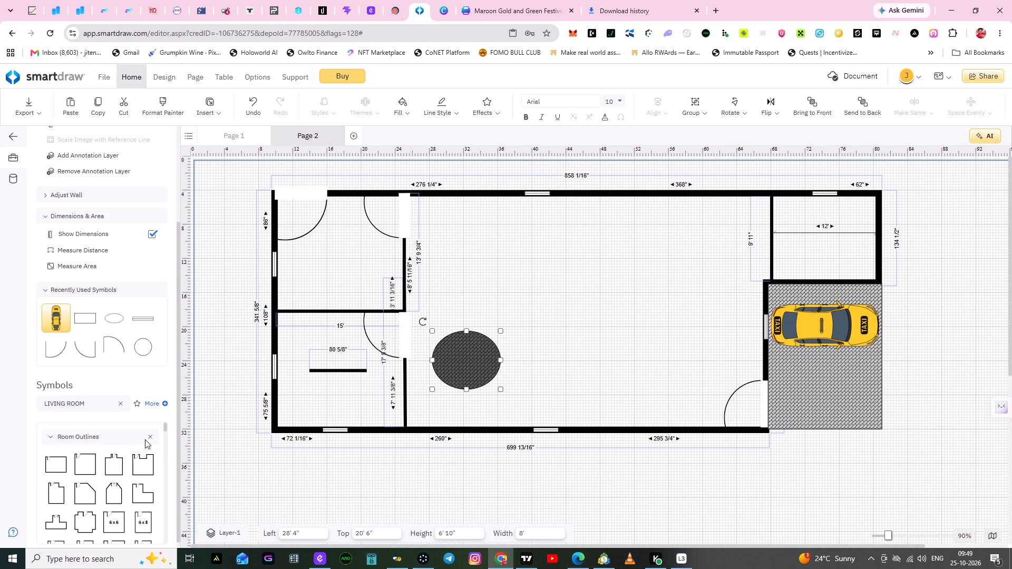
left_click(122, 402)
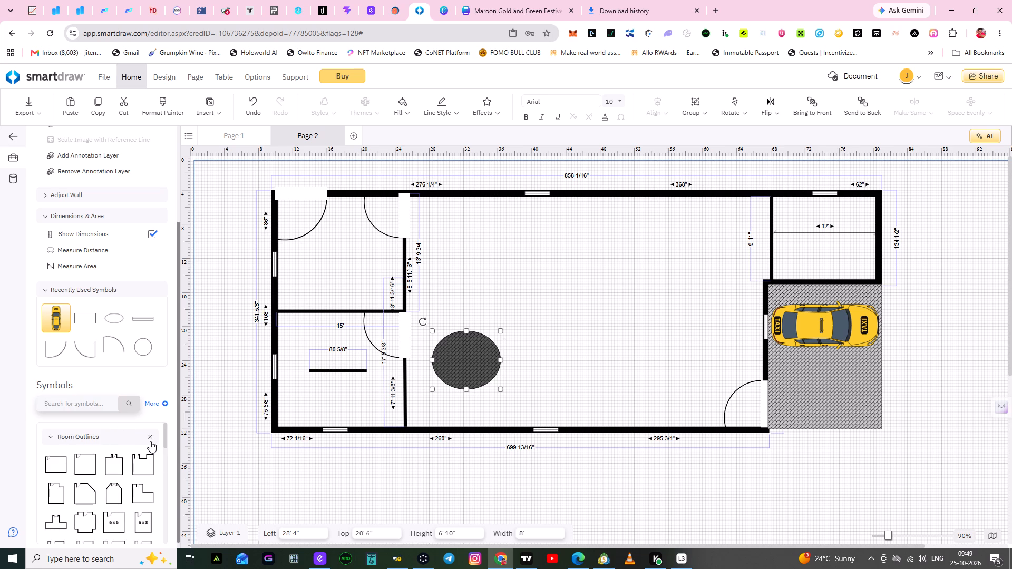
Look through the default symbol categories from Room Outlines and Doors & Windows down to Toilets.
left_click_drag(164, 434, 167, 457)
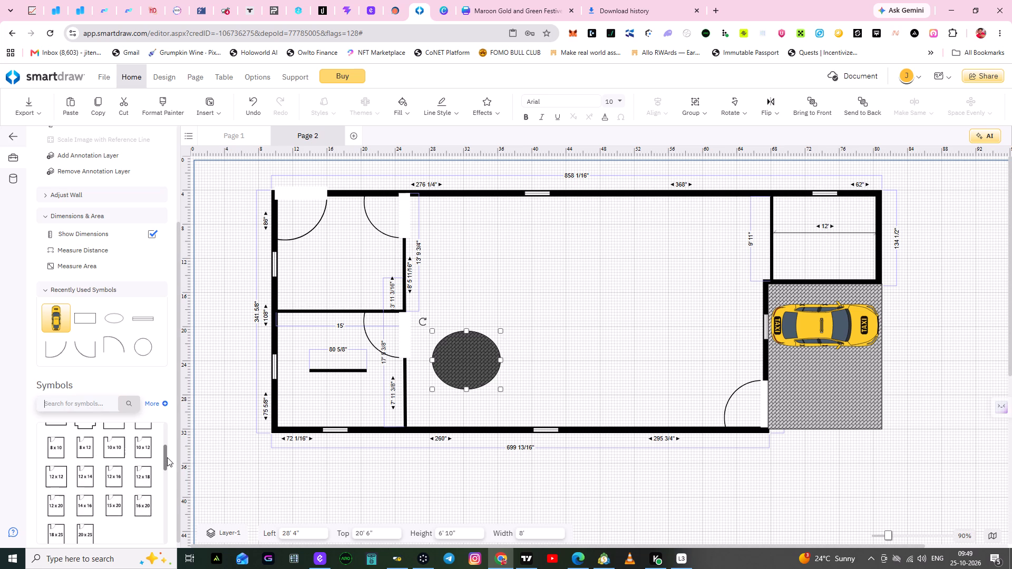
left_click_drag(167, 457, 169, 496)
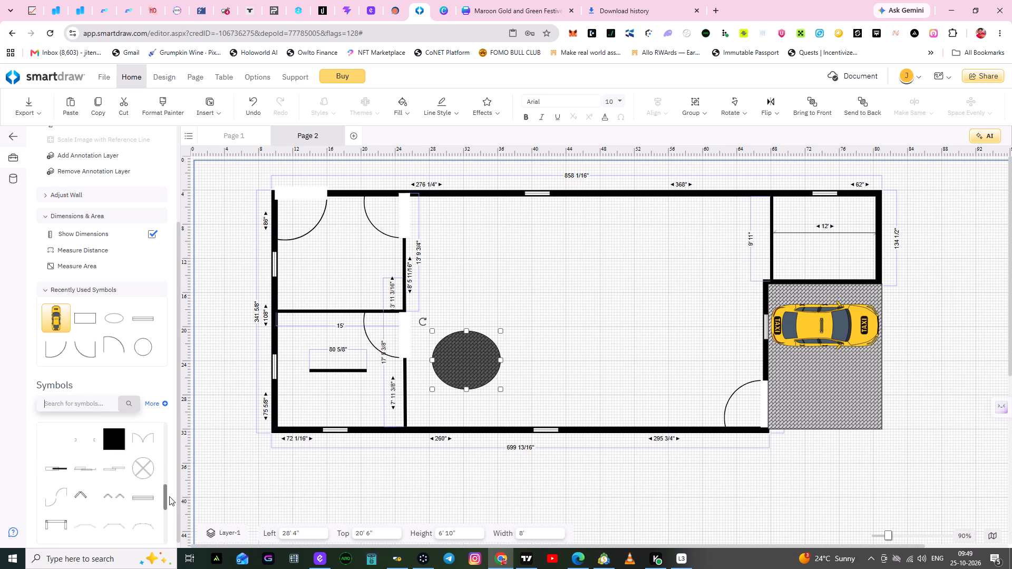
left_click_drag(169, 496, 168, 529)
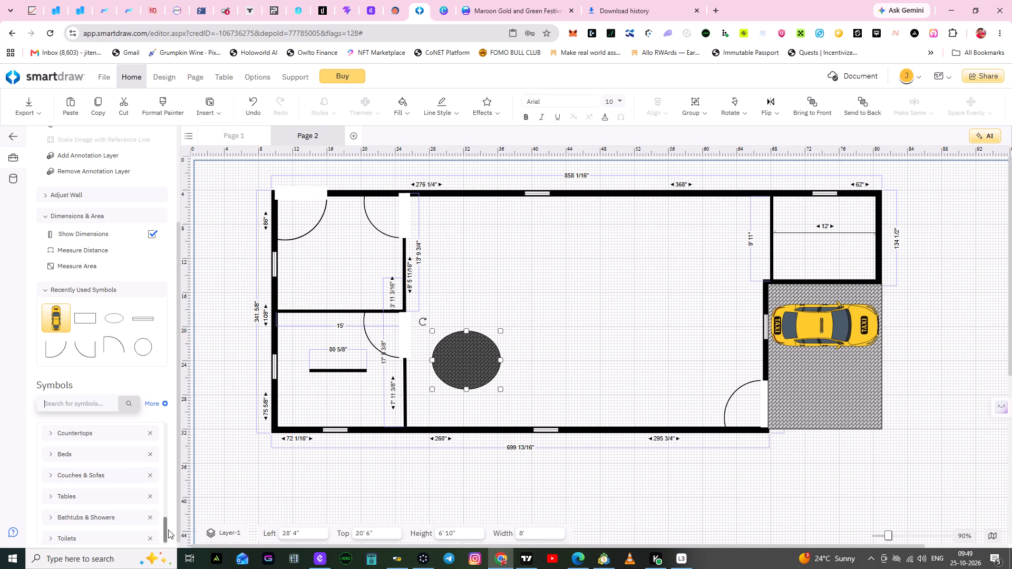
left_click_drag(168, 529, 166, 542)
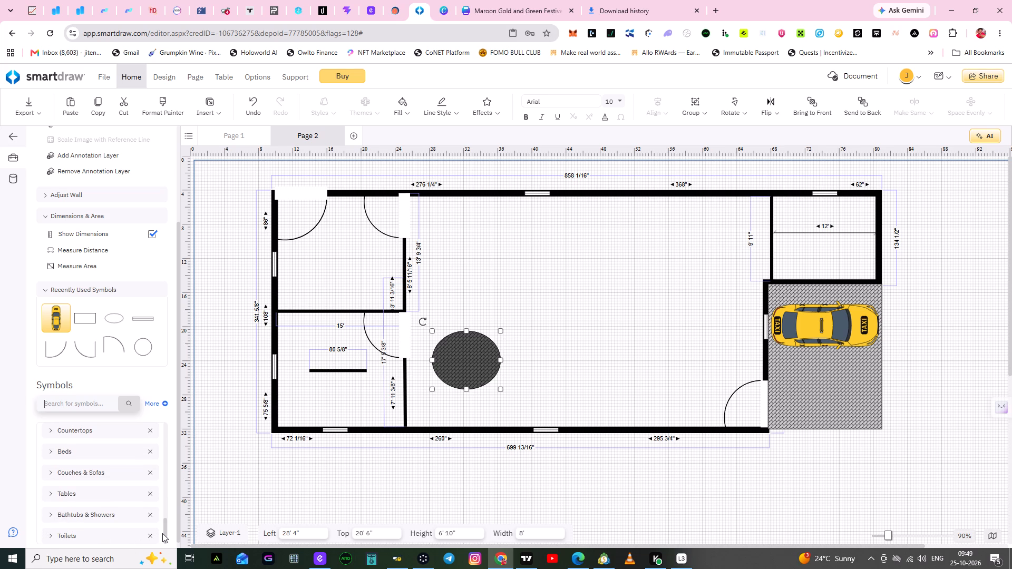
left_click_drag(165, 535, 170, 526)
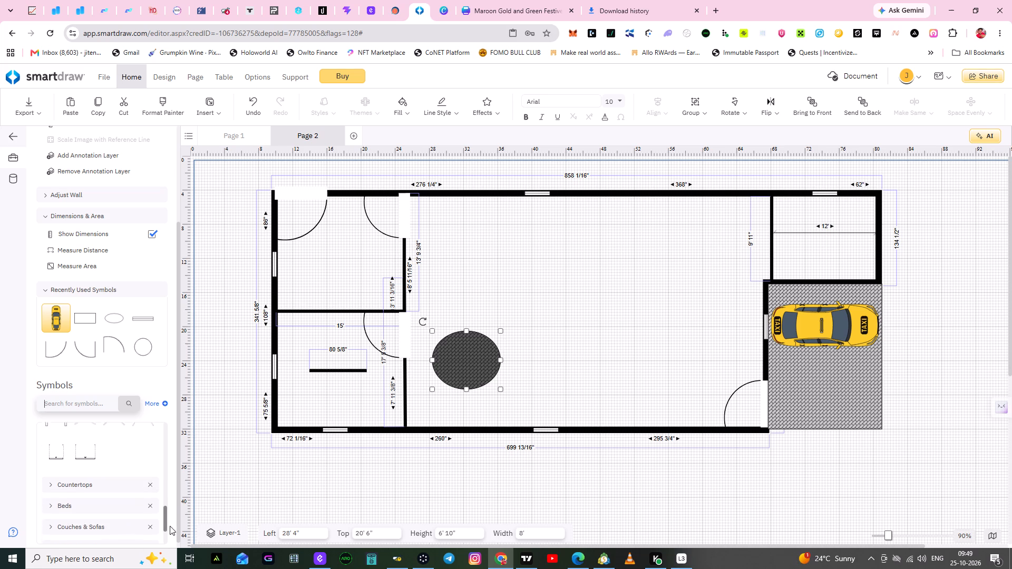
left_click_drag(170, 526, 170, 534)
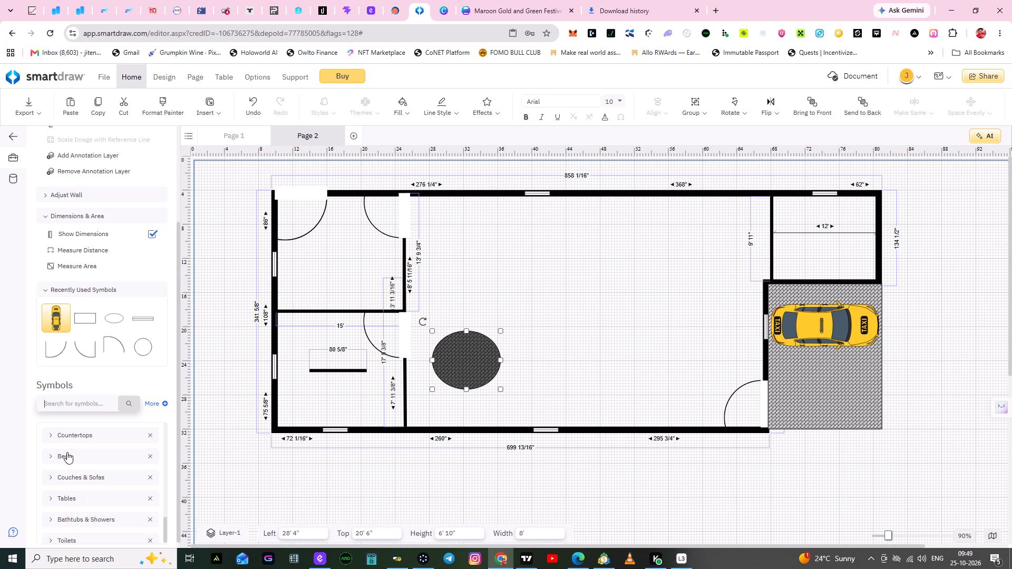
Expand the Countertops and Beds symbol categories and look through their symbols.
left_click(84, 434)
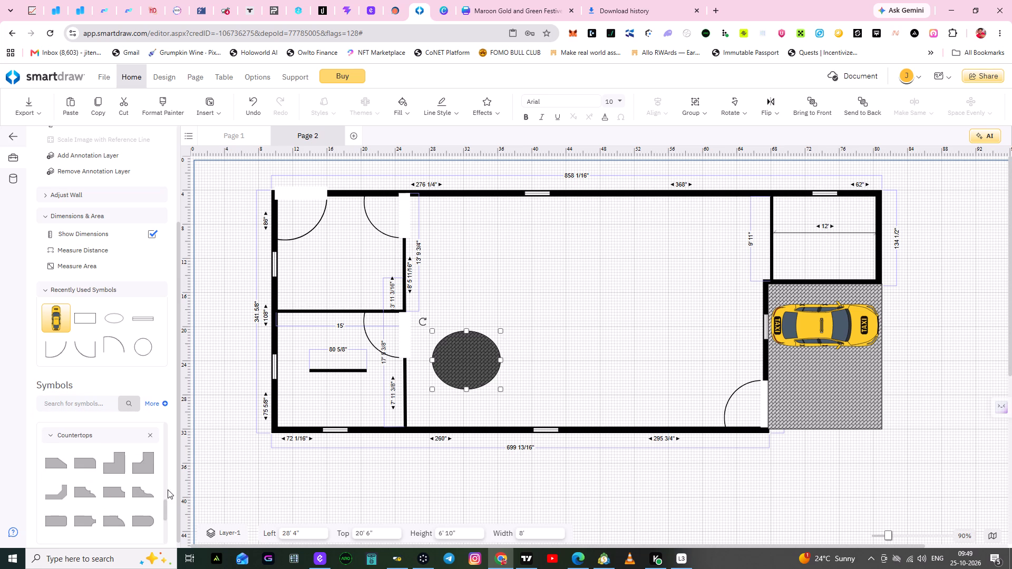
left_click_drag(164, 505, 161, 532)
left_click(83, 454)
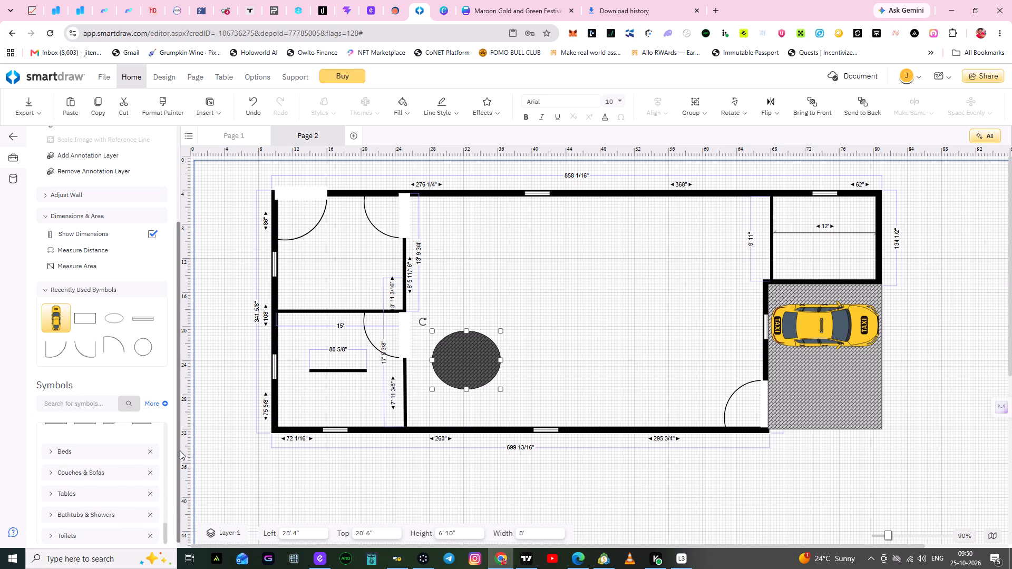
left_click(70, 452)
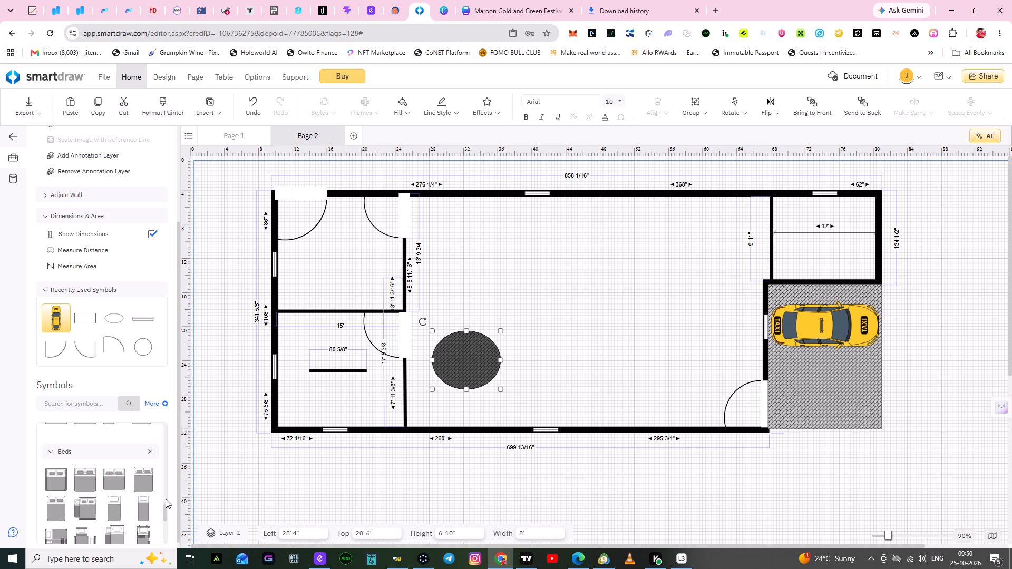
left_click_drag(164, 511, 167, 526)
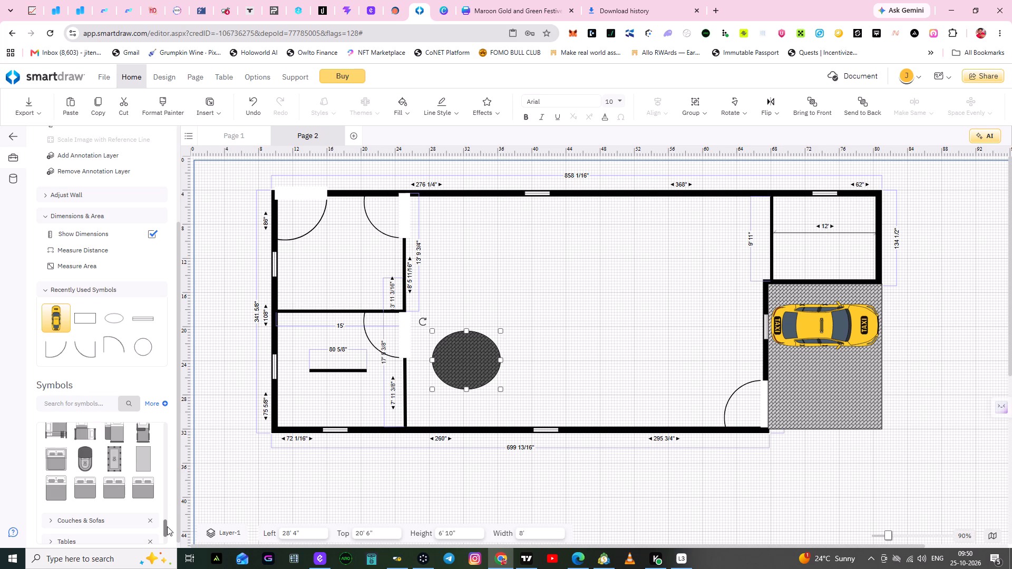
left_click_drag(167, 526, 167, 511)
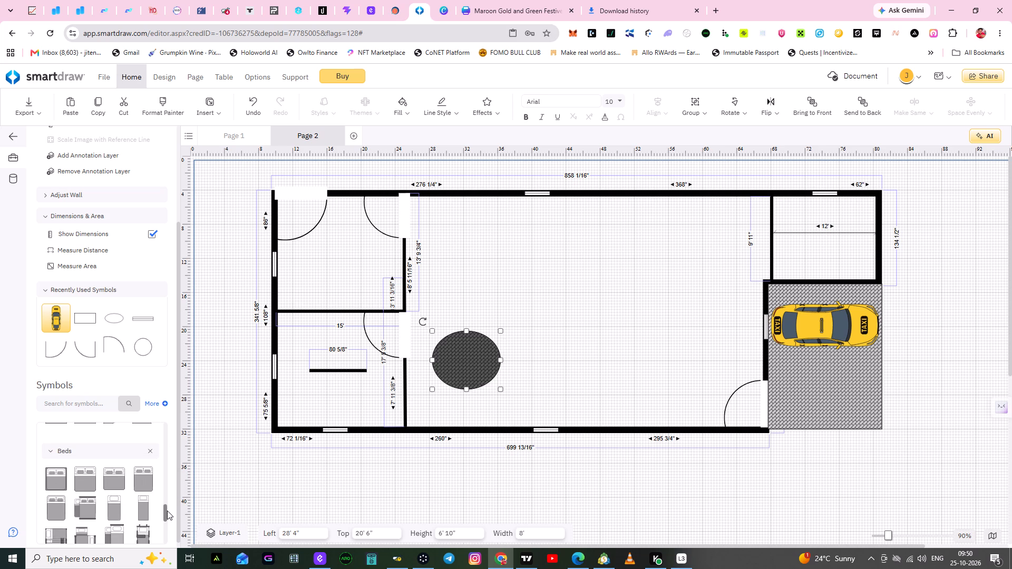
left_click_drag(167, 511, 168, 535)
Expand the Couches & Sofas category and look through its seating symbols down to the Tables category.
left_click(81, 475)
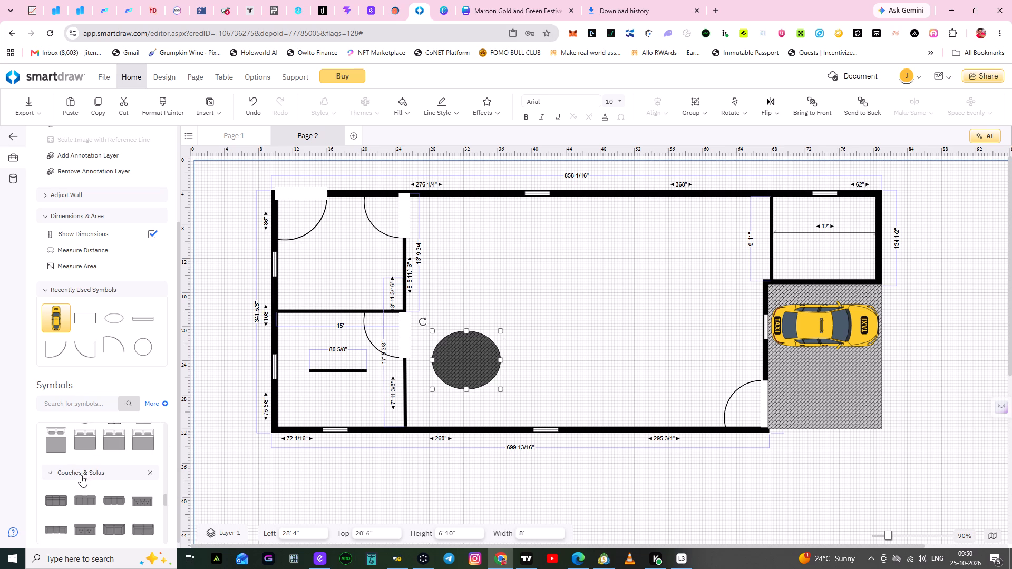
left_click_drag(164, 500, 166, 507)
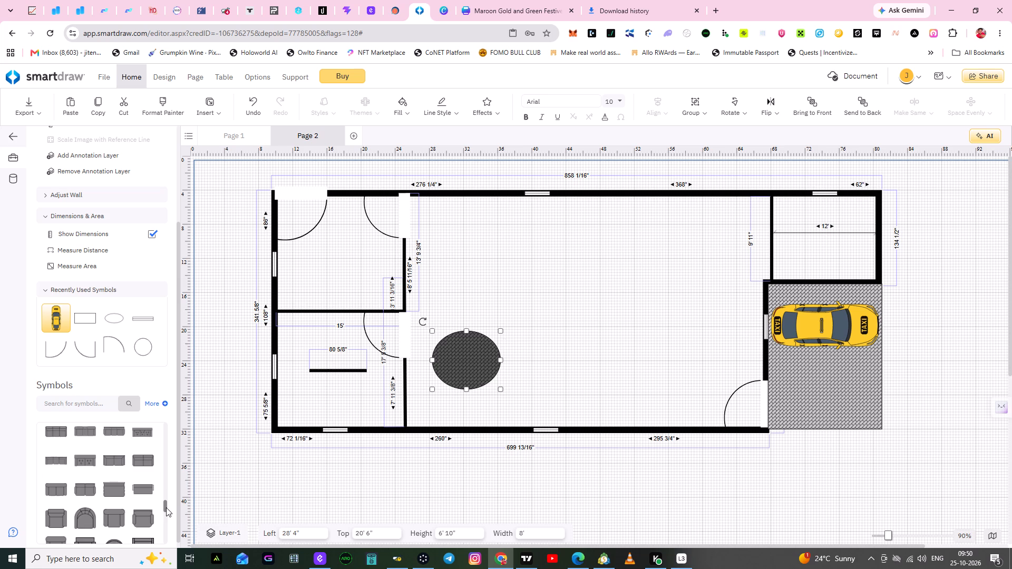
left_click_drag(166, 507, 166, 511)
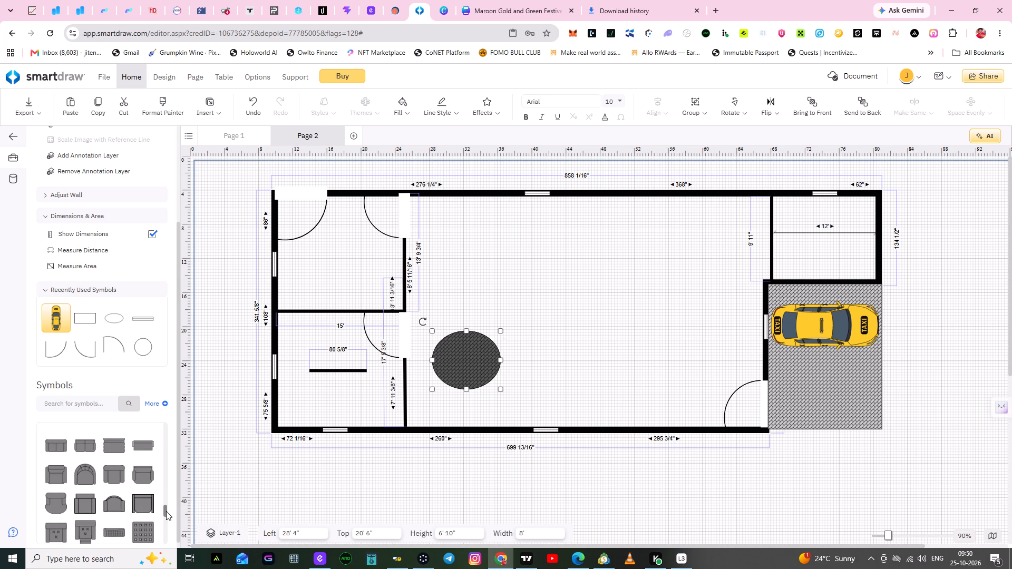
left_click_drag(166, 511, 163, 535)
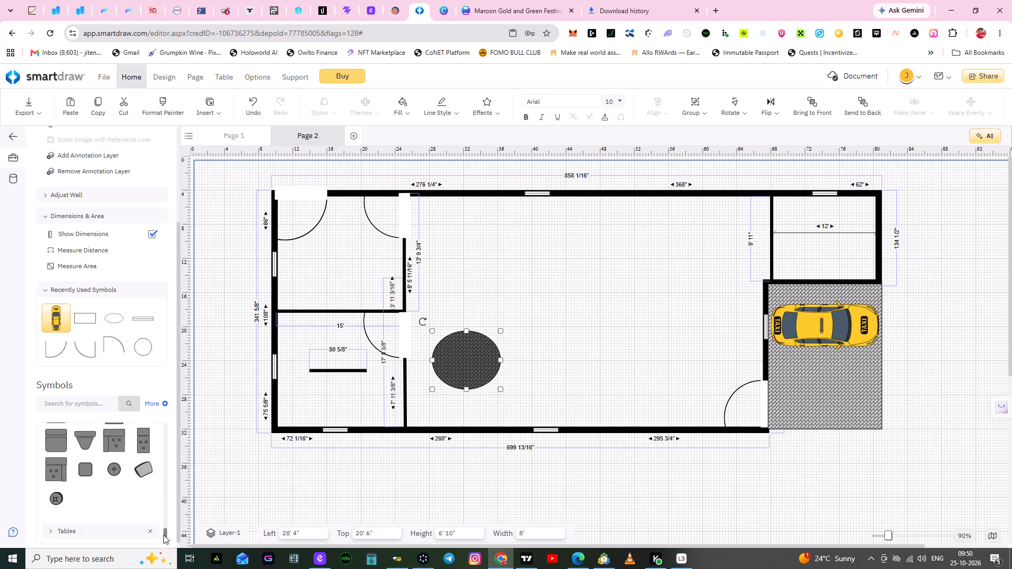
left_click_drag(163, 535, 163, 537)
left_click(77, 503)
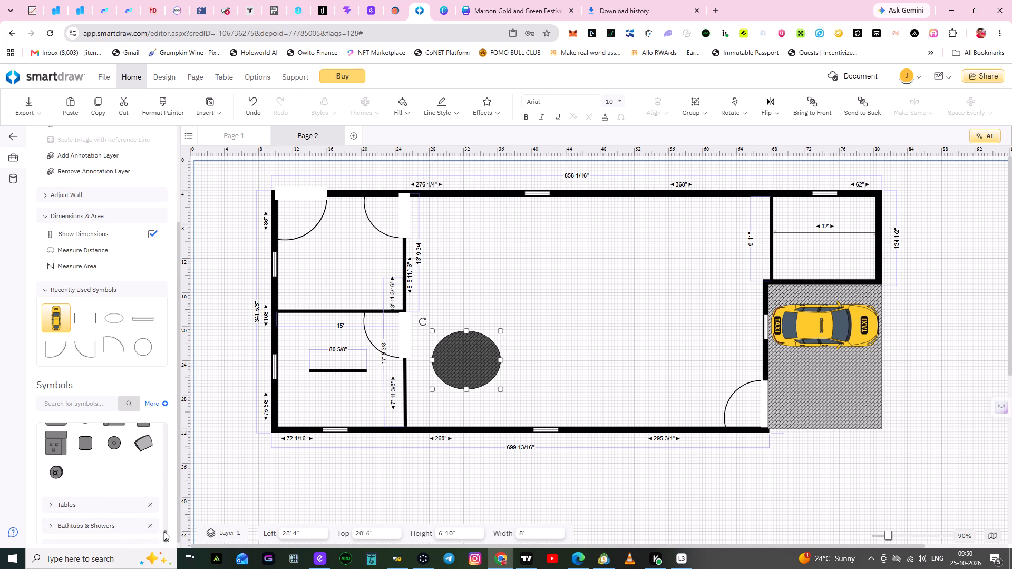
left_click_drag(165, 532, 165, 491)
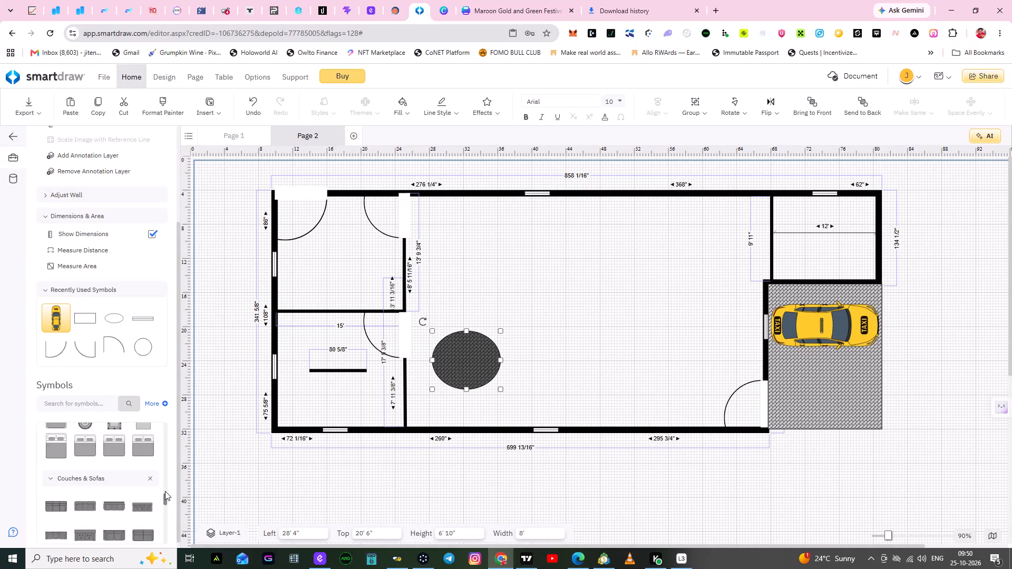
left_click_drag(165, 491, 170, 537)
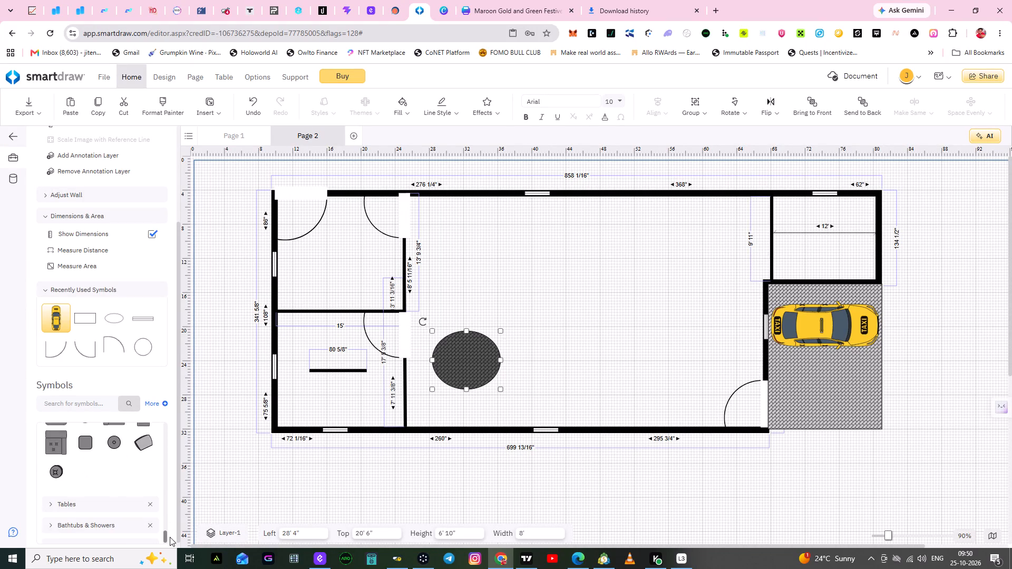
left_click_drag(170, 537, 169, 553)
Expand the Tables, Bathtubs & Showers and Toilets categories and look through their symbols.
left_click(67, 496)
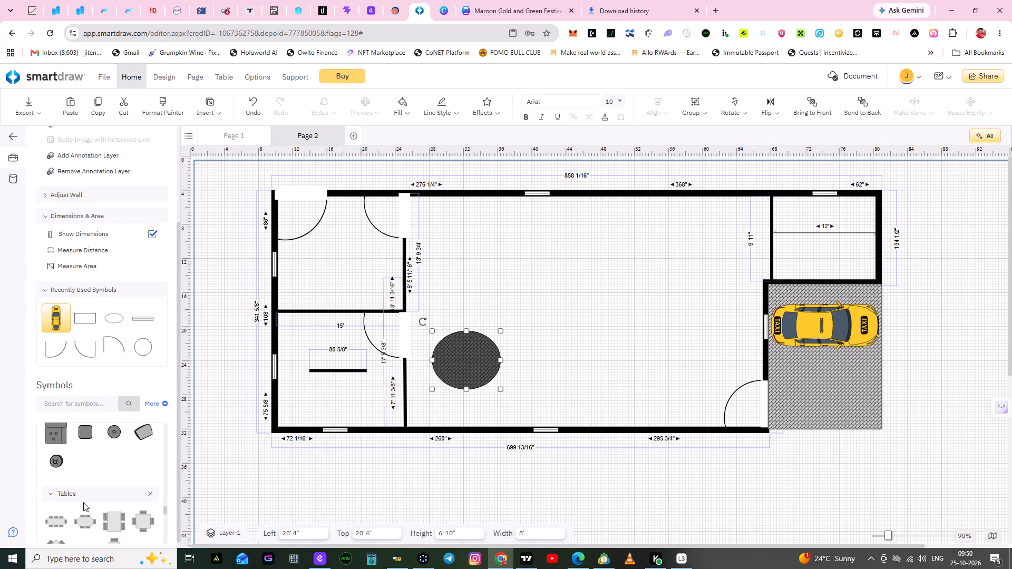
left_click_drag(164, 509, 165, 517)
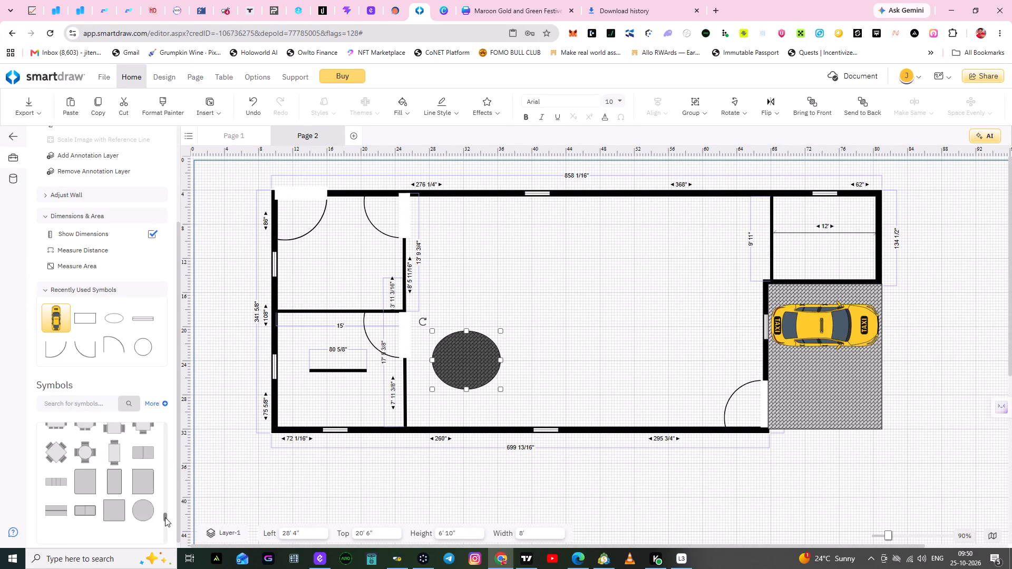
left_click_drag(165, 517, 165, 526)
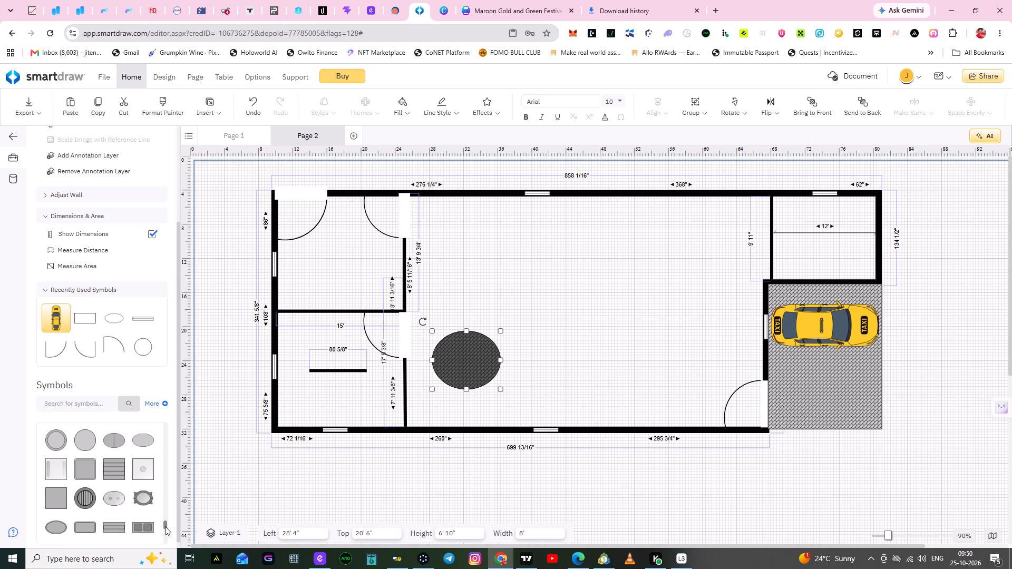
left_click_drag(165, 526, 160, 547)
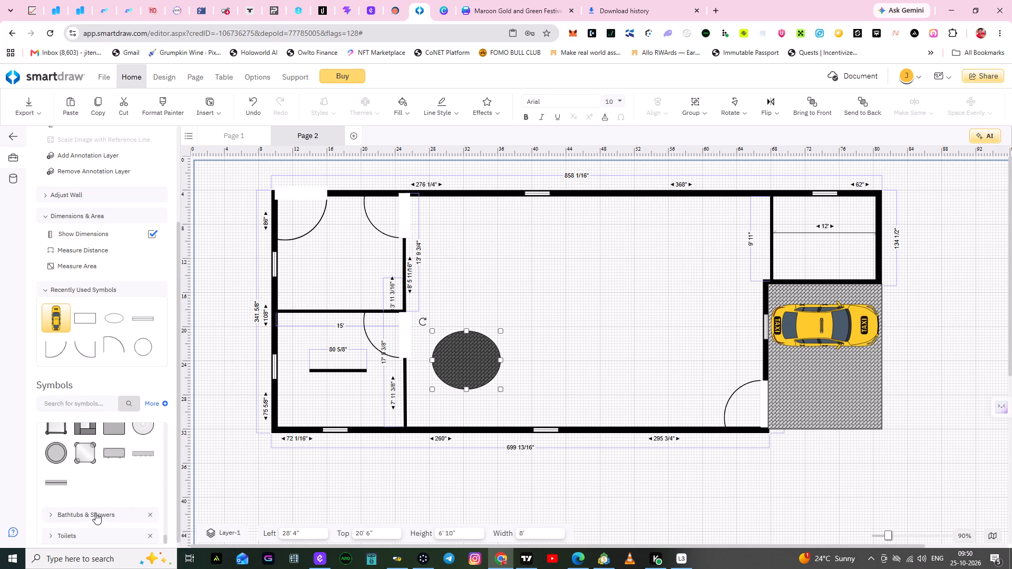
left_click(95, 513)
left_click_drag(164, 528, 165, 539)
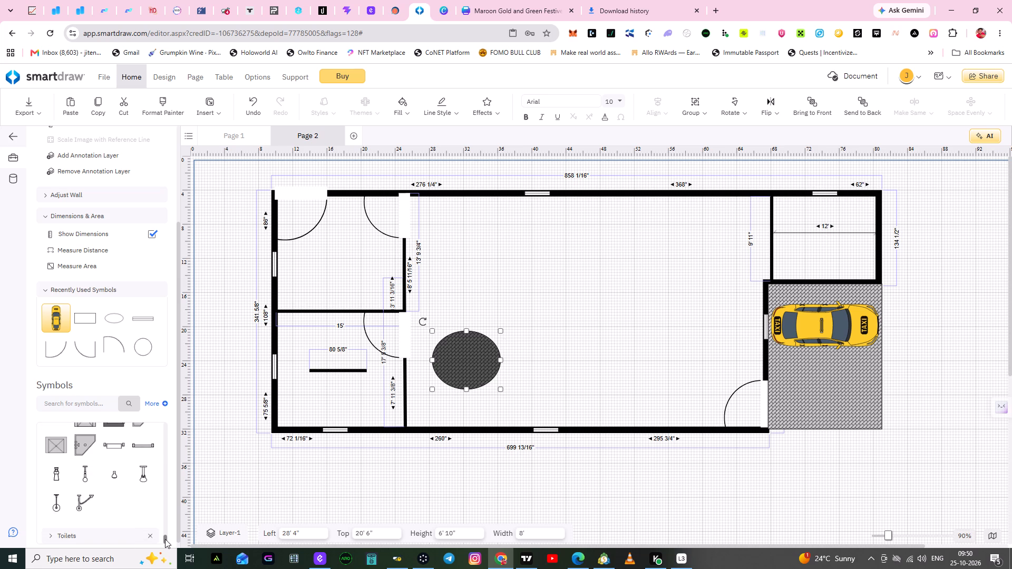
left_click_drag(165, 539, 164, 540)
left_click(104, 534)
left_click_drag(165, 538, 165, 544)
left_click(68, 539)
left_click_drag(163, 531, 164, 540)
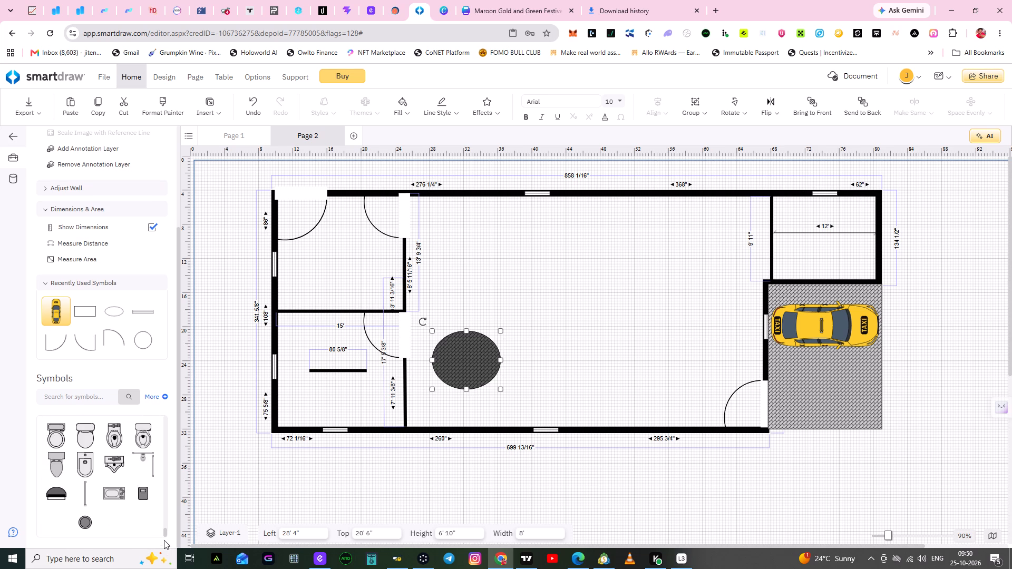
Review the expanded categories from Toilets back up to Countertops, and return to the armchairs in Couches & Sofas.
left_click_drag(164, 540, 163, 493)
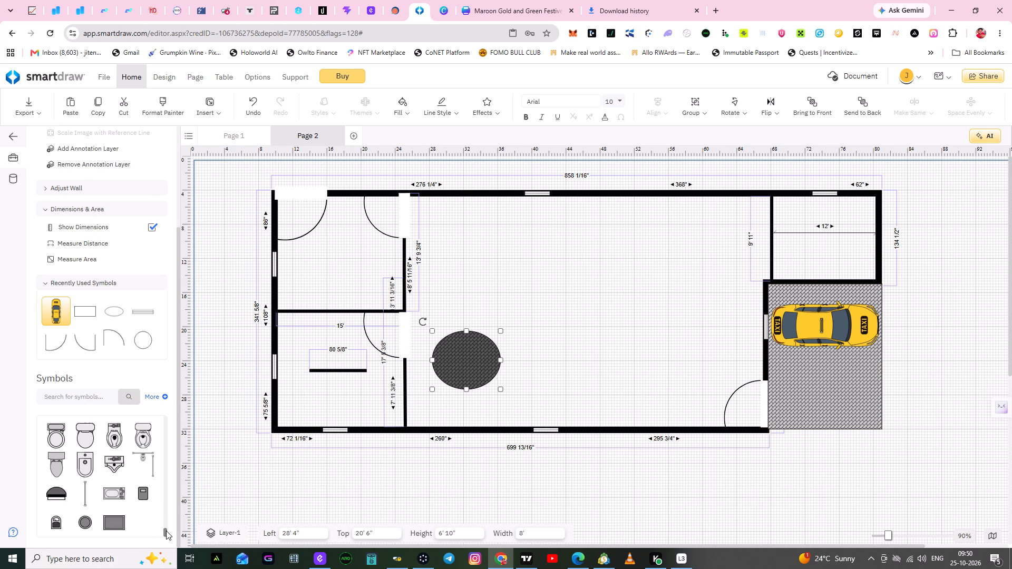
left_click_drag(166, 531, 164, 508)
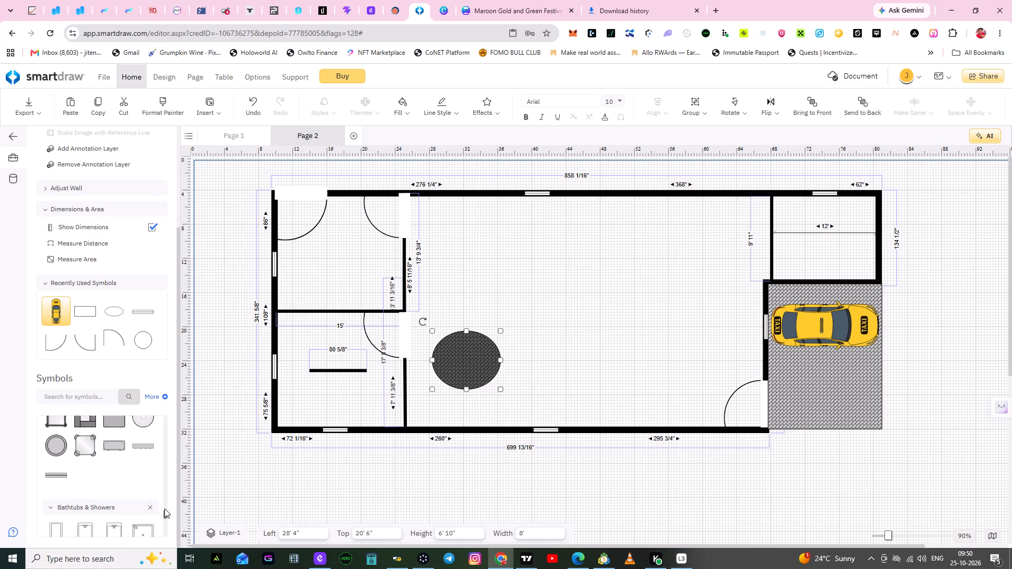
left_click_drag(164, 508, 167, 483)
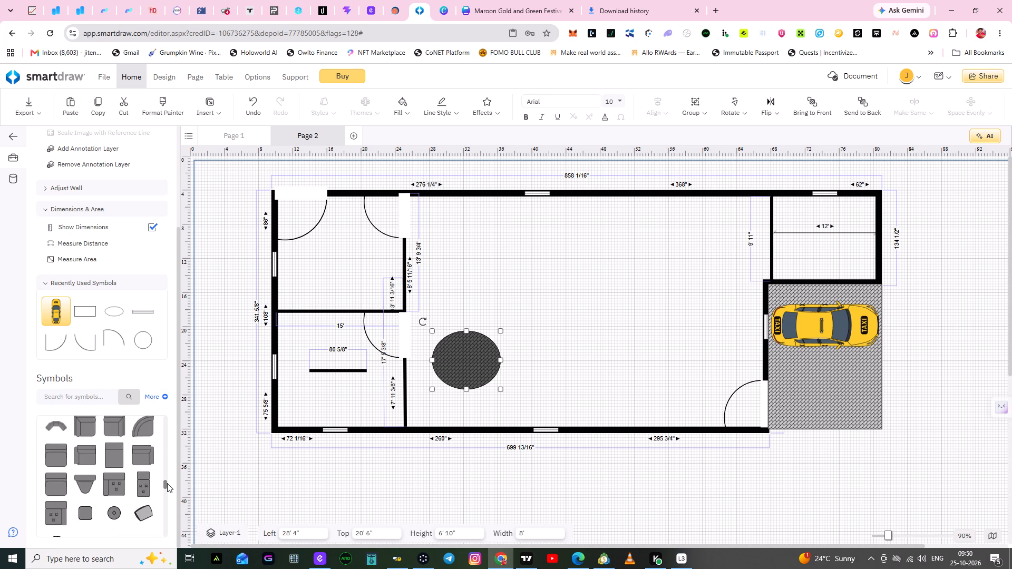
left_click_drag(167, 483, 168, 469)
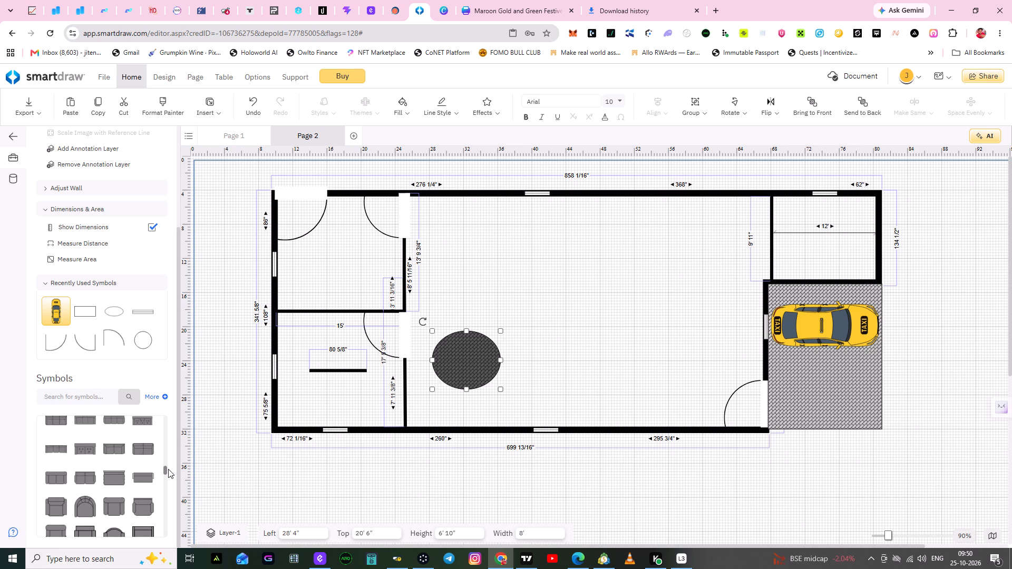
left_click_drag(168, 469, 173, 476)
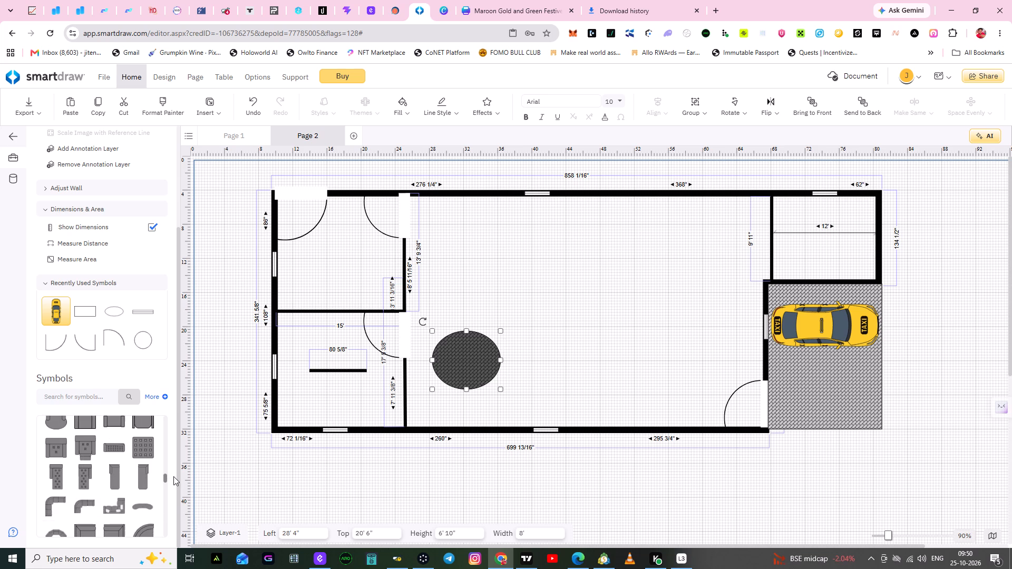
left_click_drag(173, 476, 176, 483)
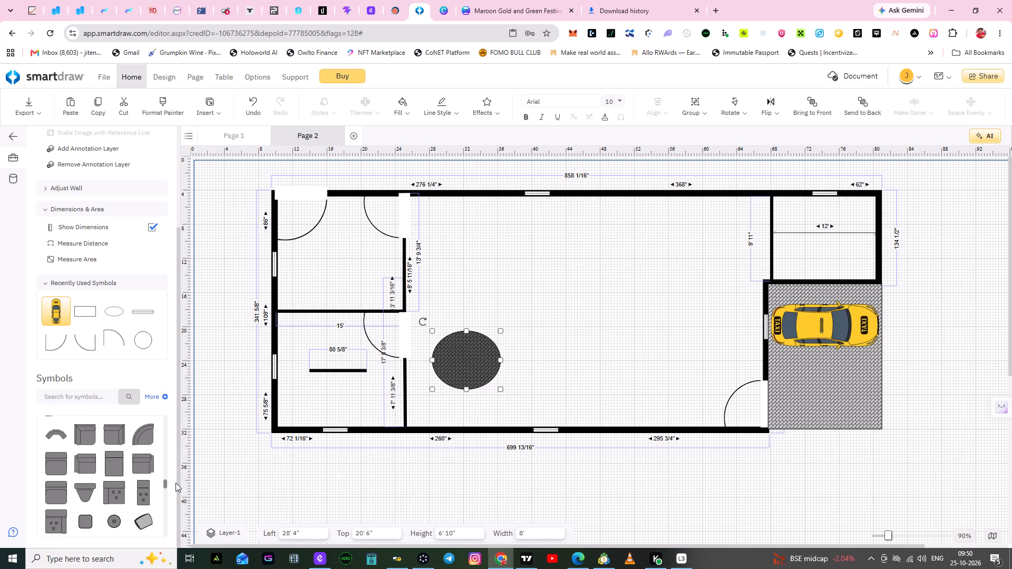
left_click_drag(176, 483, 176, 479)
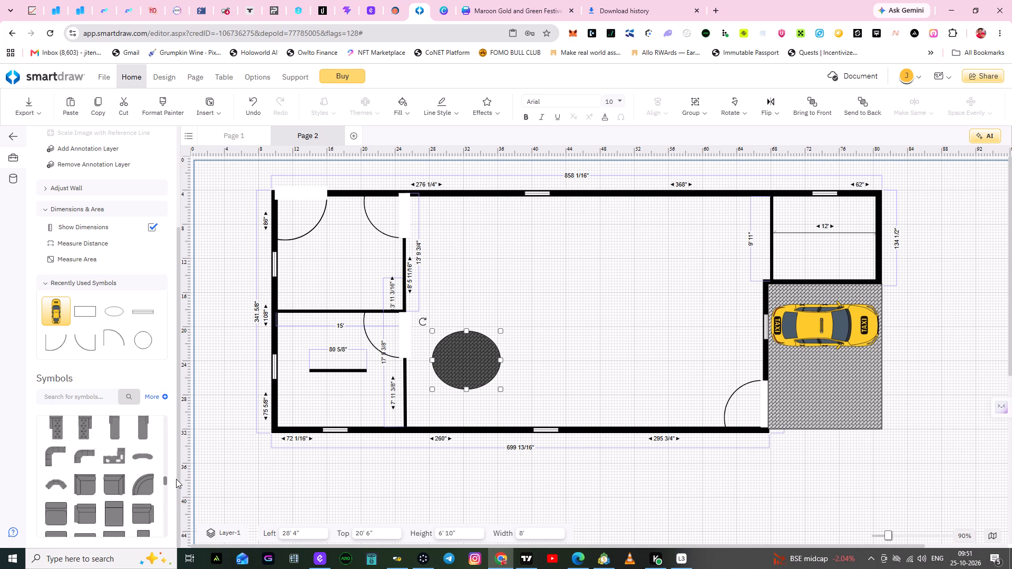
left_click_drag(176, 479, 174, 462)
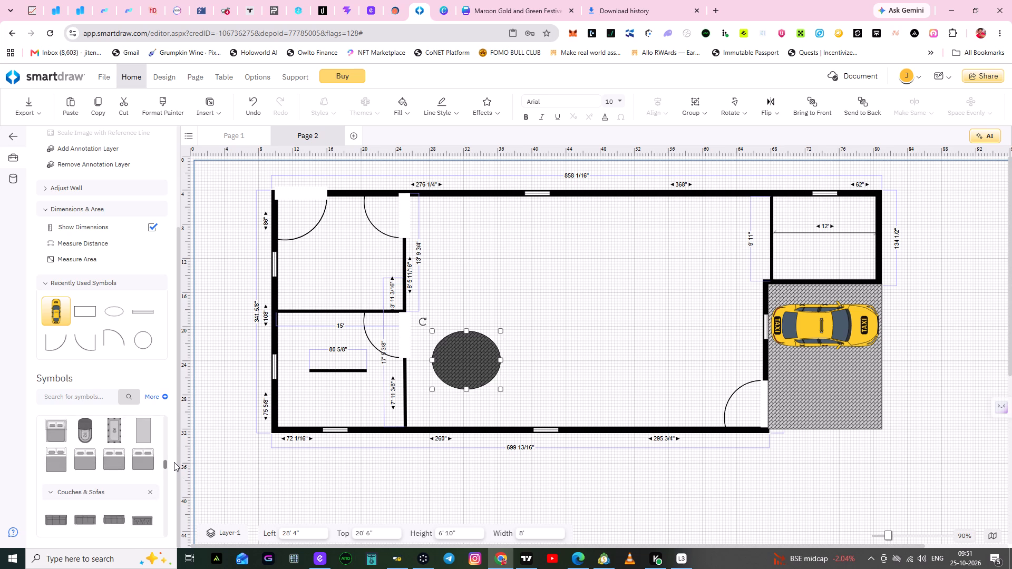
left_click_drag(174, 462, 173, 455)
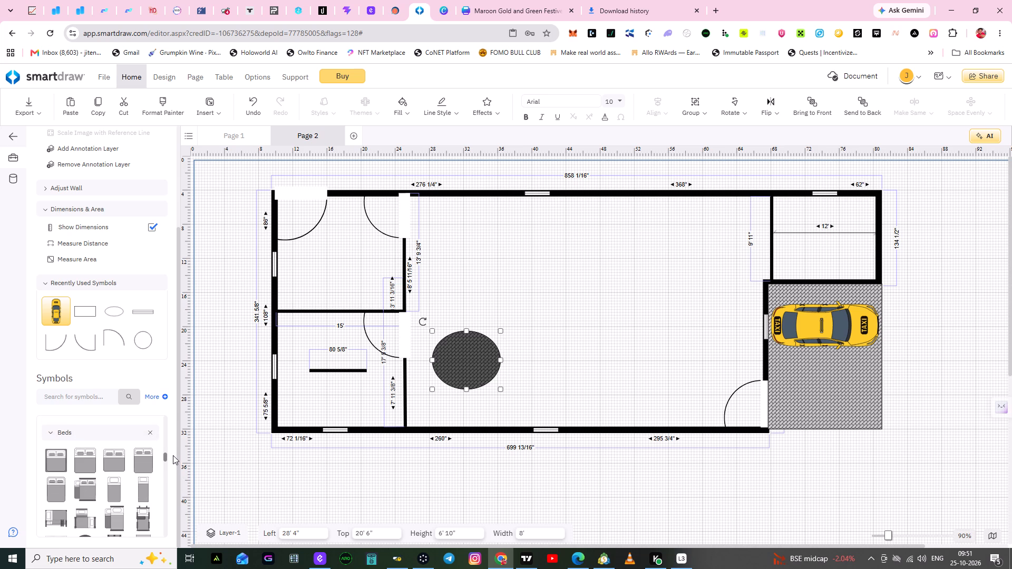
left_click_drag(173, 455, 173, 452)
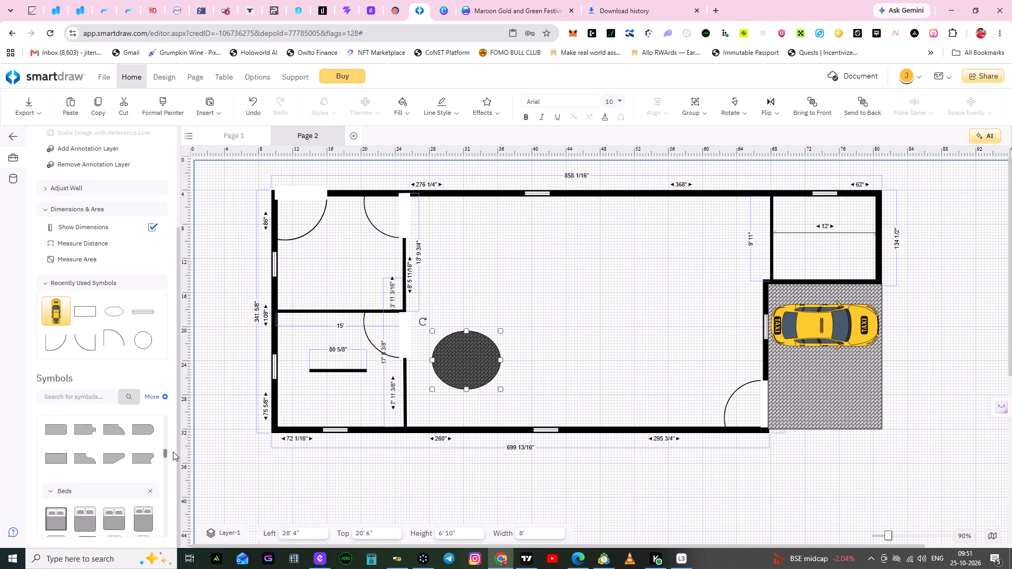
left_click_drag(173, 452, 172, 440)
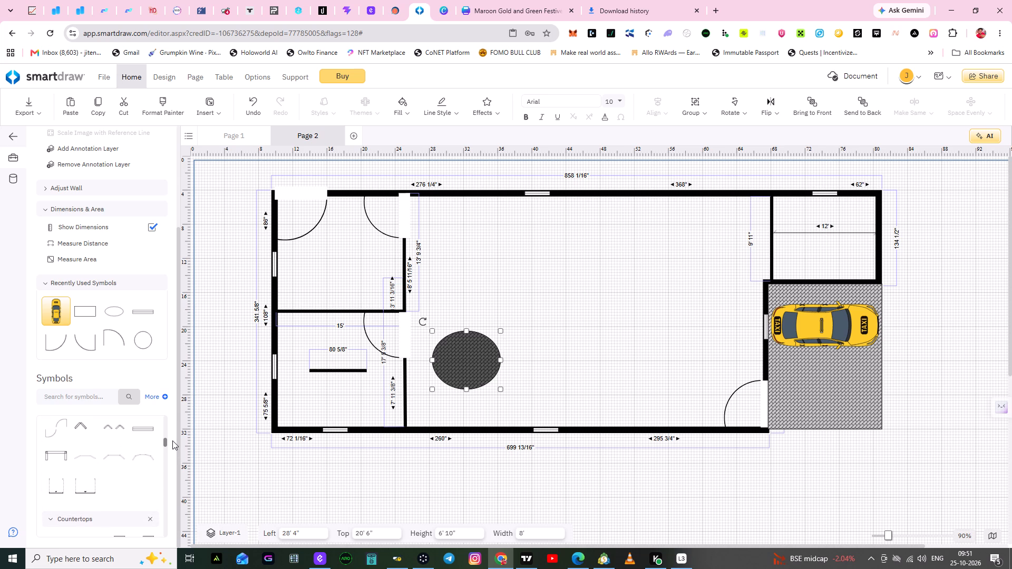
left_click_drag(172, 440, 172, 467)
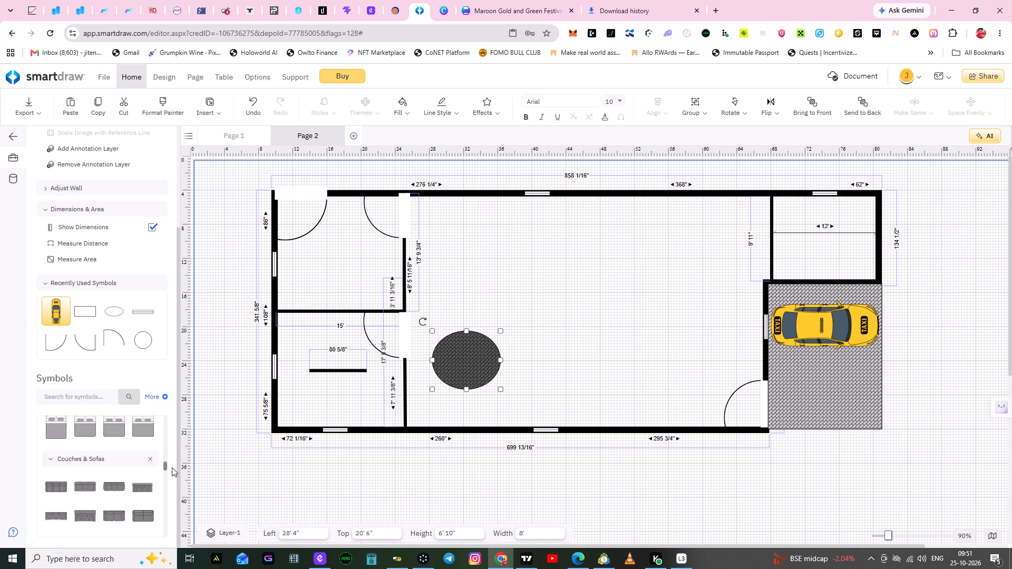
left_click_drag(172, 467, 174, 468)
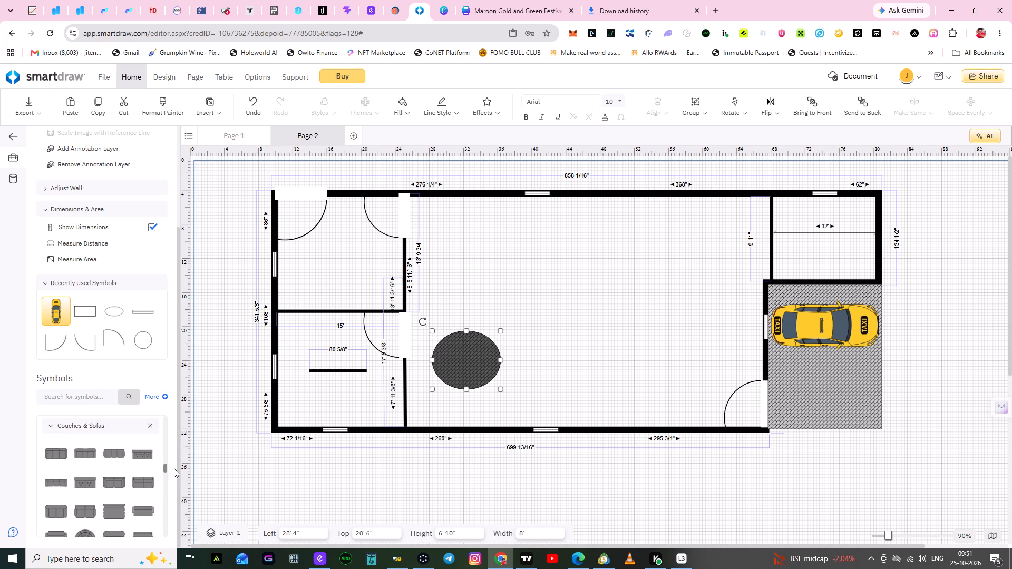
left_click_drag(174, 468, 174, 469)
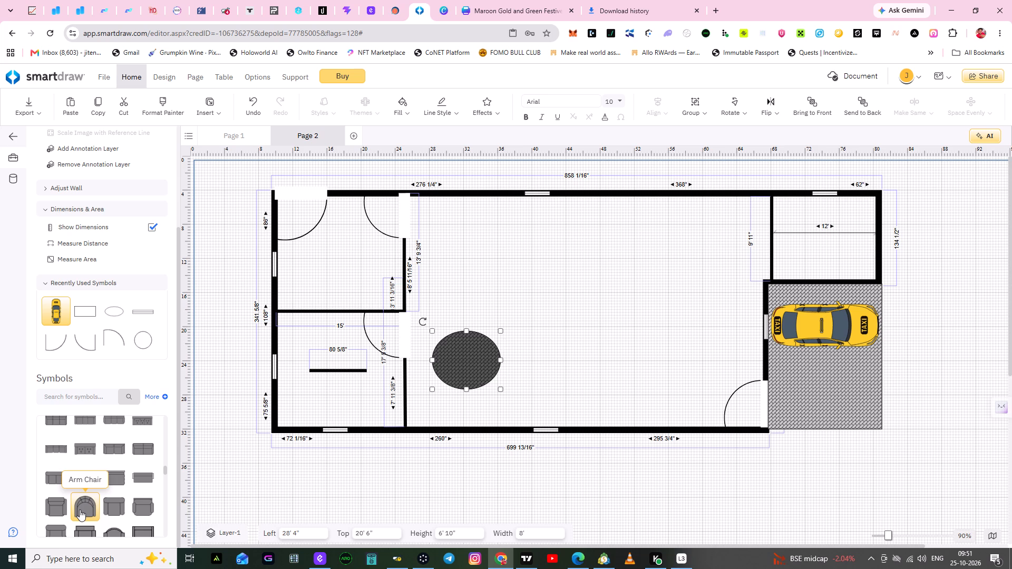
Place the rounded Arm Chair symbol in the large room, near the wall on the taxi's side and upright.
left_click_drag(80, 509, 268, 445)
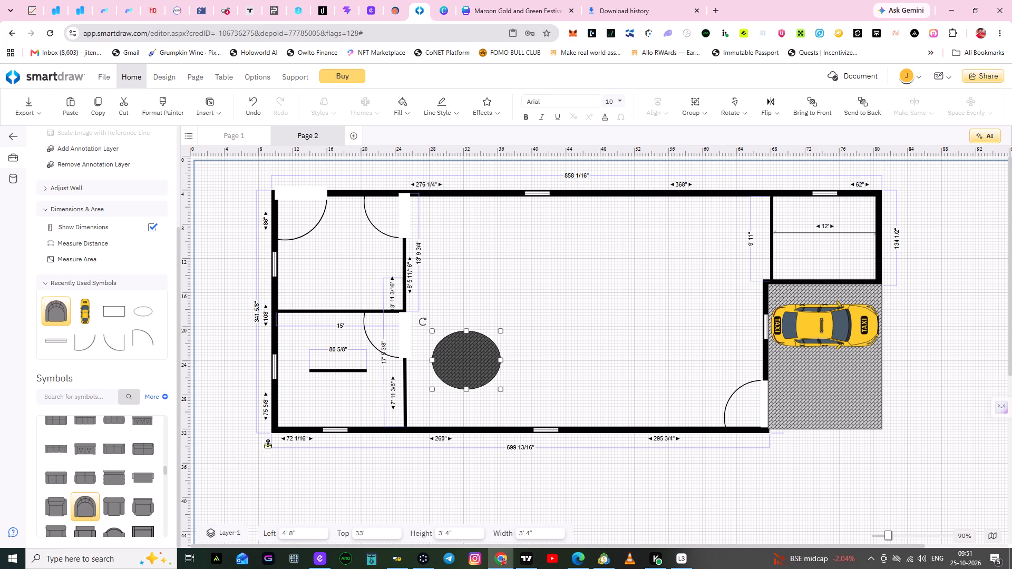
left_click_drag(268, 445, 664, 297)
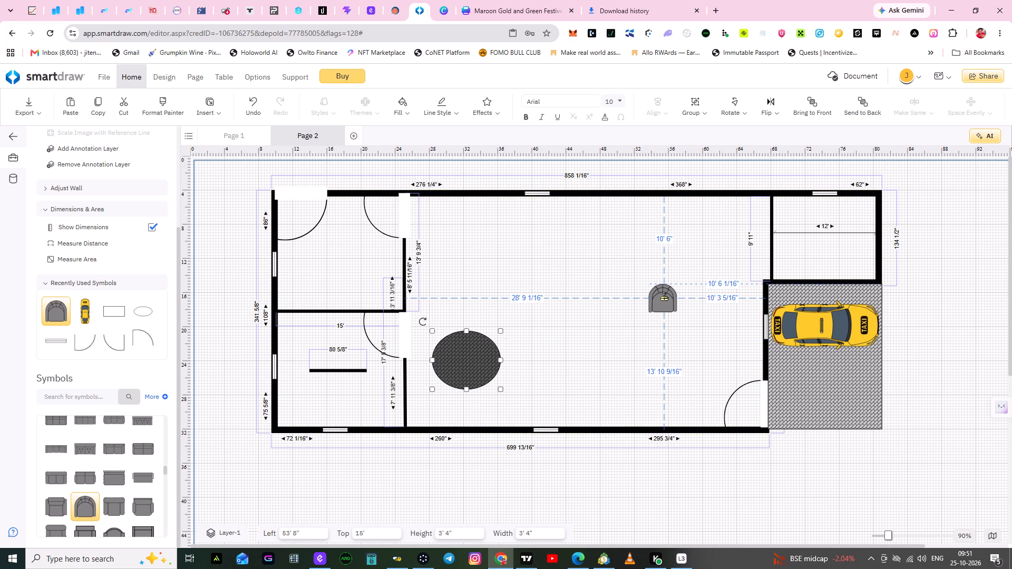
left_click_drag(664, 297, 702, 308)
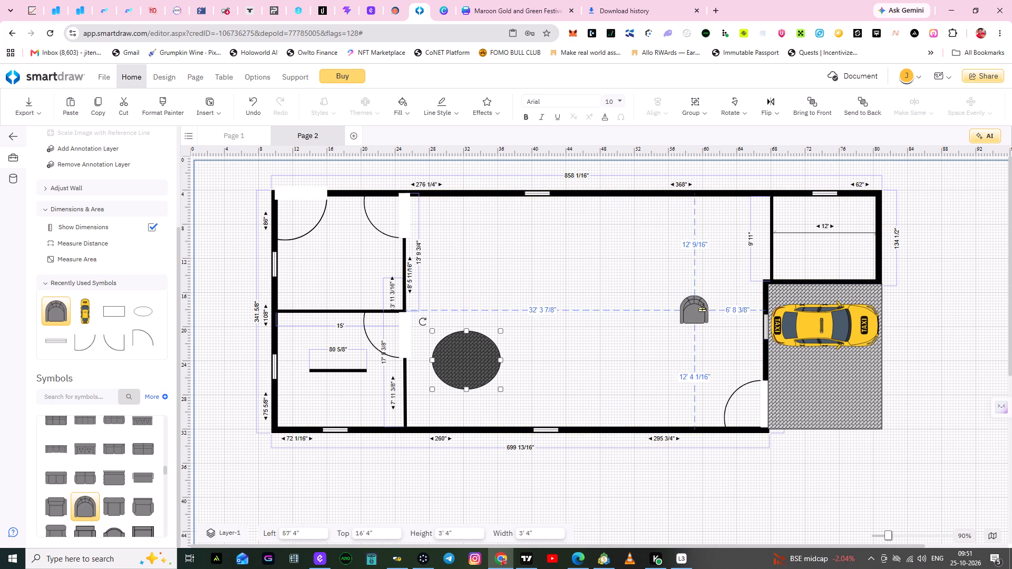
left_click_drag(702, 308, 706, 303)
left_click(675, 338)
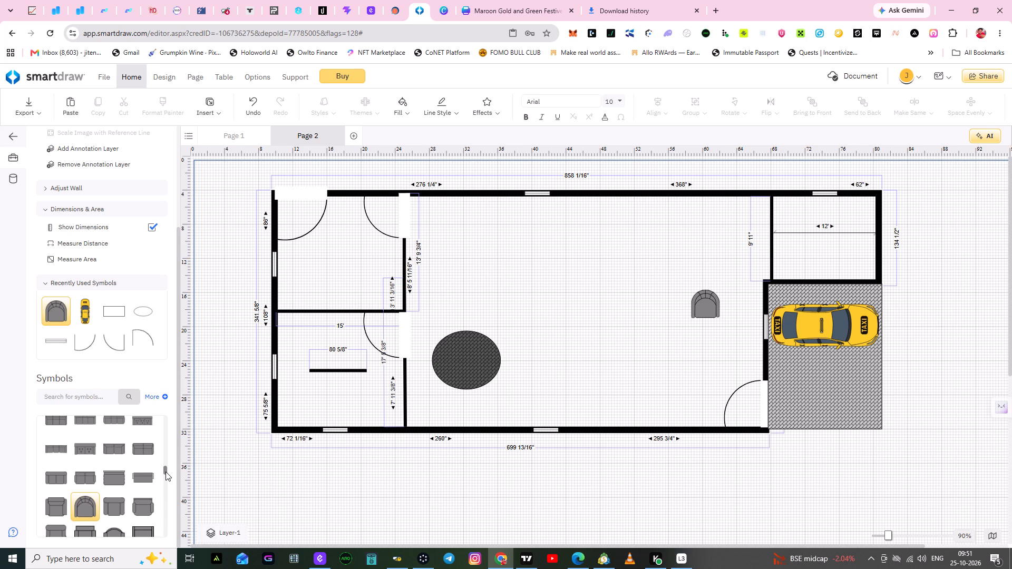
Find the small rectangular table with two inset panels in the Tables category and place it near the middle of the large room.
left_click_drag(164, 472, 167, 484)
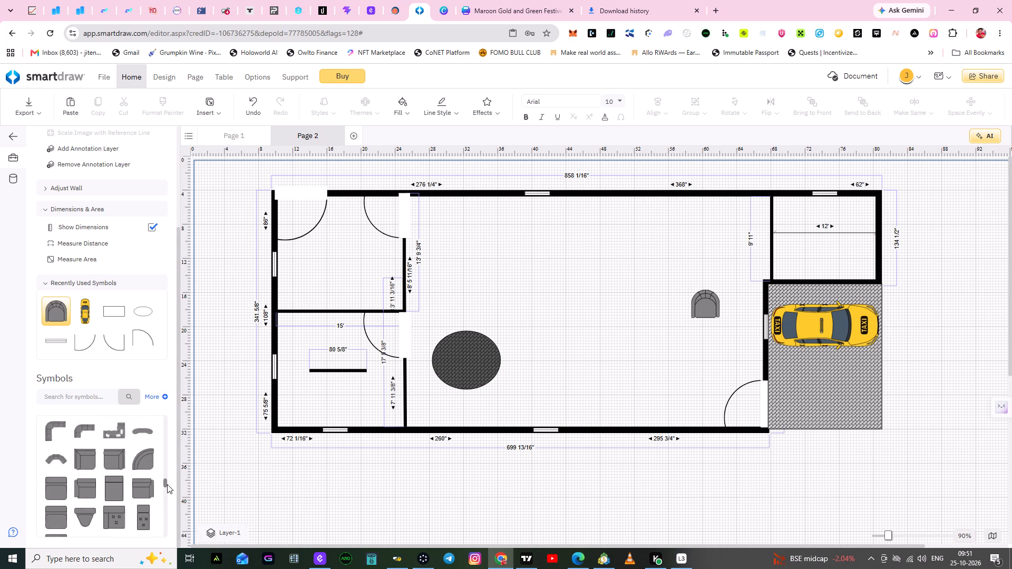
left_click_drag(167, 484, 169, 498)
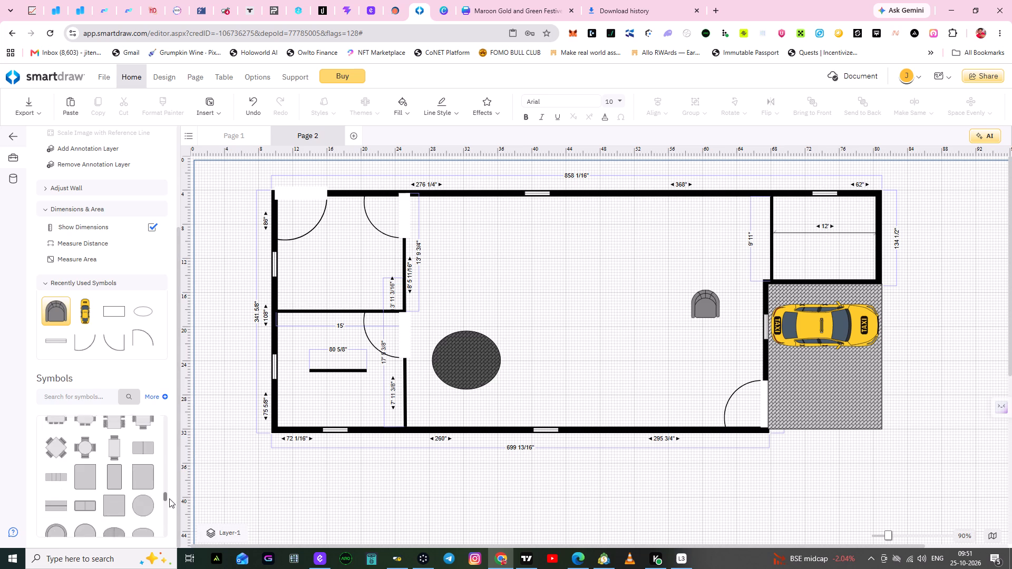
left_click_drag(169, 498, 172, 508)
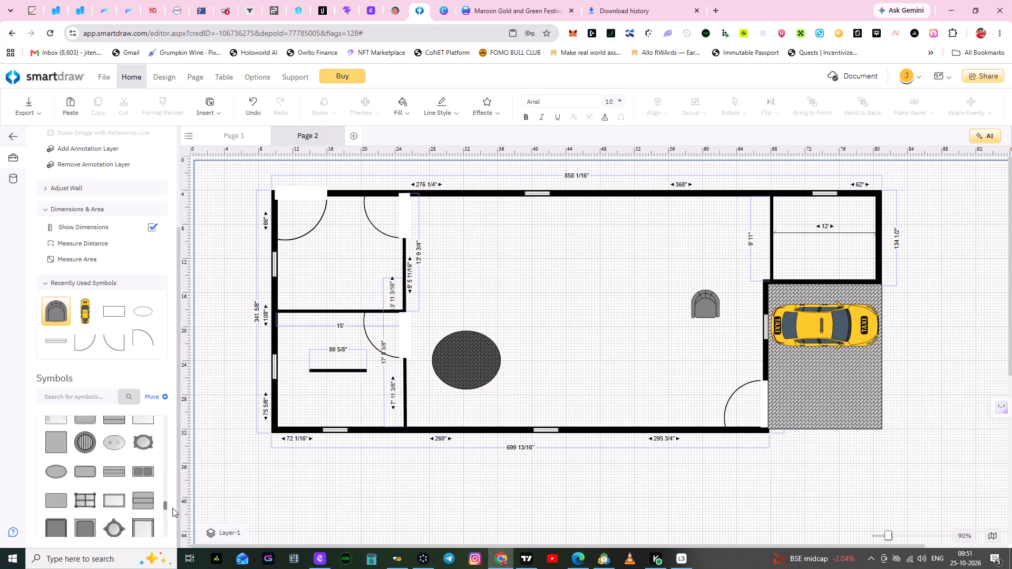
left_click_drag(172, 508, 173, 509)
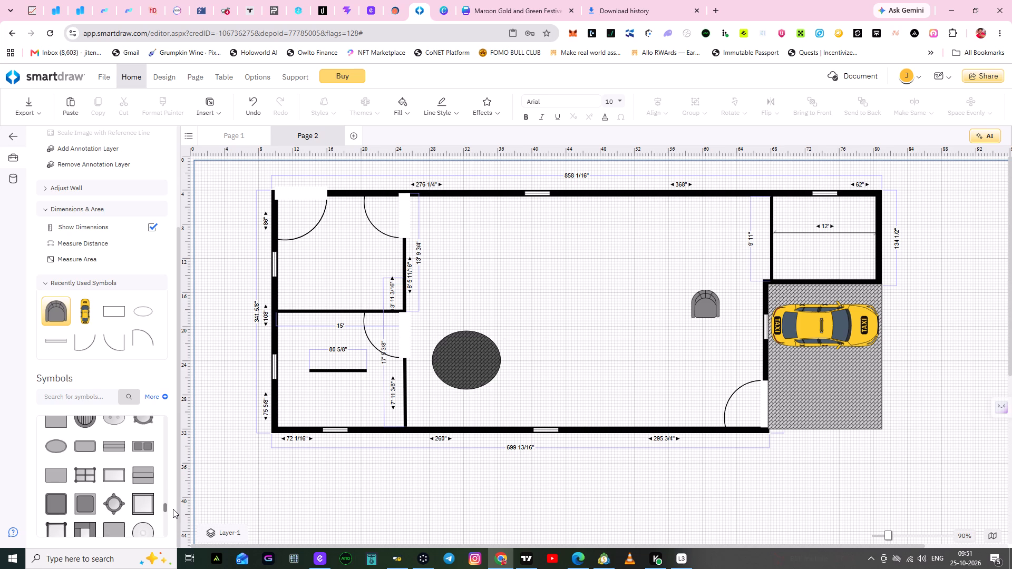
left_click_drag(173, 509, 173, 510)
left_click_drag(173, 510, 173, 515)
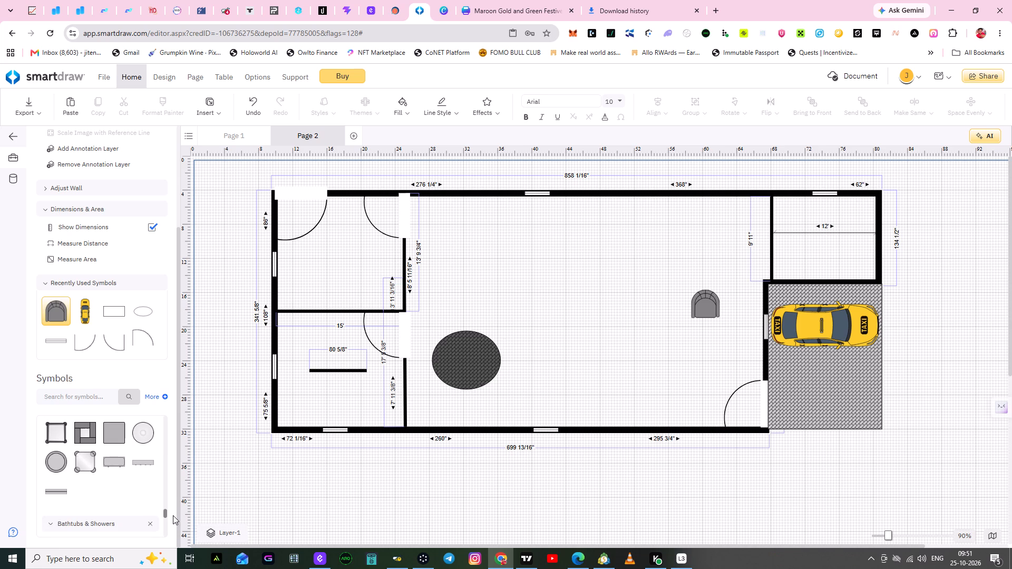
left_click_drag(173, 515, 167, 493)
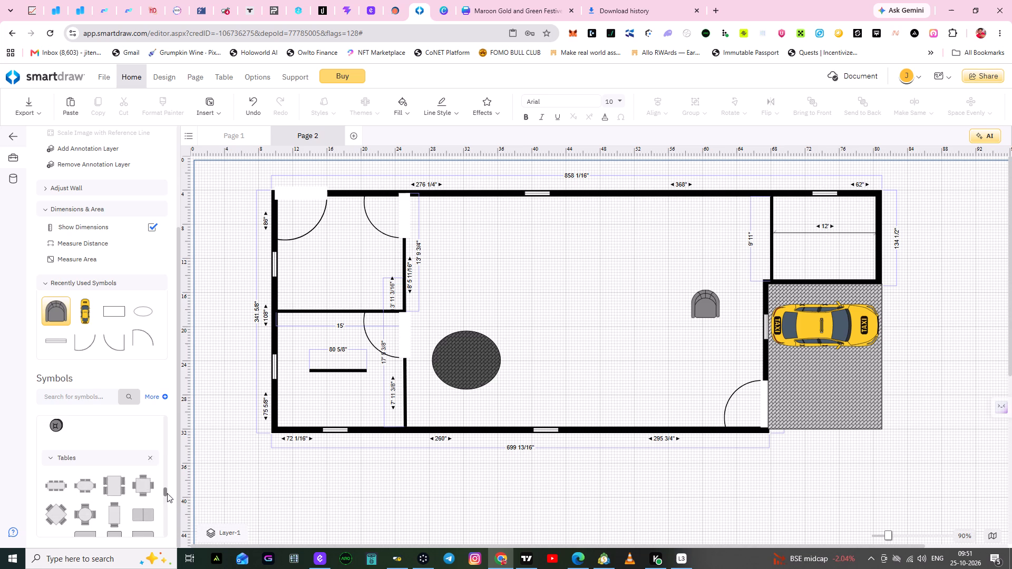
left_click_drag(167, 493, 171, 497)
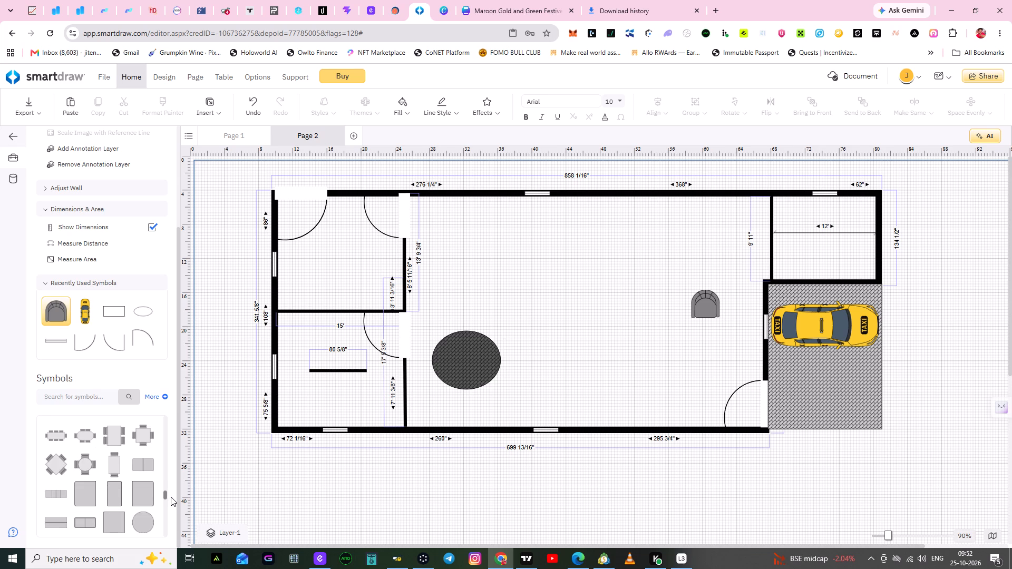
left_click_drag(171, 497, 171, 495)
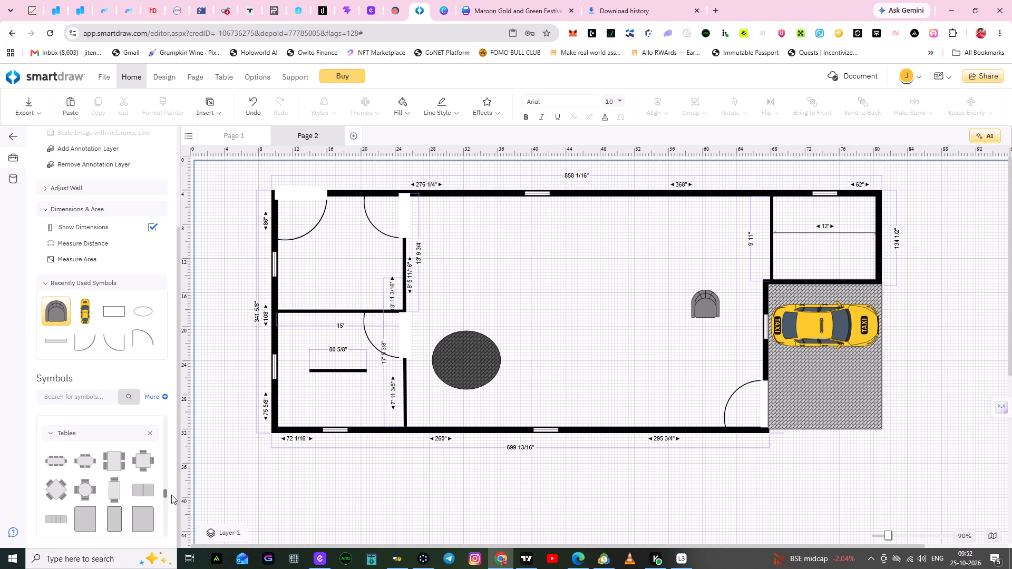
left_click_drag(171, 495, 168, 505)
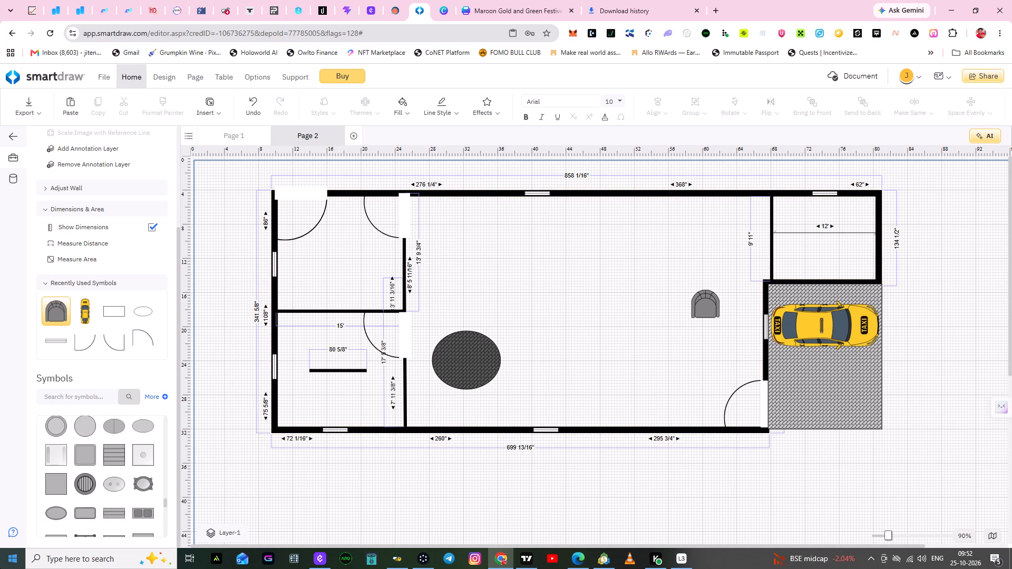
left_click_drag(139, 512, 556, 309)
left_click(563, 353)
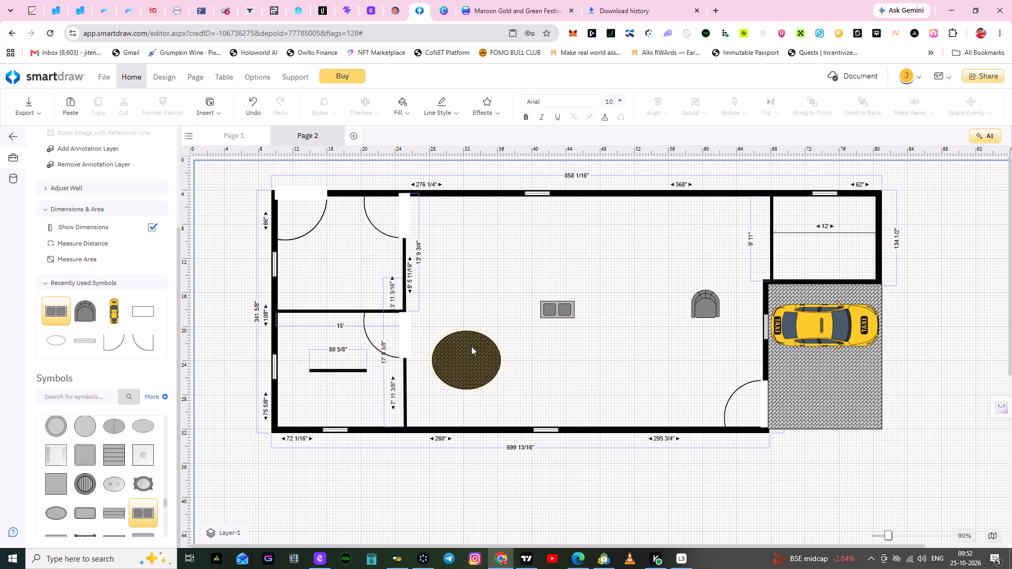
Cut the dark hatched ellipse out of the large room.
left_click(471, 346)
right_click(471, 346)
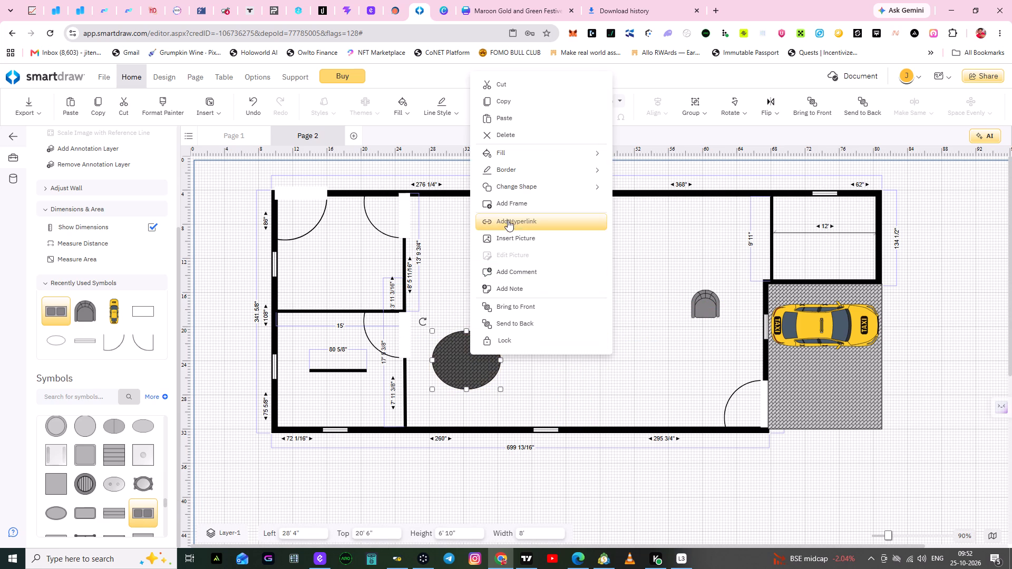
left_click(509, 86)
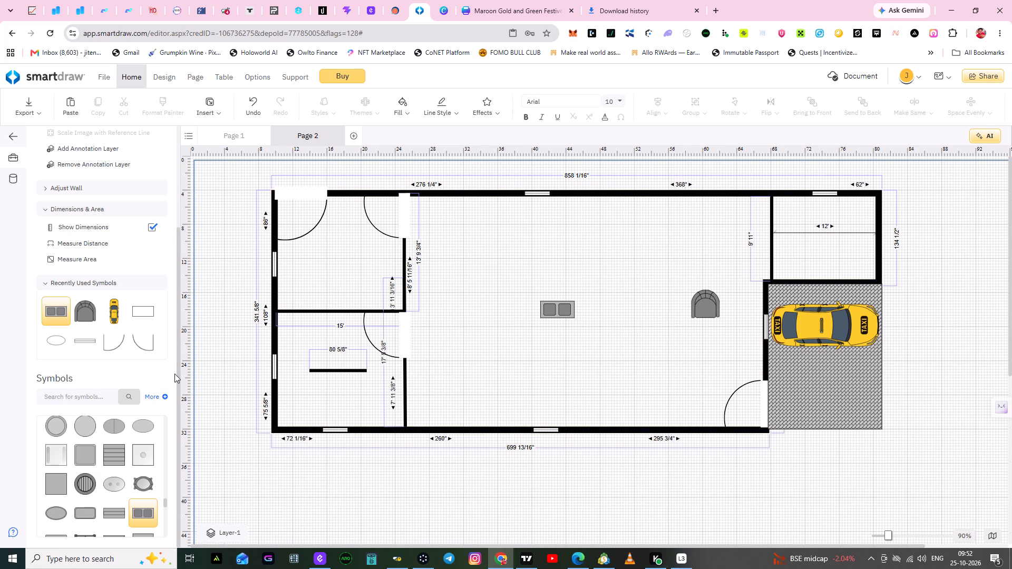
Review the symbol categories from Tables back up through Couches & Sofas, Beds and Countertops to Room Outlines.
scroll(159, 462, "down", 1)
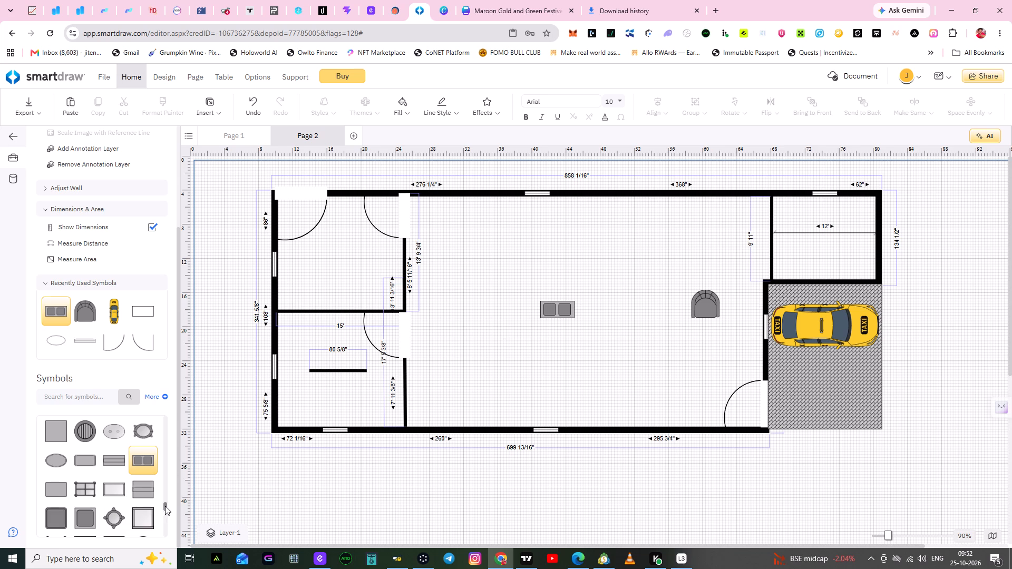
left_click_drag(165, 506, 167, 493)
scroll(111, 492, "up", 6)
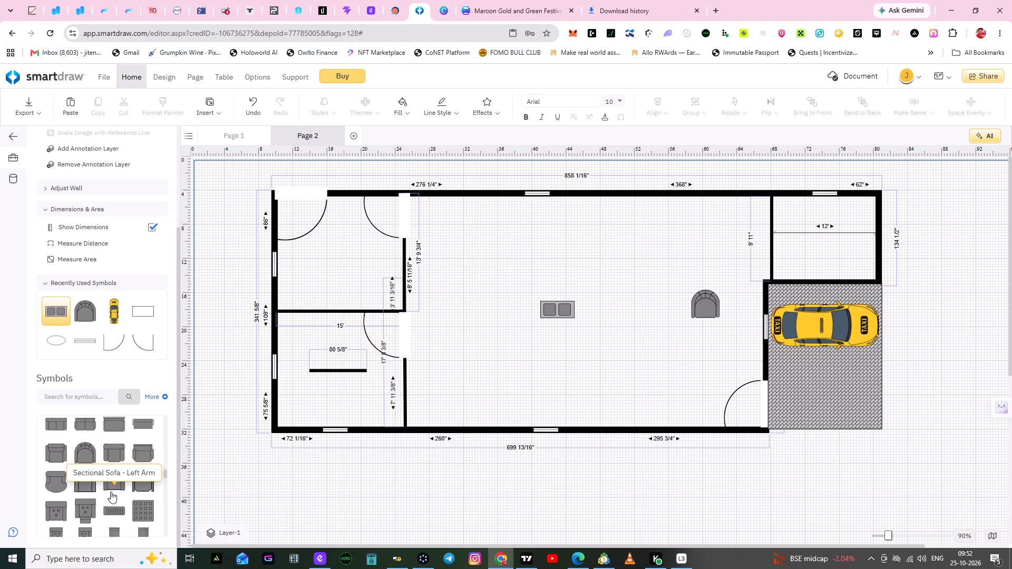
scroll(111, 492, "up", 4)
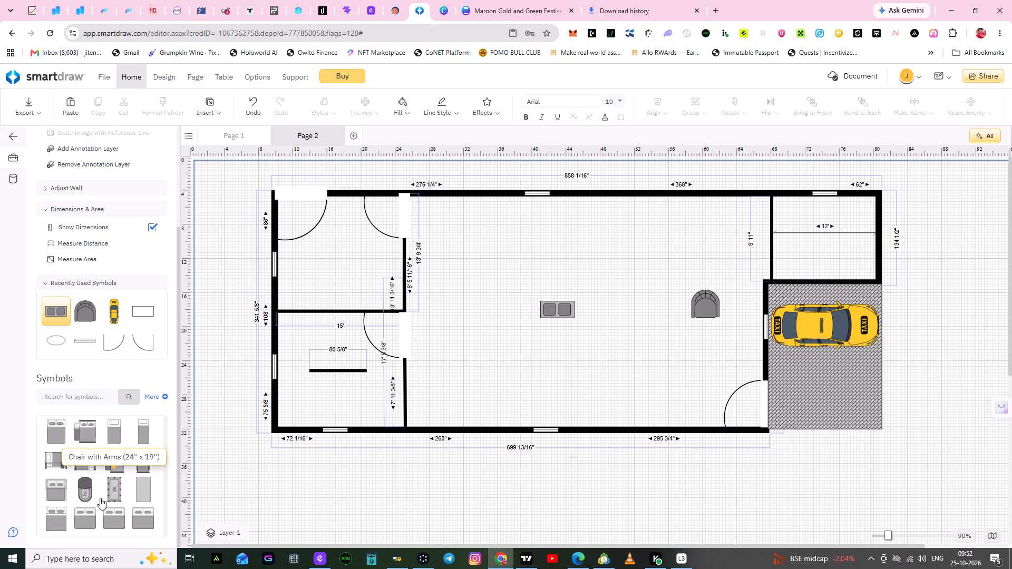
scroll(93, 485, "up", 4)
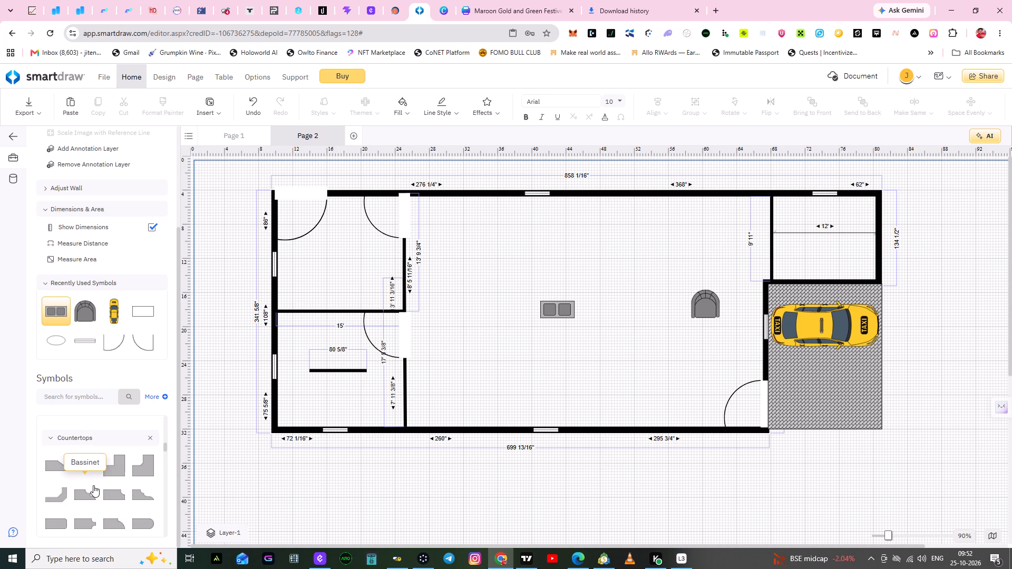
scroll(93, 485, "up", 8)
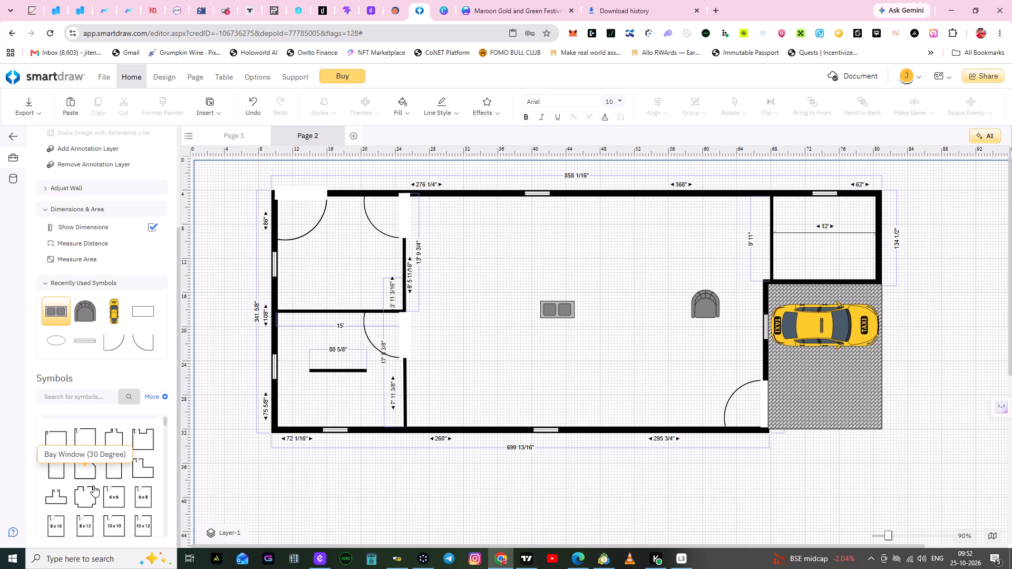
scroll(93, 485, "up", 3)
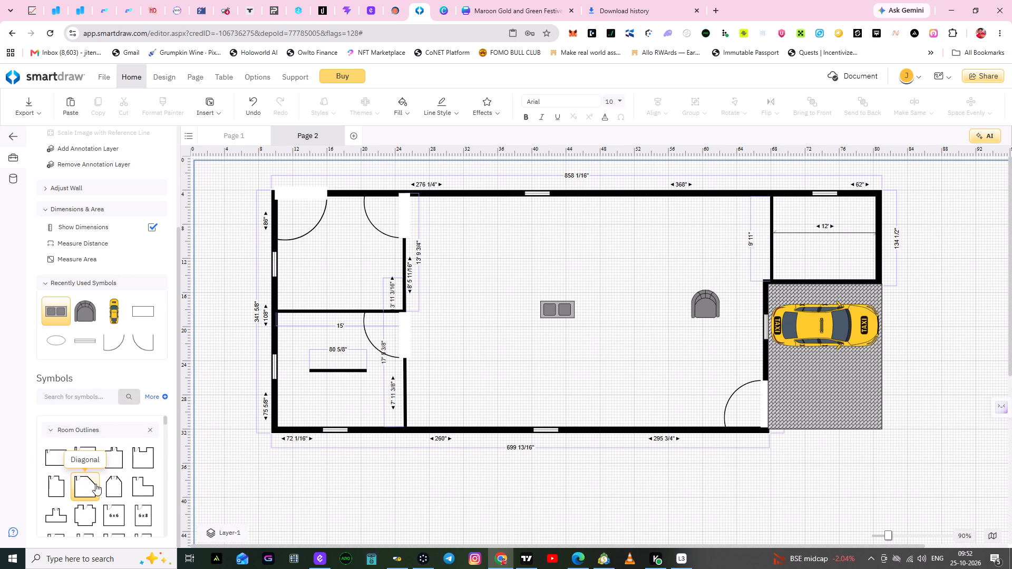
Look through the door, countertop and bed symbols down to the start of the Couches & Sofas category.
scroll(95, 479, "down", 6)
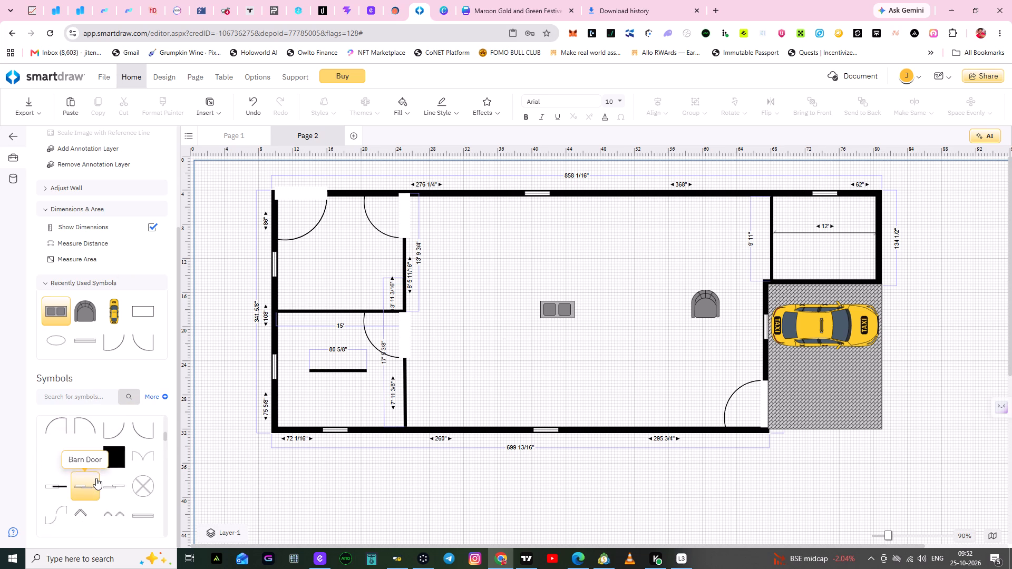
scroll(96, 478, "down", 4)
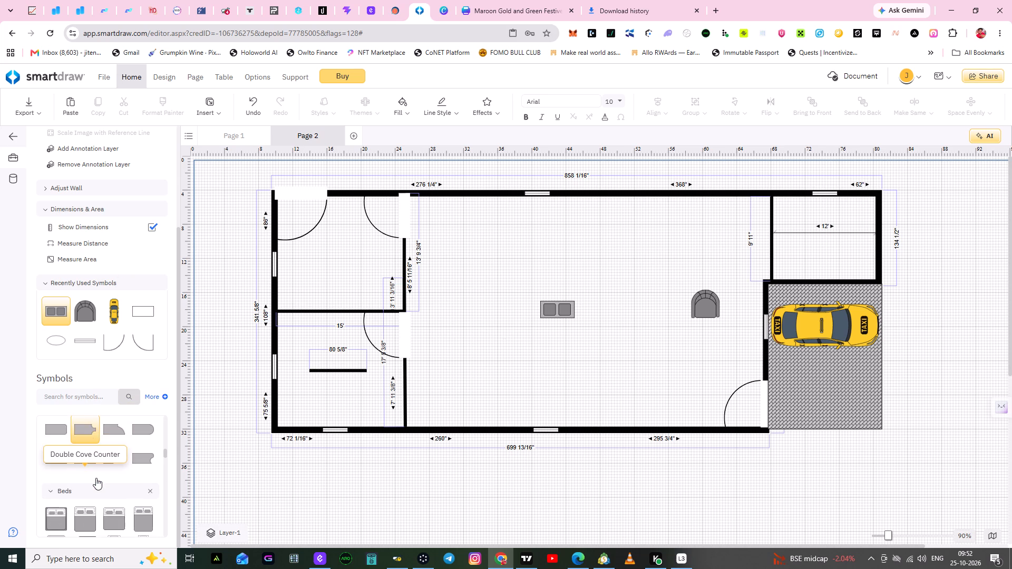
scroll(96, 478, "down", 2)
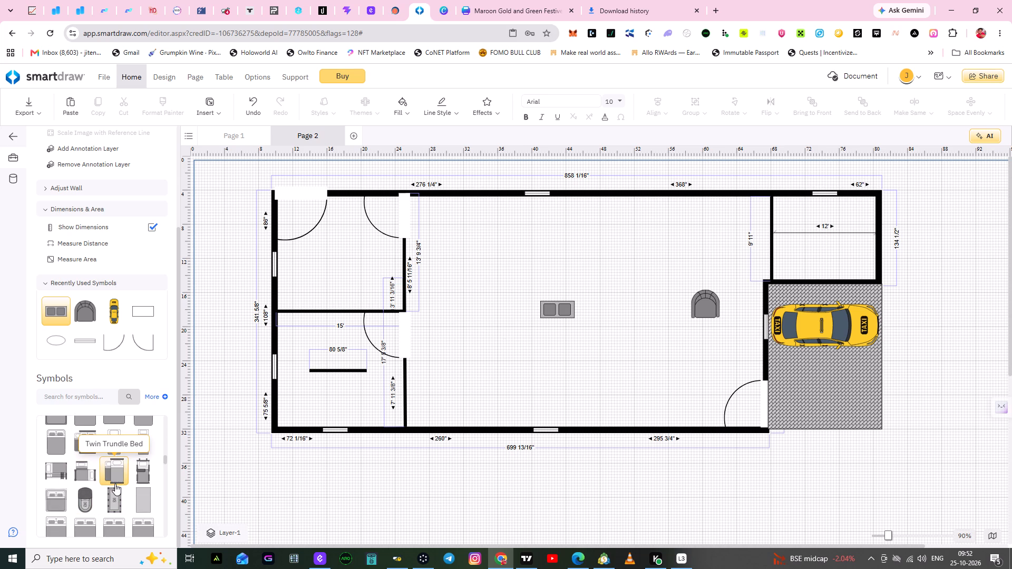
scroll(115, 484, "down", 2)
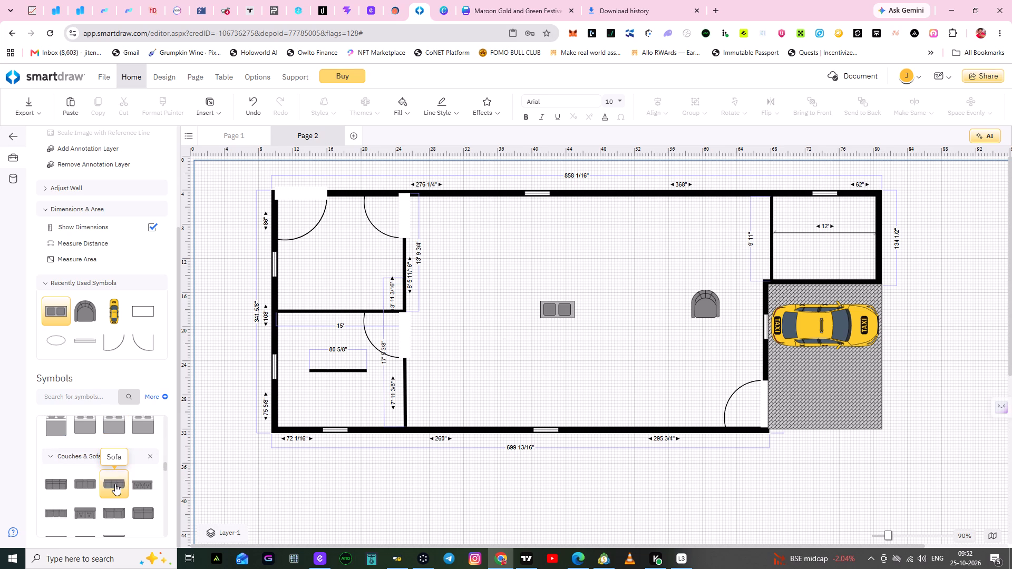
Compare the seating symbols and place a three-seat Sofa in the large room, centred below the table at about 39' 4" left and 26' top.
scroll(103, 483, "down", 1)
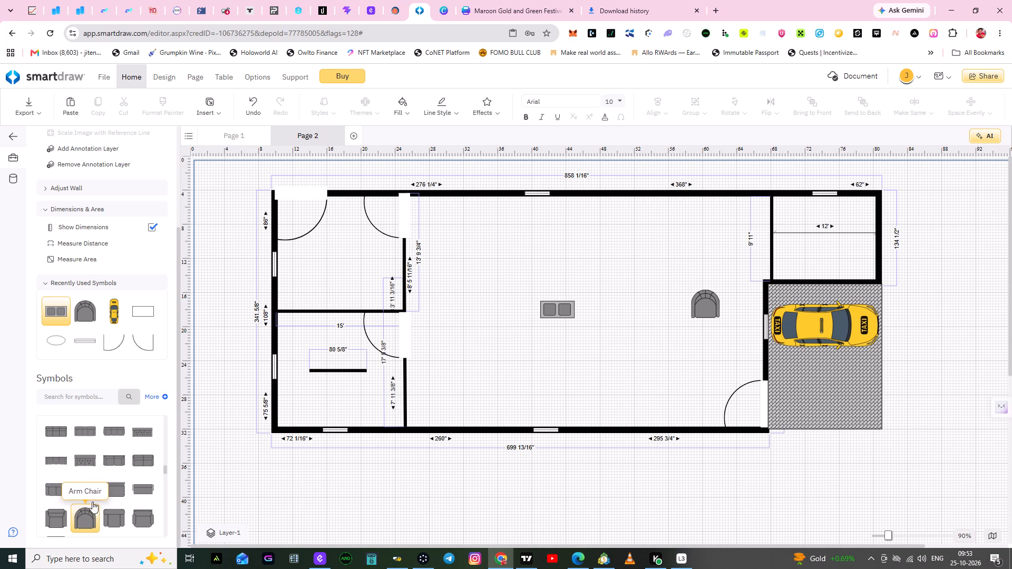
scroll(118, 485, "down", 1)
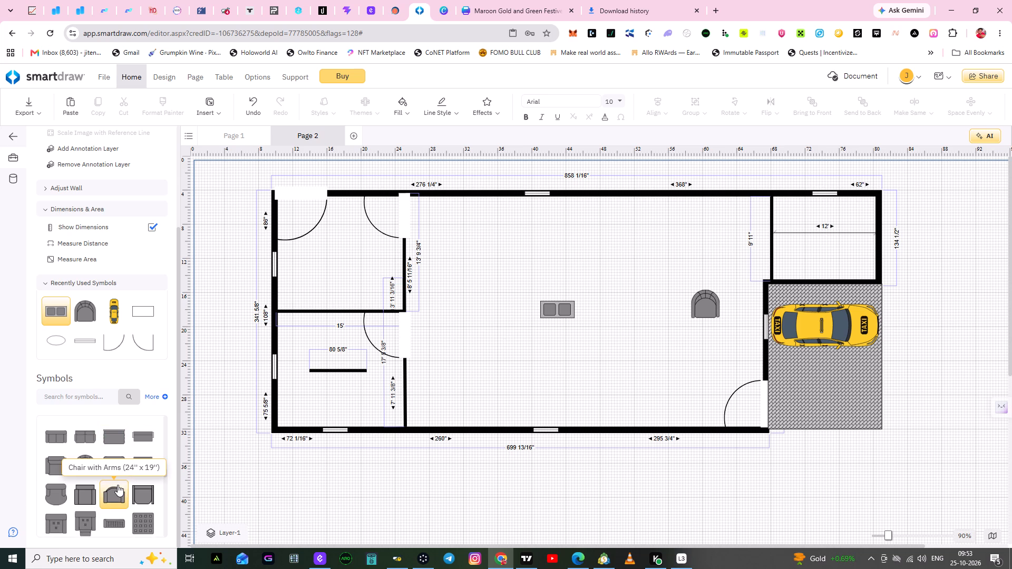
scroll(118, 485, "down", 1)
scroll(118, 485, "up", 2)
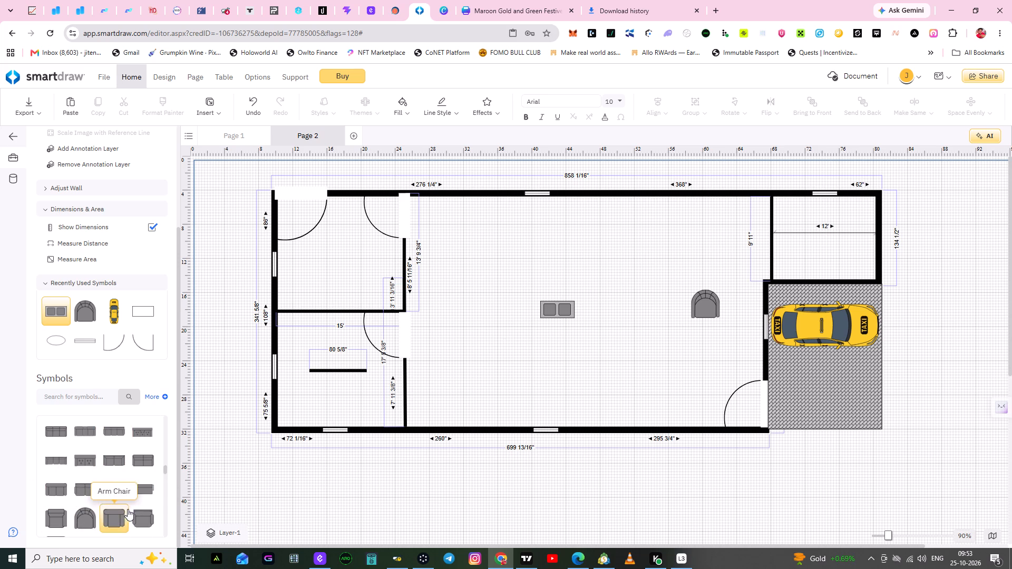
scroll(150, 507, "up", 1)
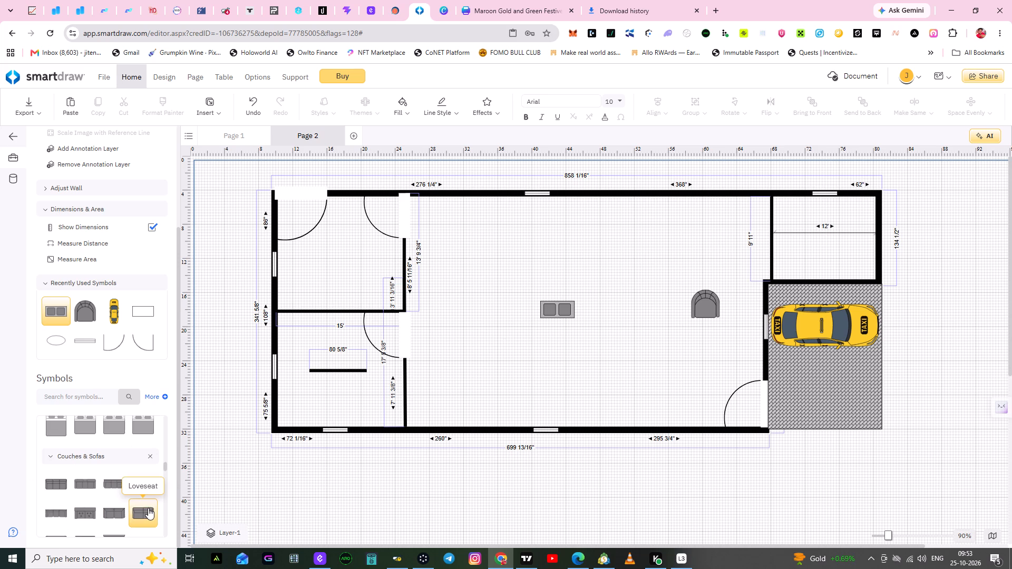
scroll(148, 508, "down", 1)
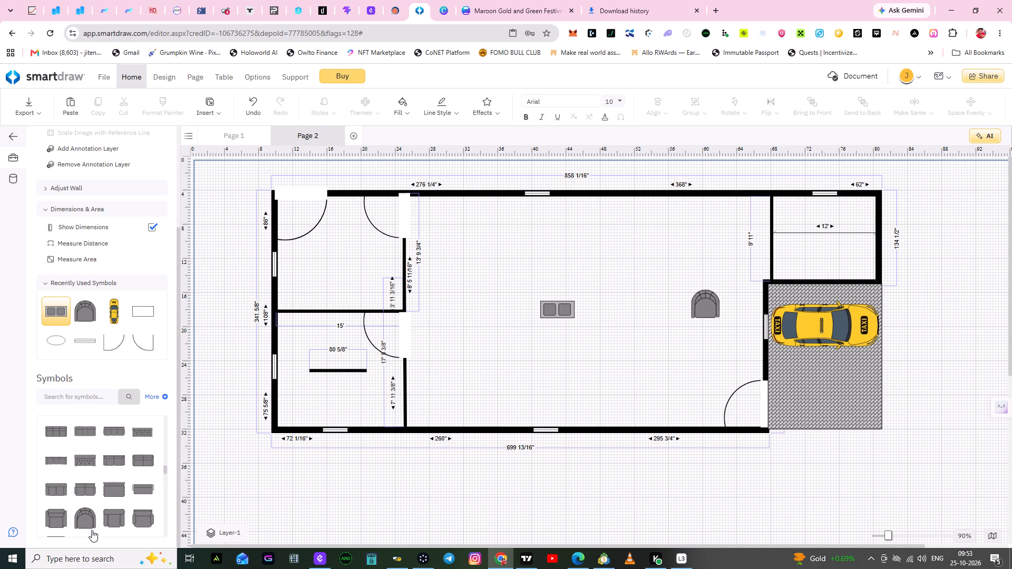
left_click(80, 433)
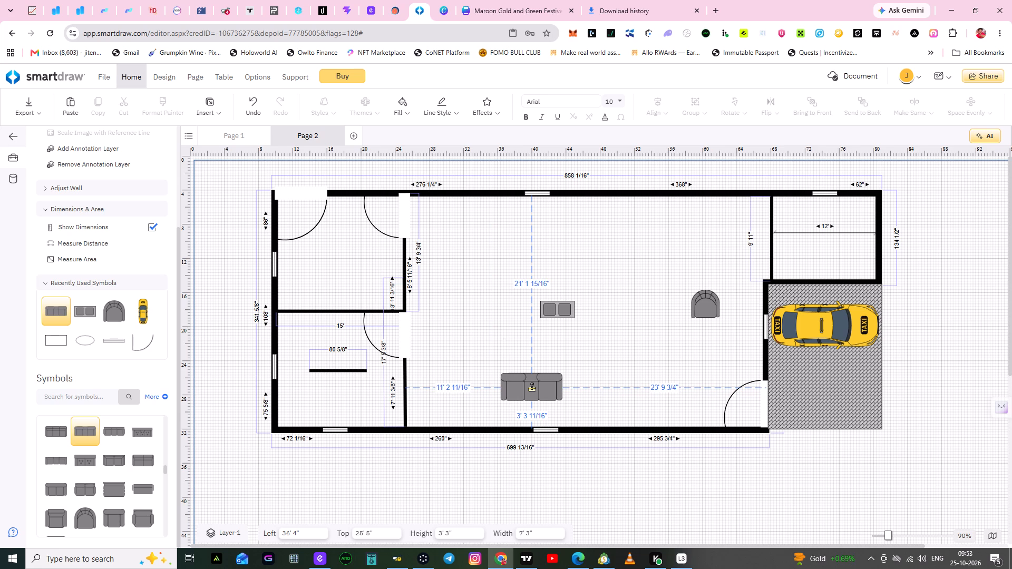
left_click_drag(540, 392, 570, 397)
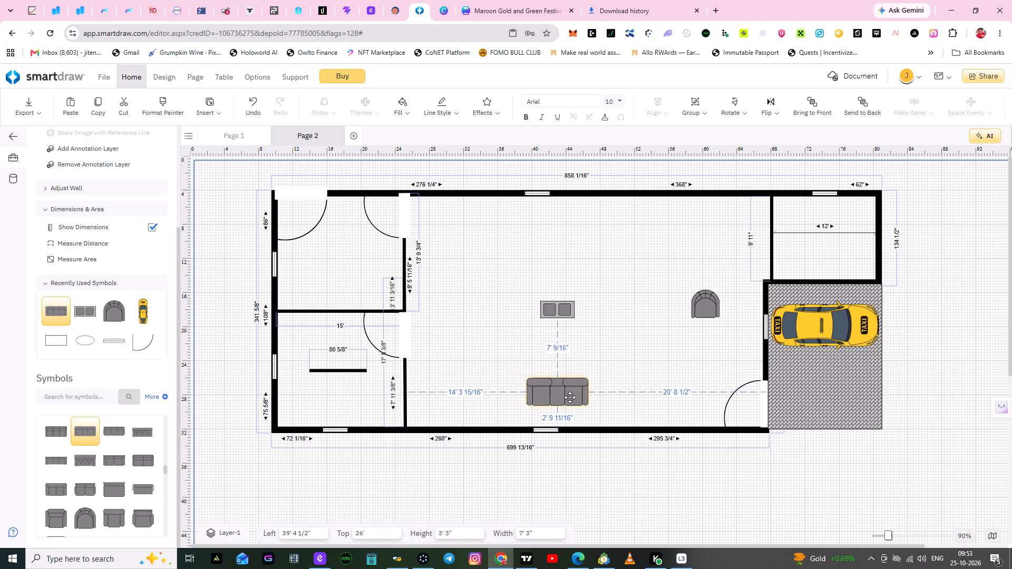
Shift the sofa to 39' 9" left and enlarge it to 8' 3" wide by 3' 8" high.
left_click_drag(570, 397, 570, 397)
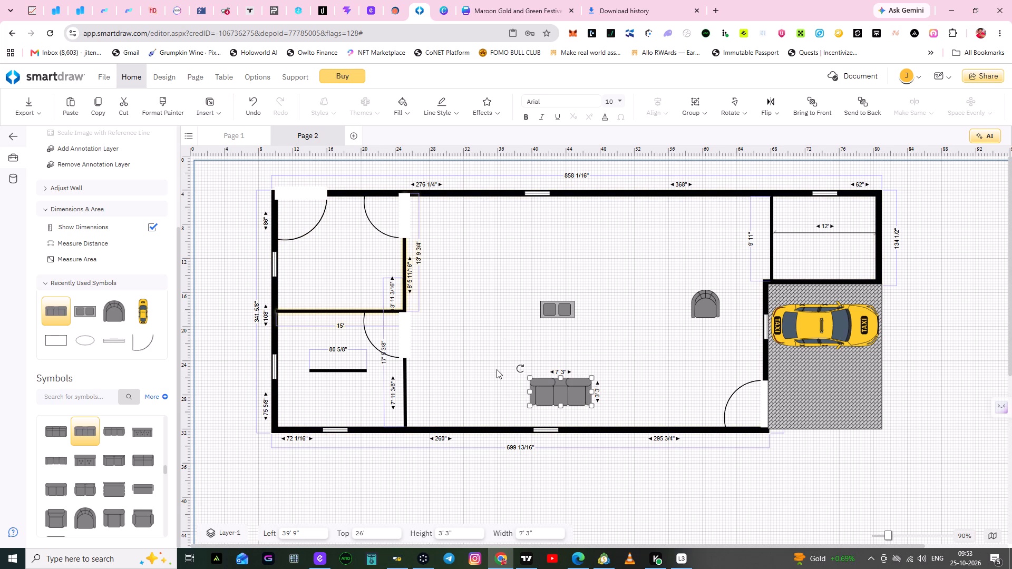
left_click(554, 398)
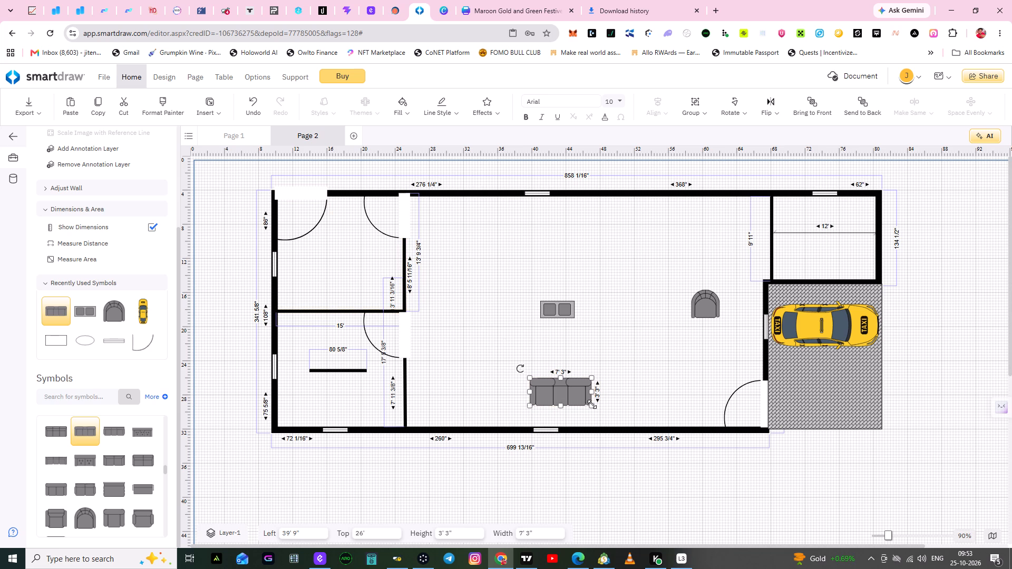
left_click_drag(592, 404, 600, 408)
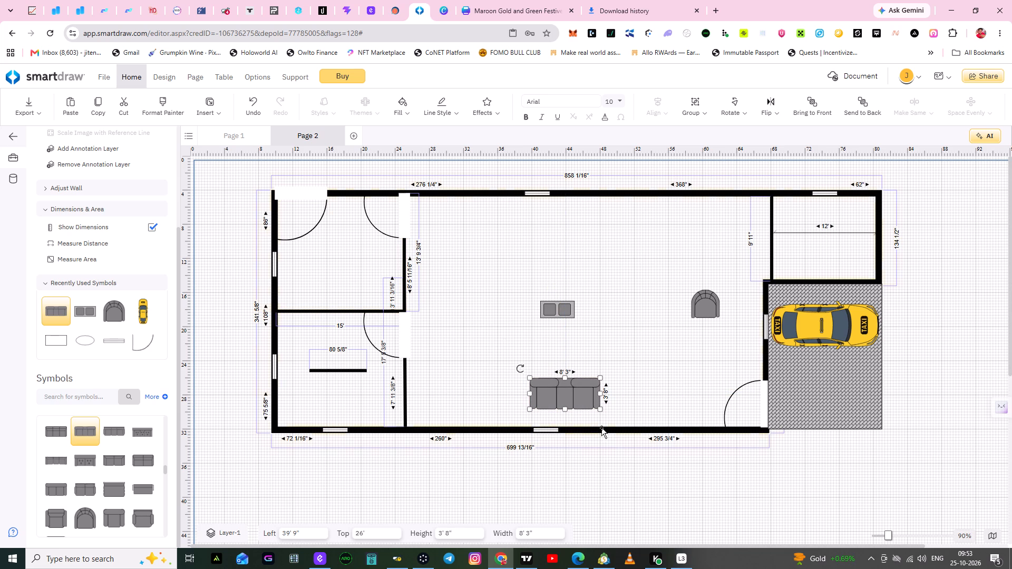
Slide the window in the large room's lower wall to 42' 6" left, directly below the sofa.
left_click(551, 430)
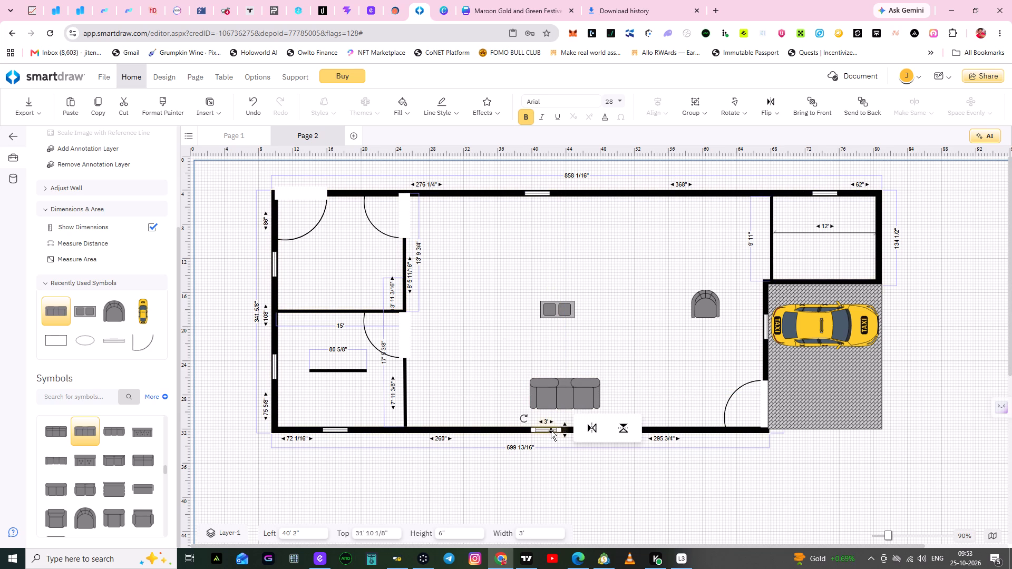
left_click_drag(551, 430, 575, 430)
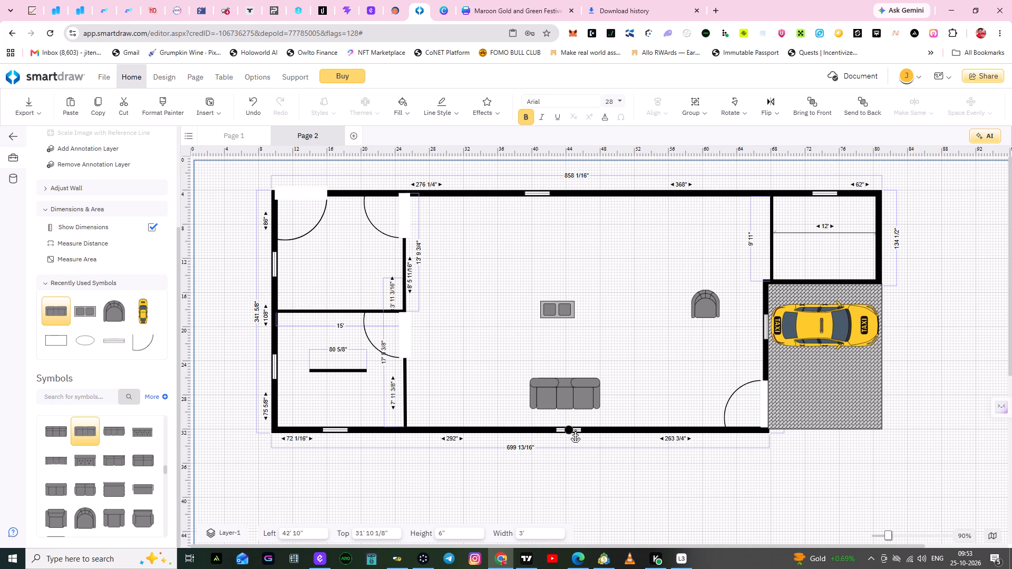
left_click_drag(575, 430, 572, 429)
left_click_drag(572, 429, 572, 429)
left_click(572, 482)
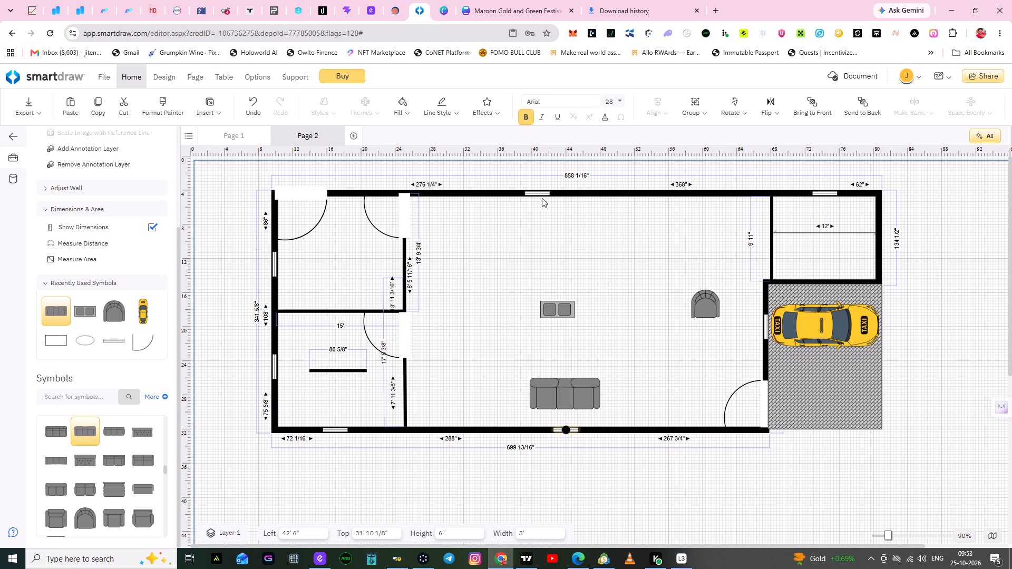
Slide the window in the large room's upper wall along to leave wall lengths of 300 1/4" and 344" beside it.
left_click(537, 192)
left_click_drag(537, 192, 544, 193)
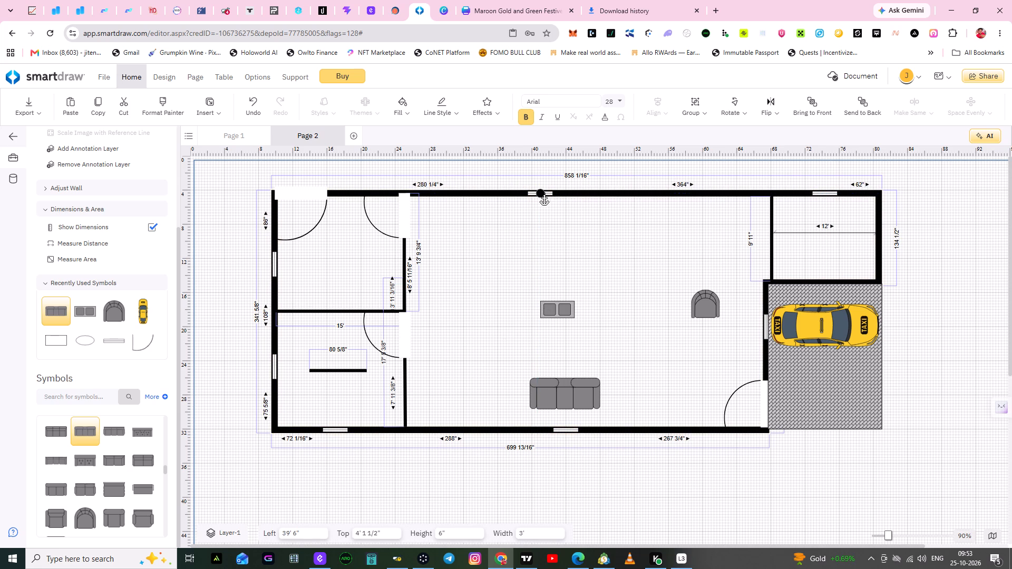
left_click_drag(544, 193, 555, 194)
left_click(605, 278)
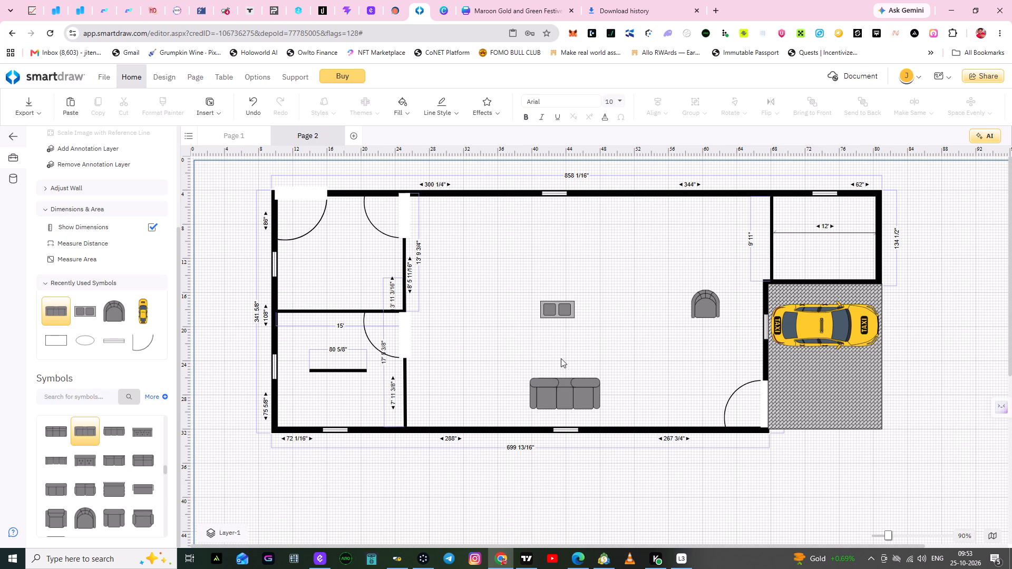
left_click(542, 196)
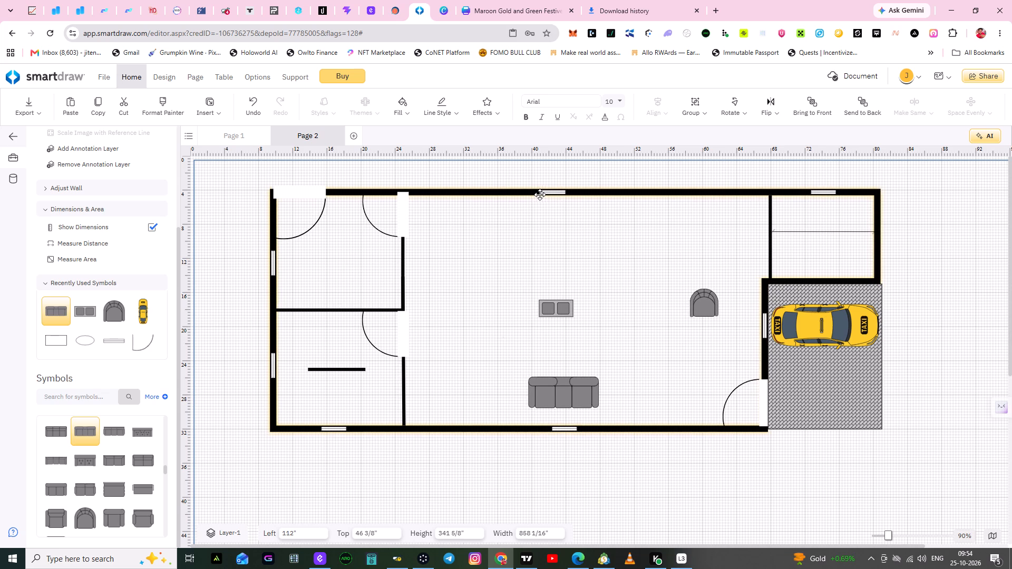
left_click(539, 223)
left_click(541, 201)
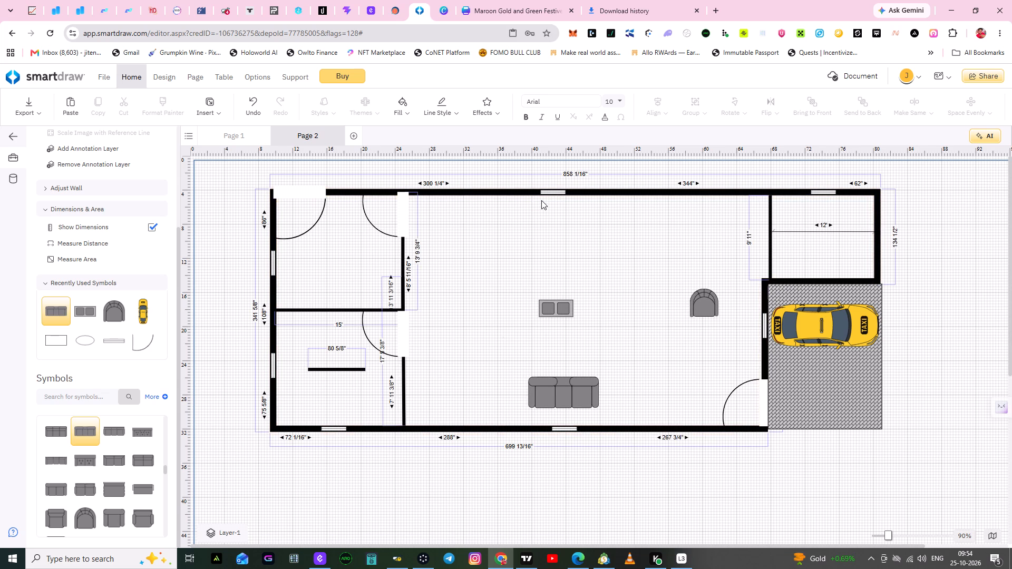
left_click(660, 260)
Rotate the sofa half a turn so that its back faces the large room's lower wall.
left_click(568, 397)
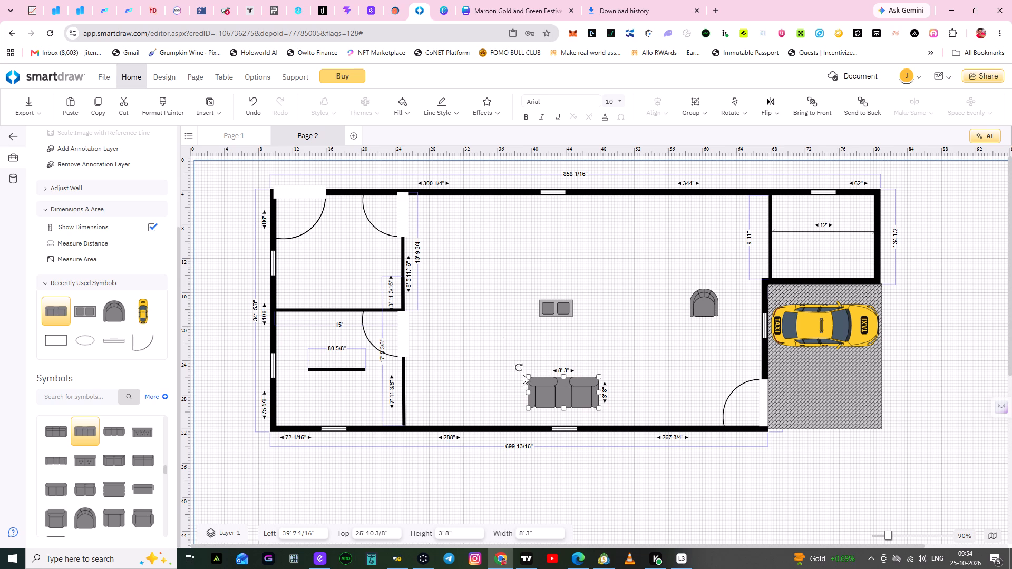
left_click_drag(520, 369, 552, 334)
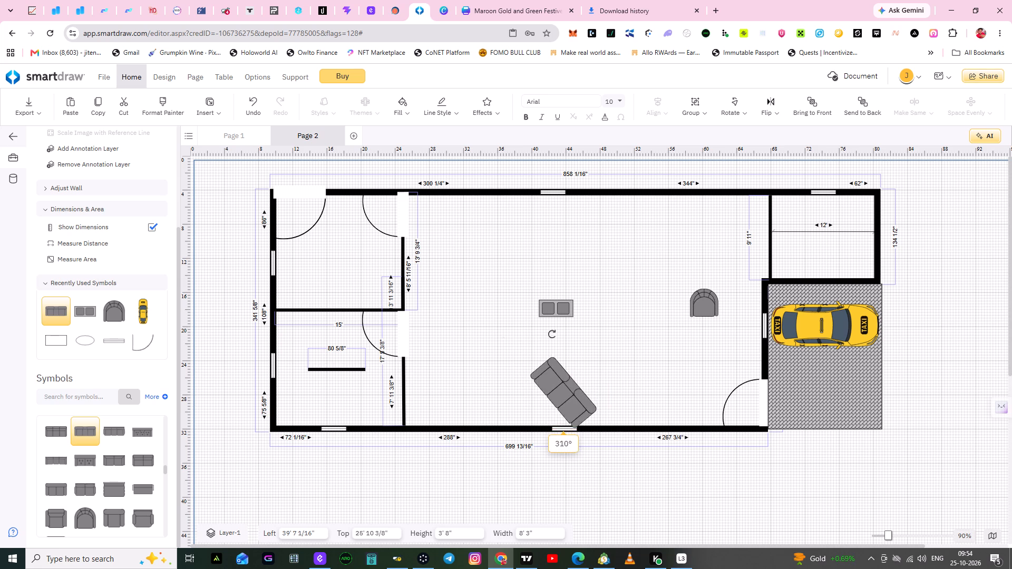
left_click_drag(552, 334, 604, 336)
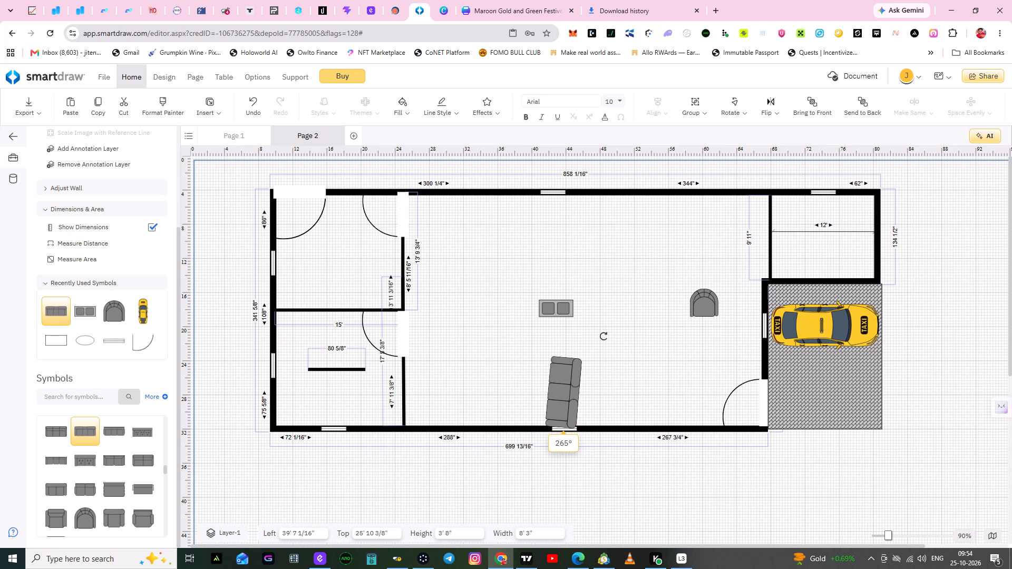
left_click_drag(604, 336, 636, 384)
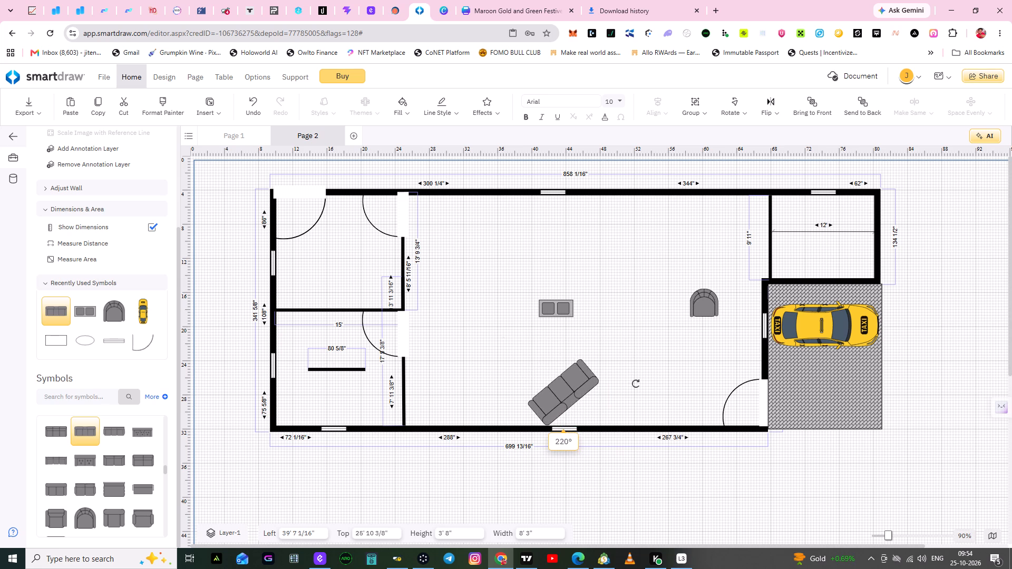
left_click_drag(636, 384, 637, 404)
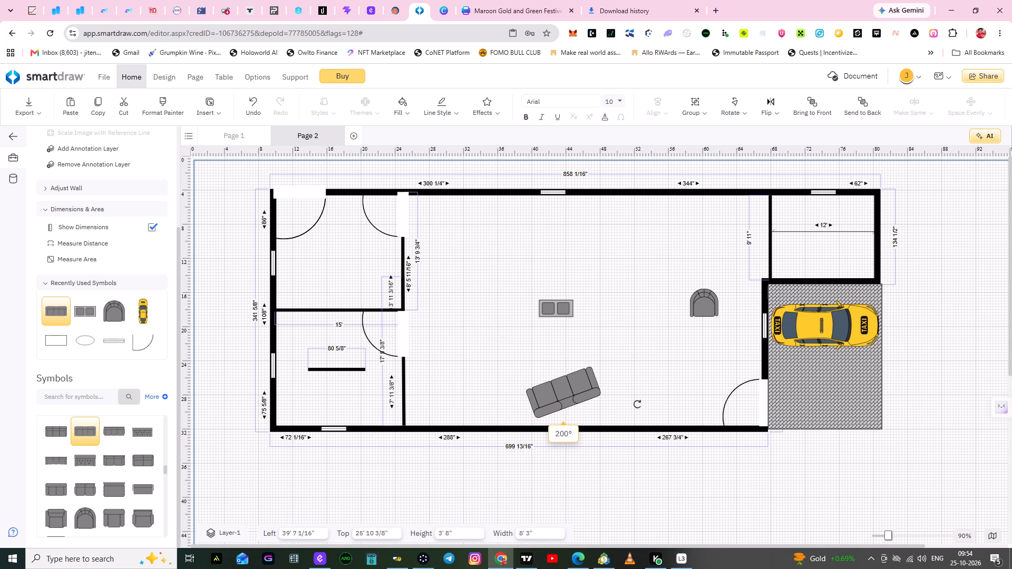
left_click_drag(637, 404, 626, 415)
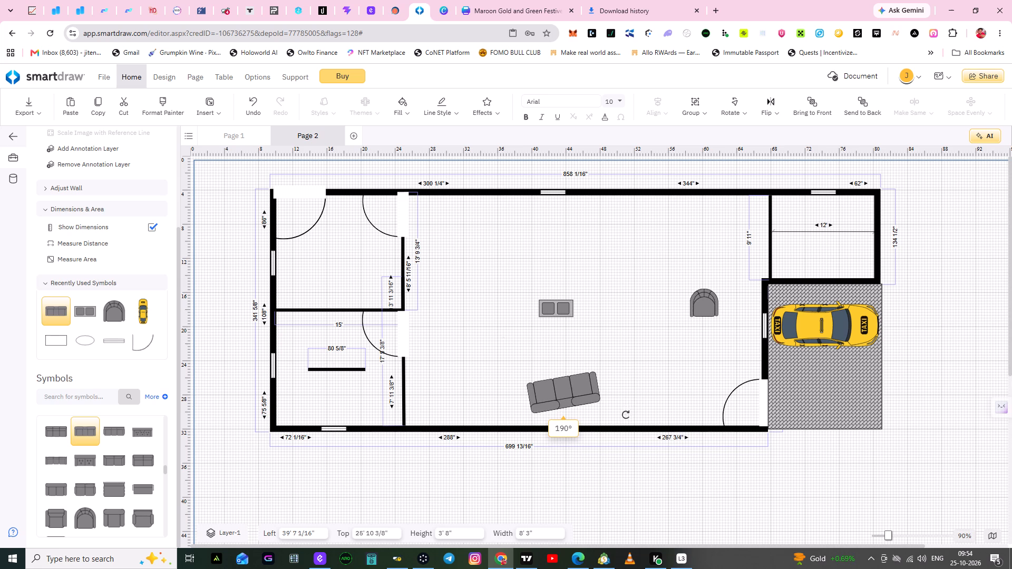
left_click_drag(626, 415, 618, 419)
left_click(629, 384)
Widen the sofa to 8' 7 3/4" and place it near the lower wall at 49' 1/4" left and 27' 7 3/4" top.
left_click(569, 395)
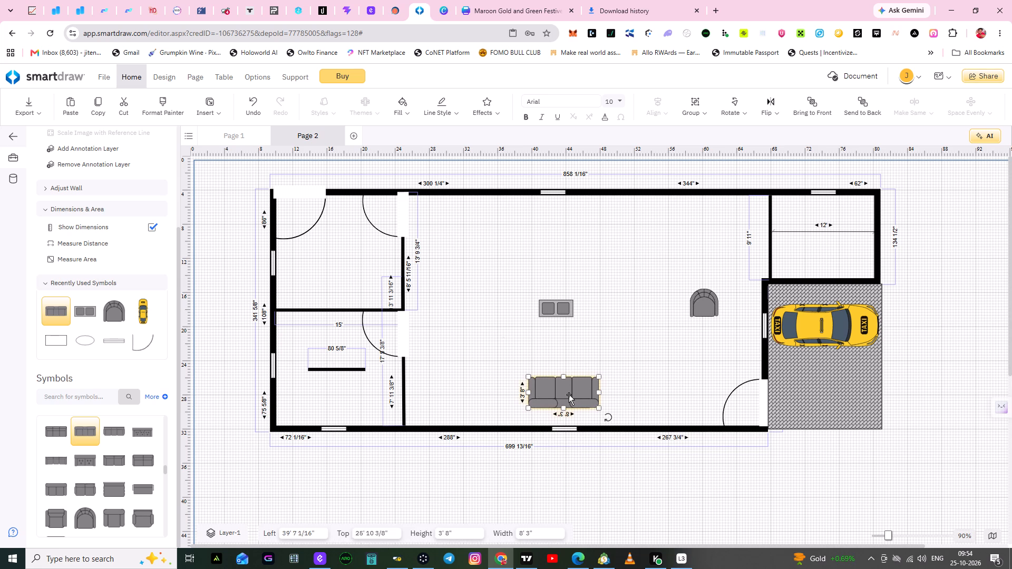
left_click_drag(569, 395, 571, 404)
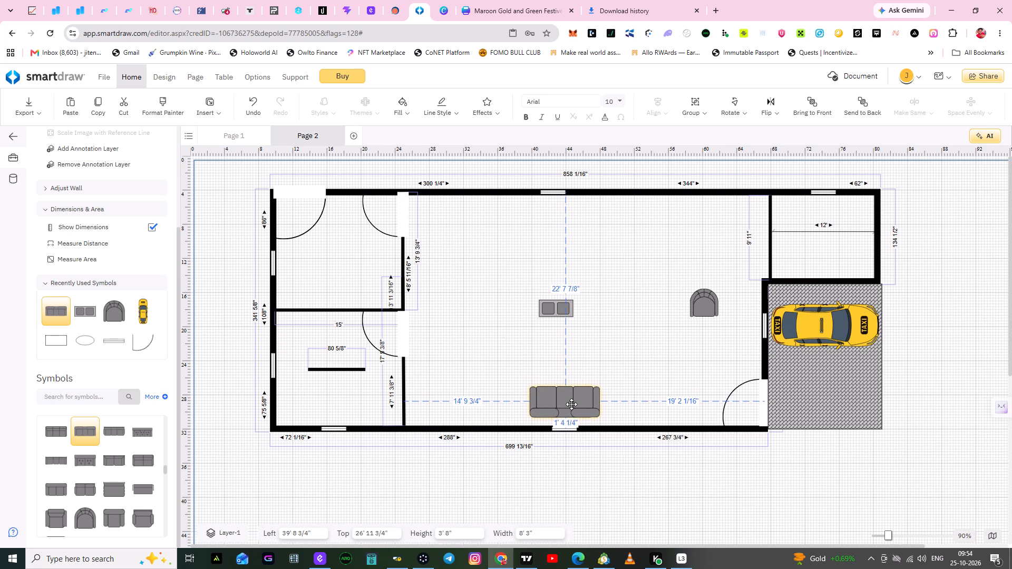
left_click_drag(571, 404, 566, 410)
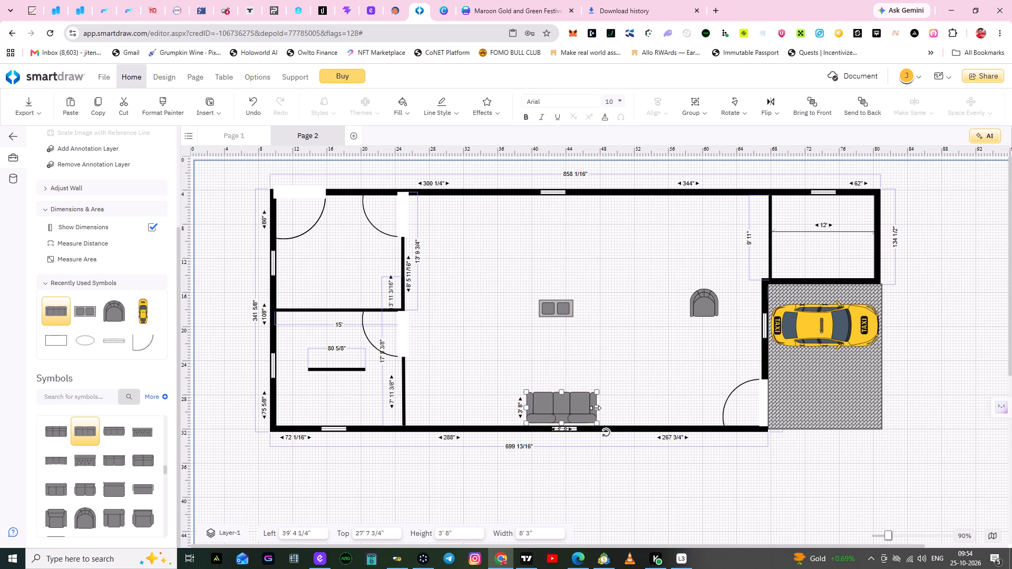
left_click(595, 408)
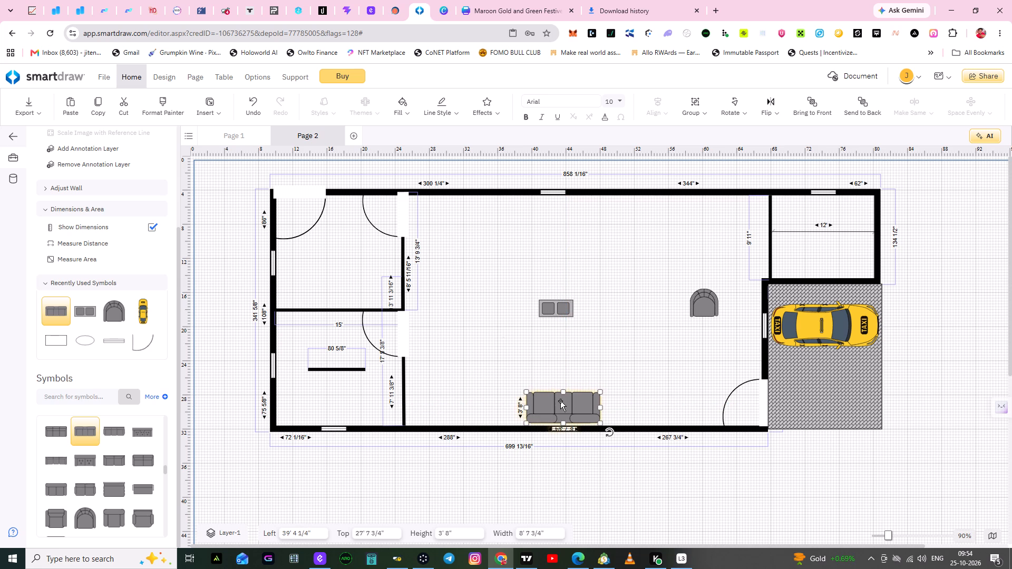
left_click(558, 401)
left_click_drag(560, 403, 587, 403)
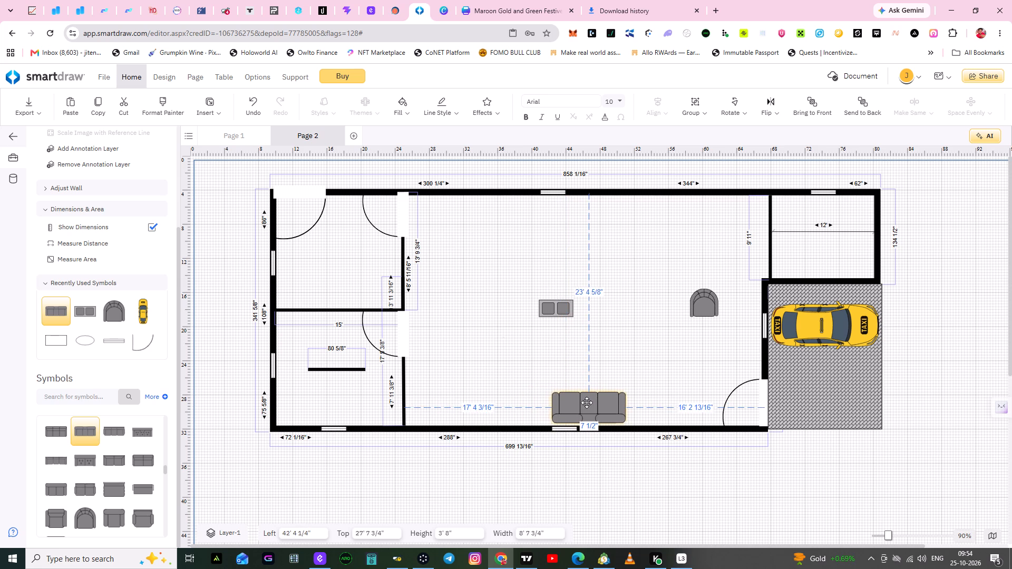
left_click_drag(587, 403, 628, 398)
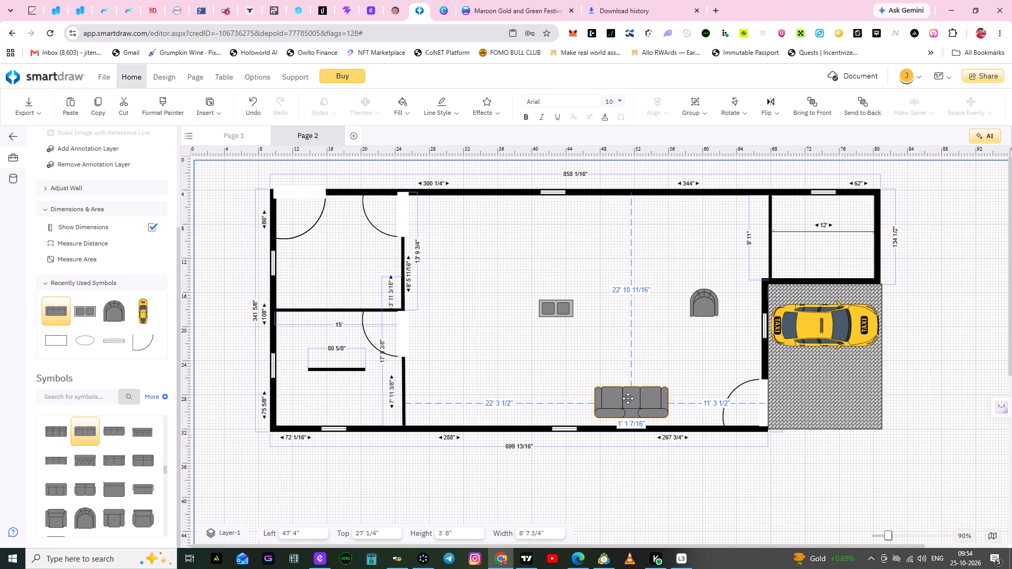
left_click_drag(628, 398, 643, 402)
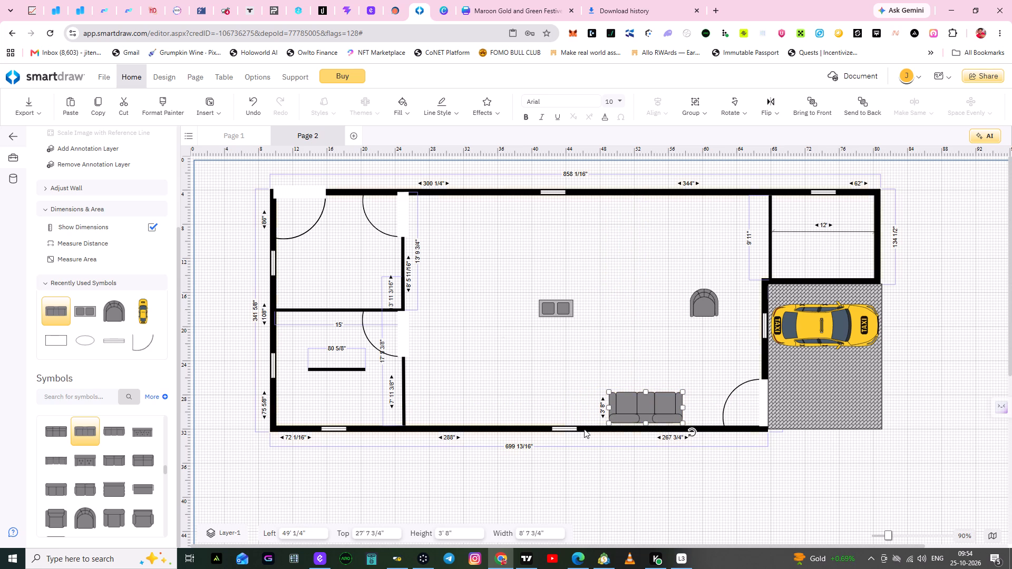
Slide the large room's lower-wall window to 51' 10" left, centred behind the sofa.
left_click(572, 429)
left_click_drag(572, 429, 634, 429)
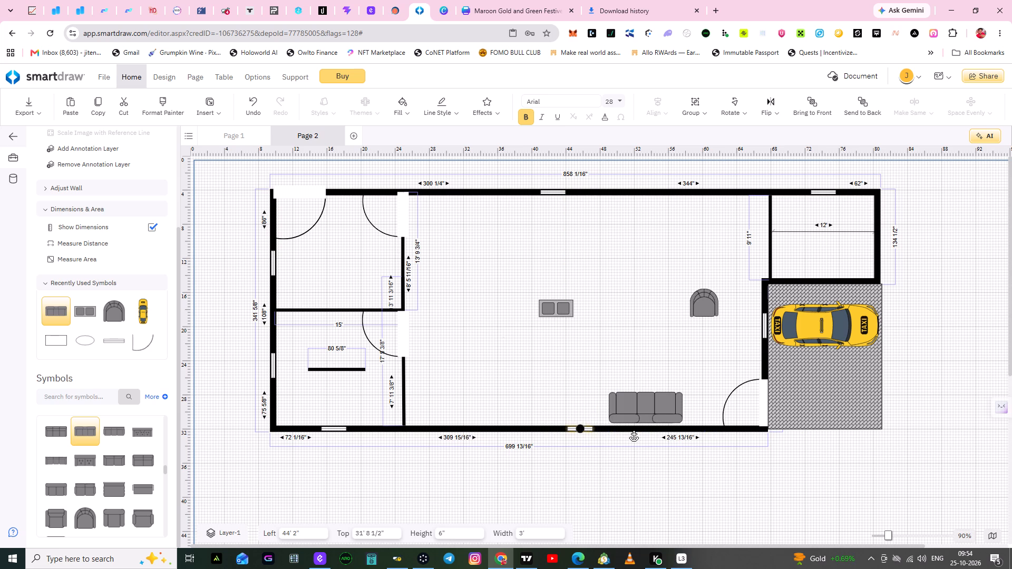
left_click_drag(634, 429, 650, 429)
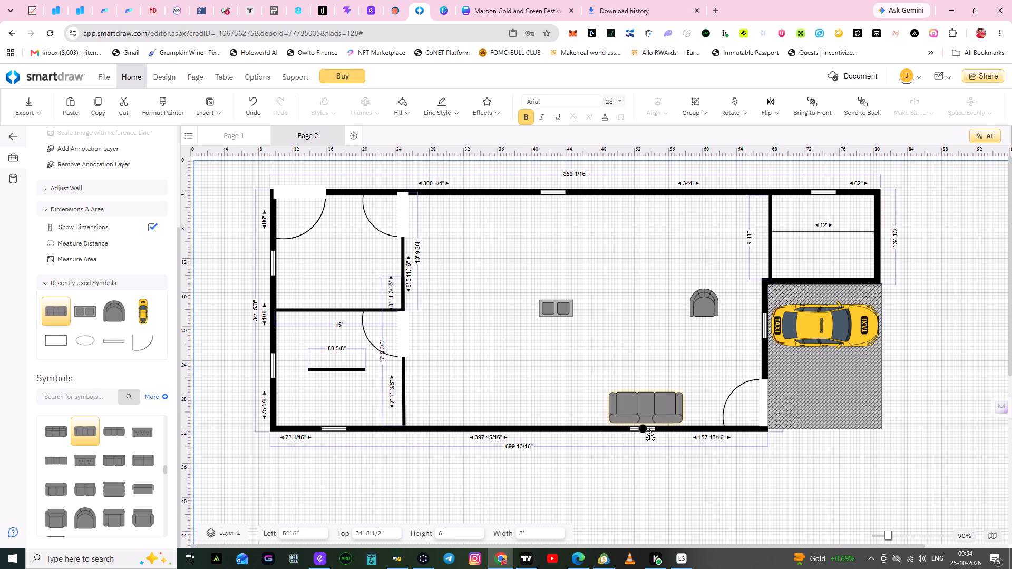
left_click_drag(650, 429, 654, 429)
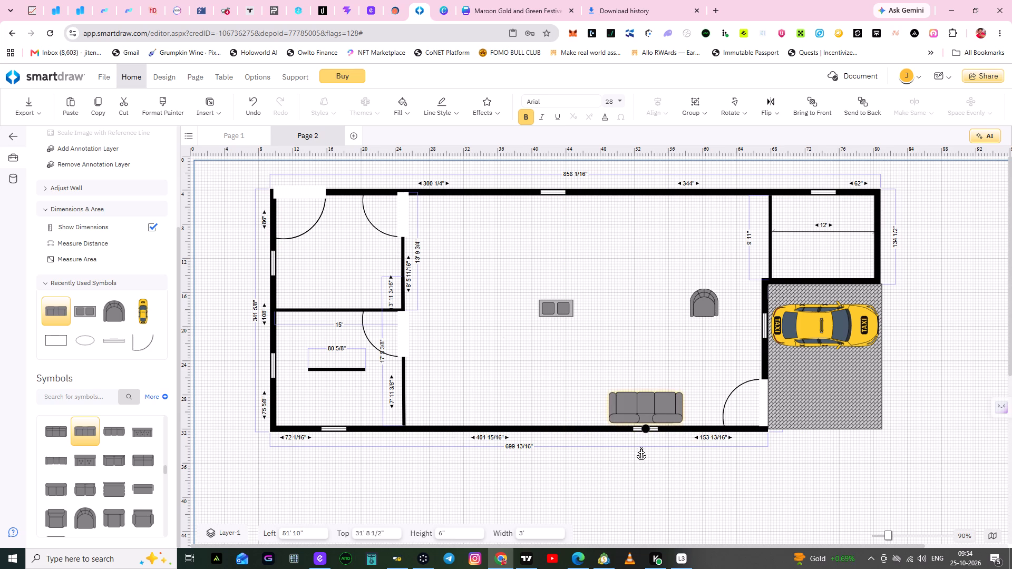
Slide the large room's upper-wall window nearly opposite the sofa, leaving wall lengths of 410 3/16" and 234 1/16" beside it.
left_click(548, 192)
left_click_drag(548, 192, 554, 192)
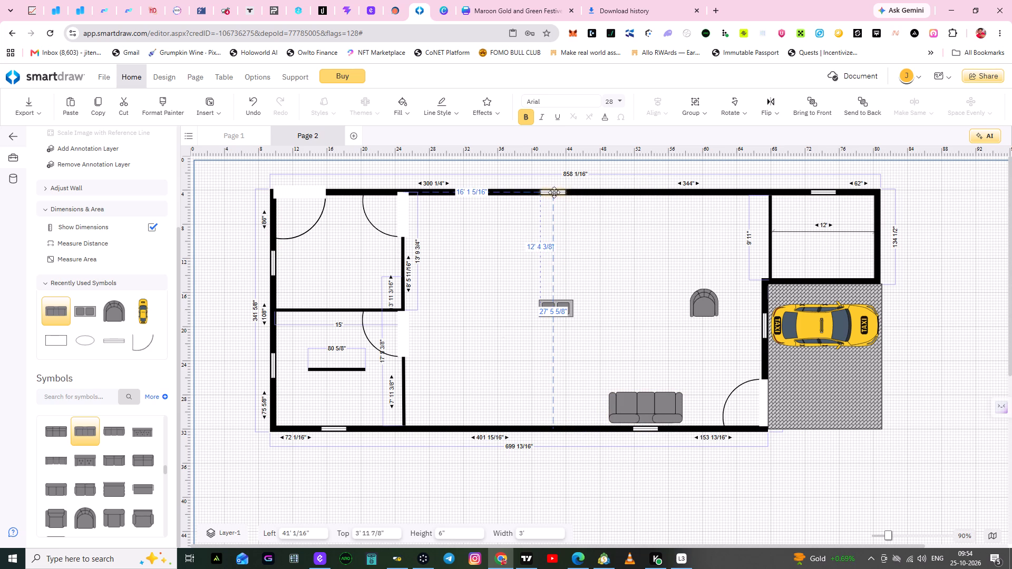
left_click_drag(554, 192, 616, 192)
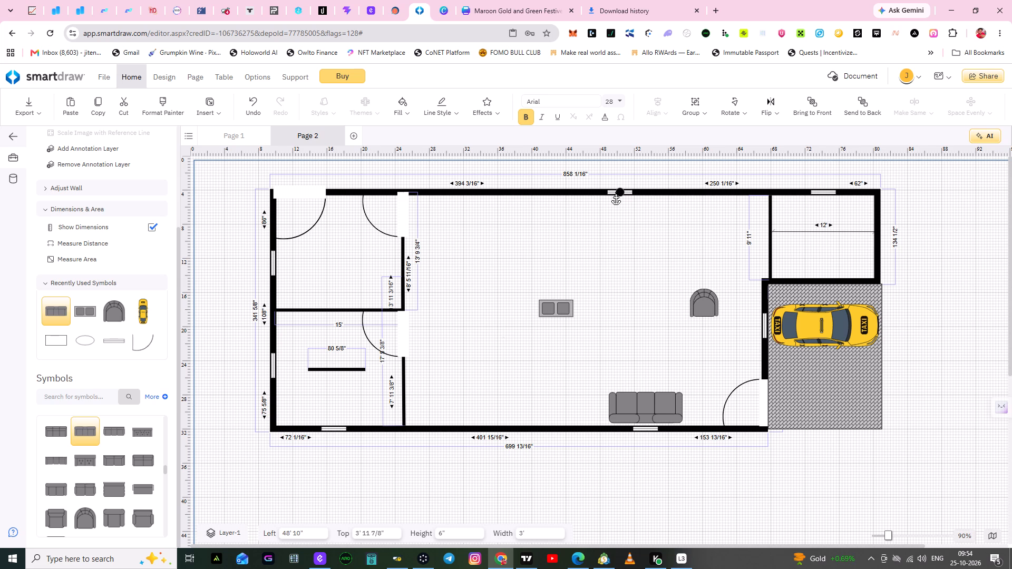
left_click_drag(616, 192, 618, 192)
left_click_drag(618, 192, 619, 192)
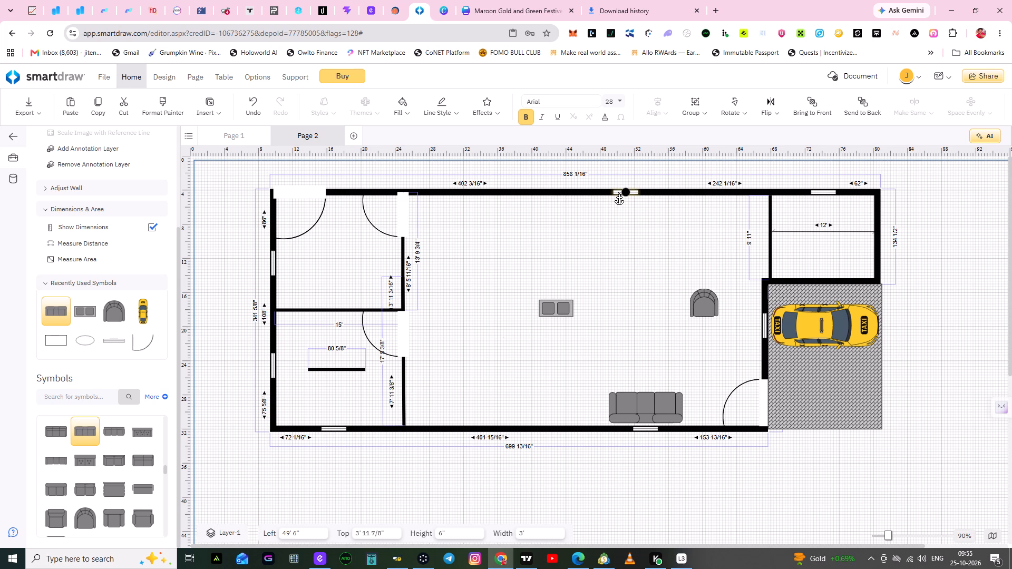
left_click_drag(619, 192, 621, 192)
left_click_drag(621, 192, 625, 193)
left_click(620, 230)
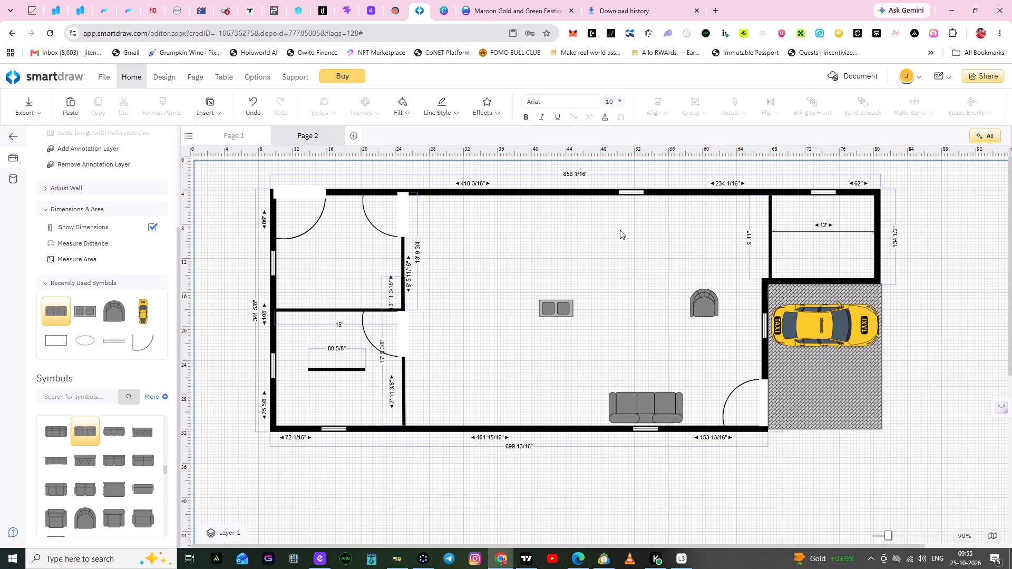
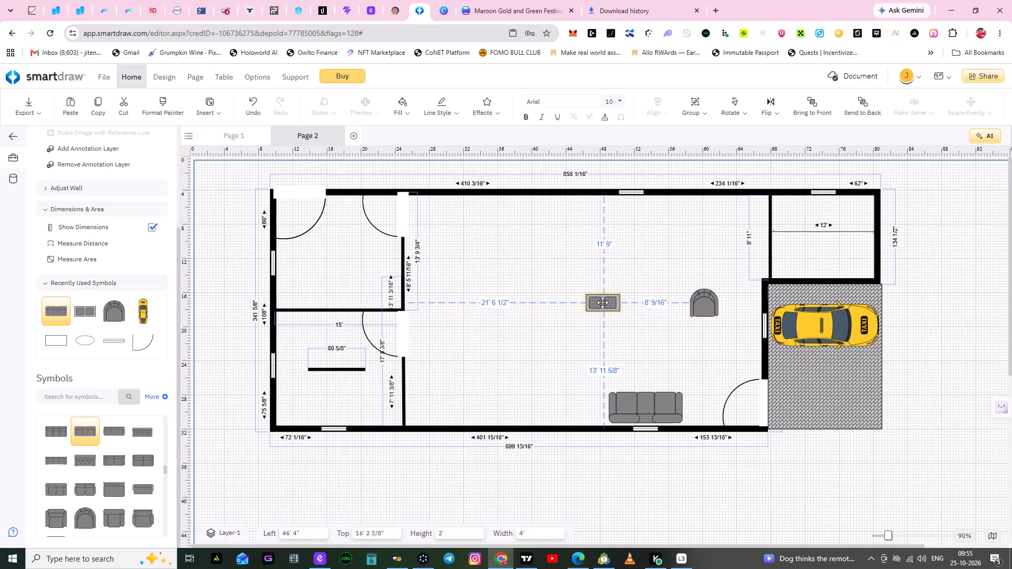
Move the 4' by 2' two-square furniture symbol down to just above the three-seat sofa in the large room.
left_click(498, 326)
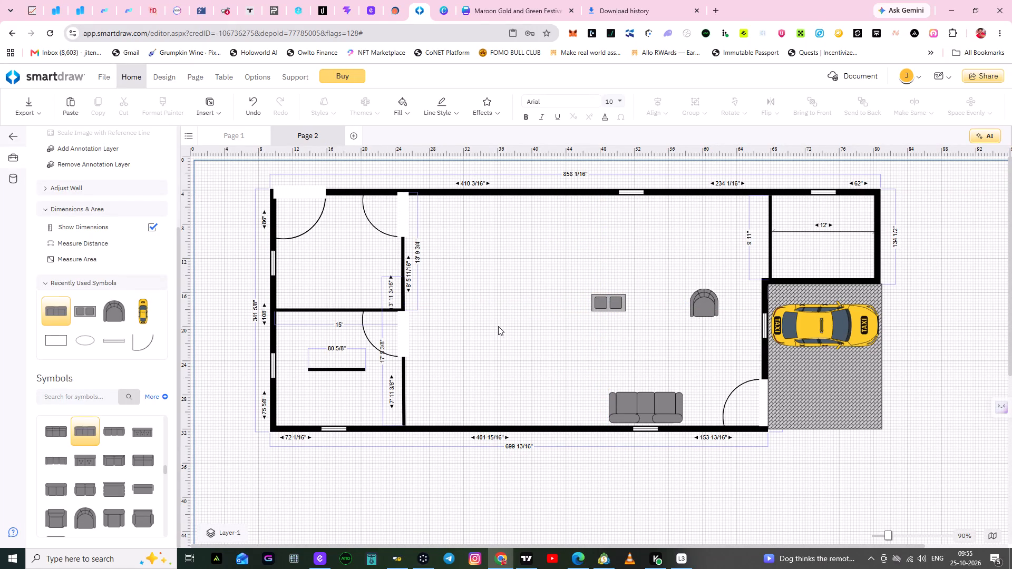
left_click_drag(600, 300, 616, 309)
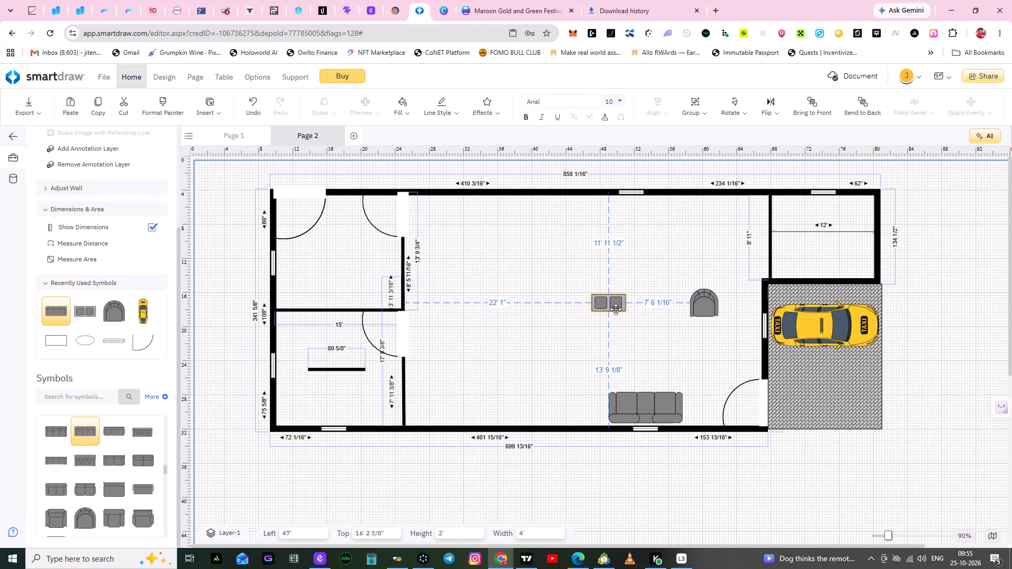
left_click_drag(616, 309, 636, 355)
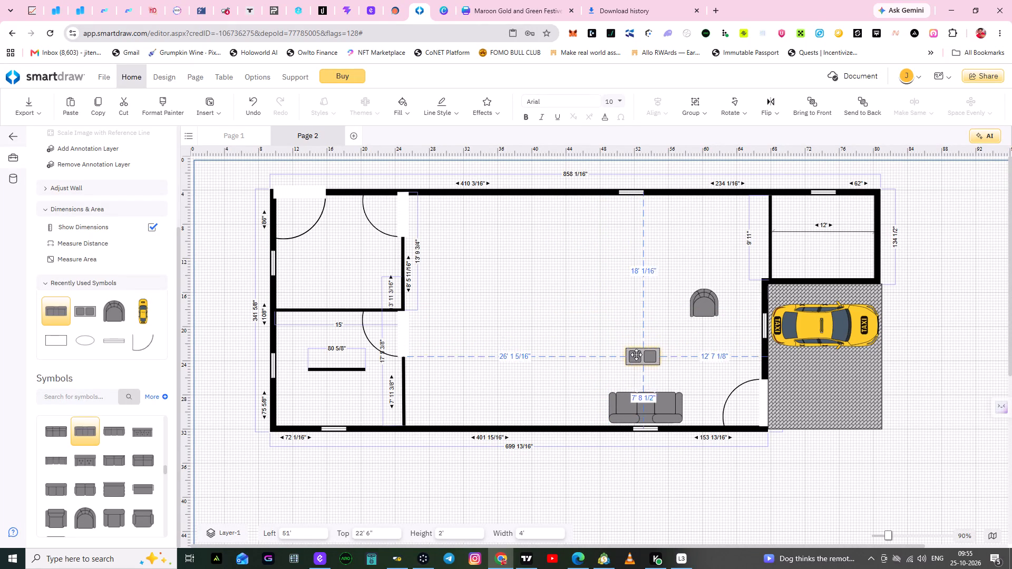
left_click_drag(636, 355, 636, 359)
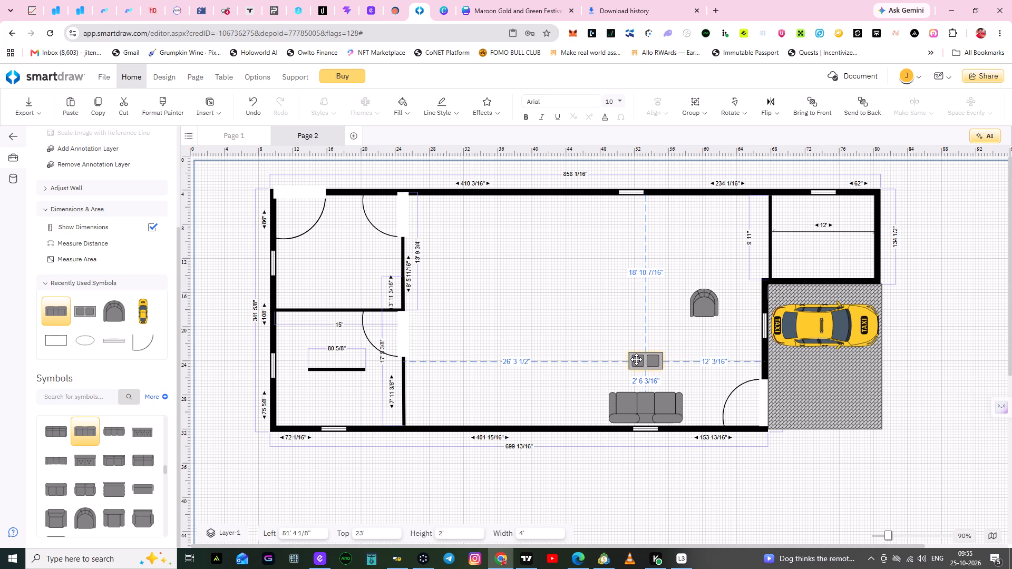
left_click_drag(636, 359, 634, 363)
left_click(574, 316)
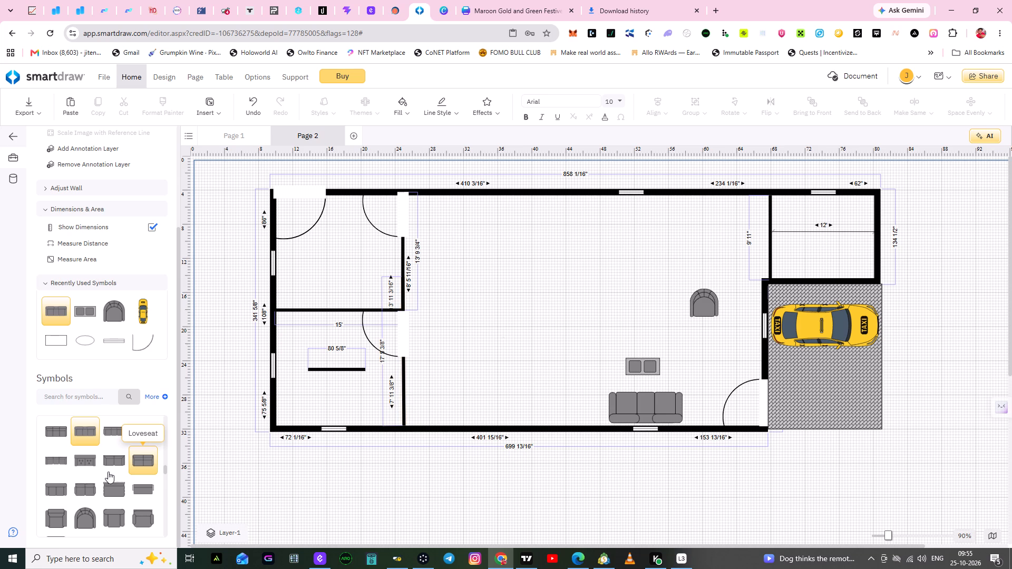
Place an Arm Chair near the large room's west wall, about 31' 4" left and 19' 8" top, stretched to about 4' high.
left_click(85, 515)
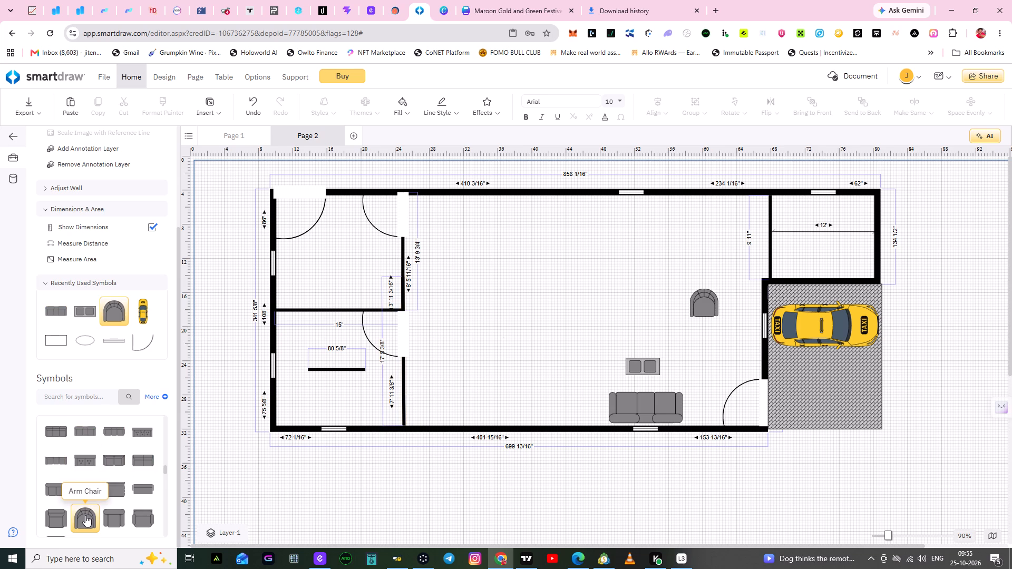
left_click(492, 316)
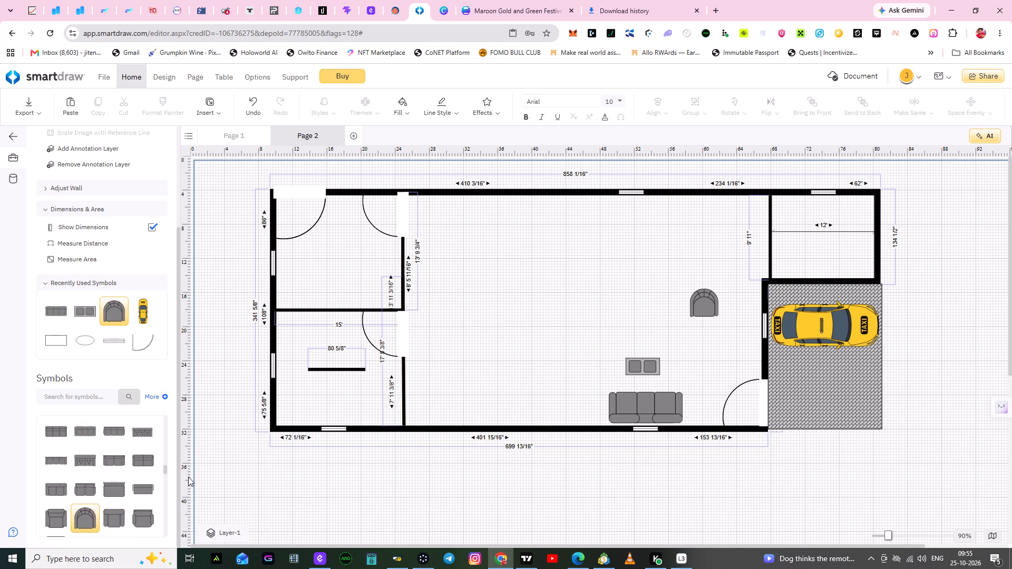
left_click_drag(87, 516, 467, 340)
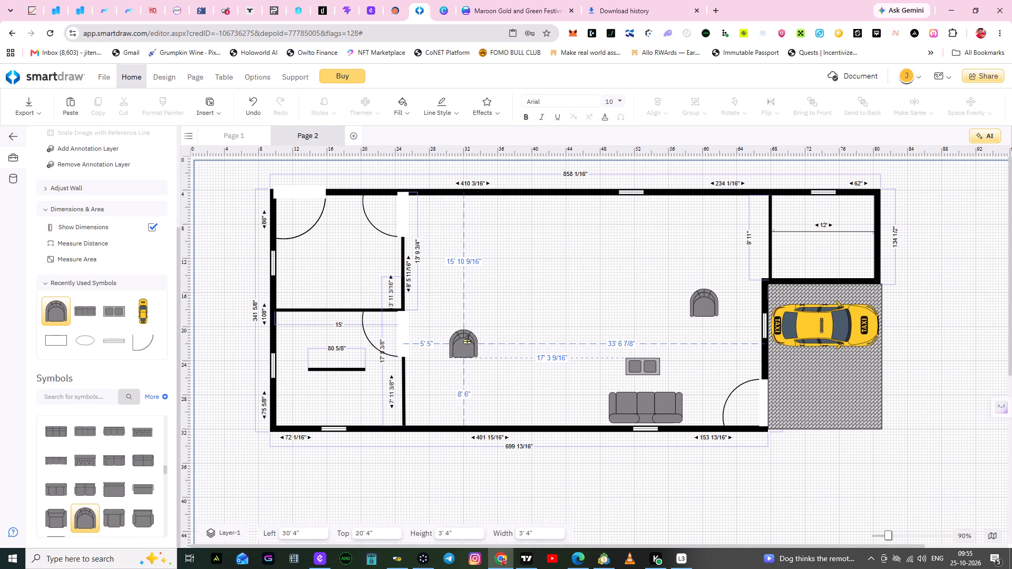
left_click_drag(467, 340, 471, 338)
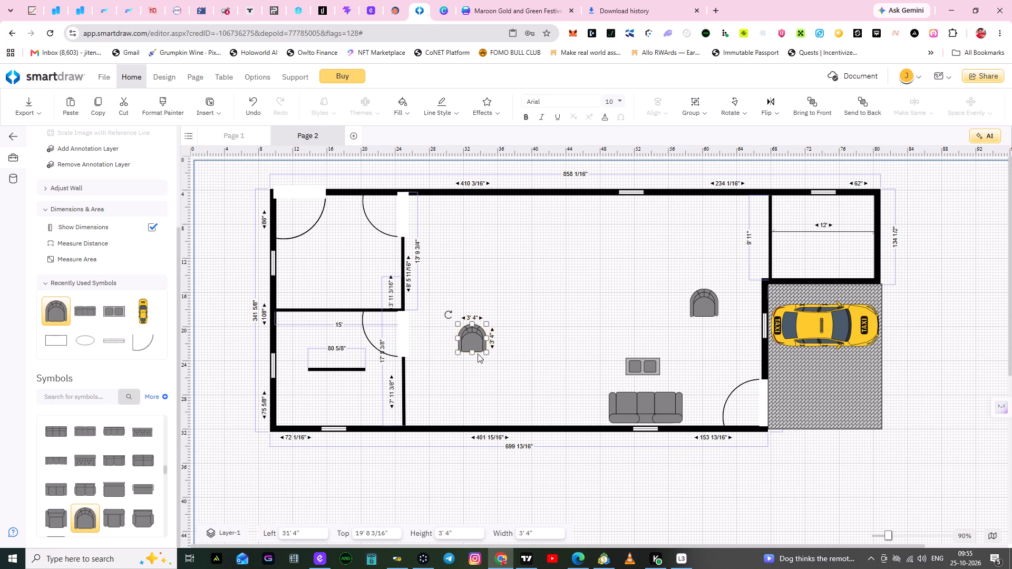
left_click_drag(486, 353, 486, 358)
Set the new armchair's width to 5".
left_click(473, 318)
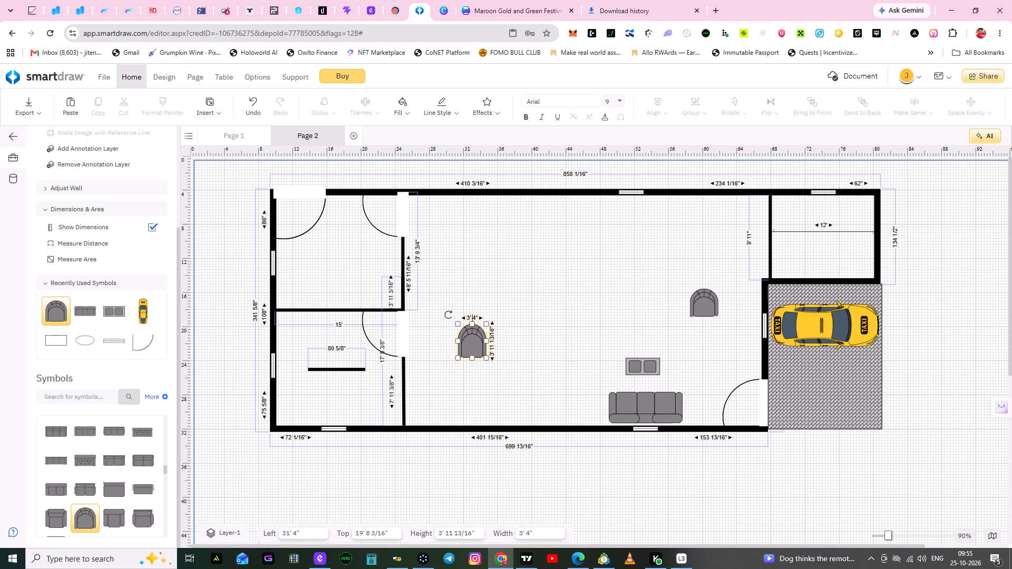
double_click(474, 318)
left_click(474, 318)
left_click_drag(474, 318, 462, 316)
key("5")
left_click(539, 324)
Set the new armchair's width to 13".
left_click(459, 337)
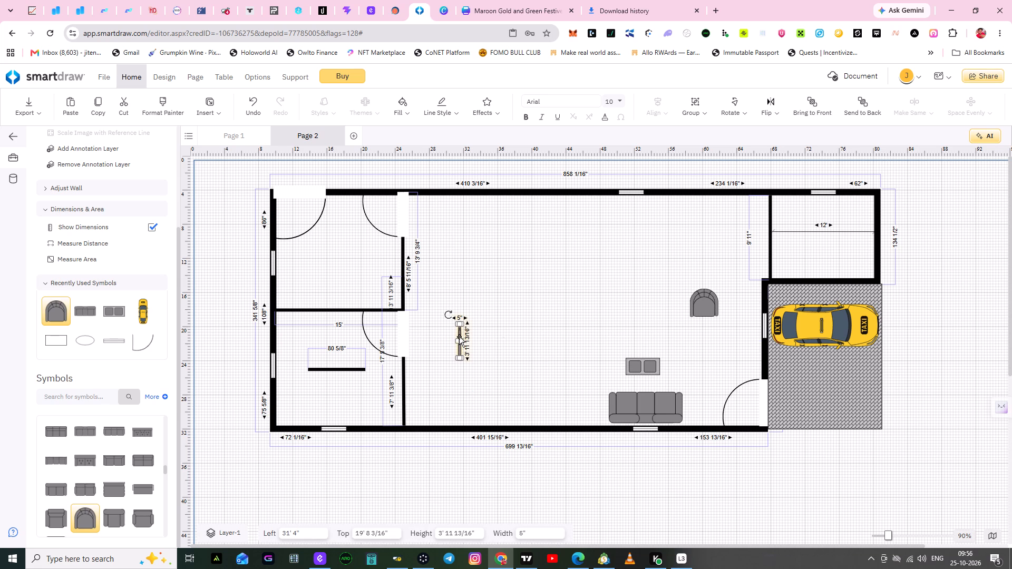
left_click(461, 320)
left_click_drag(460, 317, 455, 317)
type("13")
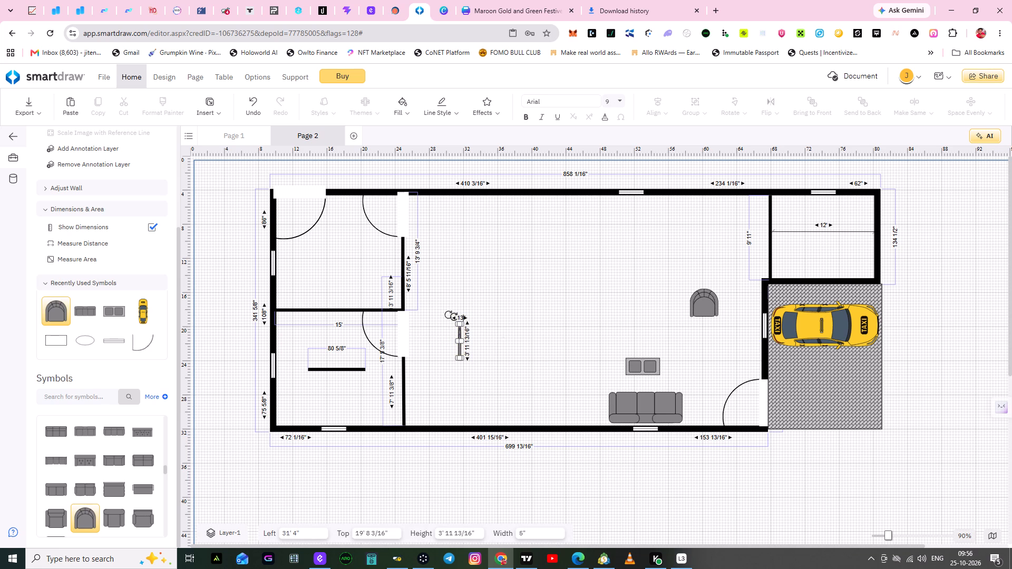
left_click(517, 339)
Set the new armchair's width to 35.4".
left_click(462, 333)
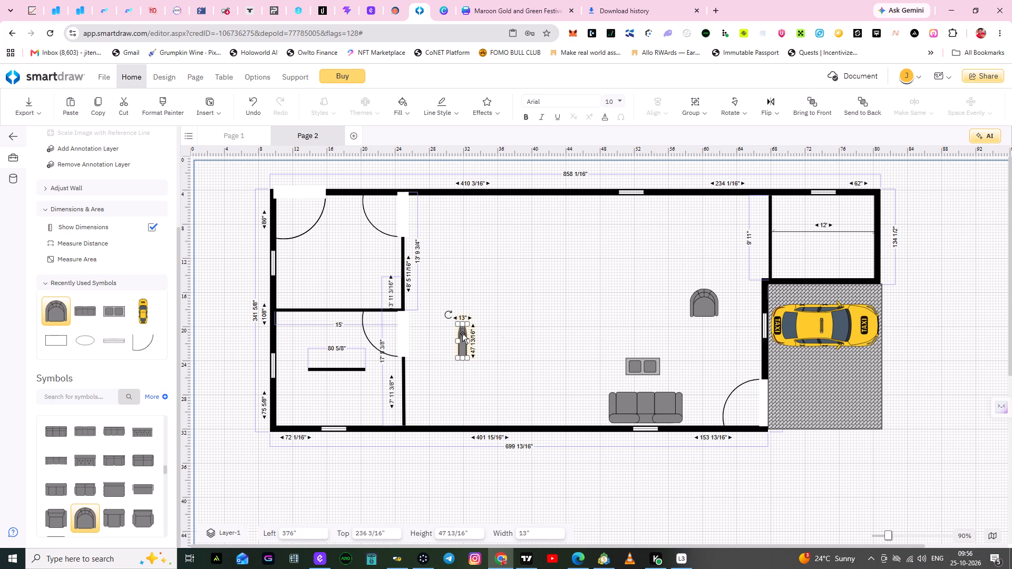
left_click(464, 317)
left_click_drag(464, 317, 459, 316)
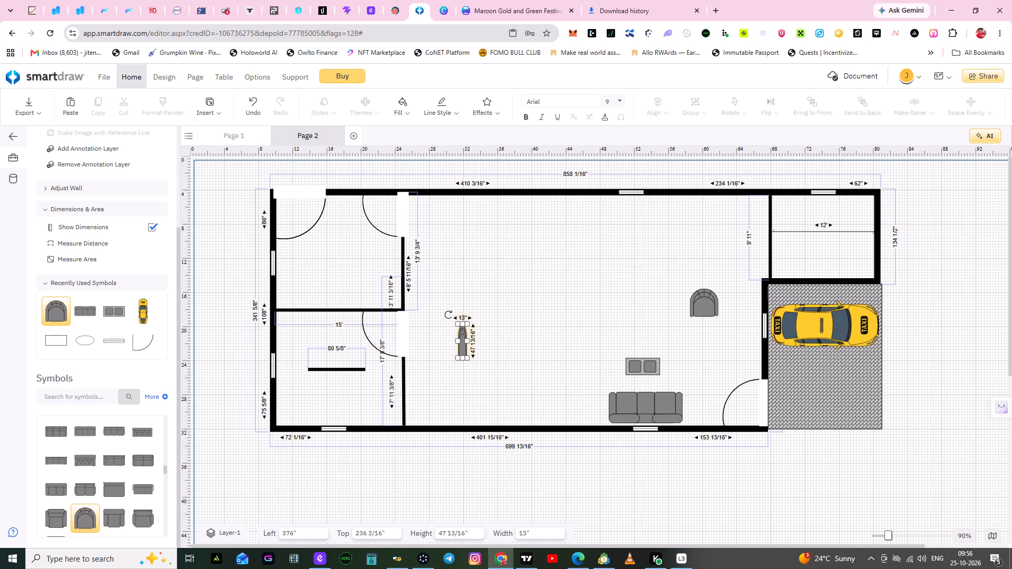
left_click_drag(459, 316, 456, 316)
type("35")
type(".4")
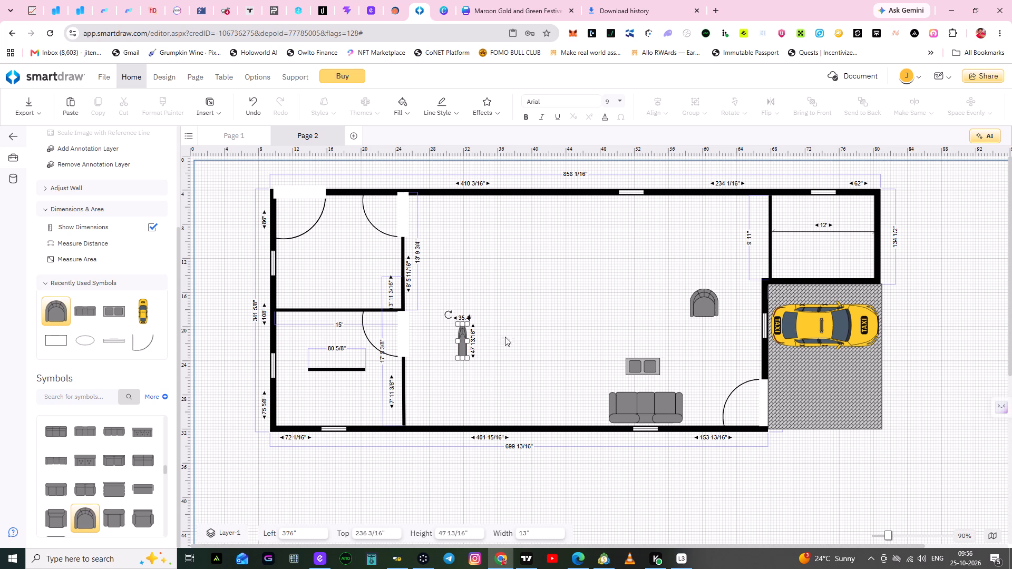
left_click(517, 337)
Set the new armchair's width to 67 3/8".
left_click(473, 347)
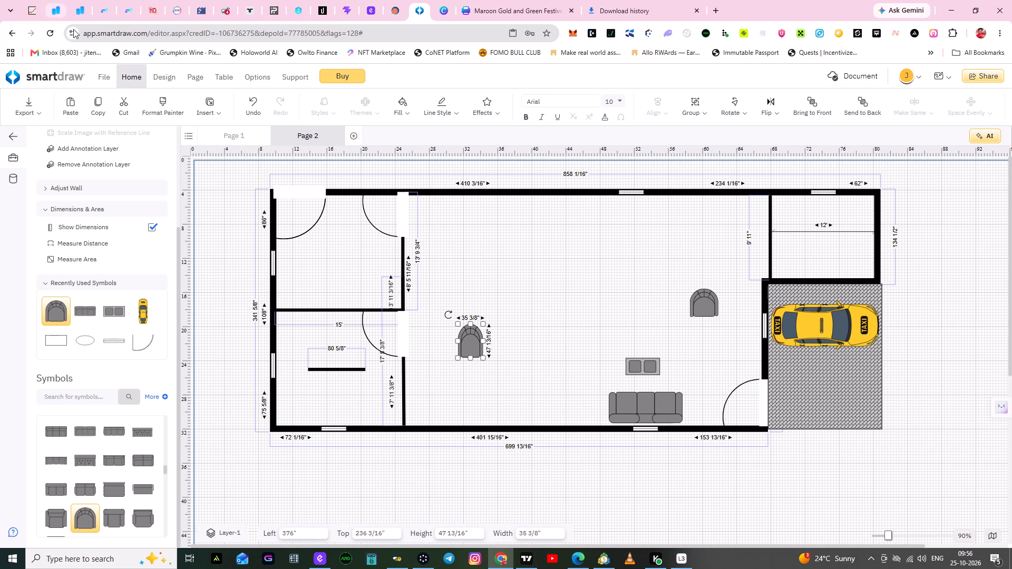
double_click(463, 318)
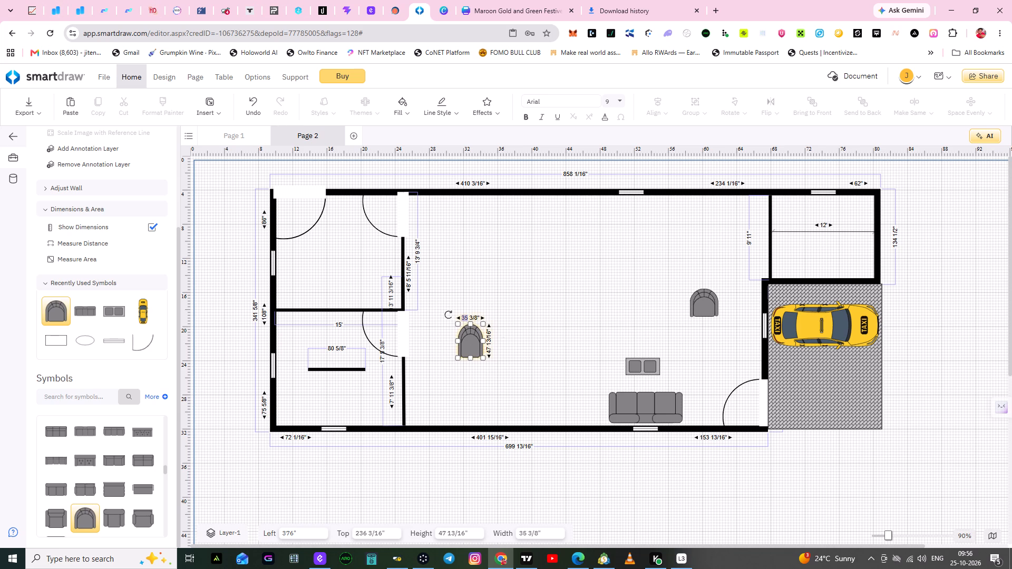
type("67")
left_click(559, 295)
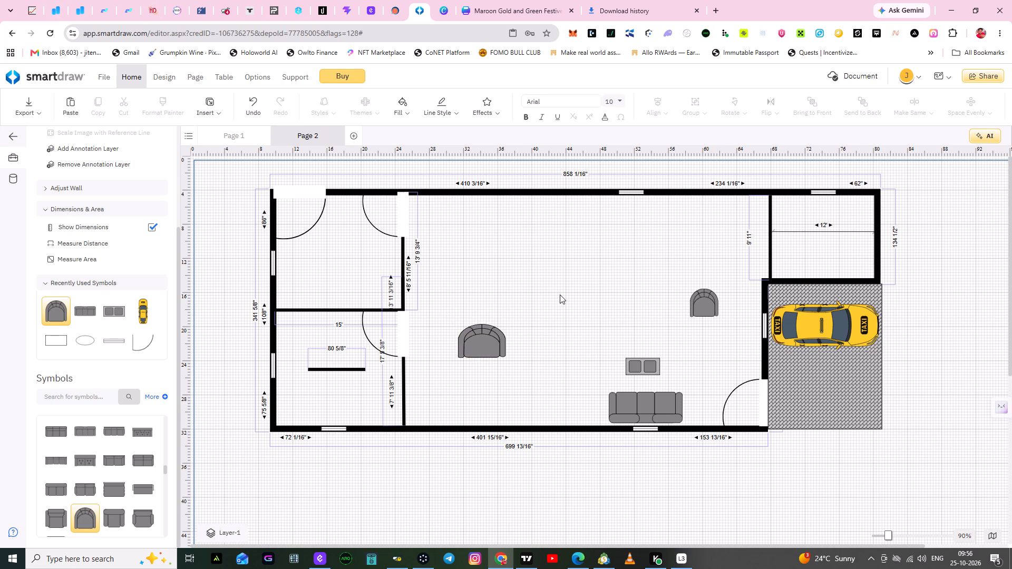
Stretch the widened armchair's lower edge downward to a height of about 52".
left_click(474, 344)
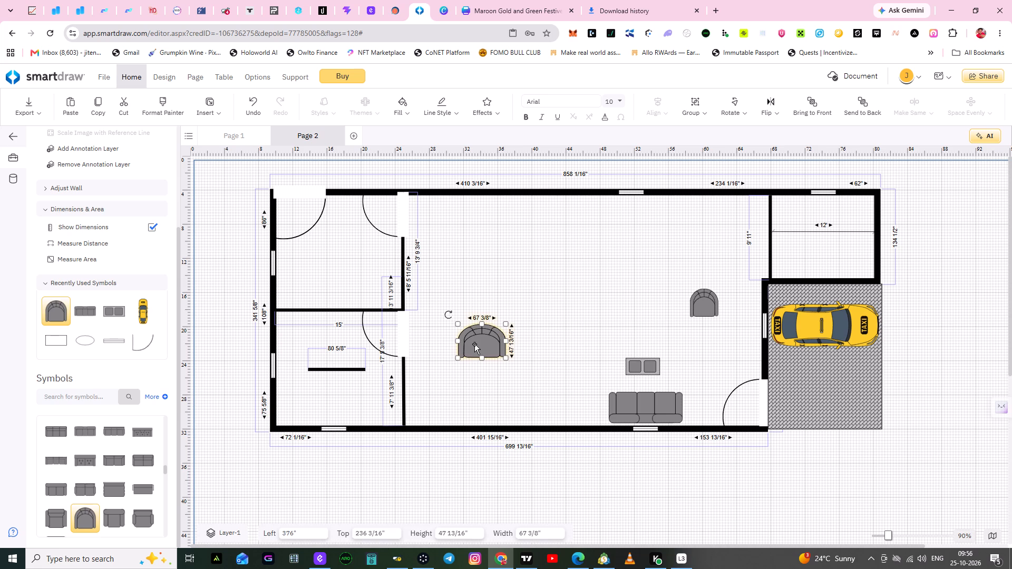
left_click(483, 357)
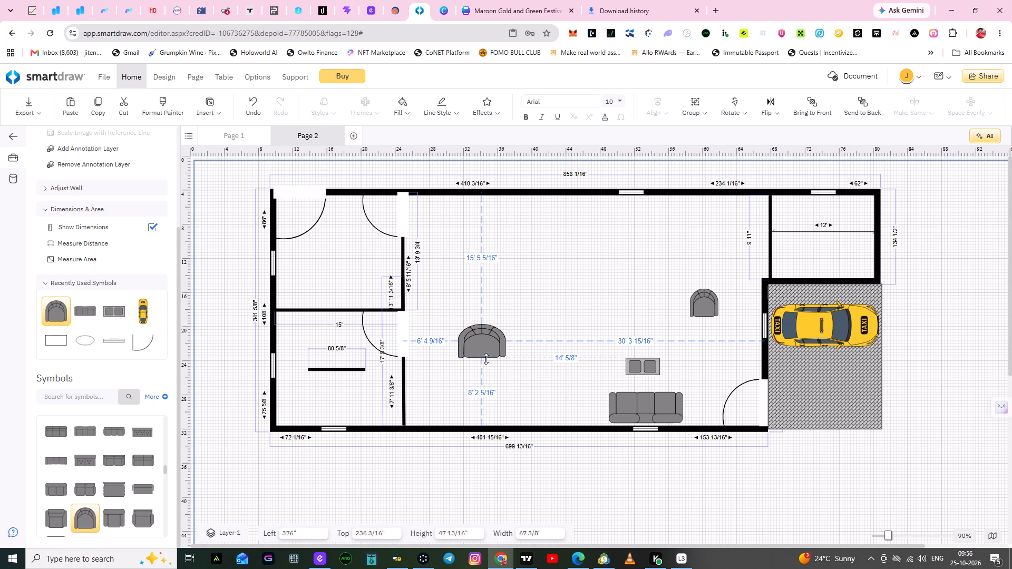
left_click(538, 346)
left_click(481, 355)
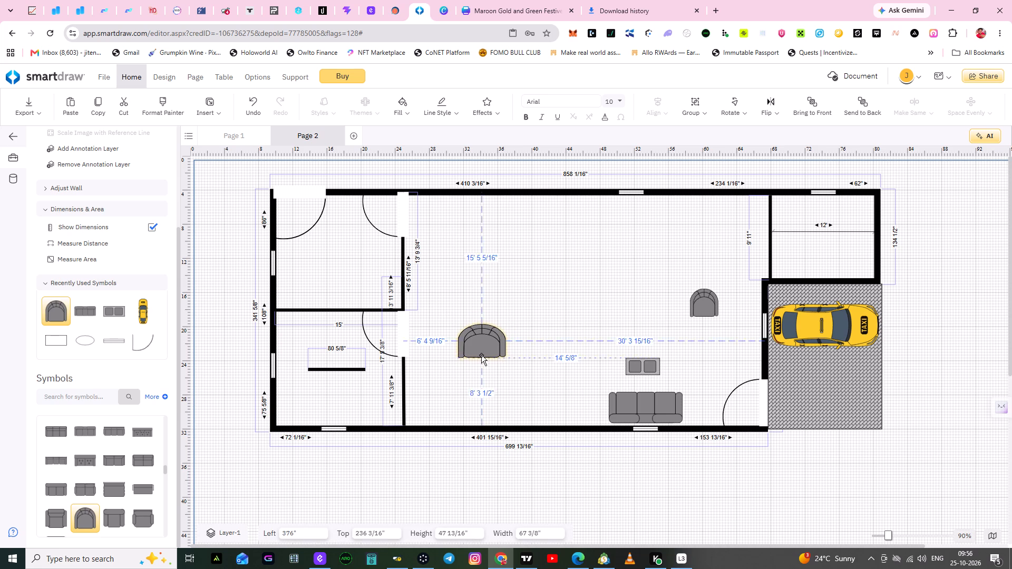
left_click_drag(483, 356, 483, 362)
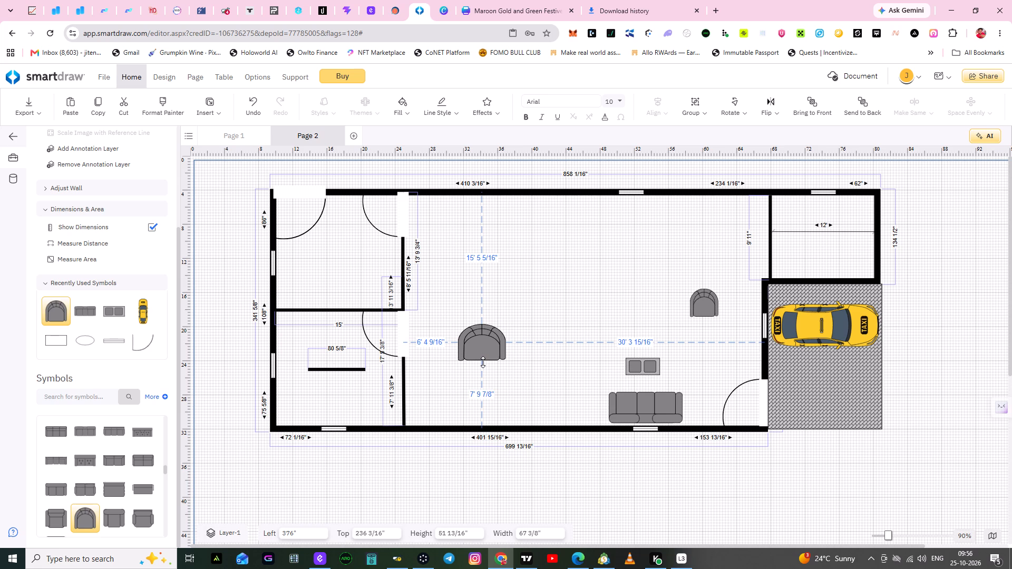
left_click_drag(483, 362, 483, 362)
left_click(514, 355)
Set the widened armchair's width to 75 3/8".
left_click(476, 324)
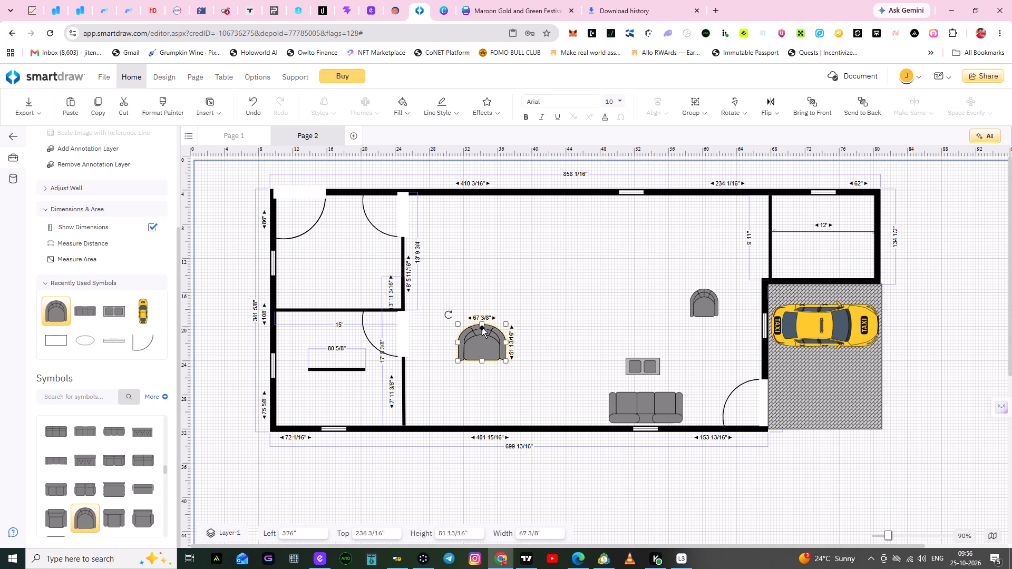
left_click(482, 328)
double_click(476, 319)
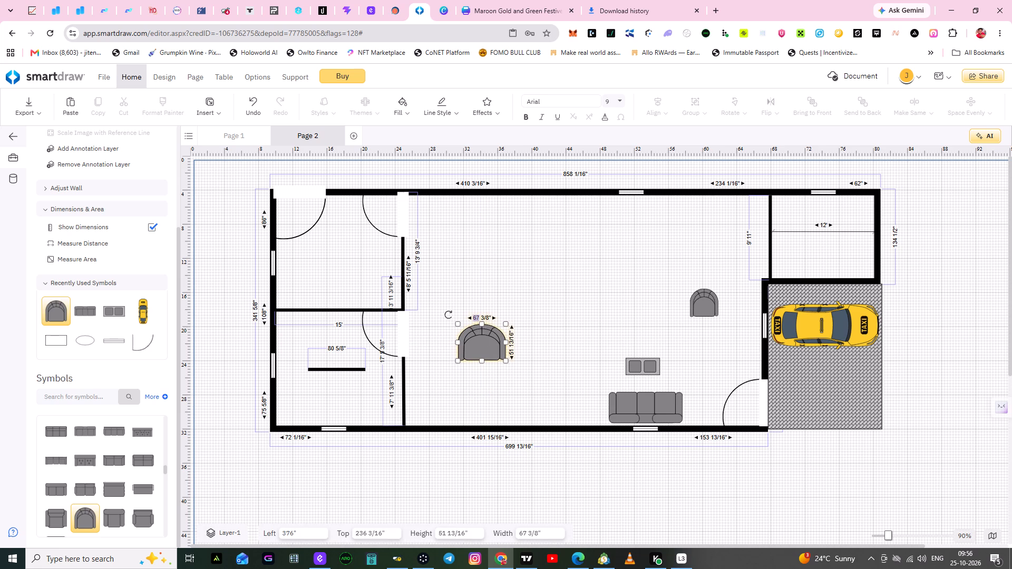
key("7")
key("5")
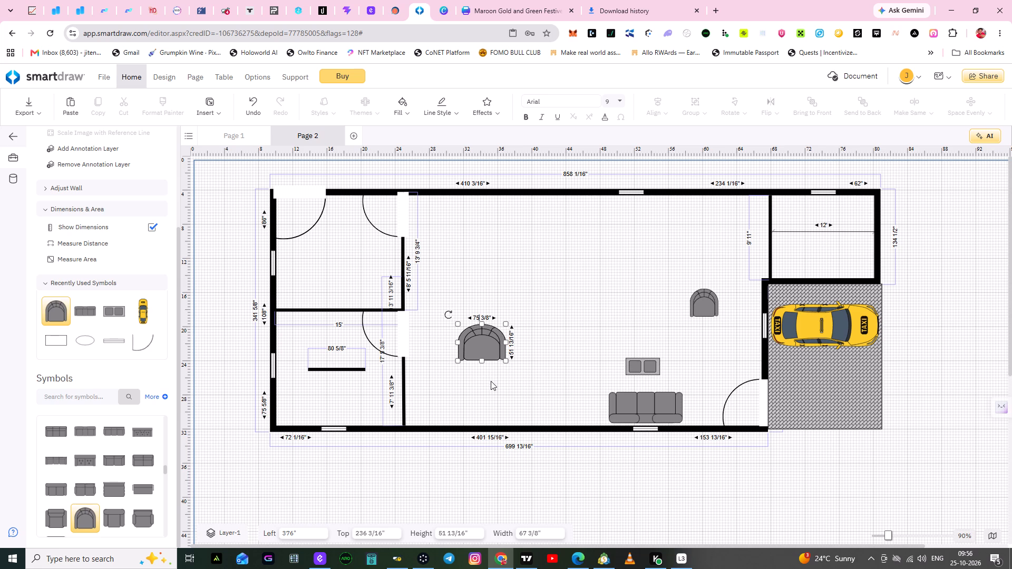
left_click(493, 392)
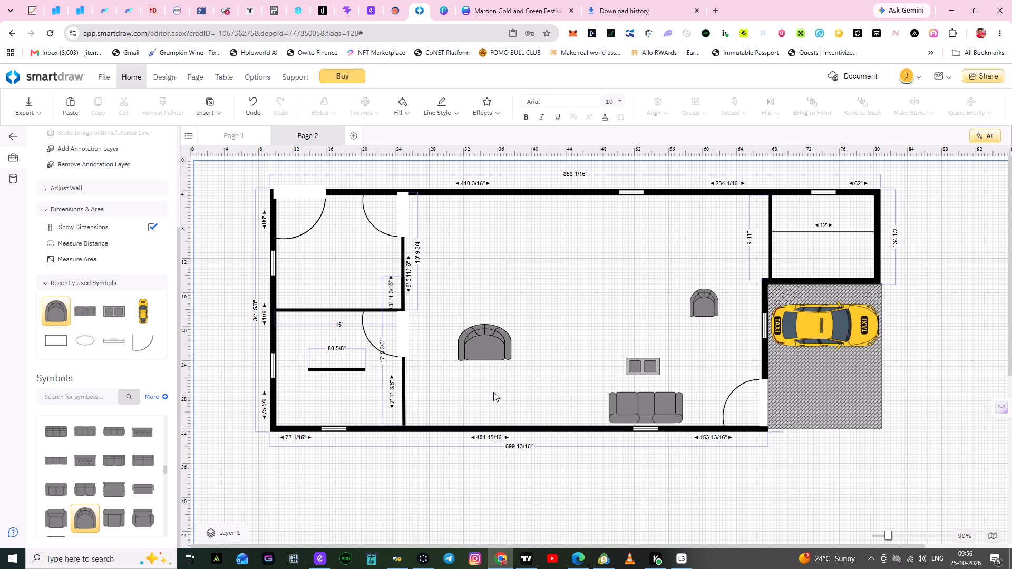
Rotate the widened armchair in the large living room to about 90° so its curved back faces the left interior wall.
left_click(491, 346)
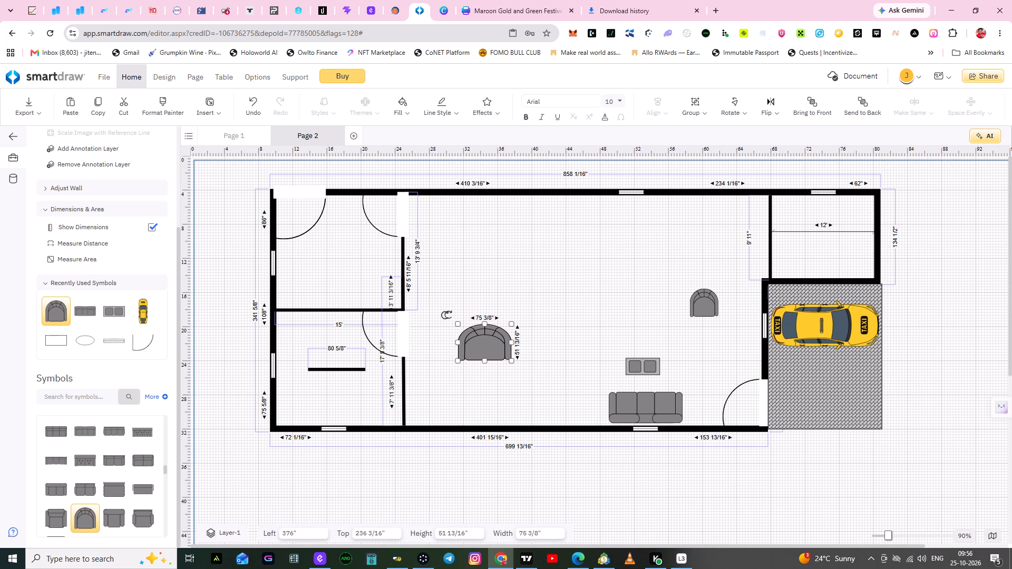
left_click_drag(447, 315, 451, 360)
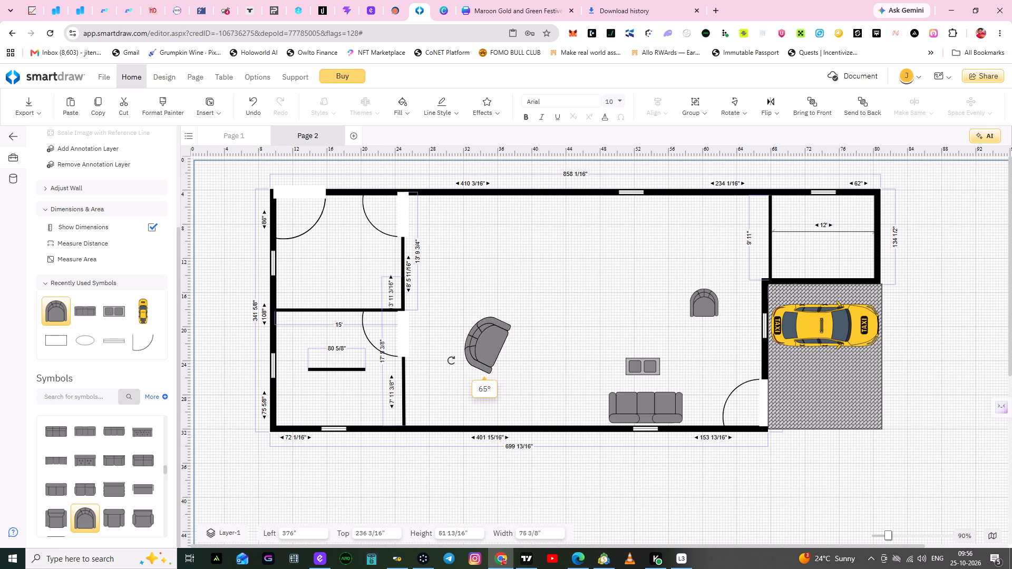
left_click_drag(451, 360, 462, 378)
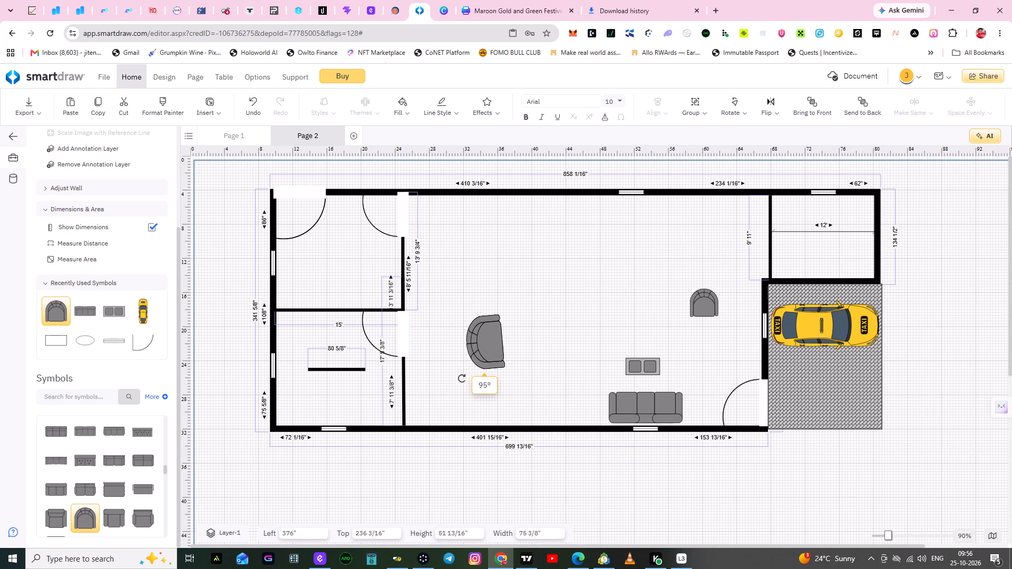
left_click_drag(462, 378, 460, 378)
Move the rotated armchair into the lower-left corner of the living room, against the interior wall.
left_click(490, 352)
left_click_drag(490, 352, 489, 365)
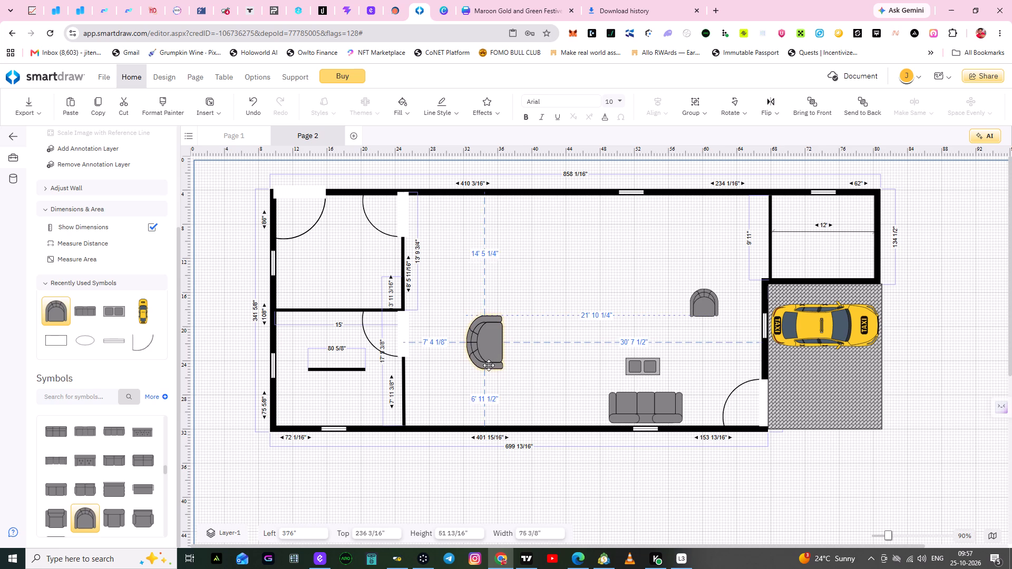
left_click_drag(489, 365, 471, 380)
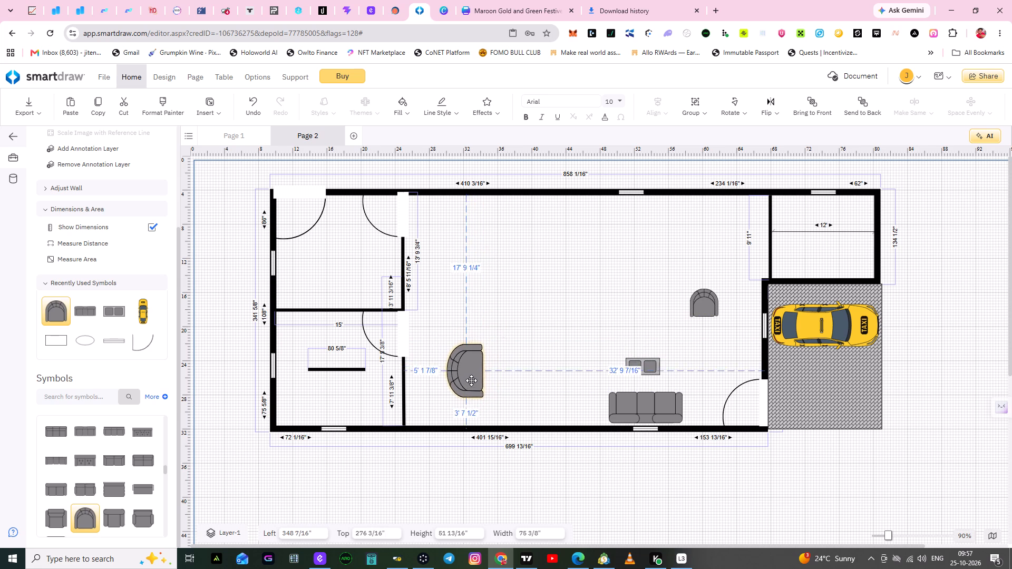
left_click_drag(471, 380, 443, 396)
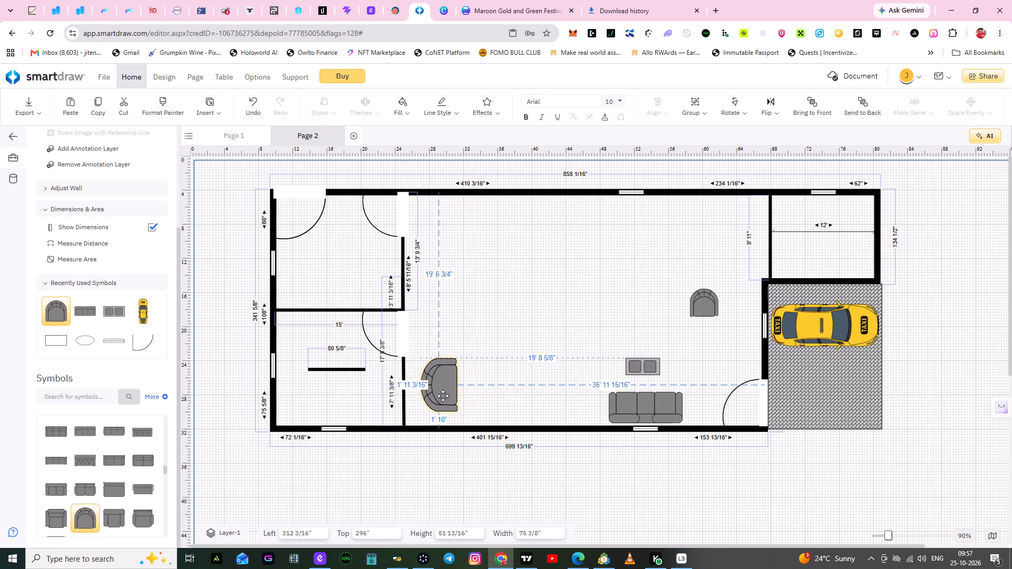
left_click_drag(443, 396, 431, 405)
left_click(498, 371)
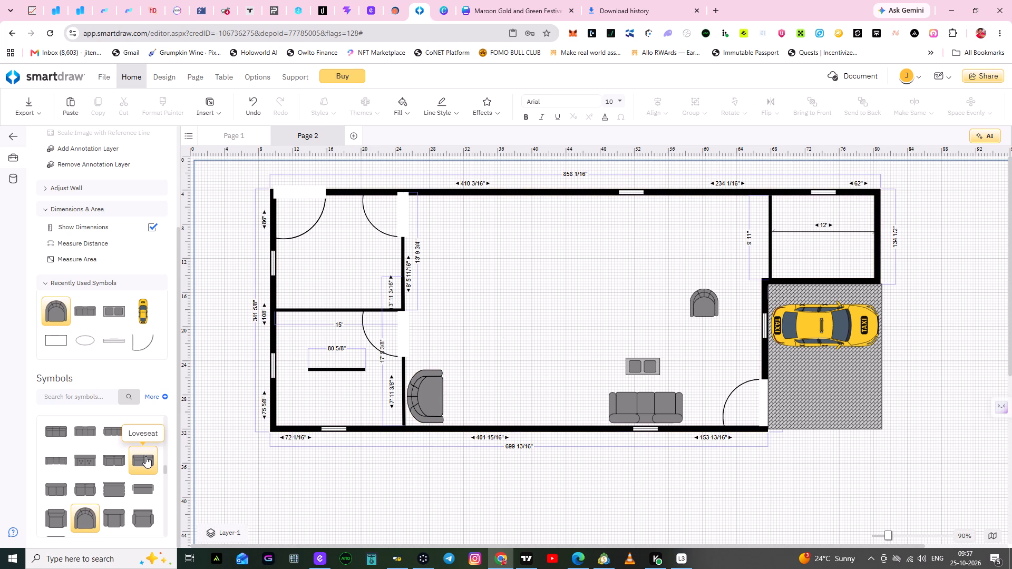
Browse the symbol library's sofa, table, bathroom, bed and counter categories for the next furnishing.
scroll(141, 465, "down", 1)
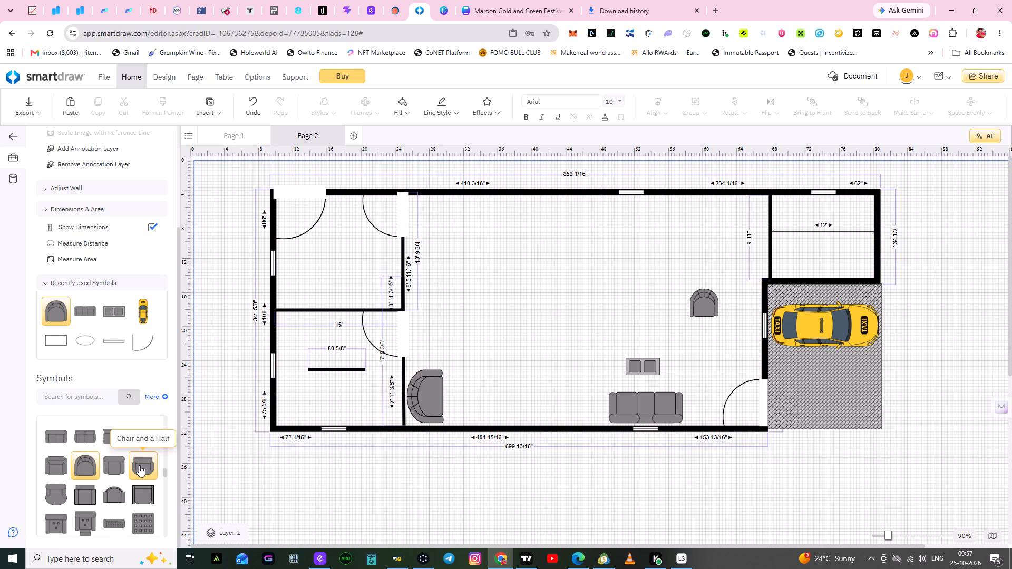
scroll(139, 465, "down", 1)
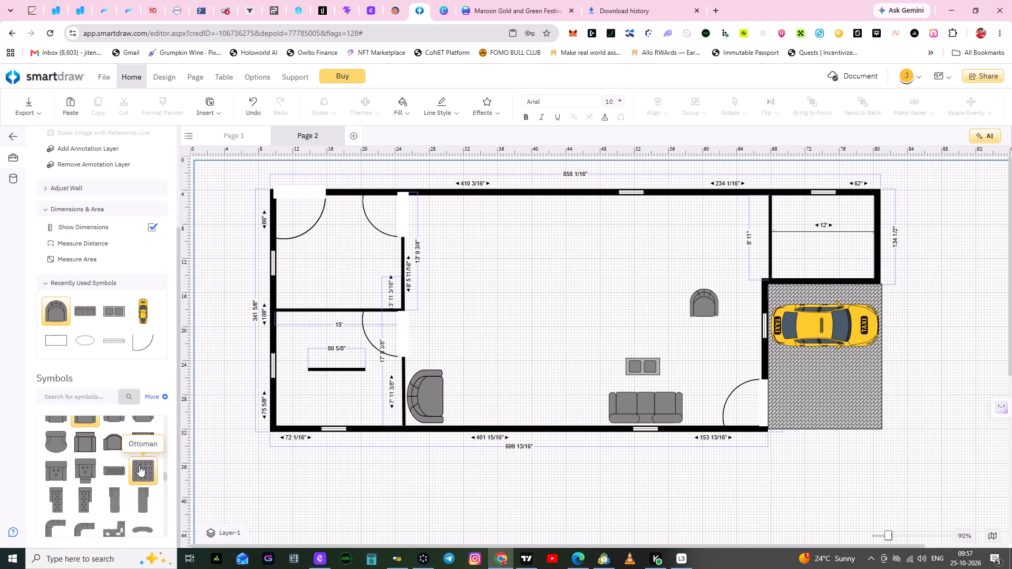
scroll(139, 465, "down", 1)
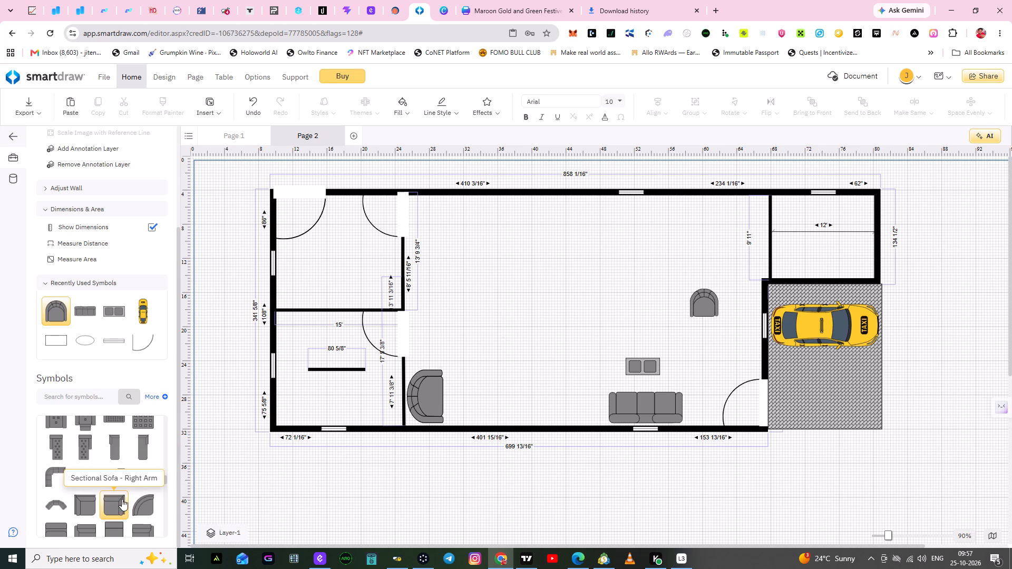
scroll(105, 480, "down", 2)
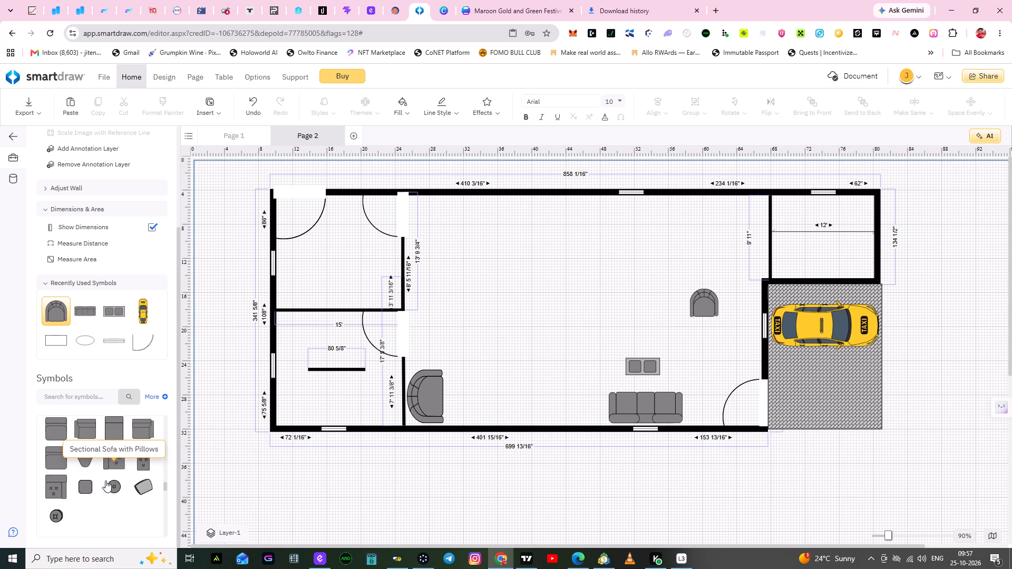
scroll(105, 480, "down", 6)
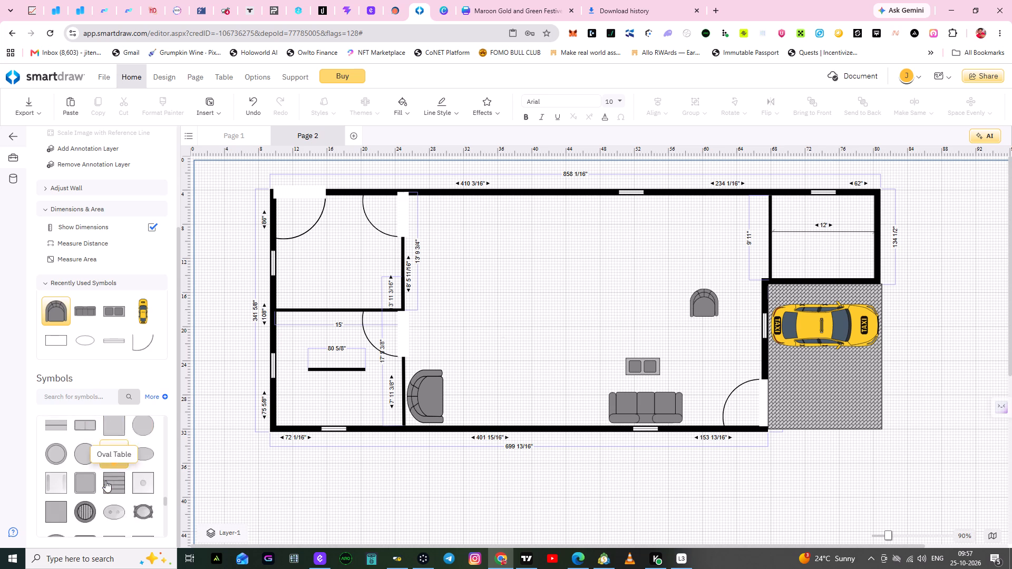
scroll(105, 480, "down", 4)
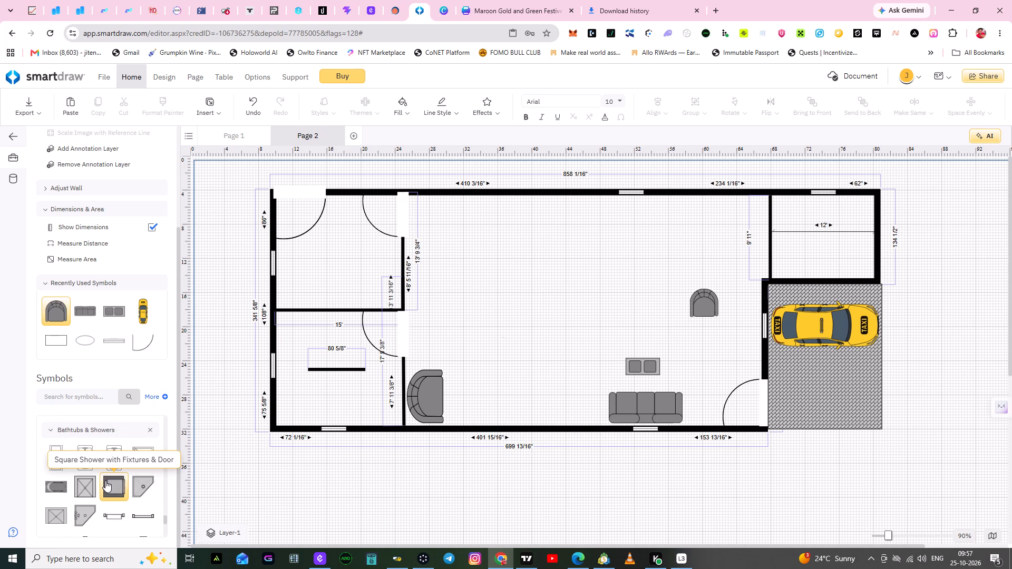
scroll(105, 480, "down", 4)
scroll(105, 480, "up", 3)
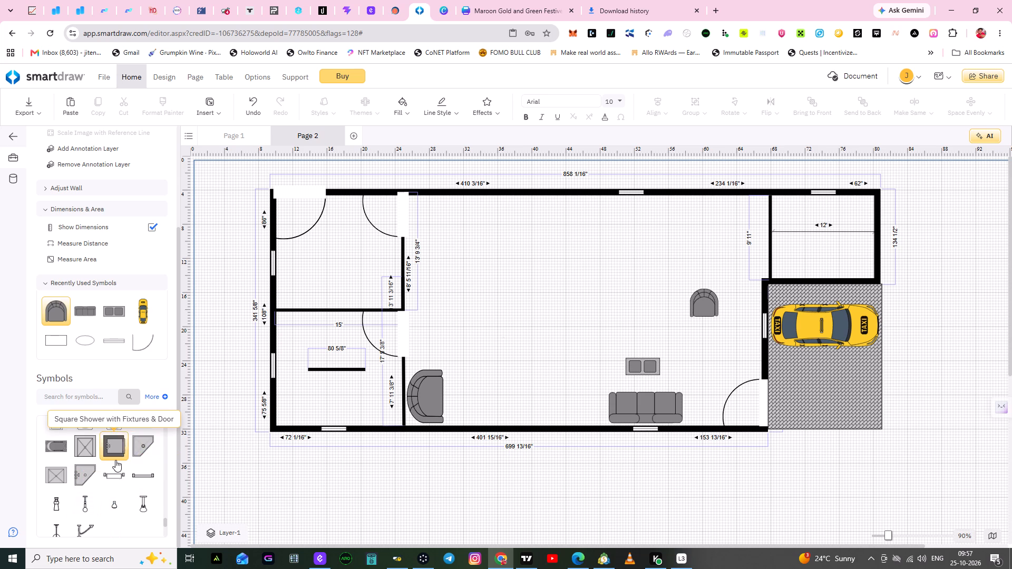
scroll(115, 460, "down", 7)
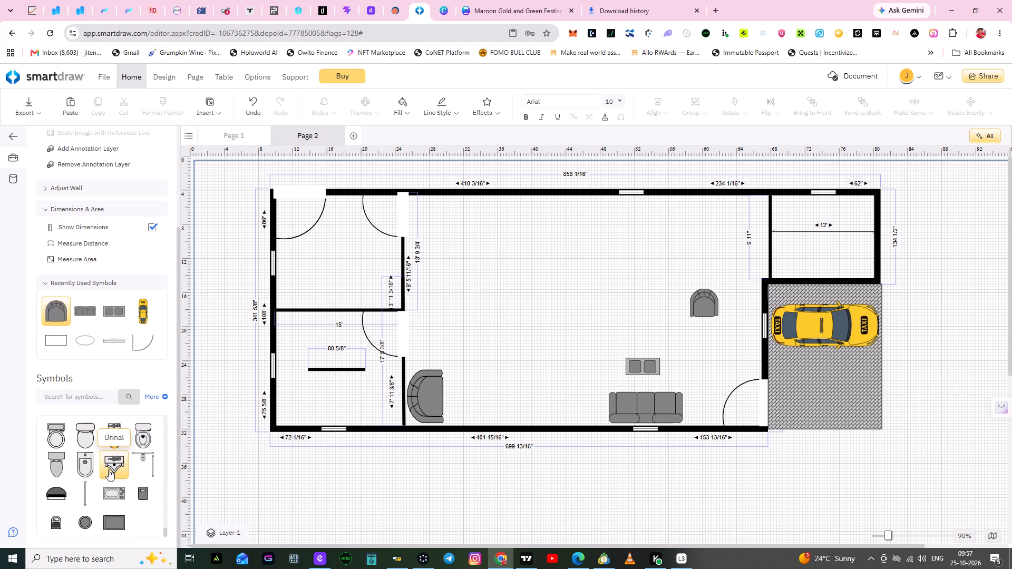
scroll(109, 469, "down", 1)
scroll(109, 469, "up", 4)
scroll(128, 496, "down", 2)
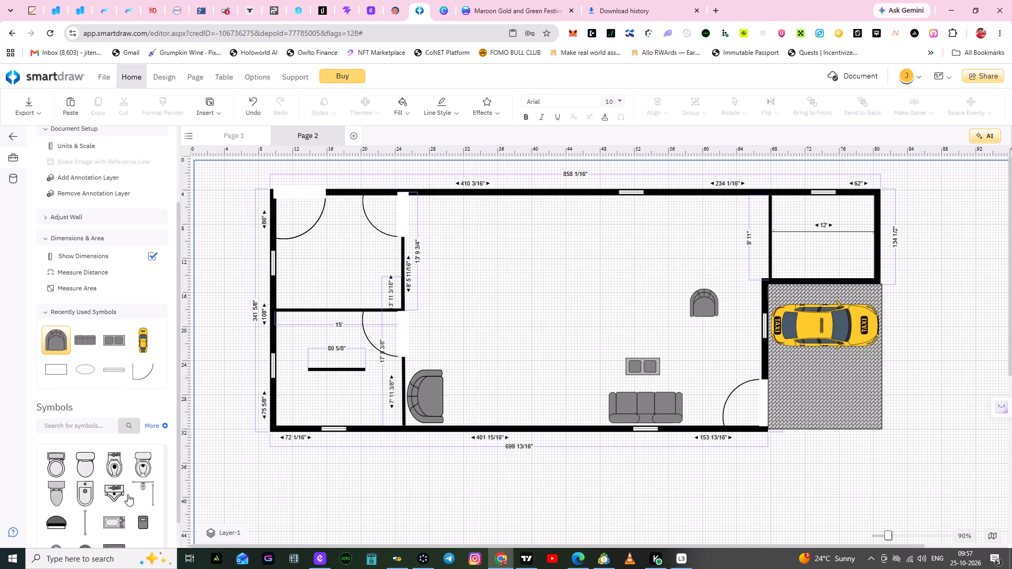
scroll(104, 499, "up", 5)
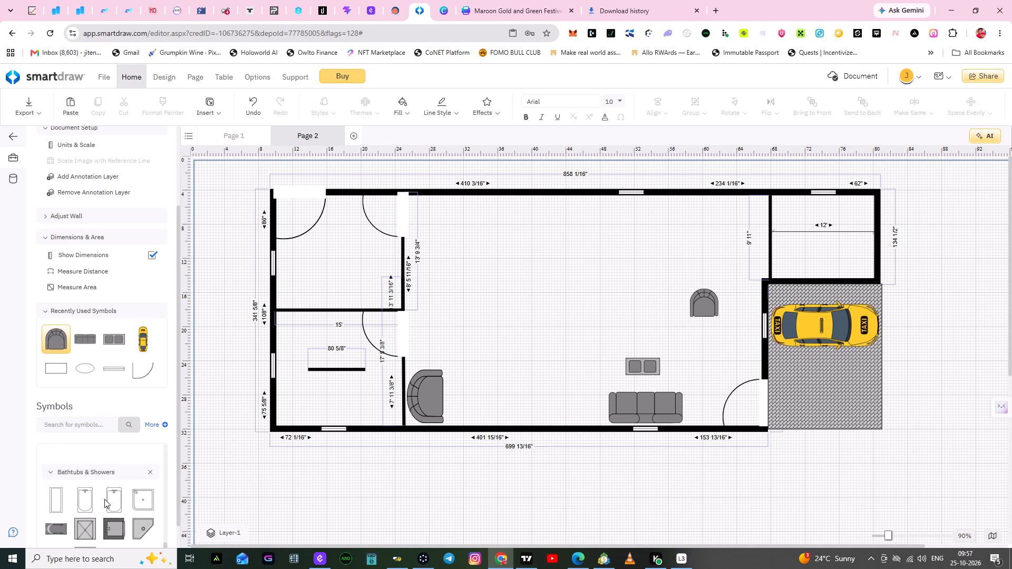
scroll(104, 499, "up", 2)
scroll(104, 499, "down", 2)
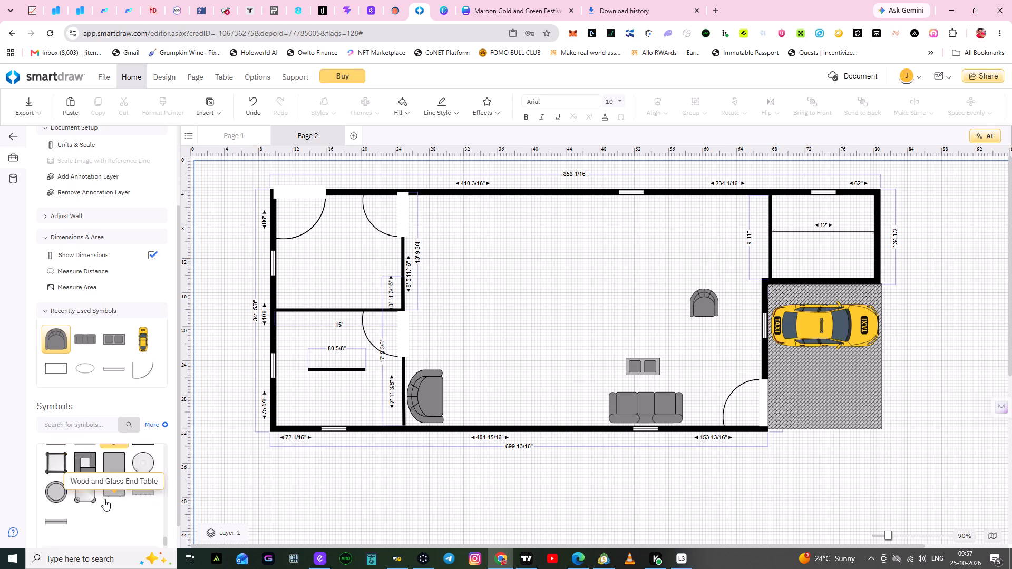
scroll(104, 499, "up", 7)
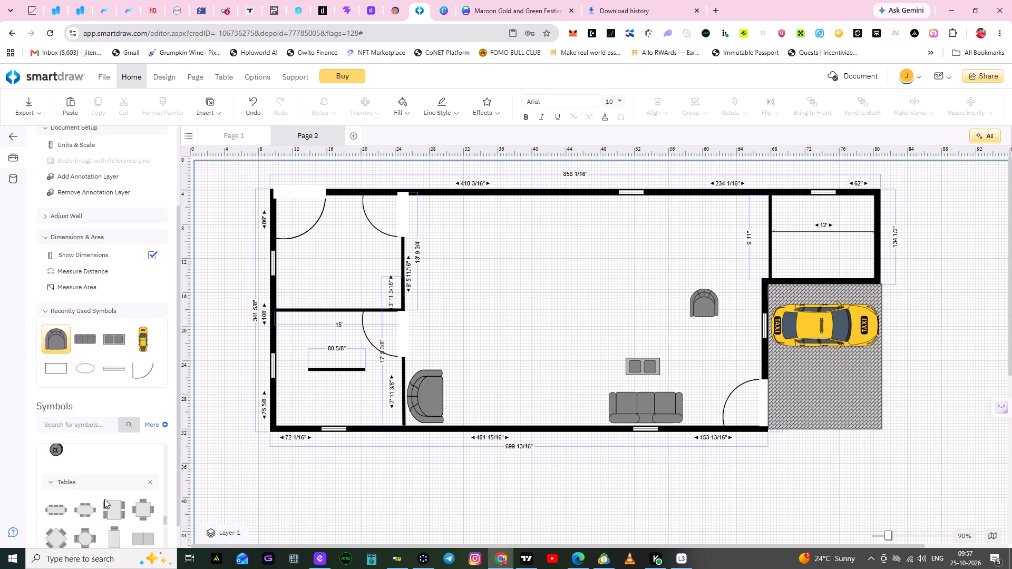
scroll(104, 499, "up", 5)
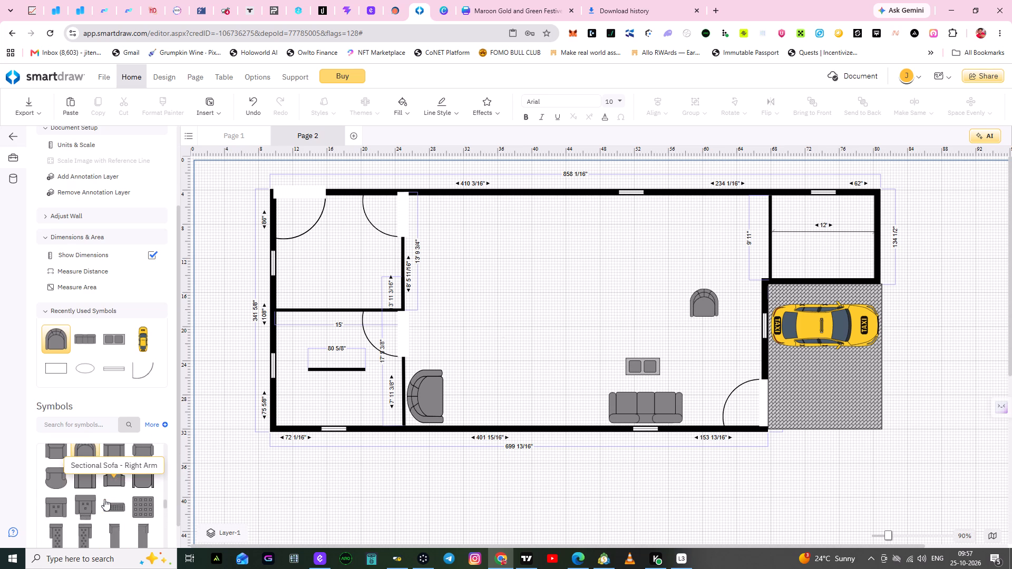
scroll(104, 499, "up", 3)
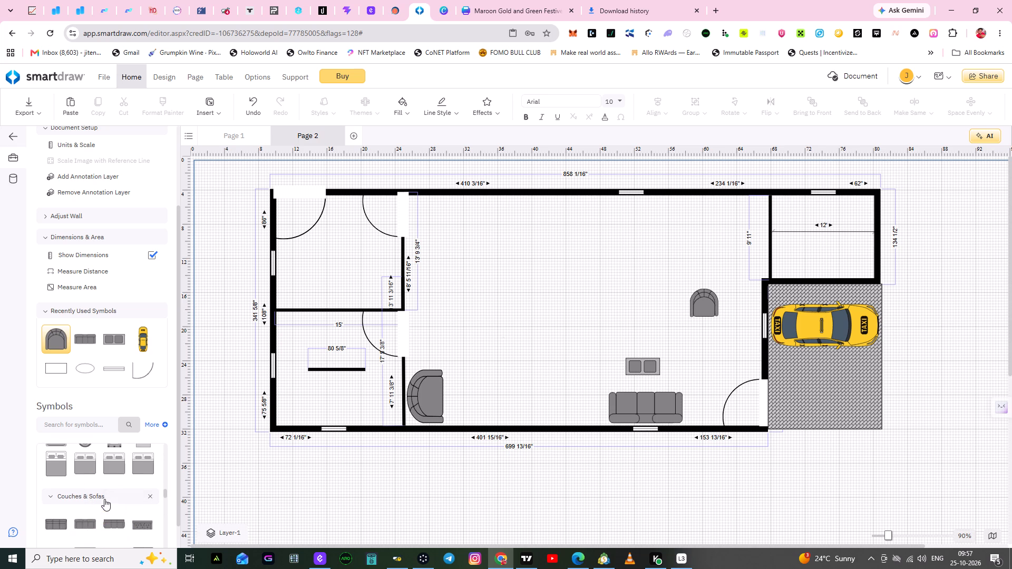
scroll(122, 509, "up", 3)
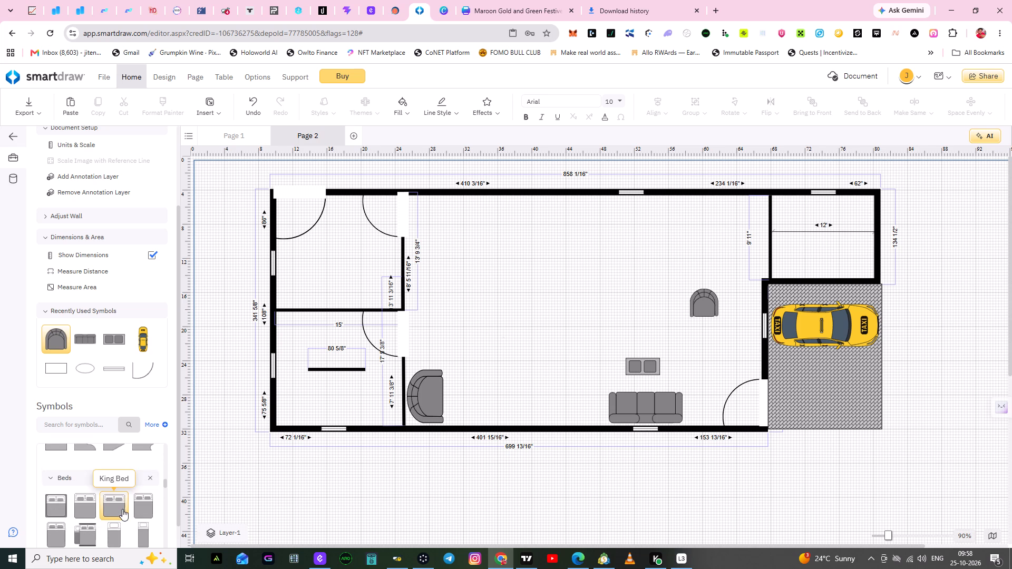
scroll(122, 509, "up", 3)
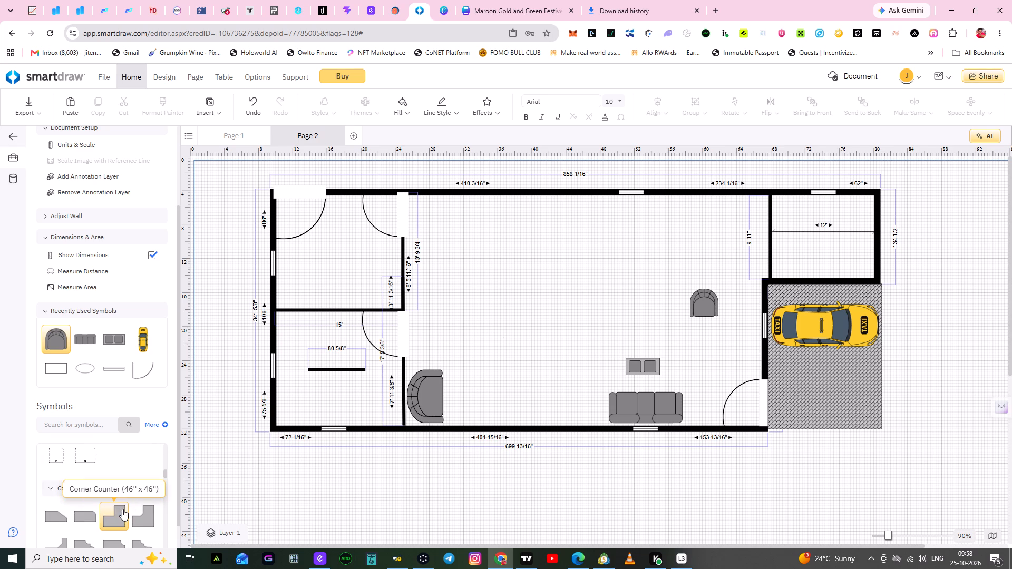
Place a Corner Counter (46" x 46") symbol in the lower-left room, over the short freestanding wall.
scroll(122, 509, "down", 1)
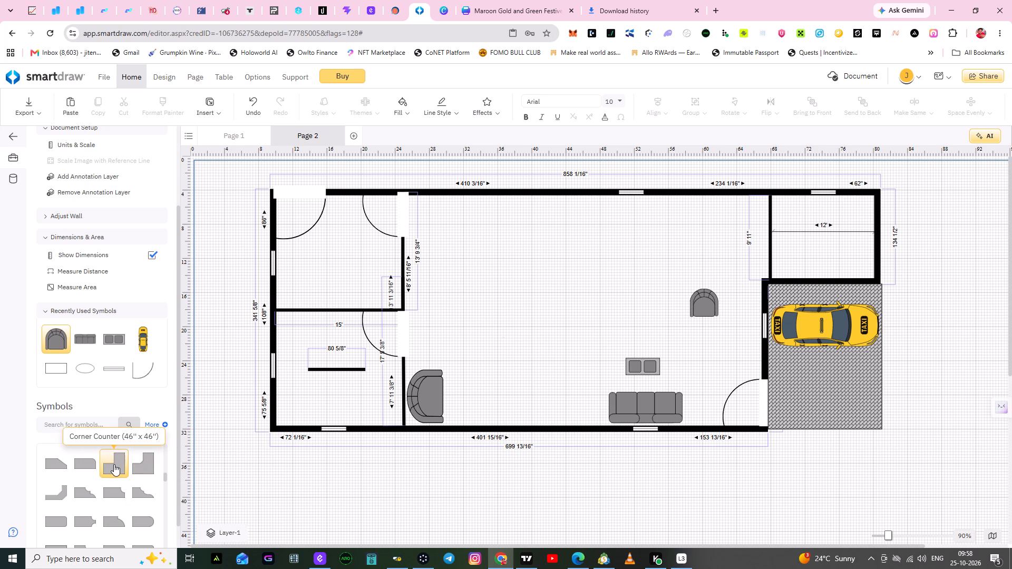
left_click_drag(114, 464, 320, 378)
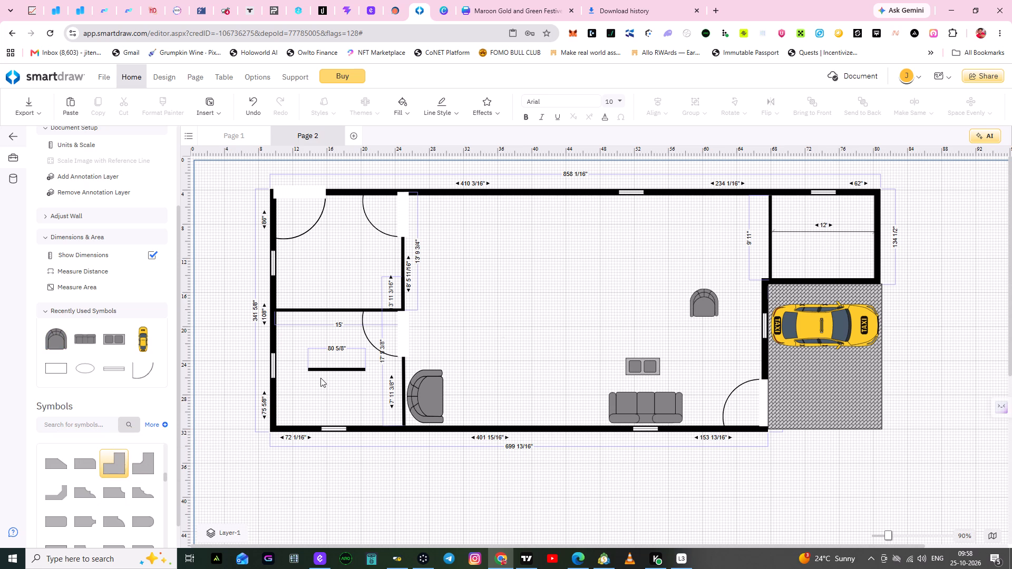
left_click_drag(320, 378, 323, 370)
left_click(349, 403)
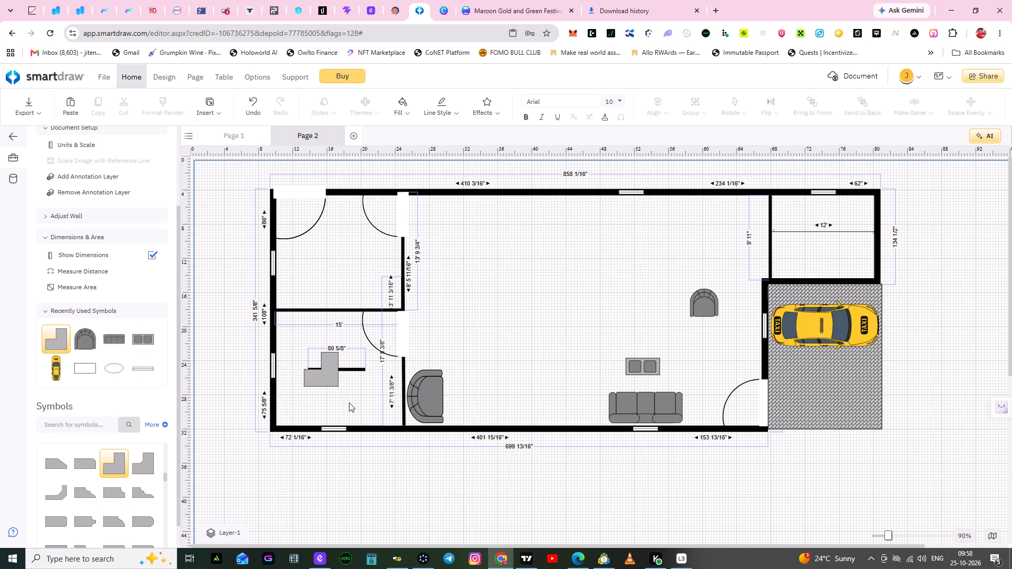
Delete the short freestanding 80 5/8" wall segment inside the lower-left room.
left_click(362, 368)
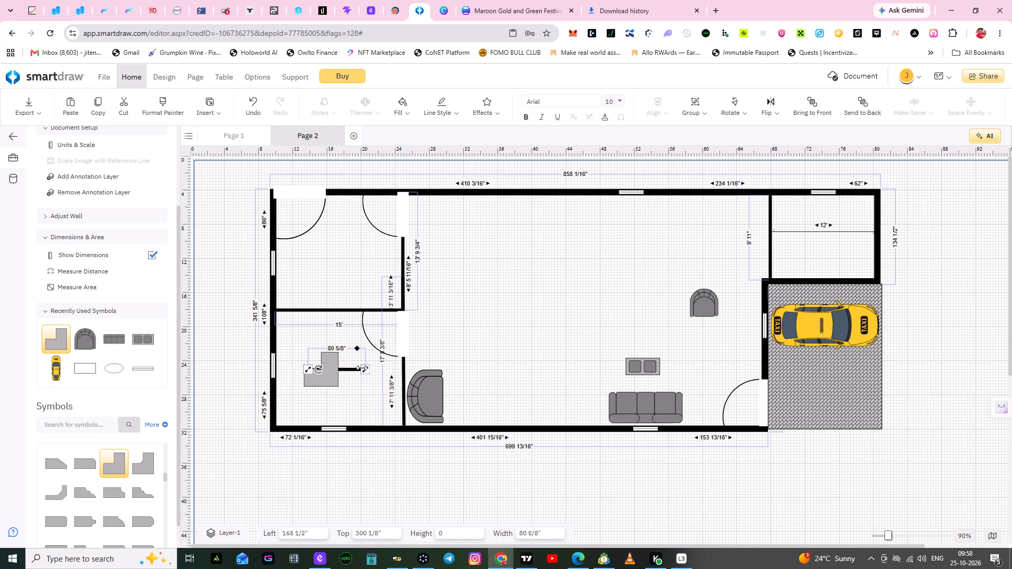
scroll(362, 368, "up", 1)
right_click(362, 368)
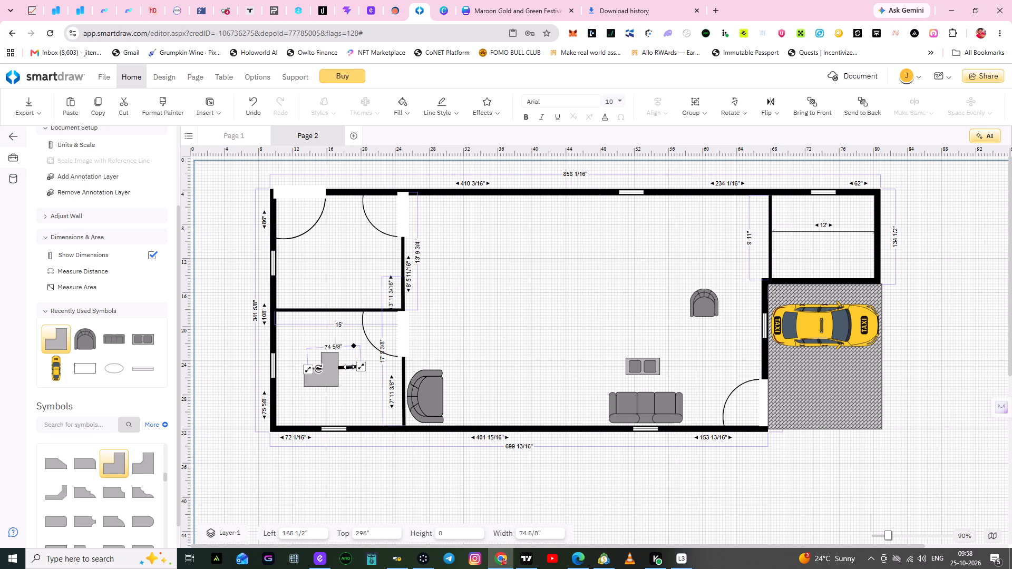
right_click(349, 367)
left_click(373, 386)
Enlarge the corner counter to about 6' 6" wide and 9' 8" high, extending its tall leg toward the room's upper wall.
left_click(327, 378)
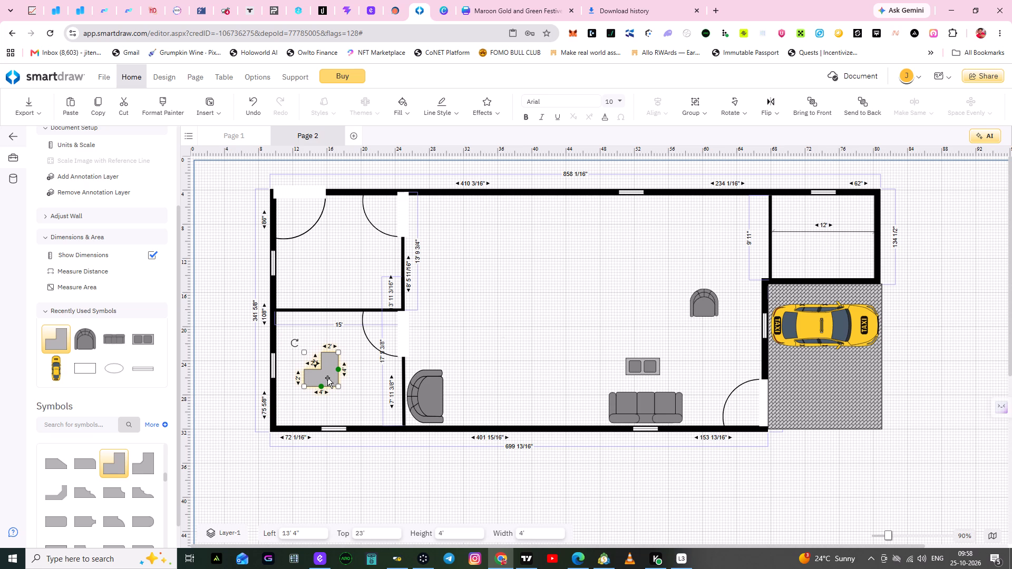
left_click_drag(338, 384, 353, 408)
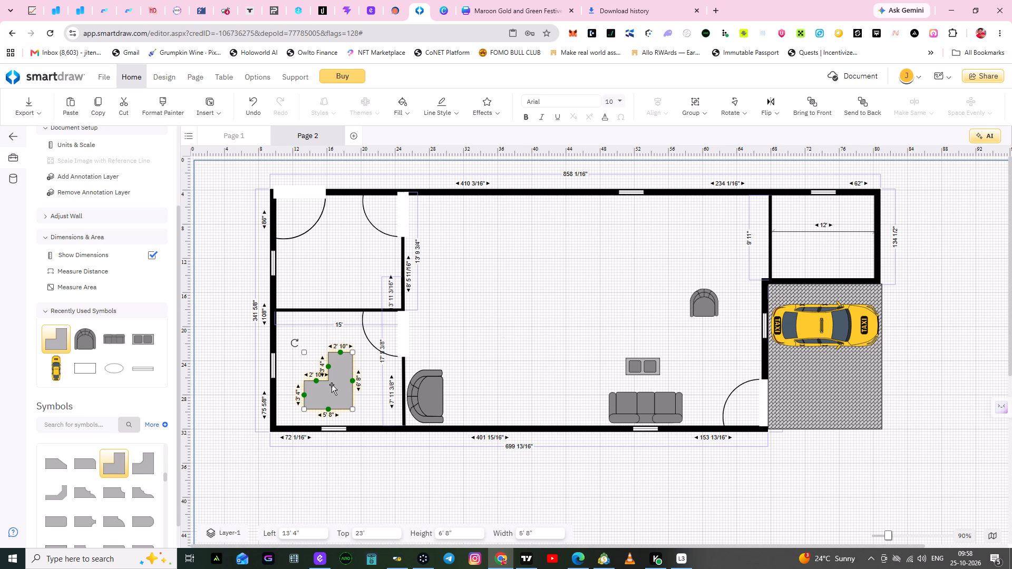
left_click_drag(354, 381, 362, 379)
left_click_drag(344, 352, 342, 327)
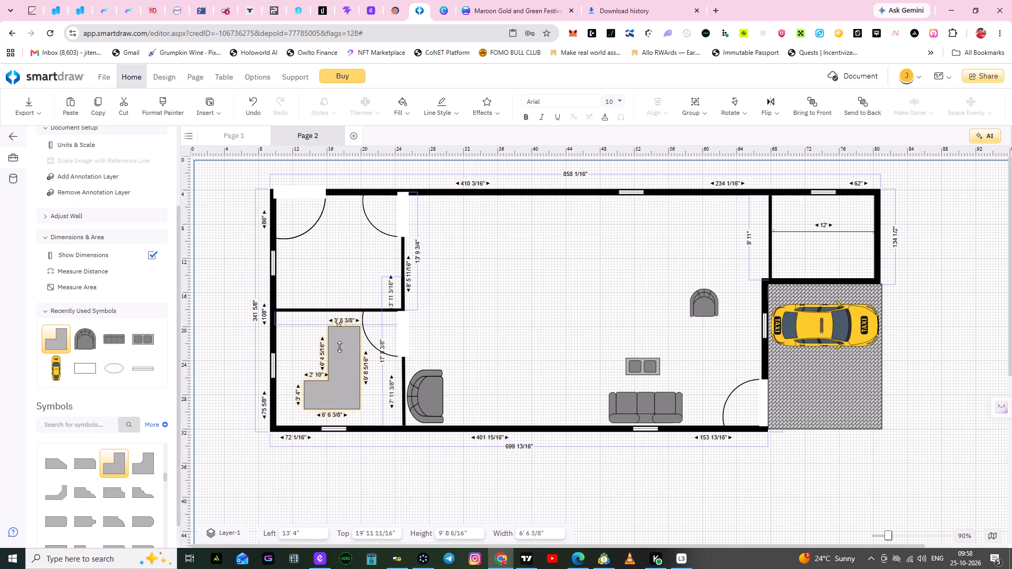
Rotate the corner counter in the lower-left room half a turn, so its short leg is at the top.
left_click(332, 377)
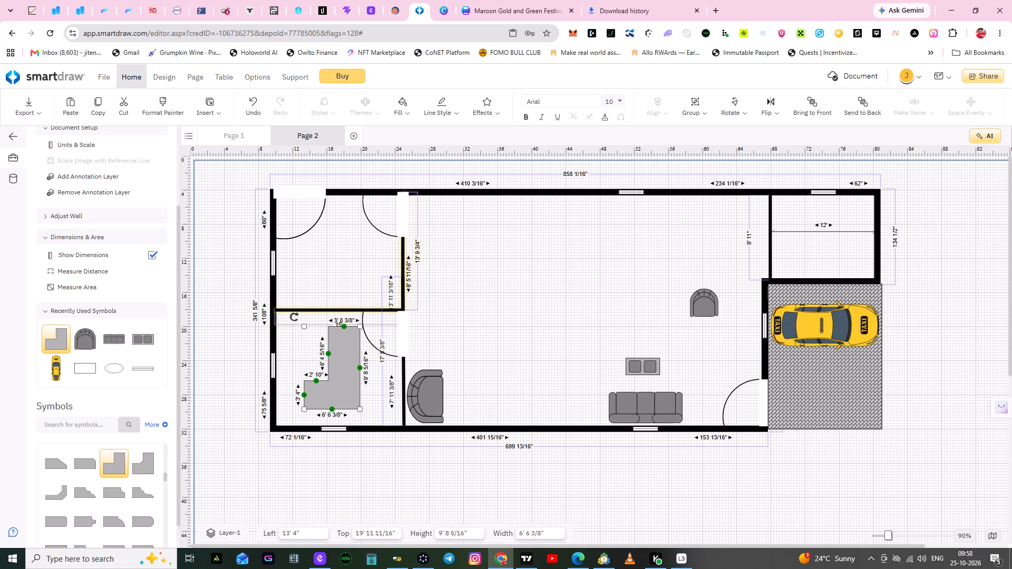
left_click_drag(291, 317, 340, 387)
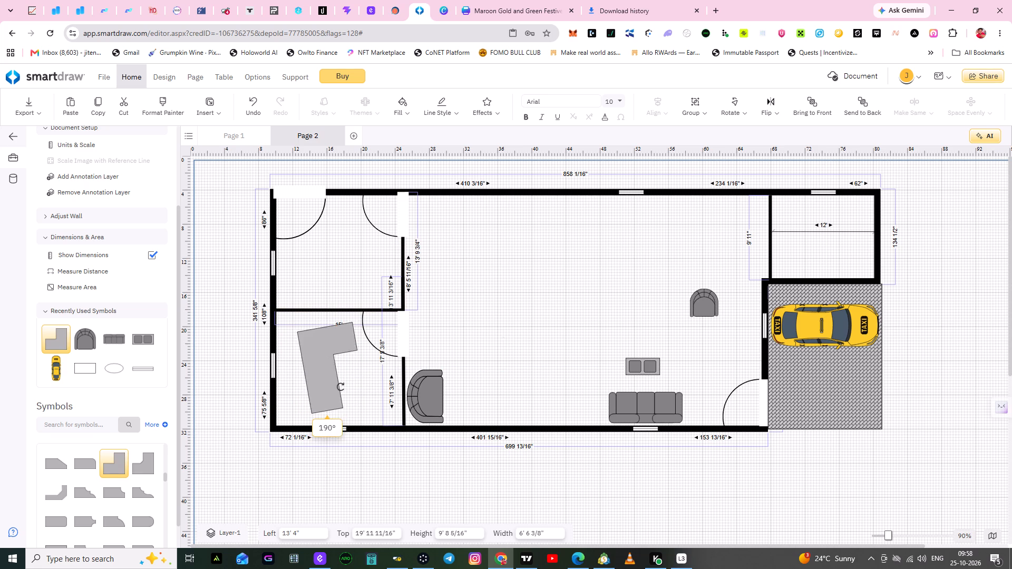
left_click_drag(340, 387, 351, 391)
Move the corner counter into the lower-left room's upper-left corner, flush against the outer wall and upper wall.
left_click(317, 371)
left_click_drag(318, 372, 294, 369)
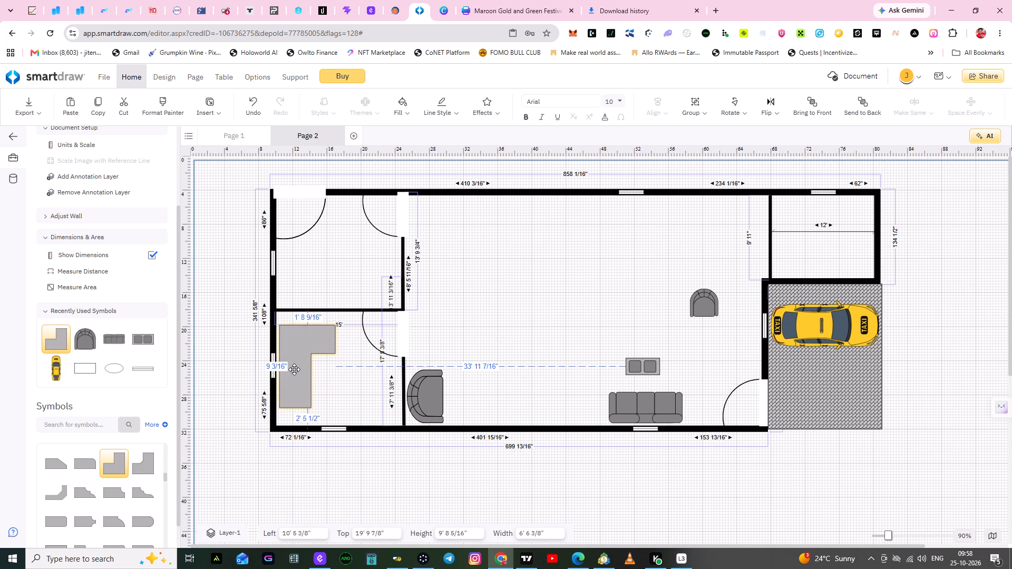
left_click_drag(294, 369, 291, 358)
left_click(339, 378)
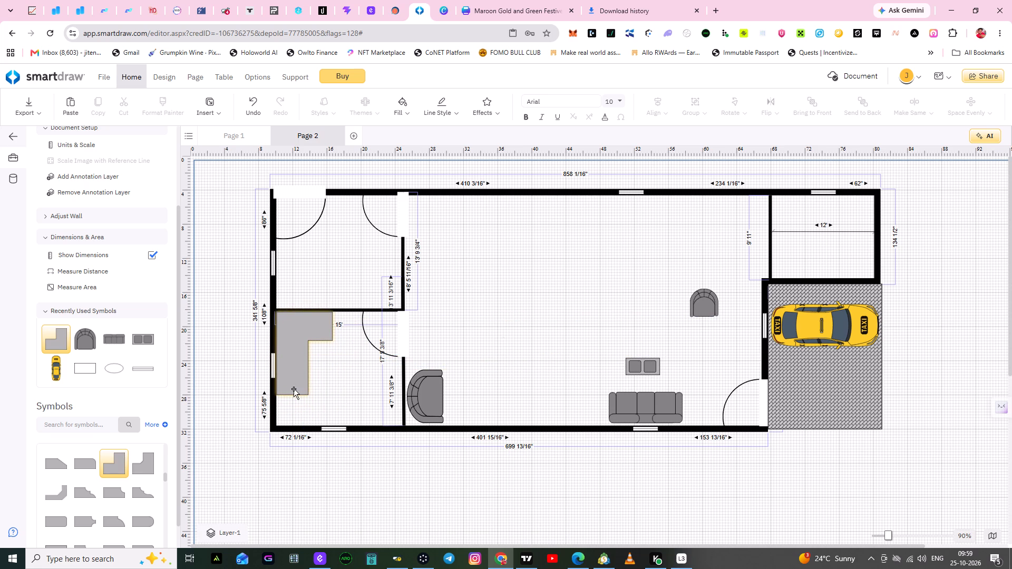
Extend the corner counter's long leg down to the room's bottom wall, making it about 13' 4" high.
left_click(292, 393)
left_click_drag(291, 394, 292, 411)
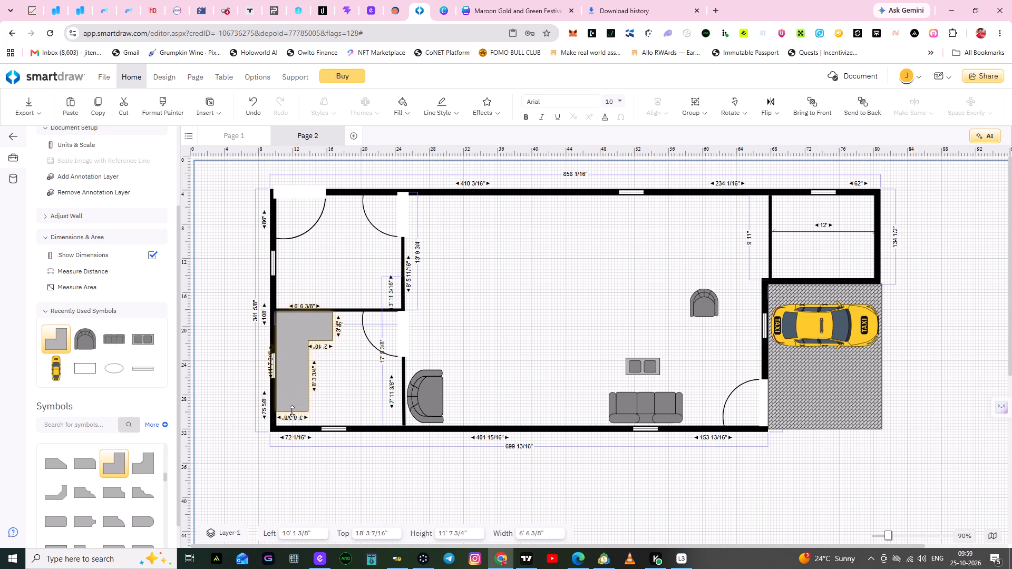
left_click_drag(292, 411, 292, 422)
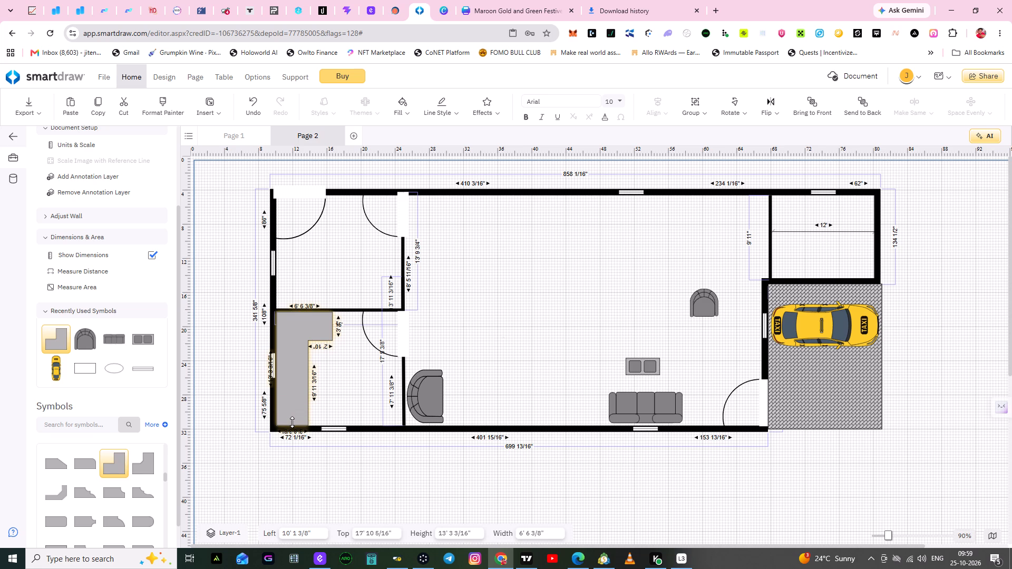
left_click_drag(292, 422, 291, 425)
left_click(362, 393)
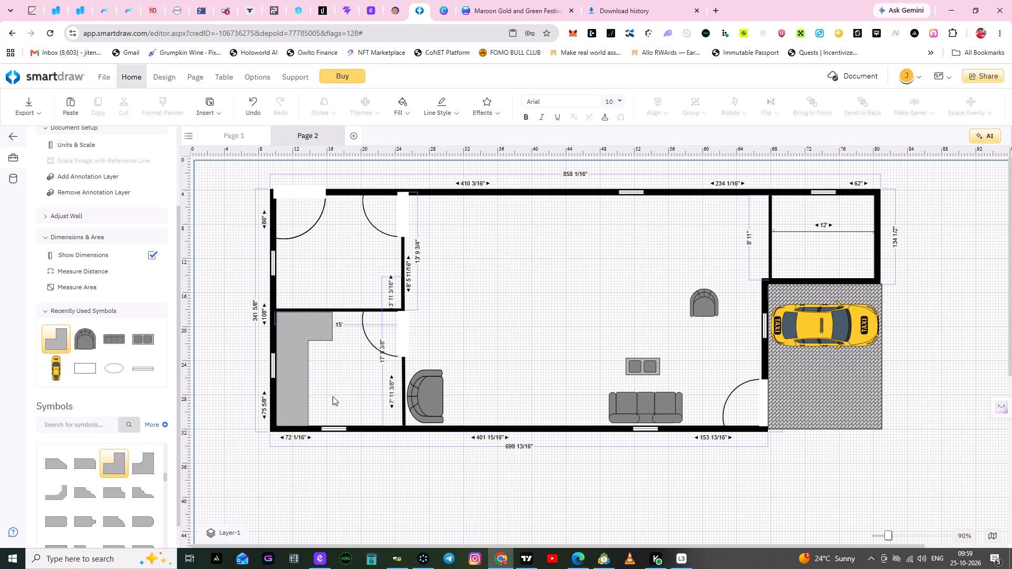
Narrow the corner counter's long leg along the outer wall, moving its inner edge toward that wall.
left_click(302, 367)
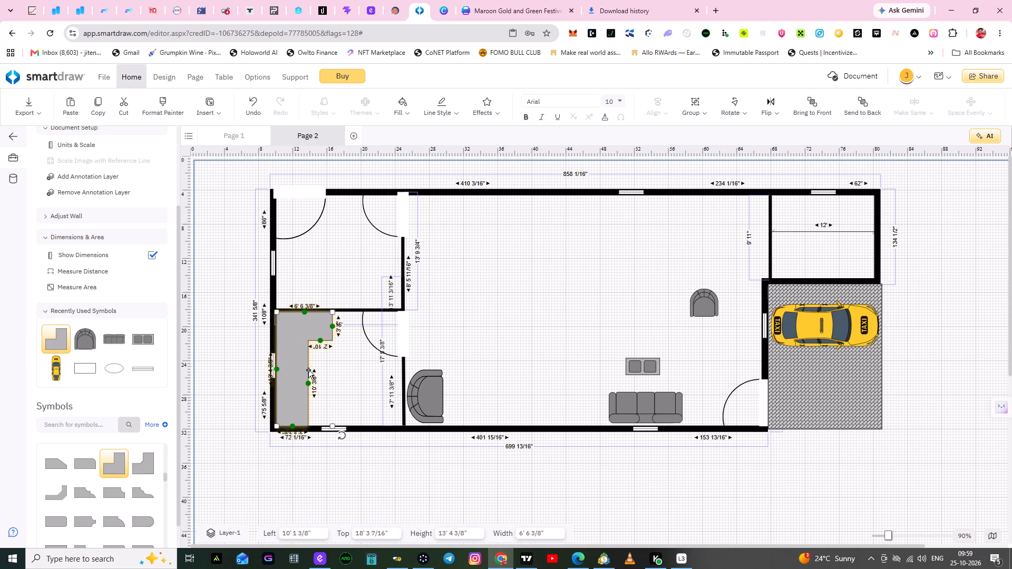
left_click_drag(307, 384, 301, 384)
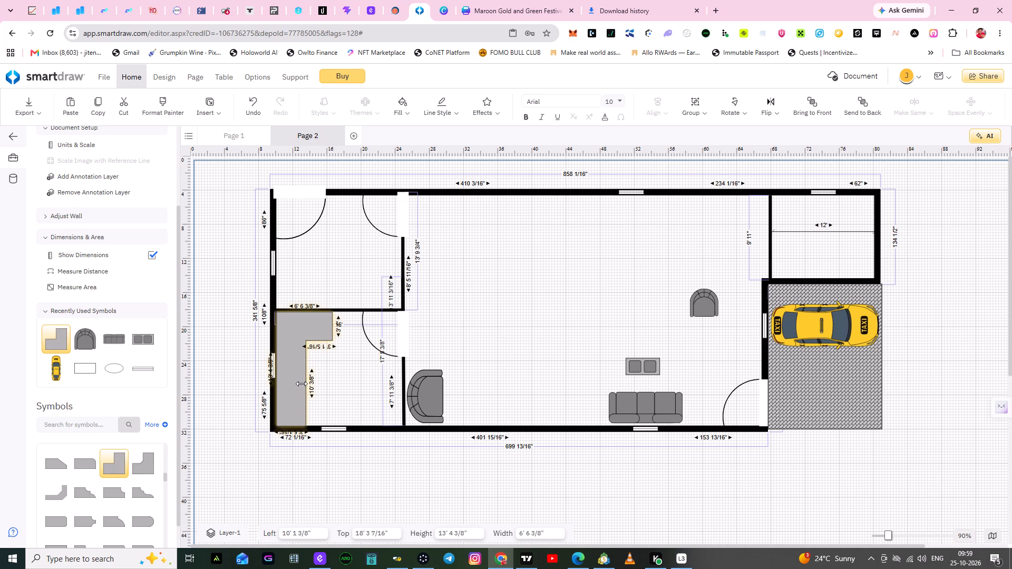
left_click_drag(301, 384, 299, 384)
left_click(326, 384)
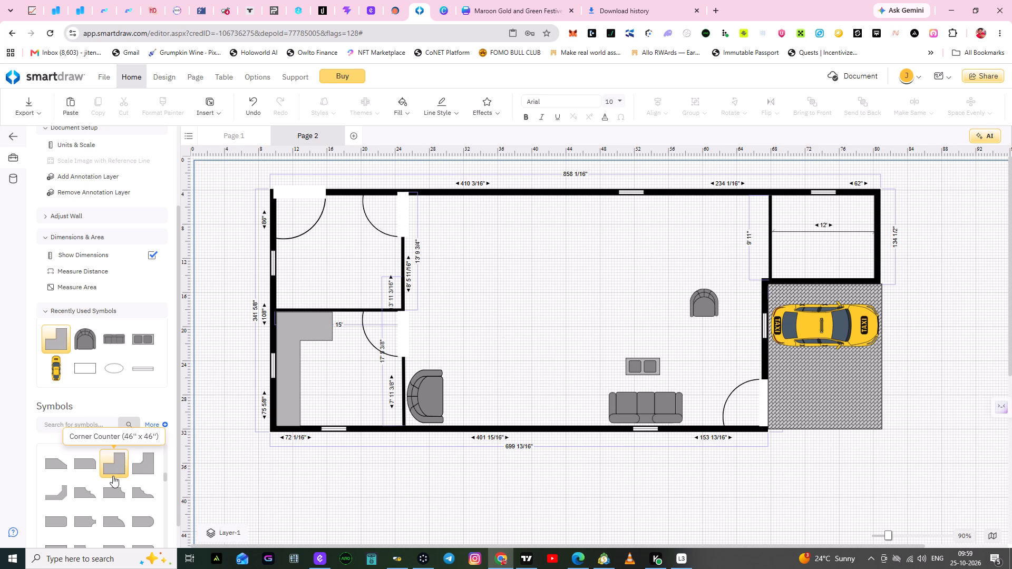
Browse the symbol library's room shape, door, bed, seating and table categories for the next furnishing.
scroll(113, 476, "up", 8)
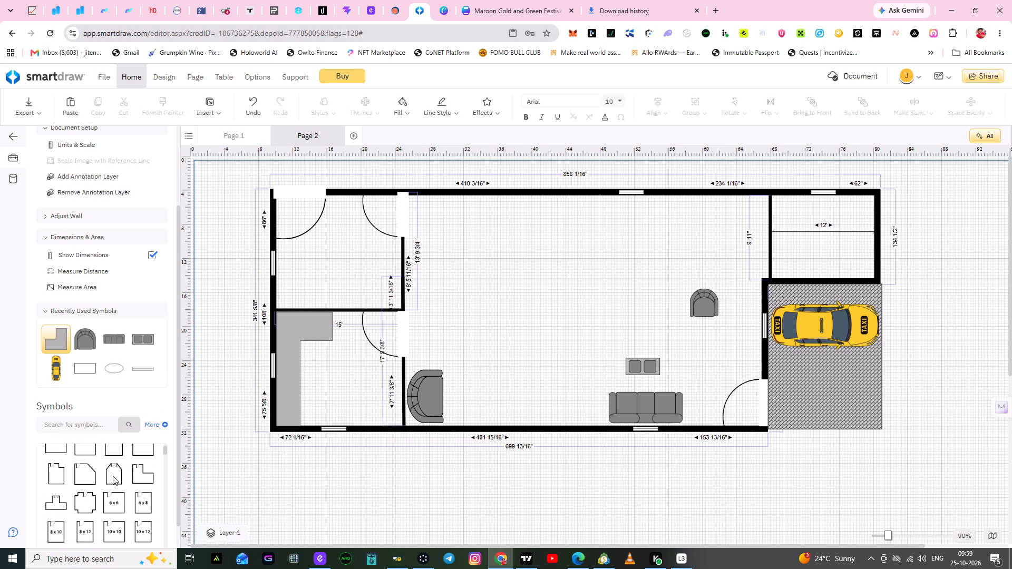
scroll(113, 476, "up", 9)
scroll(113, 476, "down", 2)
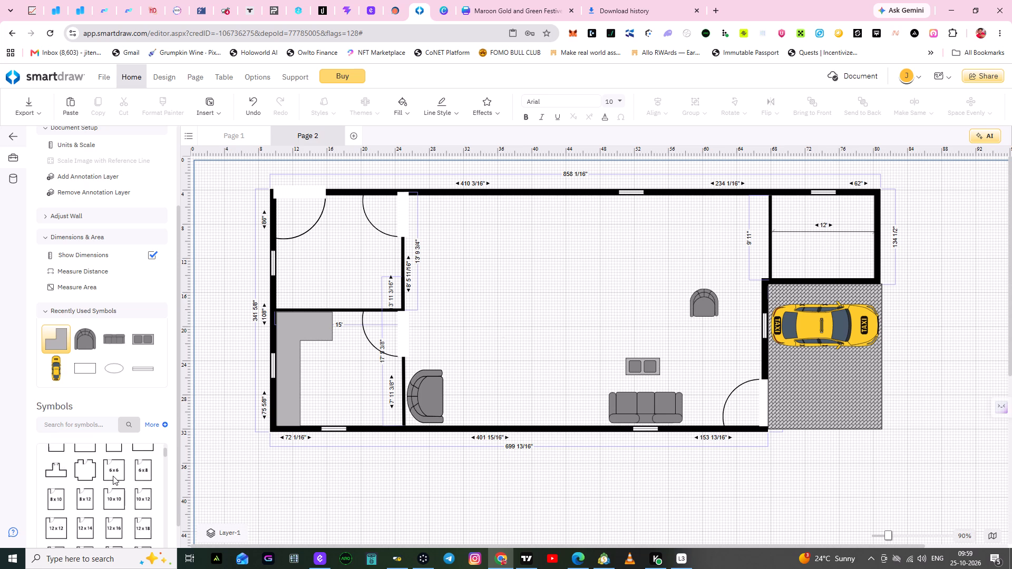
scroll(113, 476, "down", 3)
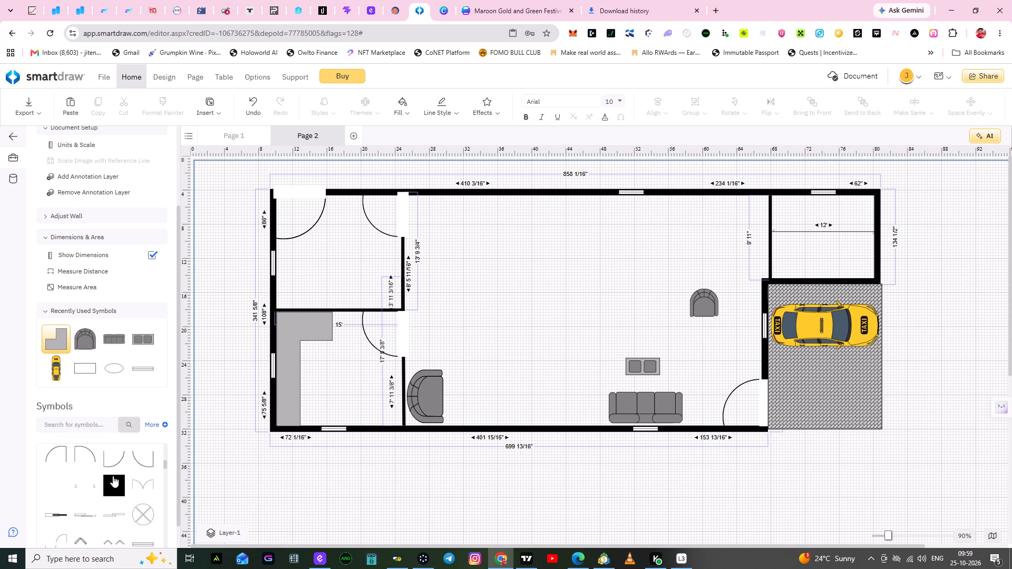
scroll(151, 488, "down", 1)
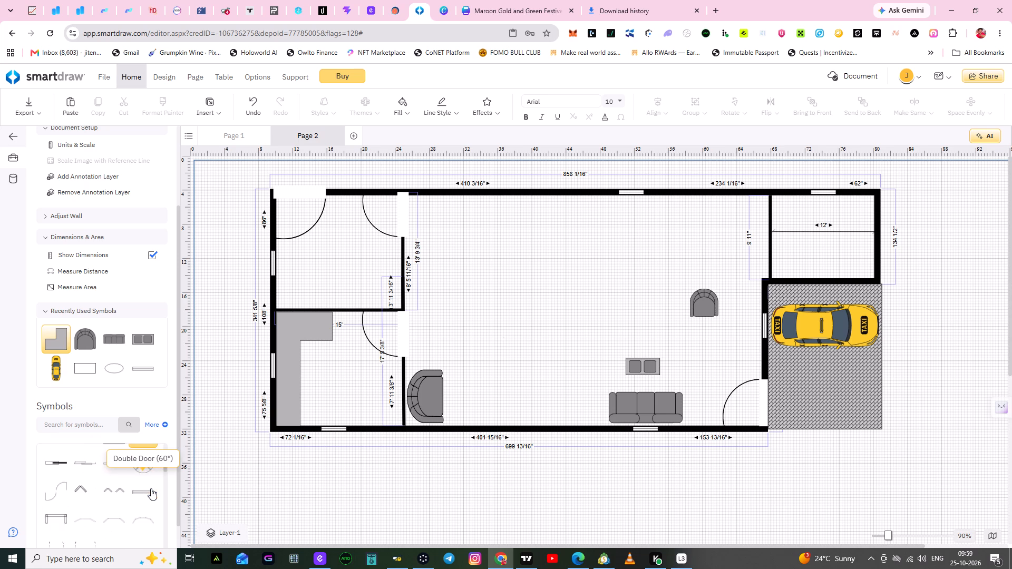
scroll(151, 488, "up", 2)
scroll(151, 488, "down", 3)
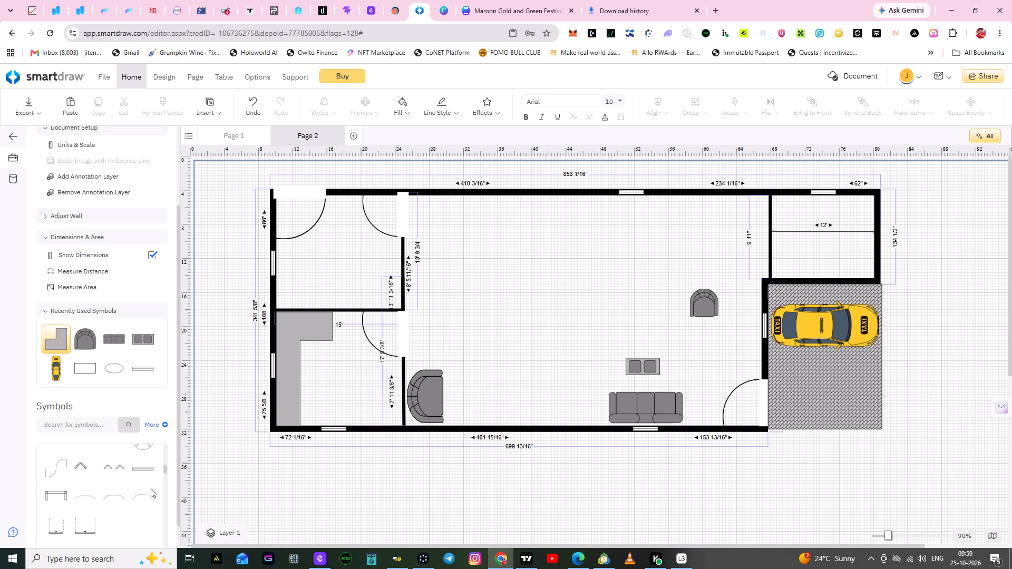
scroll(151, 488, "down", 4)
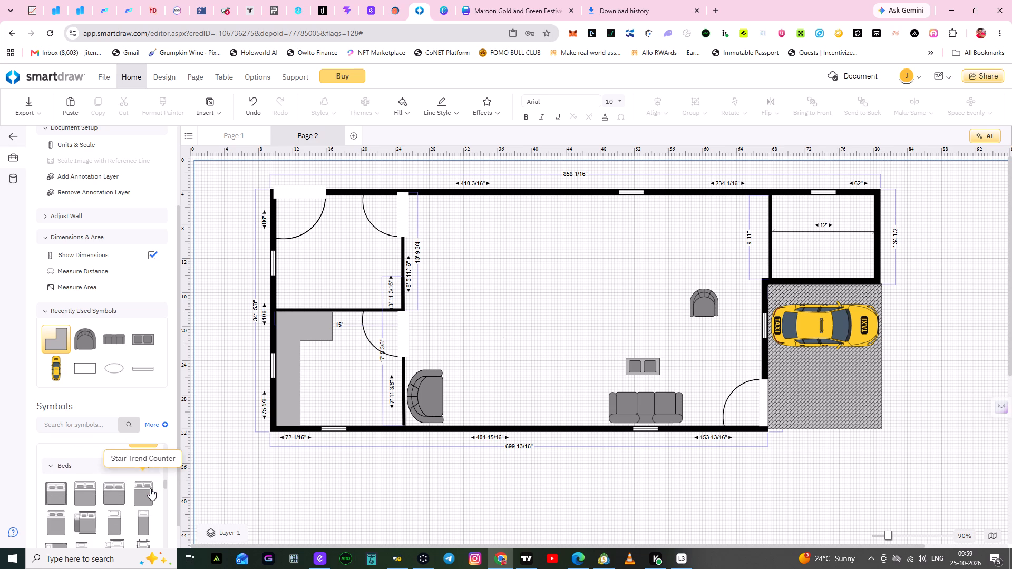
scroll(150, 488, "down", 6)
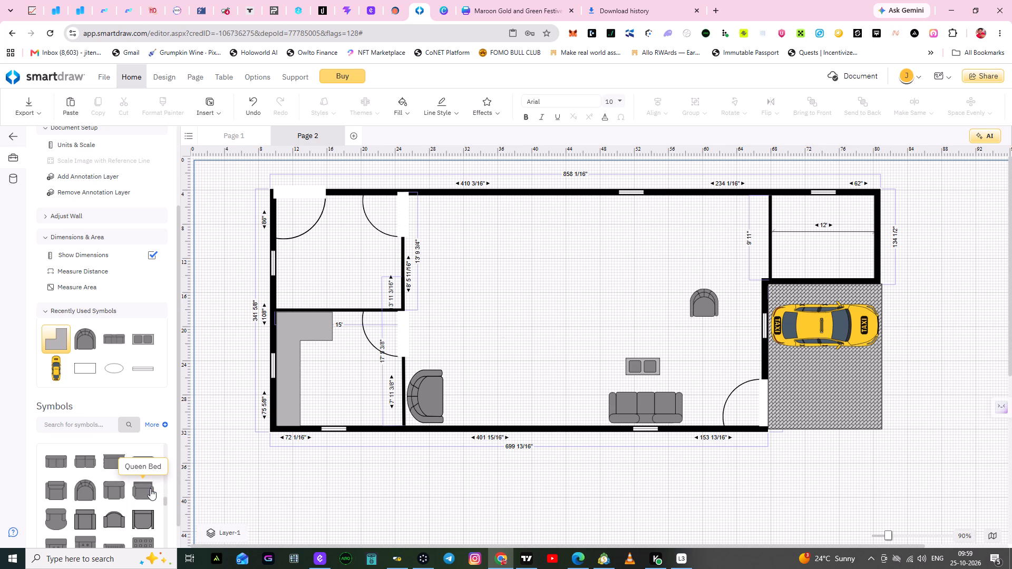
scroll(150, 488, "down", 6)
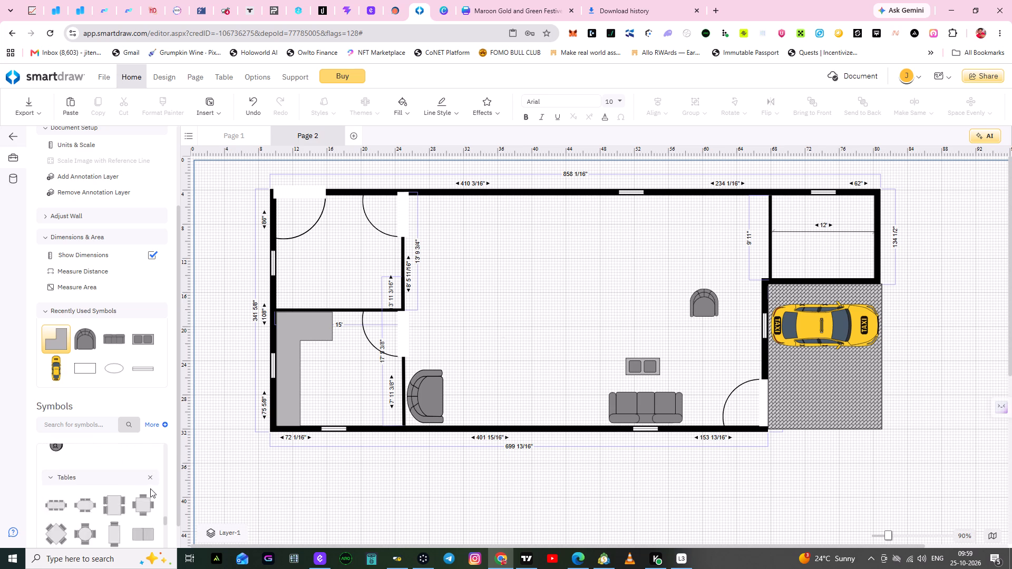
scroll(150, 488, "down", 2)
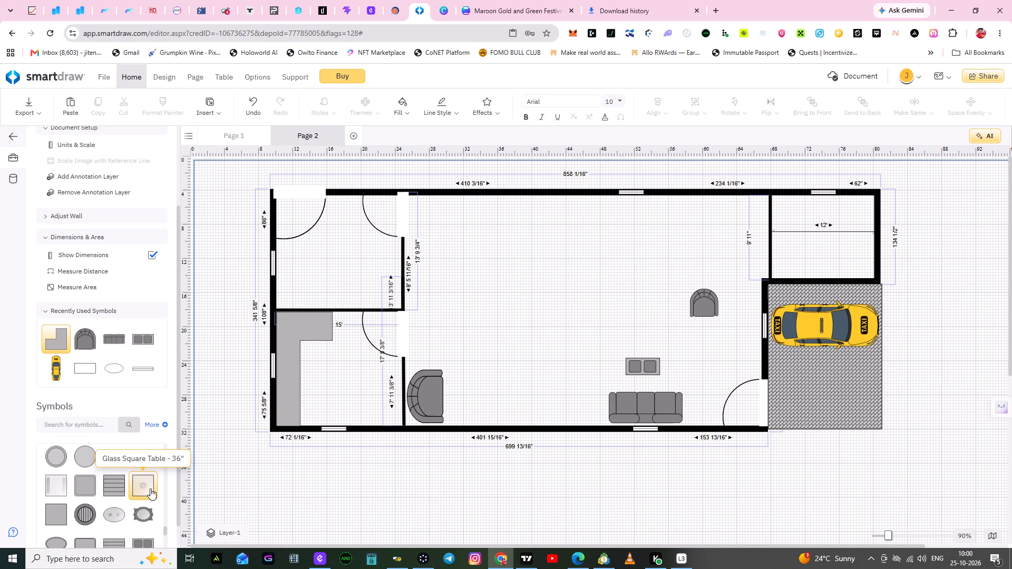
scroll(150, 488, "down", 2)
scroll(150, 488, "up", 3)
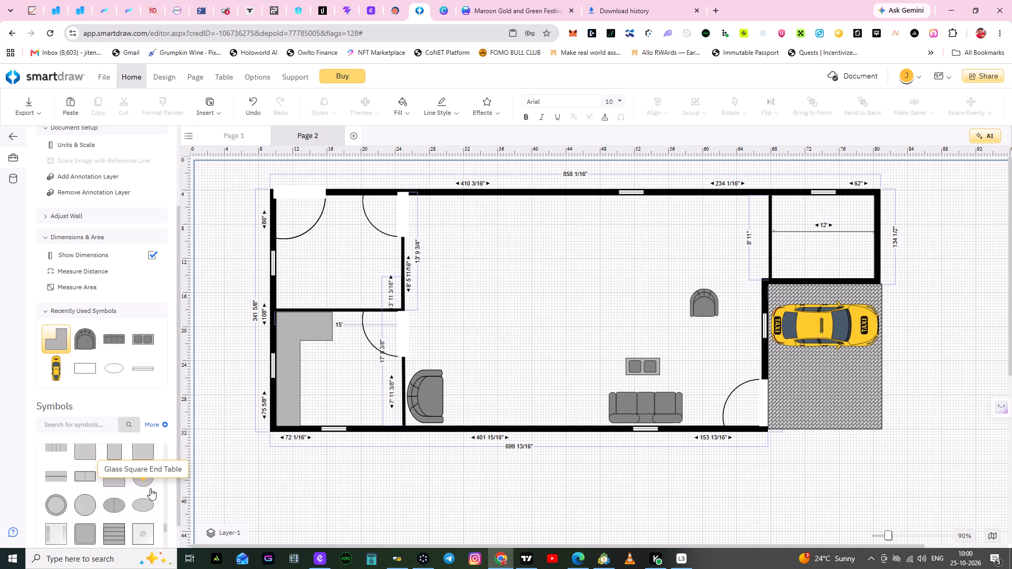
scroll(150, 488, "up", 2)
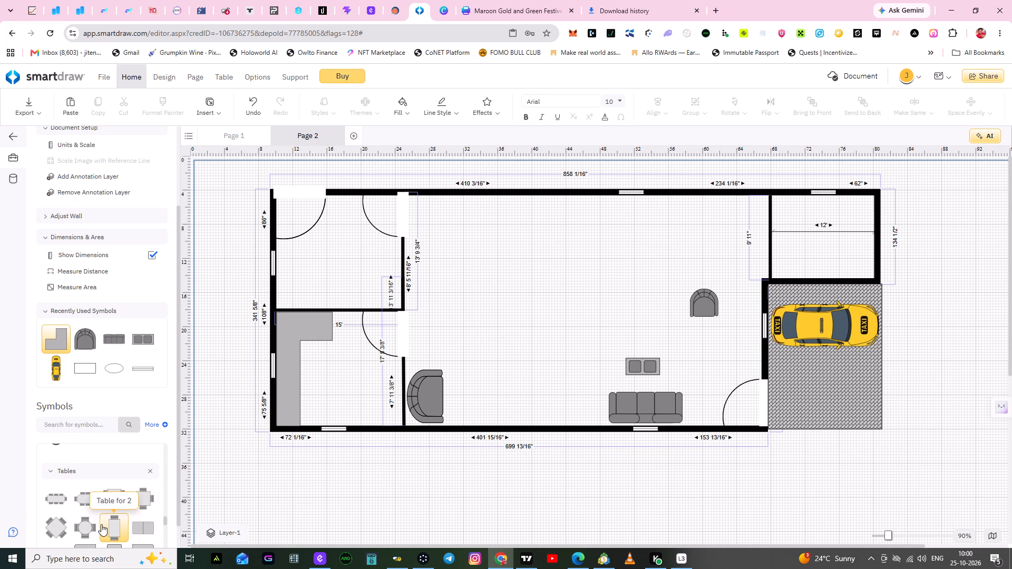
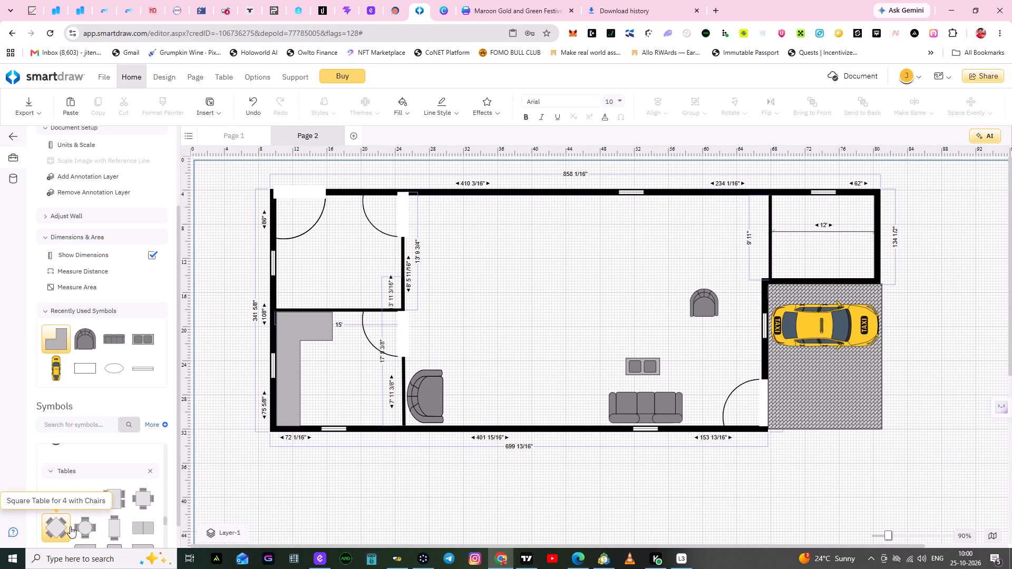
Look through the table, bathtub and shower, and toilet symbols for a suitable furnishing.
scroll(95, 518, "down", 1)
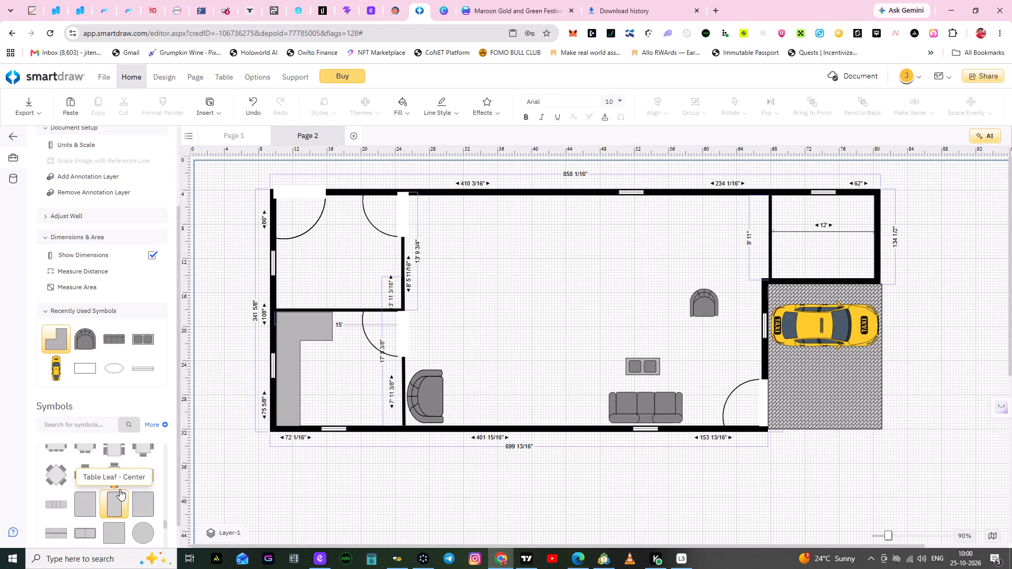
scroll(120, 487, "down", 1)
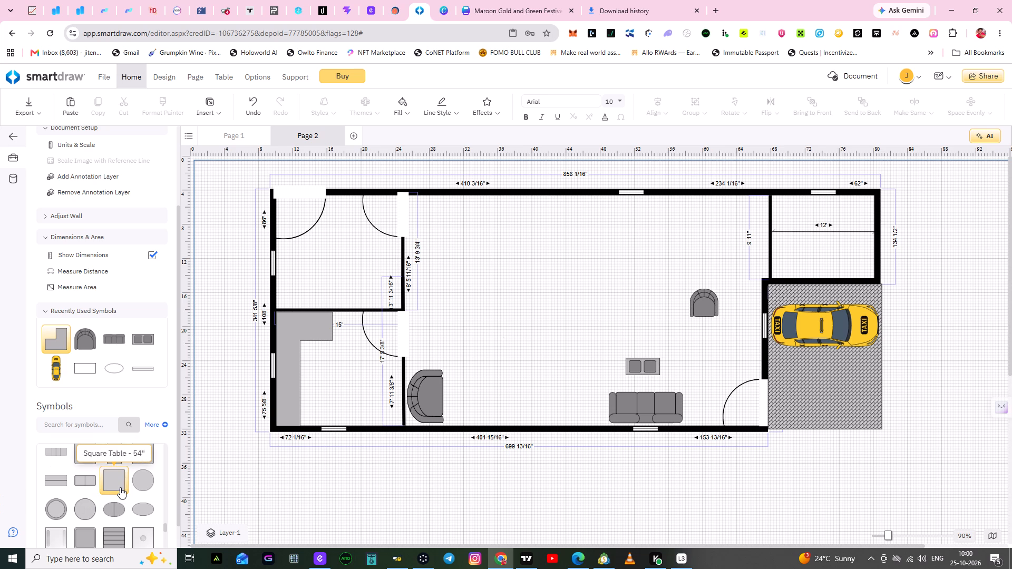
scroll(113, 513, "down", 2)
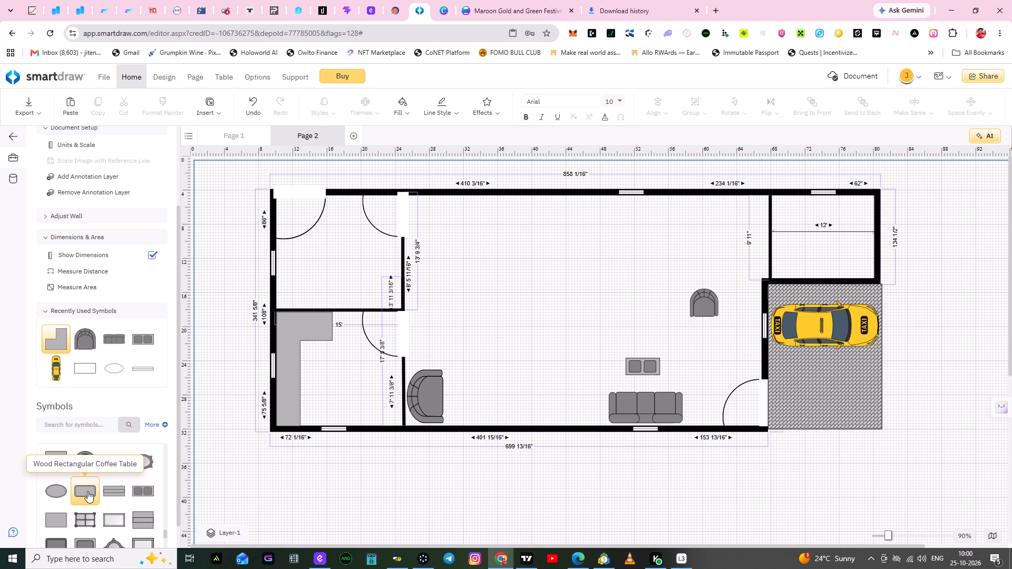
scroll(86, 515, "down", 1)
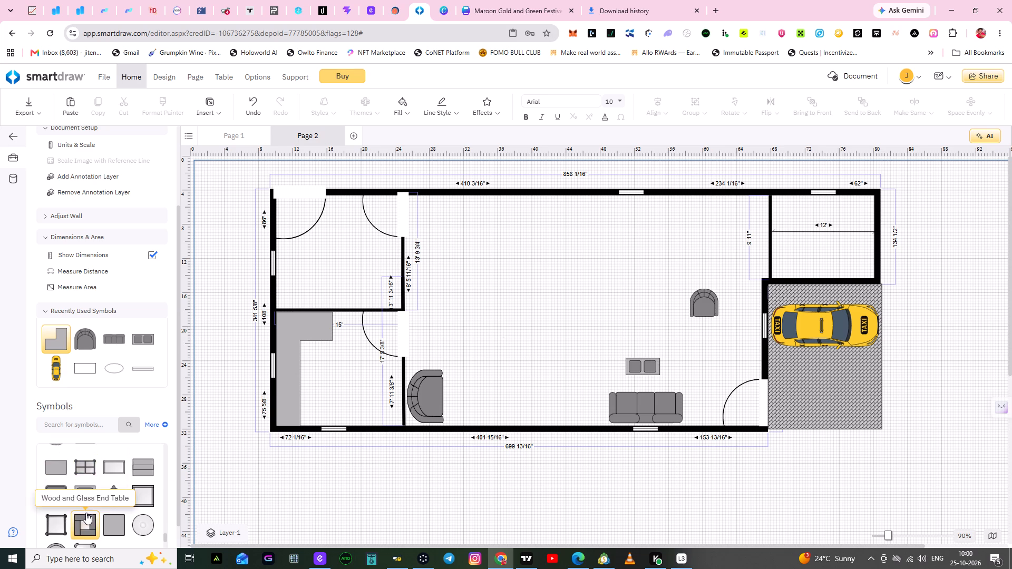
scroll(86, 504, "down", 1)
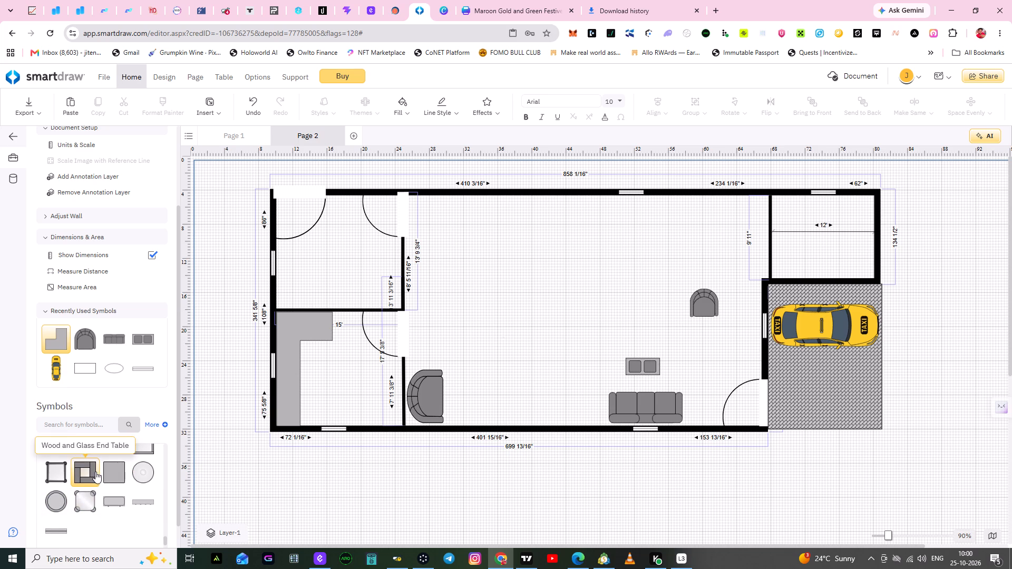
scroll(122, 473, "down", 1)
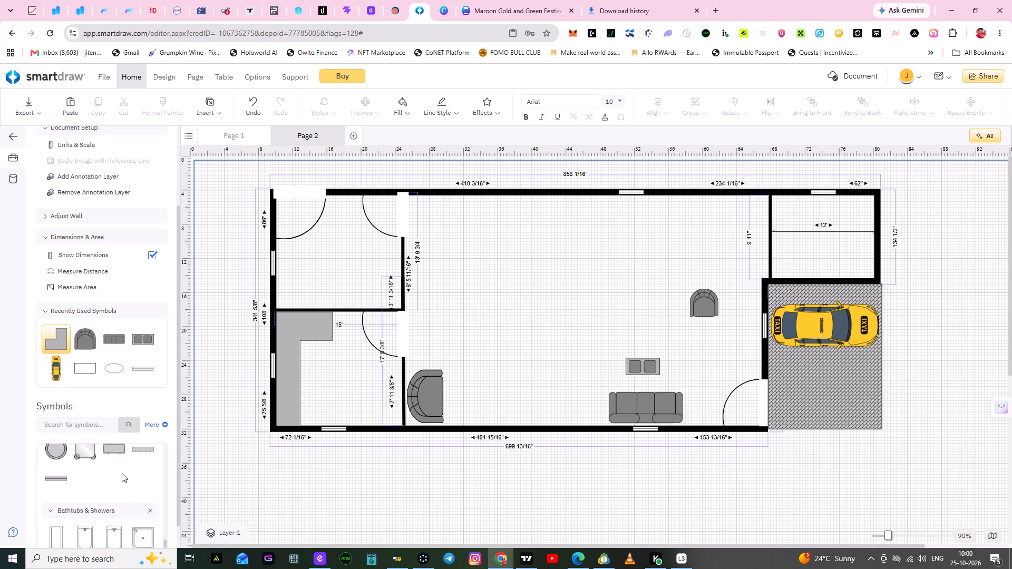
scroll(122, 473, "down", 2)
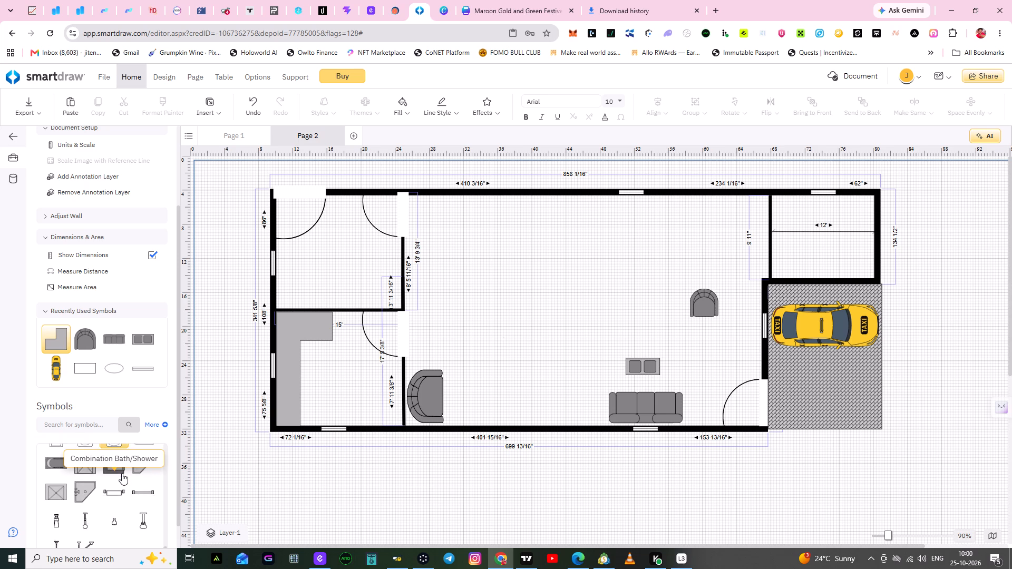
scroll(122, 473, "down", 2)
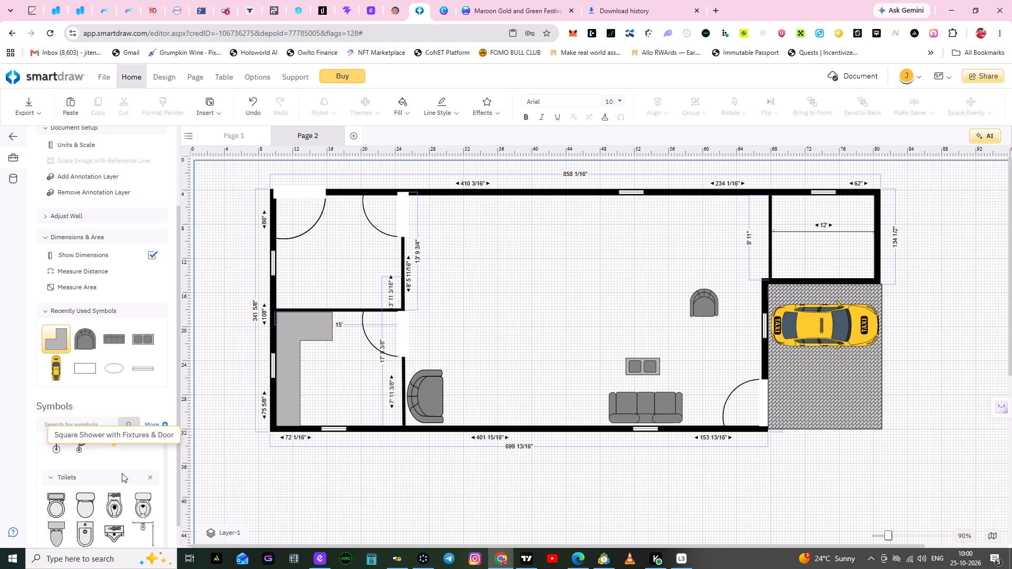
scroll(122, 473, "down", 1)
Review the bed and couch symbols in the library for a suitable furnishing.
scroll(122, 473, "up", 6)
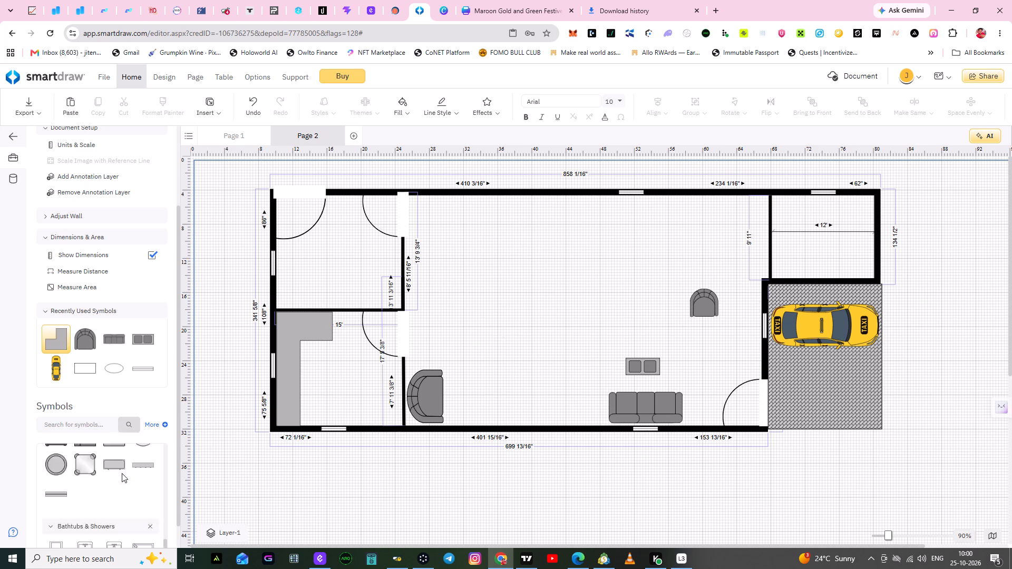
scroll(122, 473, "up", 15)
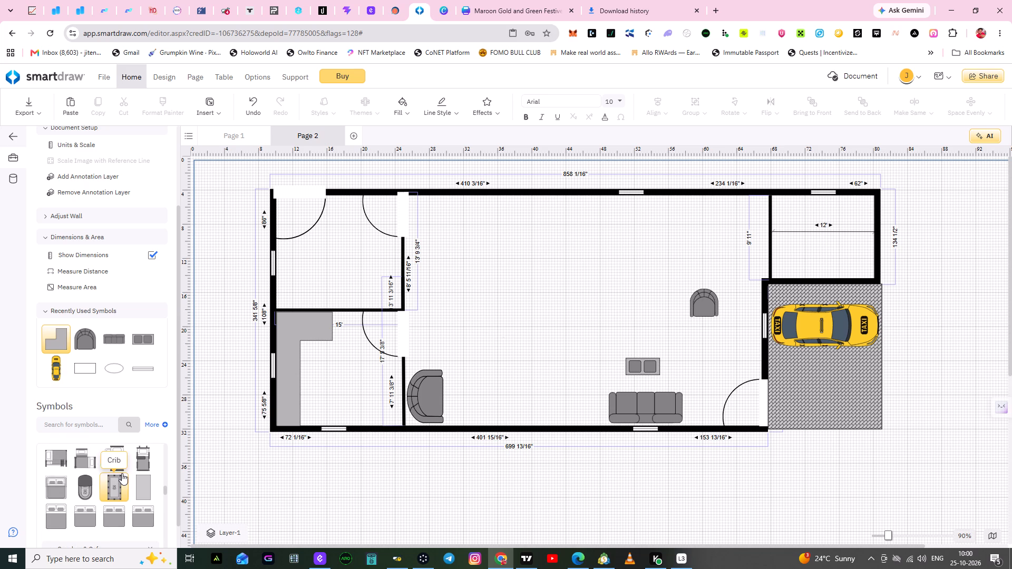
scroll(122, 473, "down", 3)
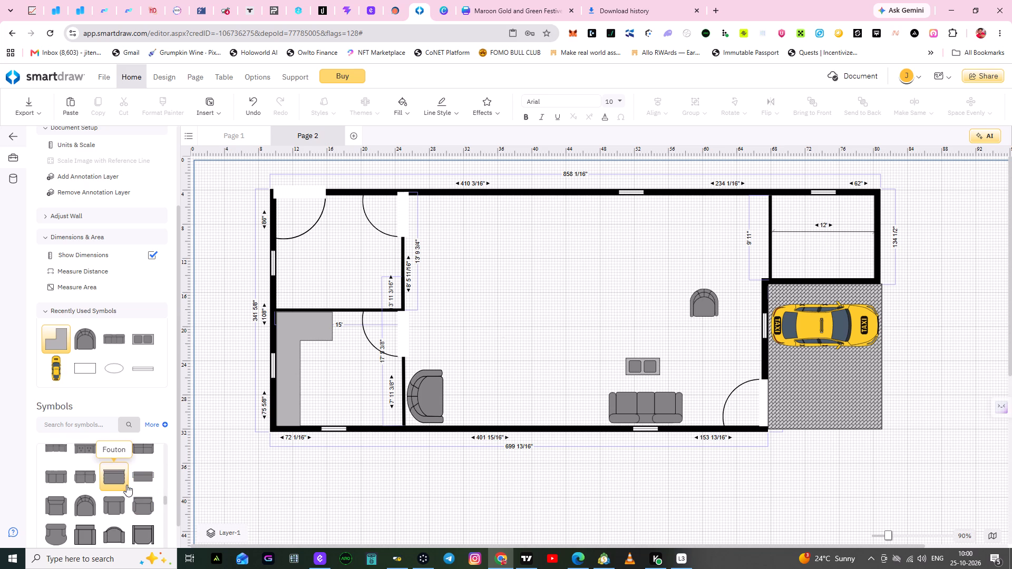
scroll(126, 485, "up", 4)
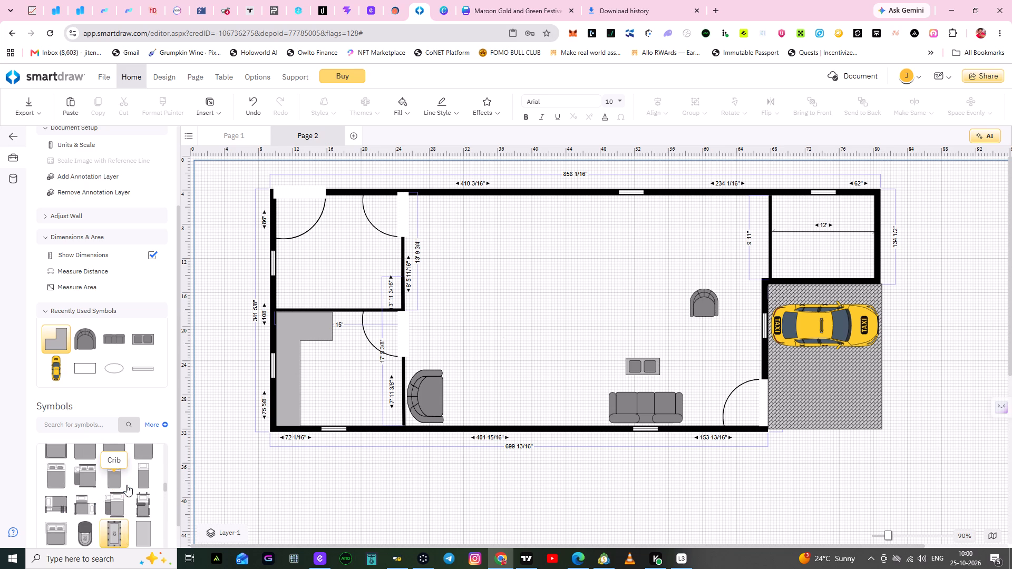
scroll(126, 485, "up", 1)
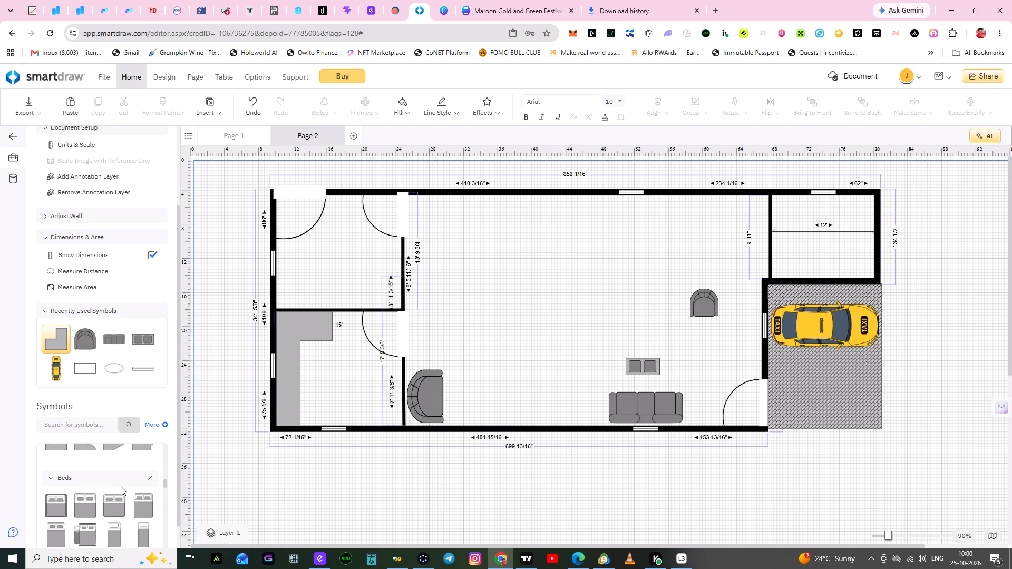
scroll(121, 486, "down", 2)
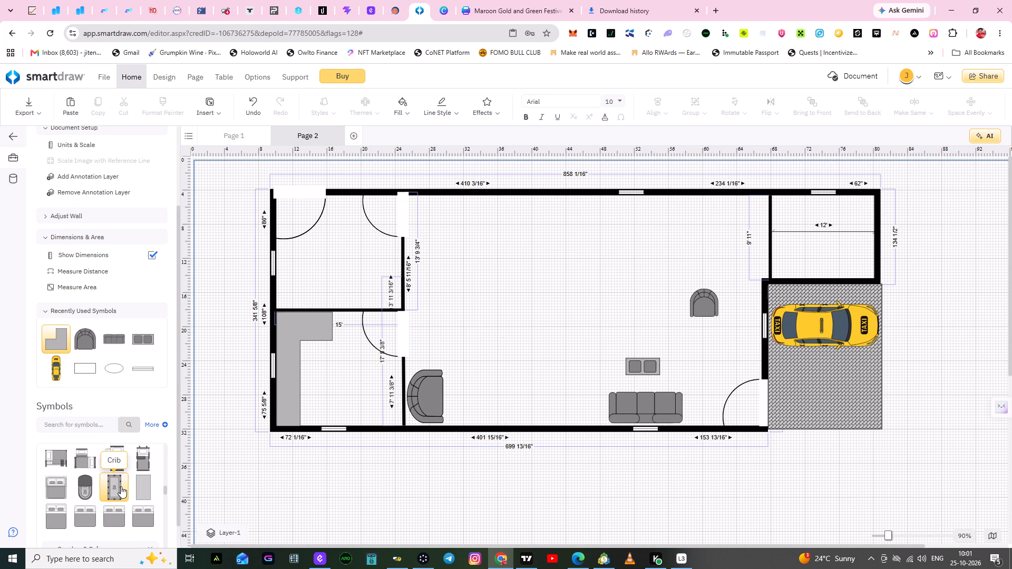
scroll(121, 486, "down", 3)
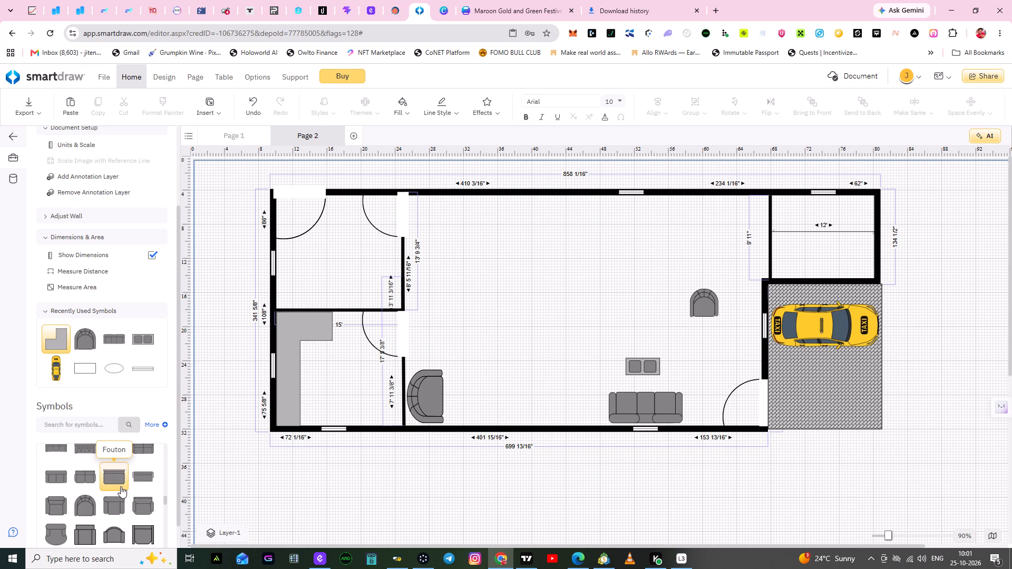
scroll(121, 486, "down", 2)
scroll(121, 486, "up", 7)
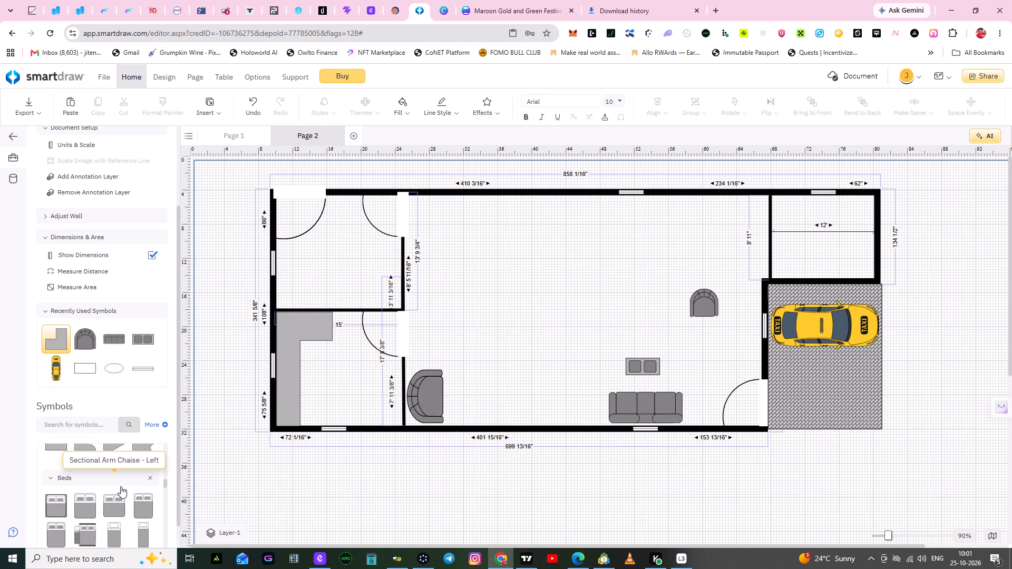
Look back through the countertop, door and room outline symbols.
scroll(121, 486, "up", 4)
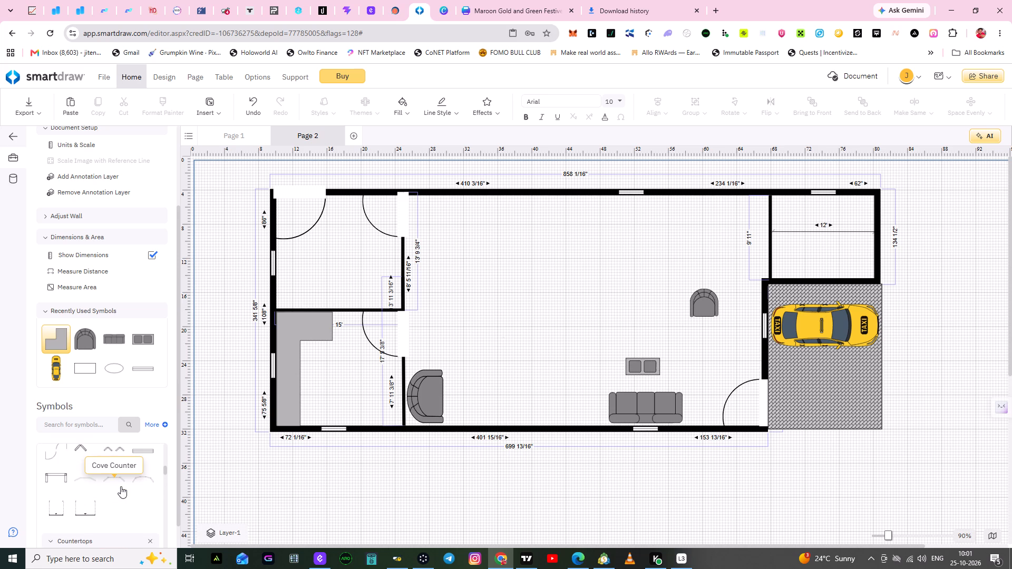
scroll(121, 486, "up", 2)
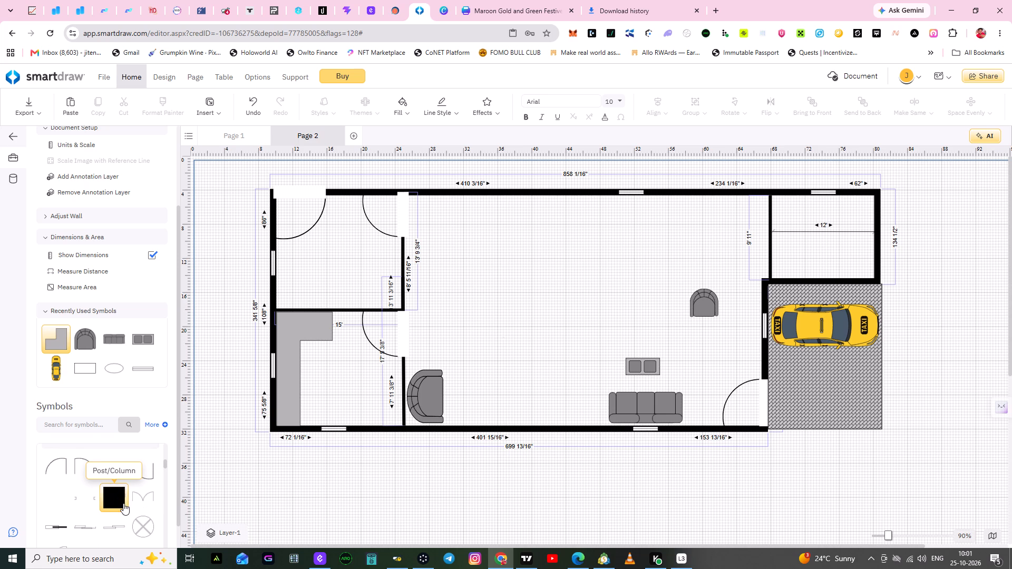
scroll(123, 503, "up", 8)
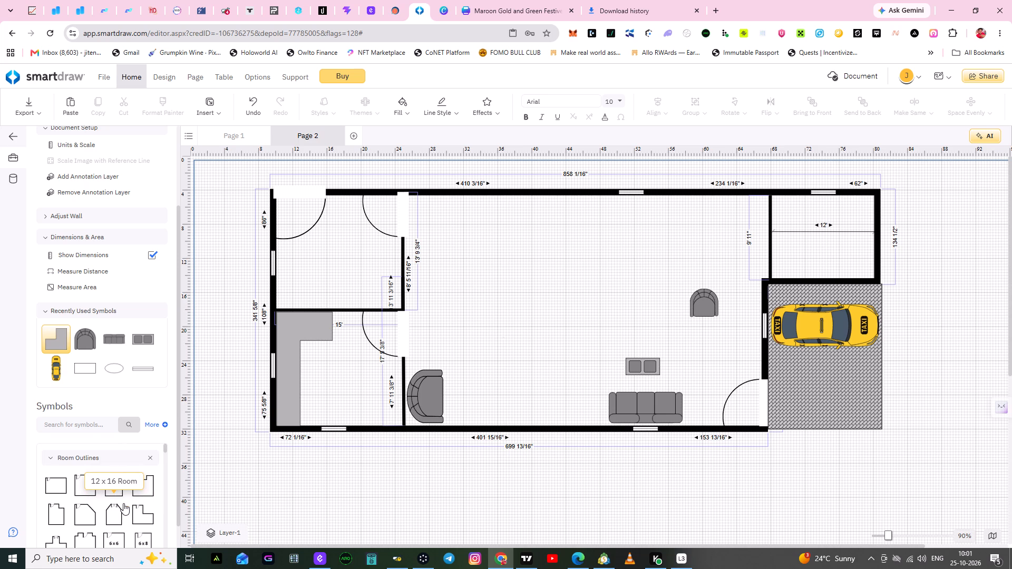
scroll(123, 503, "up", 2)
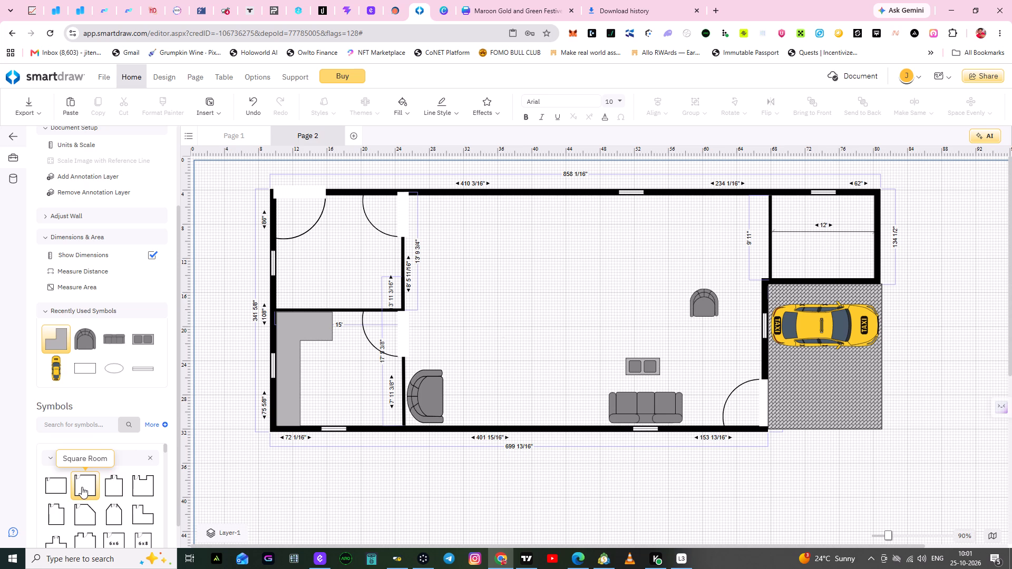
Browse the symbol library again from the room outlines through countertops, beds and sofas to the tables.
scroll(103, 519, "down", 3)
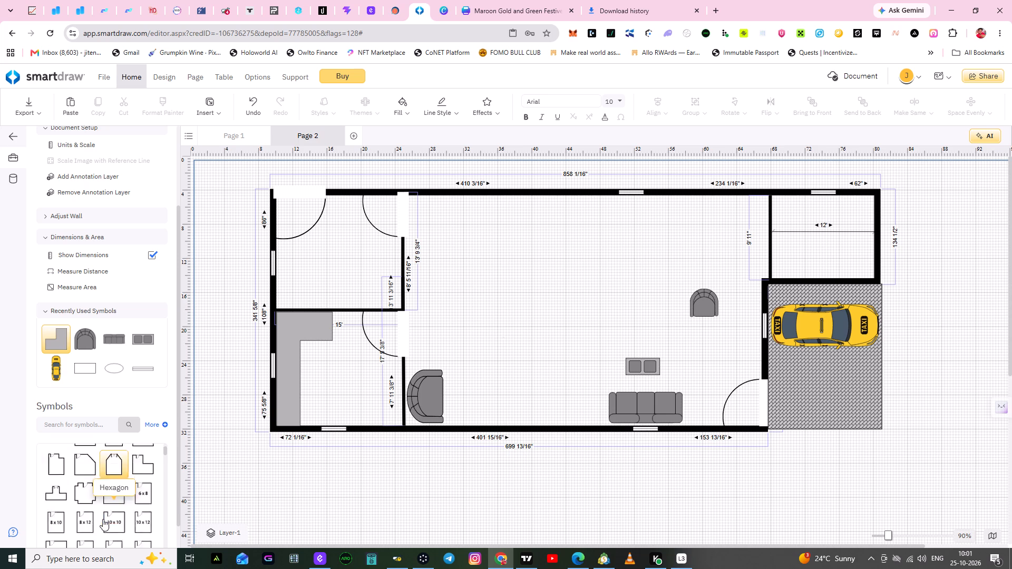
scroll(105, 512, "down", 6)
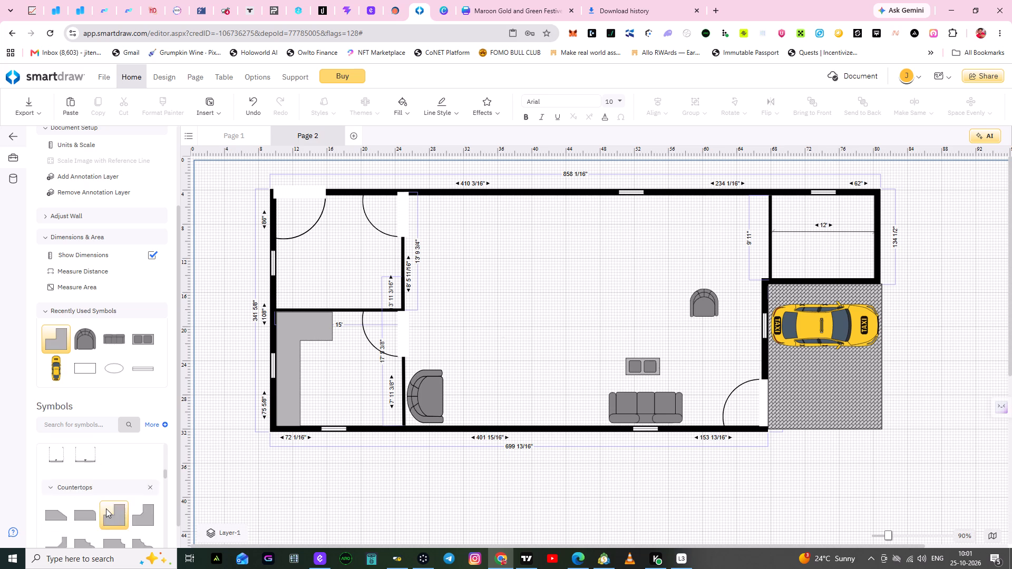
scroll(107, 483, "down", 3)
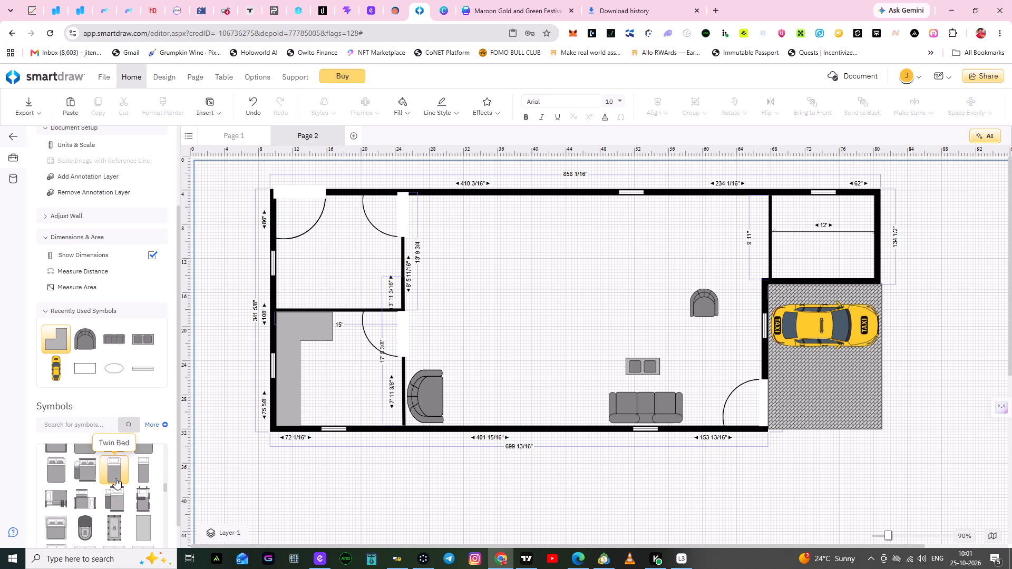
scroll(116, 477, "down", 3)
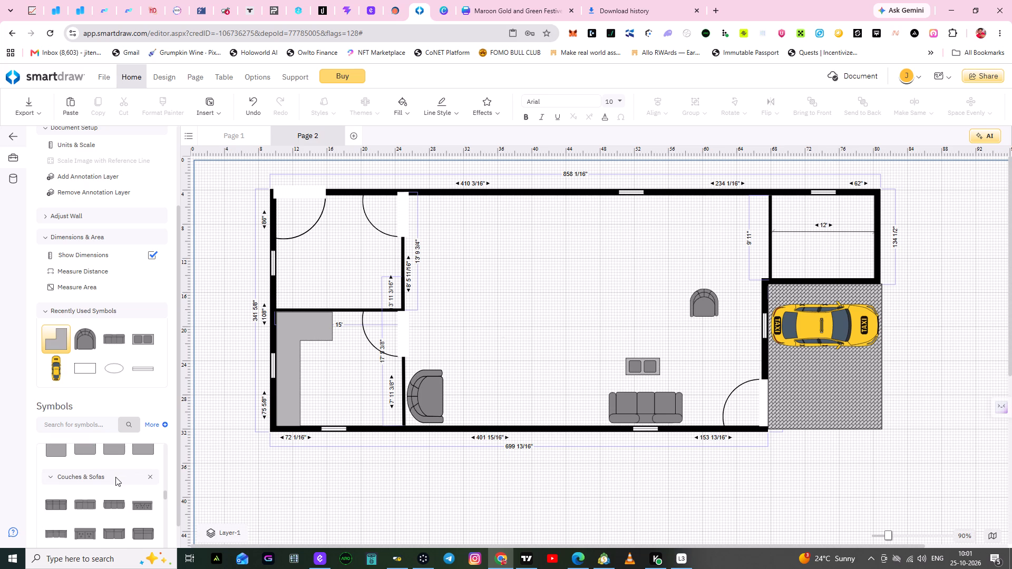
scroll(115, 477, "down", 3)
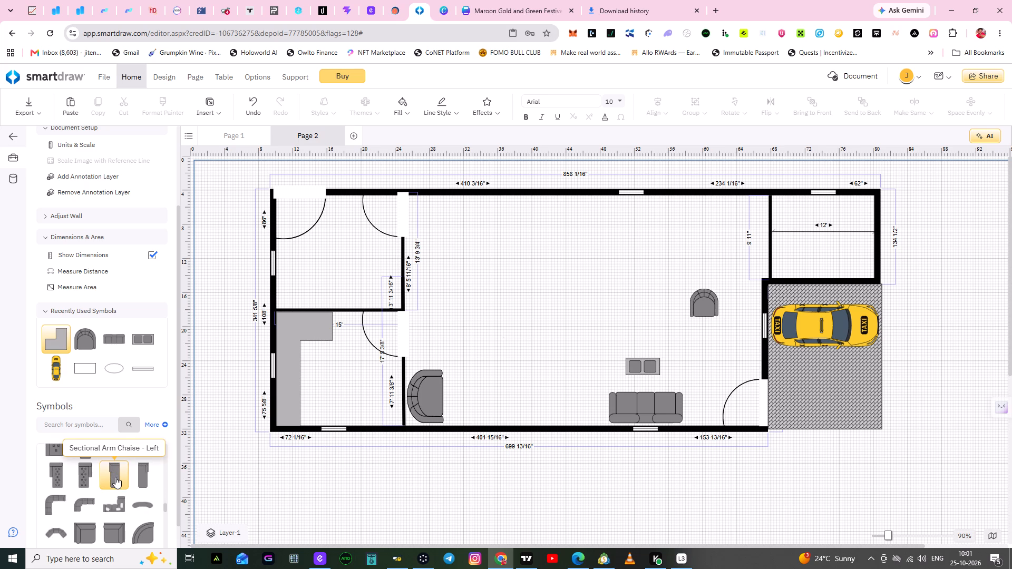
scroll(115, 477, "down", 5)
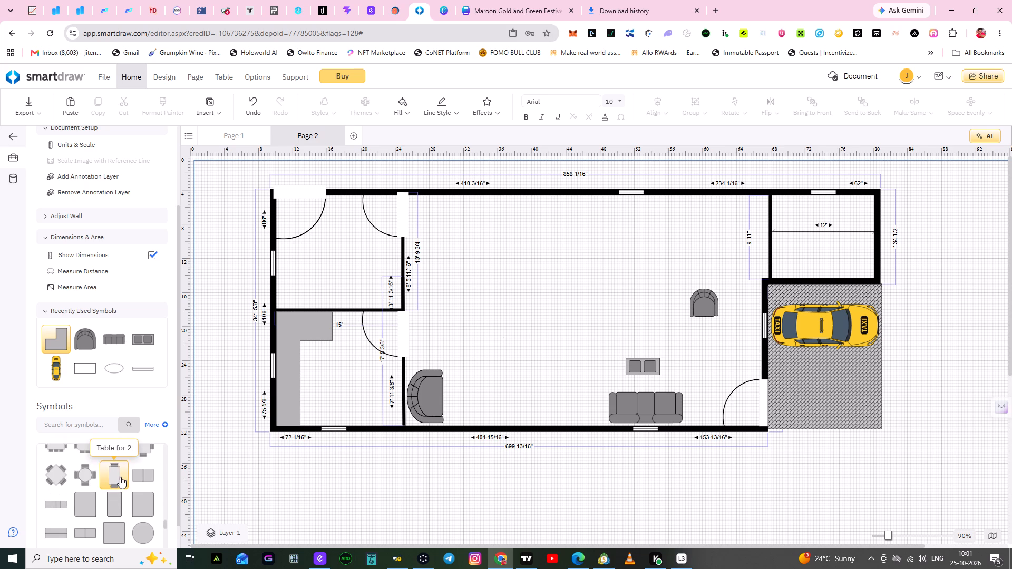
Place an Oval Table for 6 in the upper part of the large central room, at about Left 34' 4", Top 7' 8".
scroll(121, 477, "up", 1)
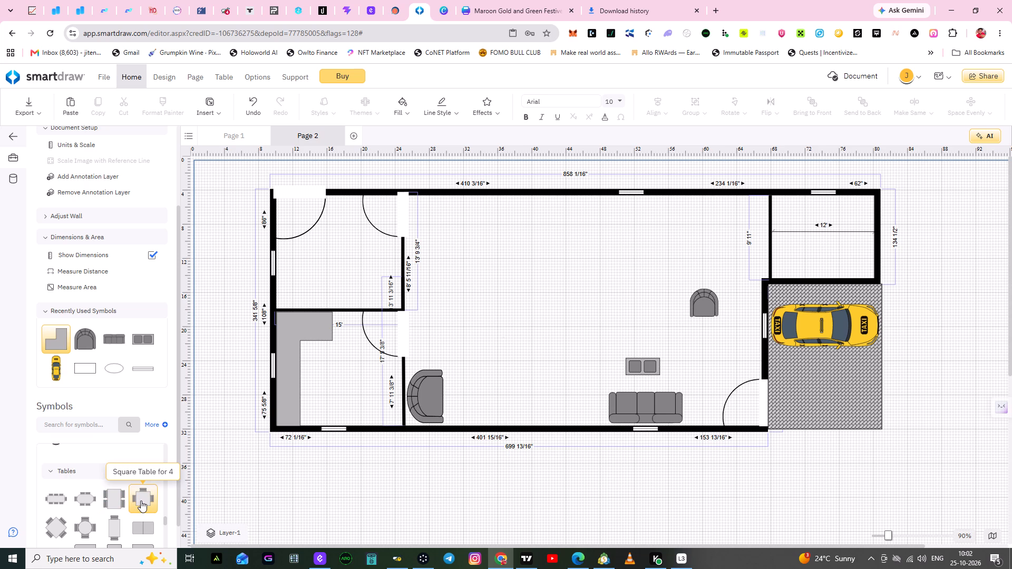
scroll(141, 501, "down", 1)
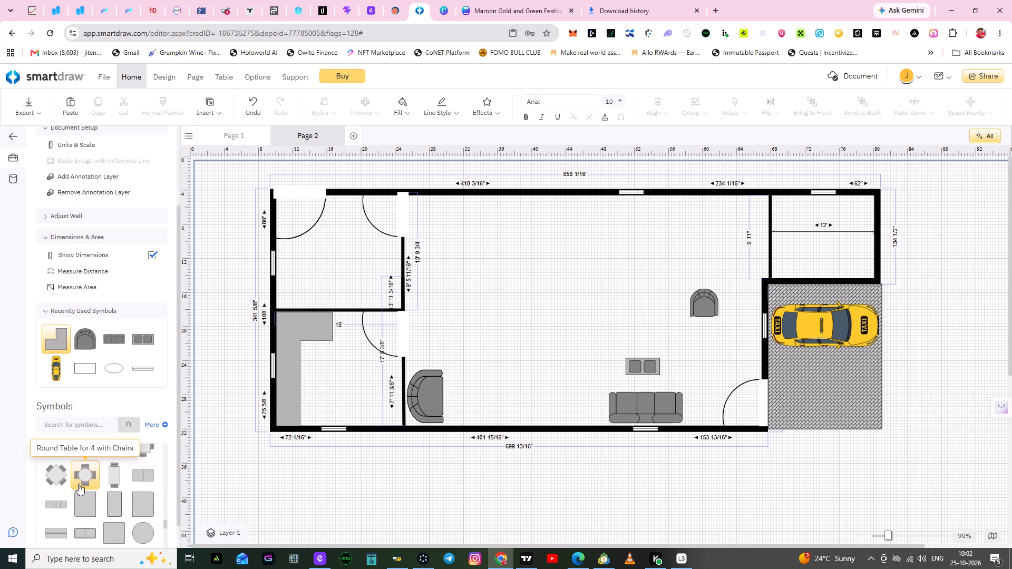
scroll(83, 484, "down", 3)
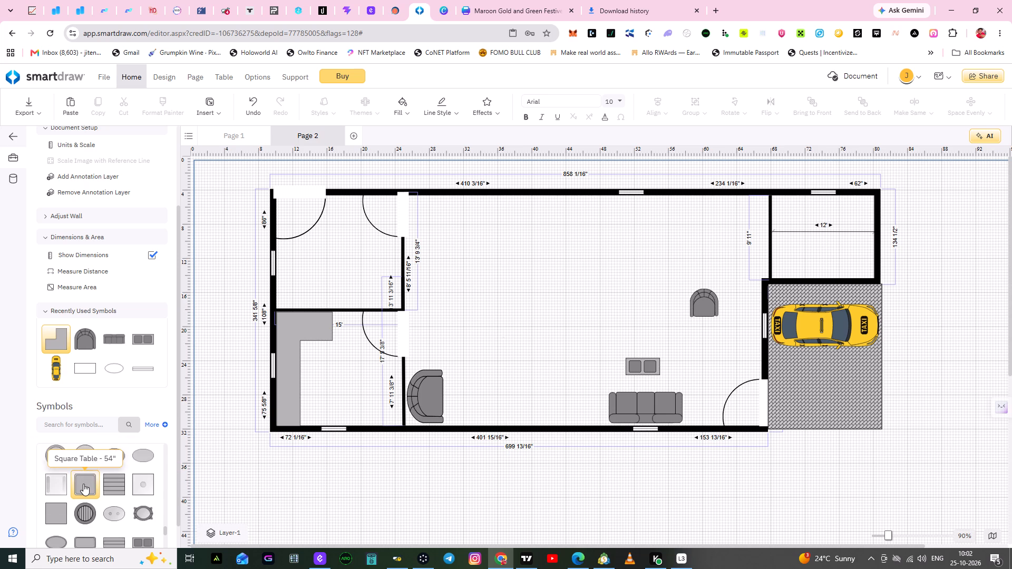
scroll(83, 484, "down", 1)
scroll(83, 484, "up", 4)
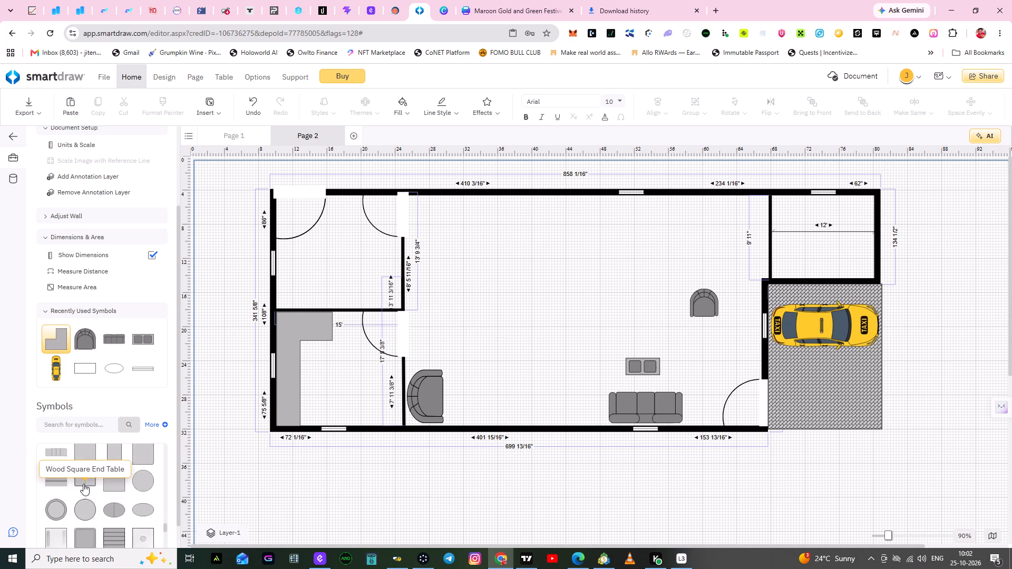
scroll(83, 484, "up", 1)
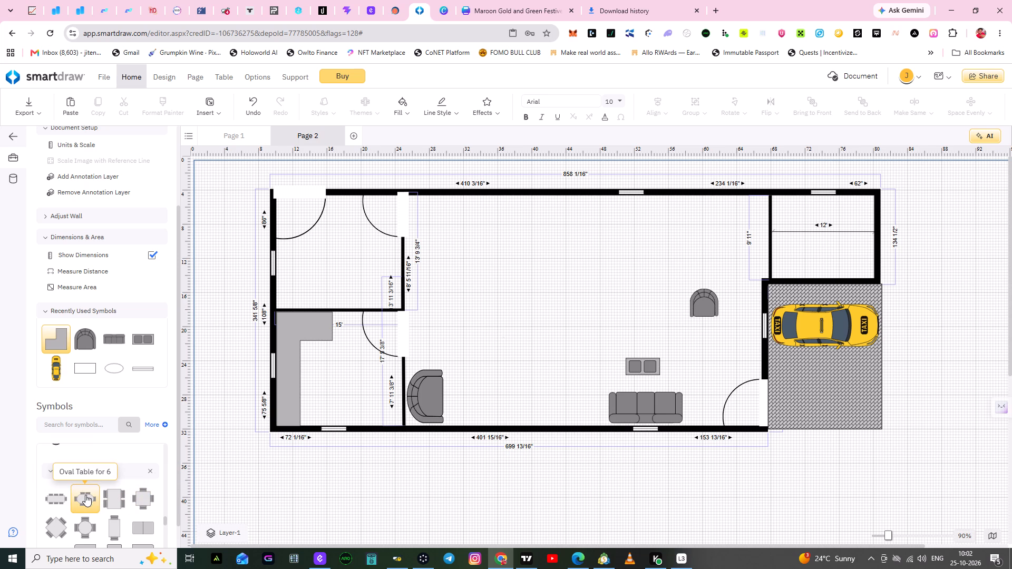
left_click_drag(85, 495, 510, 321)
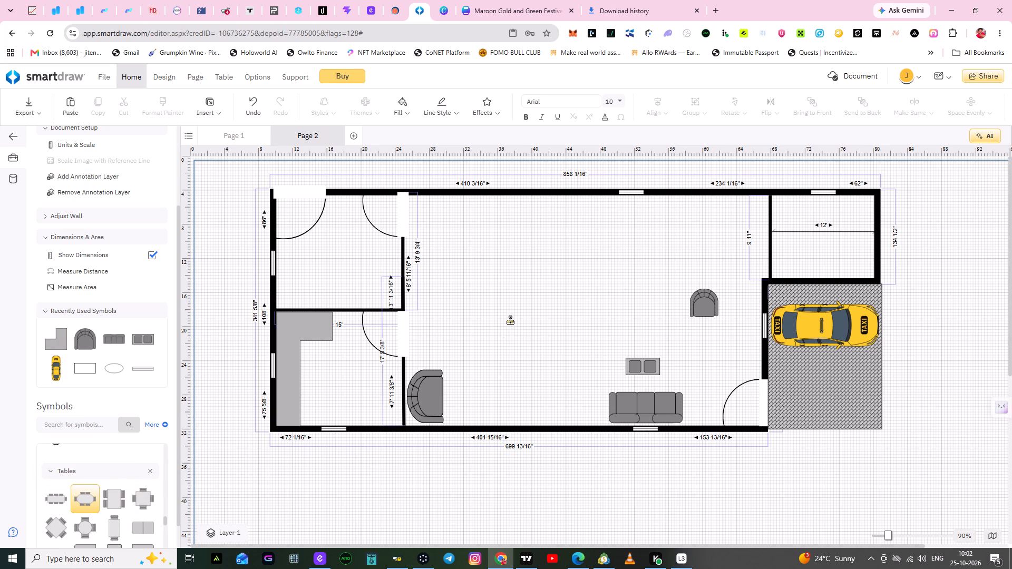
left_click_drag(510, 321, 523, 244)
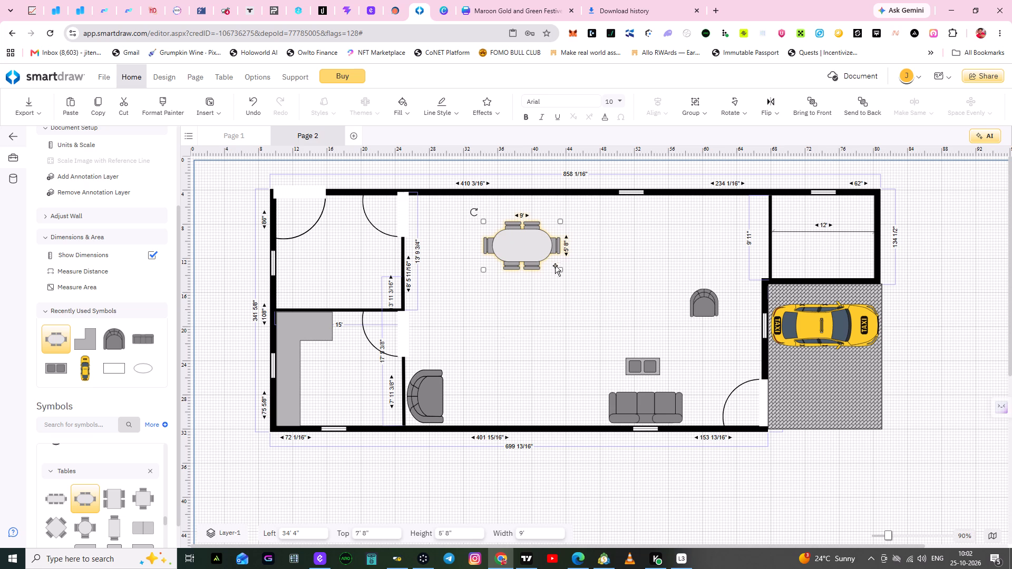
Enlarge the six-seat oval dining table to about 11' wide and 6' 11" high.
left_click_drag(560, 268, 567, 280)
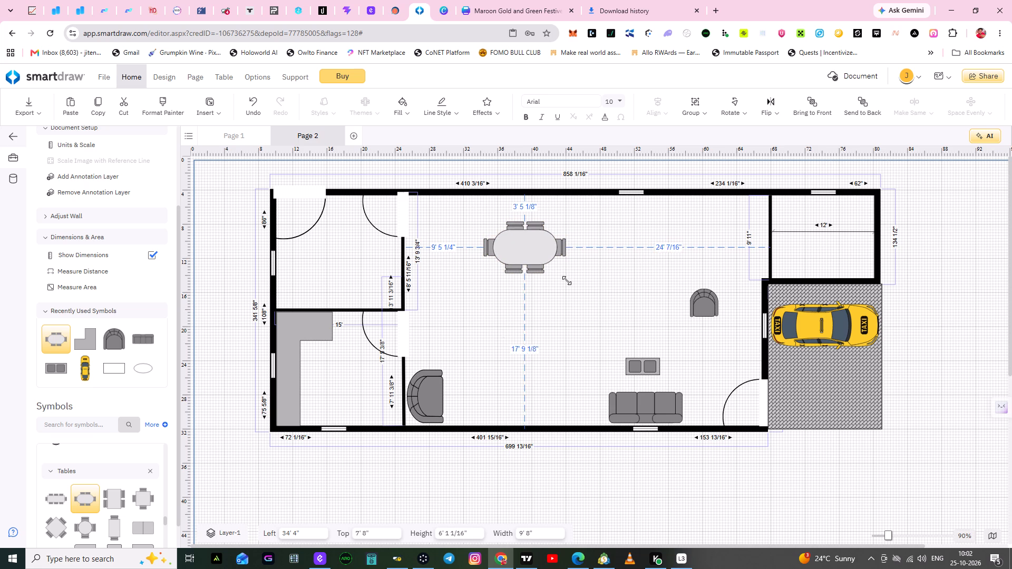
left_click_drag(567, 280, 577, 290)
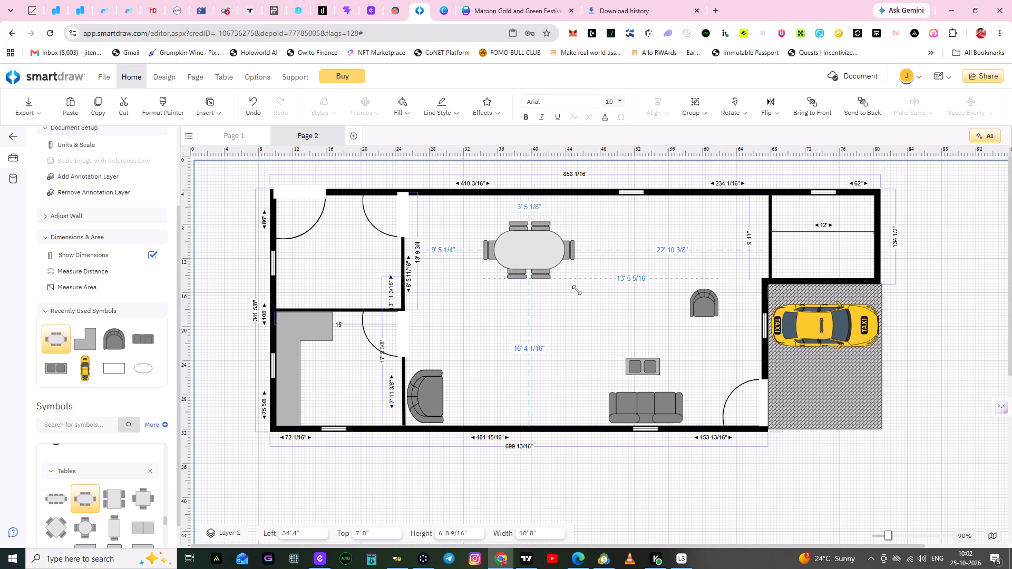
left_click_drag(577, 290, 576, 299)
left_click(617, 335)
Move the oval dining table toward the upper-left corner of the central room, to about Left 28' 8", Top 5' 9".
left_click(535, 251)
left_click(535, 251)
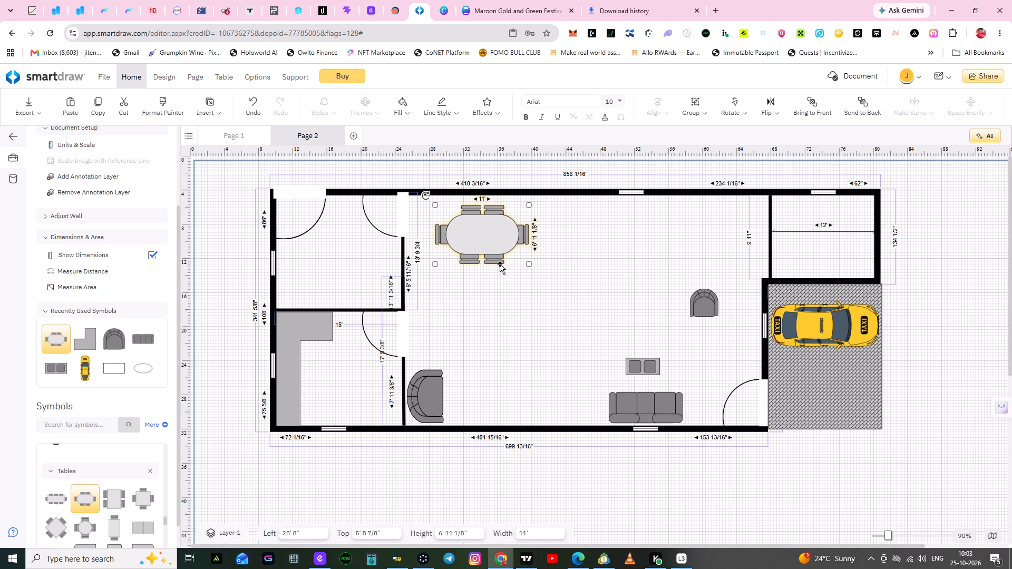
Enlarge the oval dining table further to about 13' wide and 8' 2" high.
left_click(485, 246)
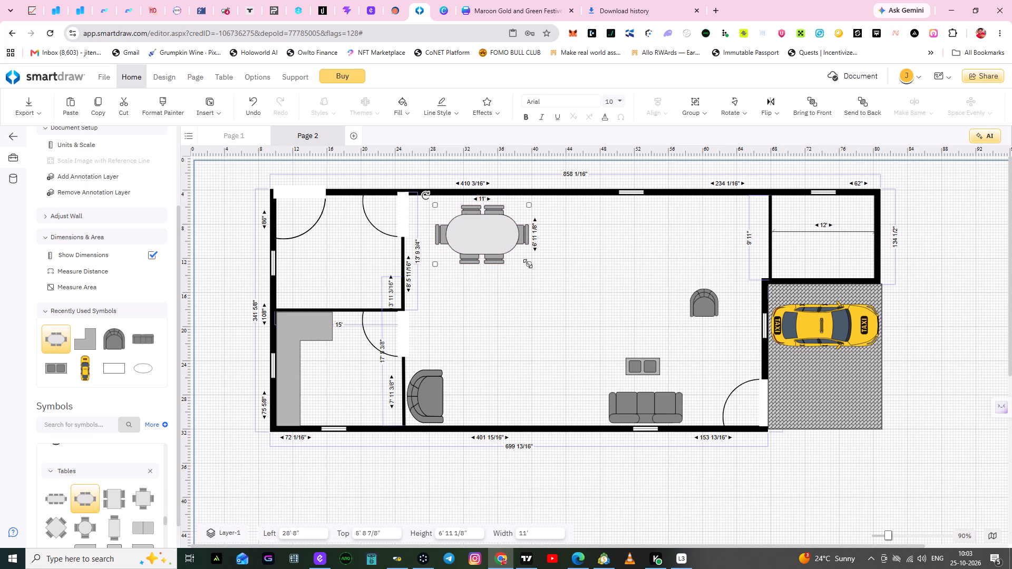
left_click_drag(528, 263, 532, 289)
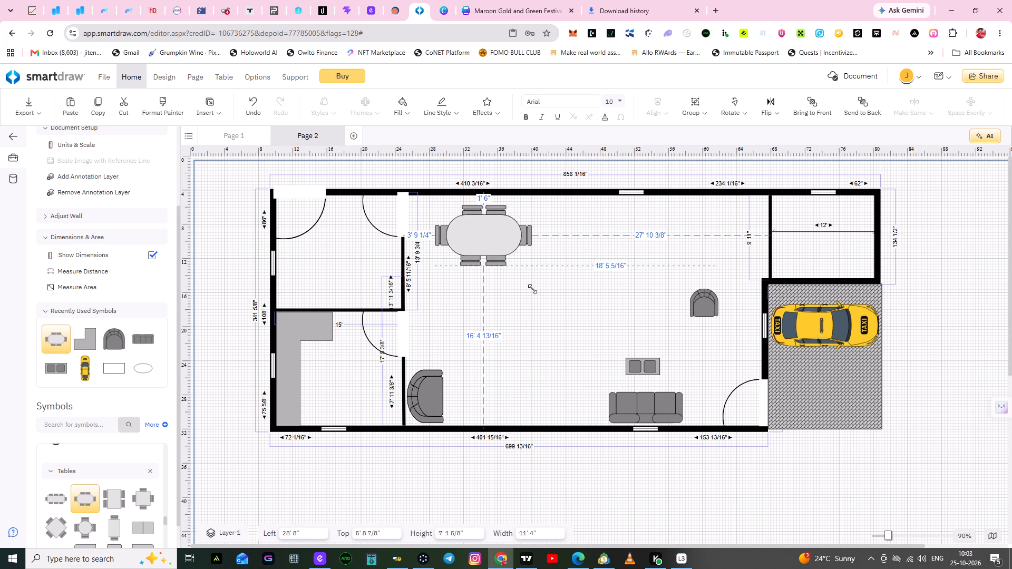
left_click_drag(532, 289, 540, 298)
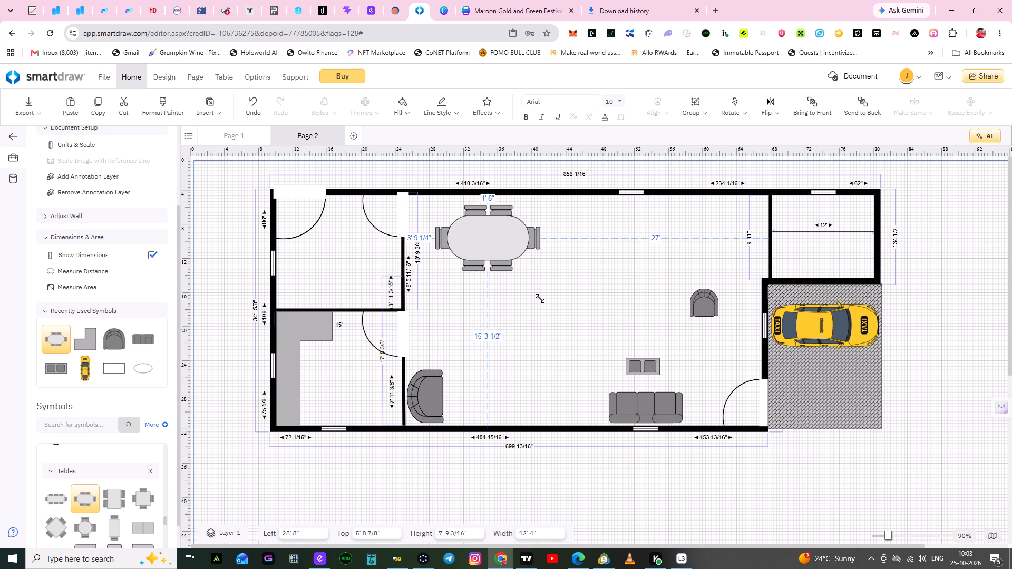
left_click_drag(540, 298, 547, 306)
Shift the enlarged dining table slightly away from the room's upper-left corner, to about Left 29' 4".
left_click(502, 250)
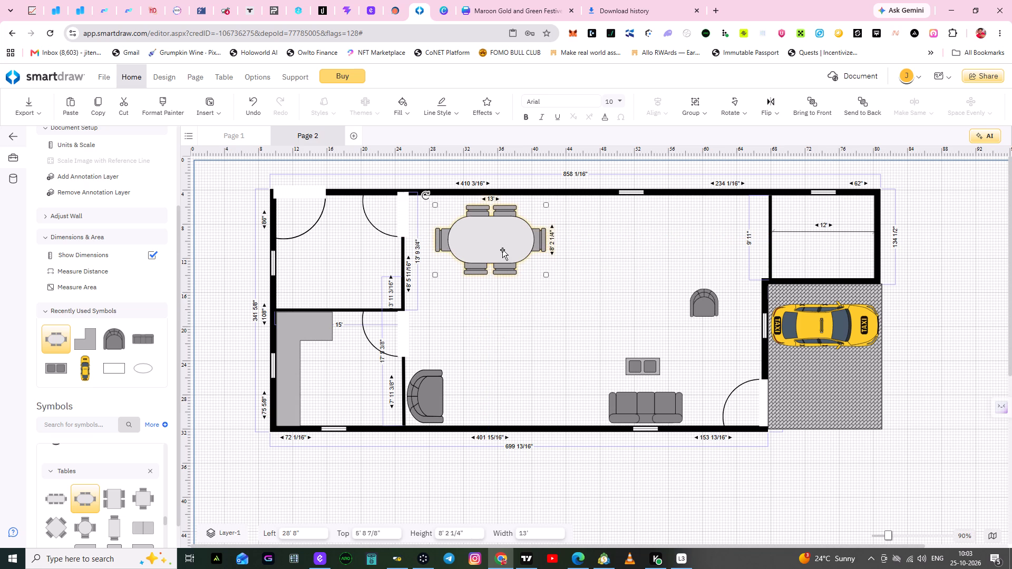
left_click_drag(502, 250, 508, 255)
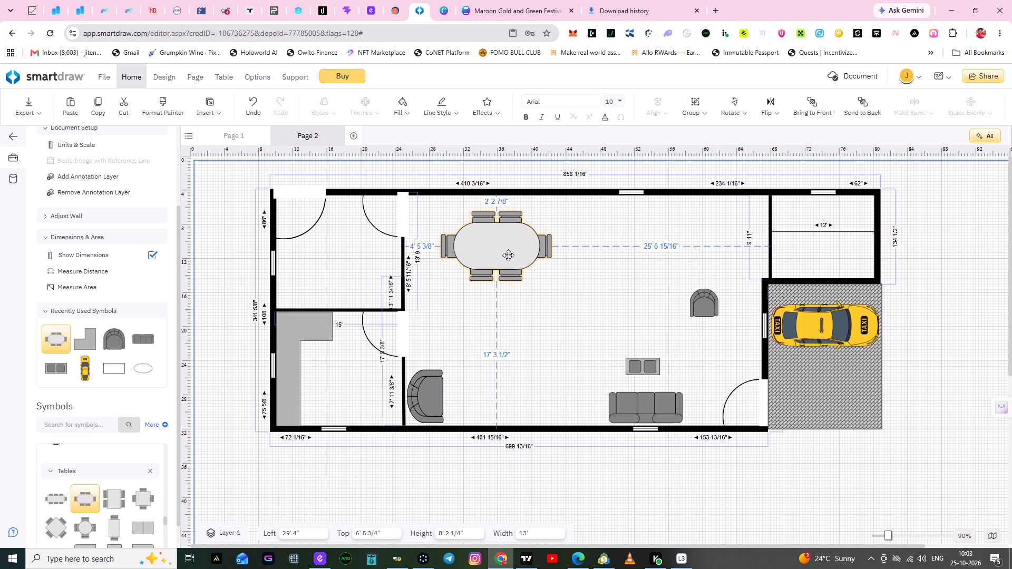
left_click_drag(508, 255, 508, 251)
left_click(570, 291)
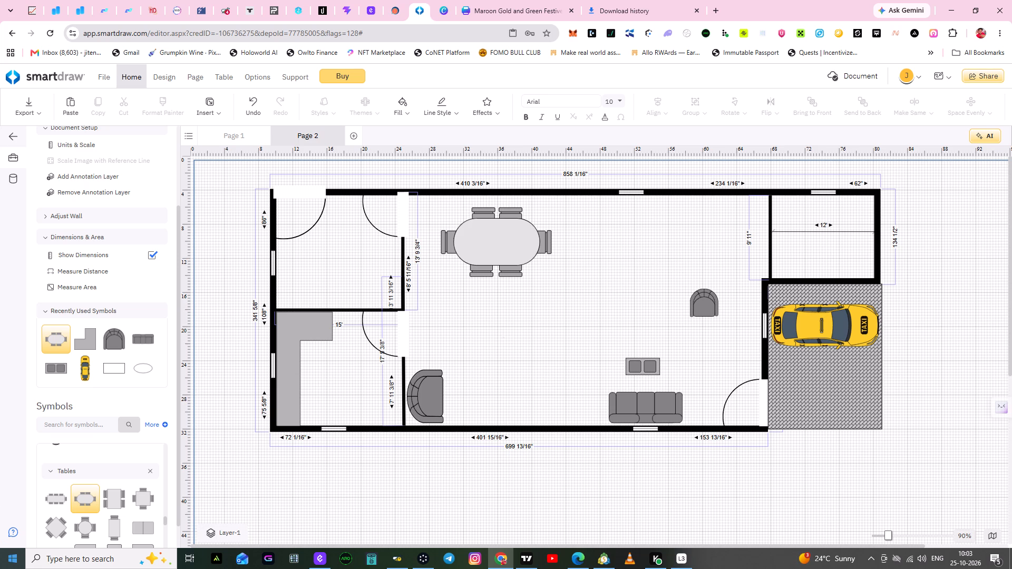
Look through the Tables symbols, including dining, coffee and end tables and buffets, for further suitable furniture.
scroll(124, 498, "down", 1)
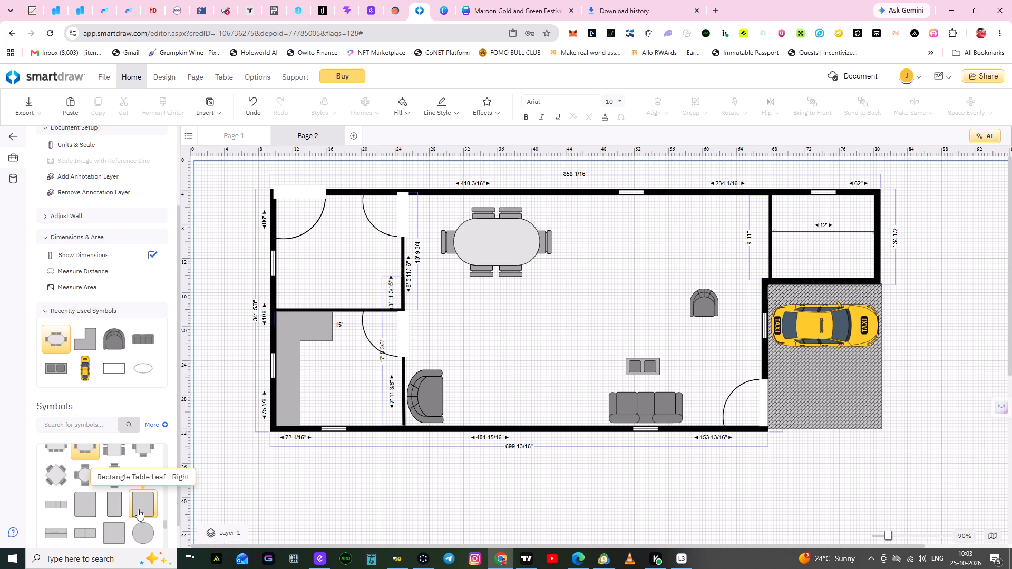
scroll(138, 509, "down", 1)
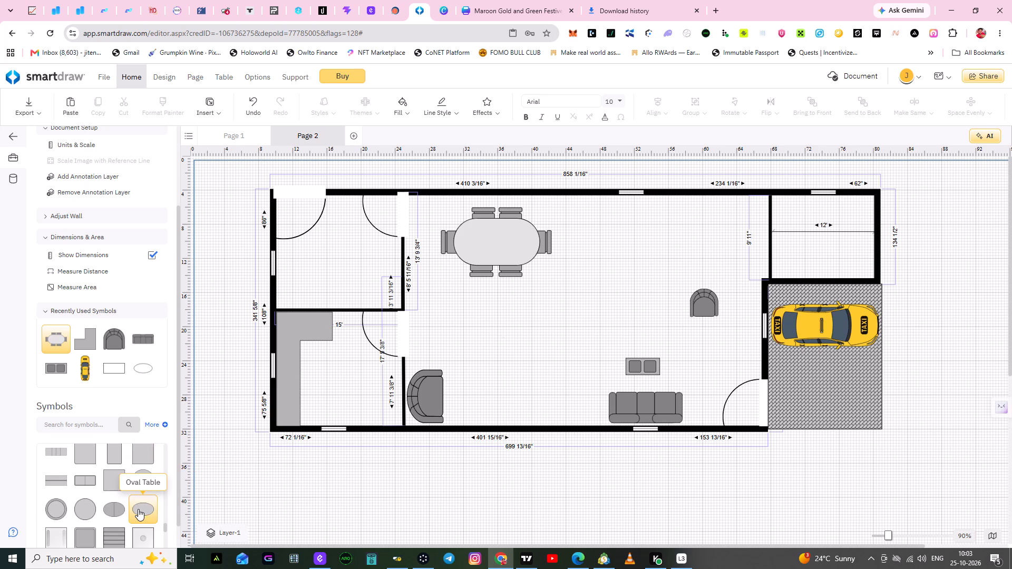
scroll(138, 509, "down", 1)
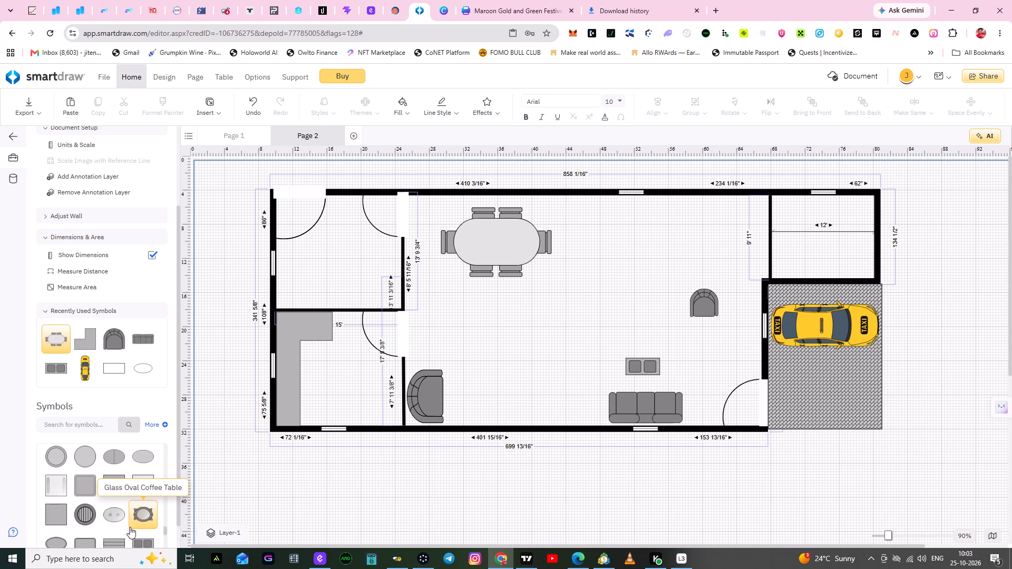
scroll(140, 506, "up", 2)
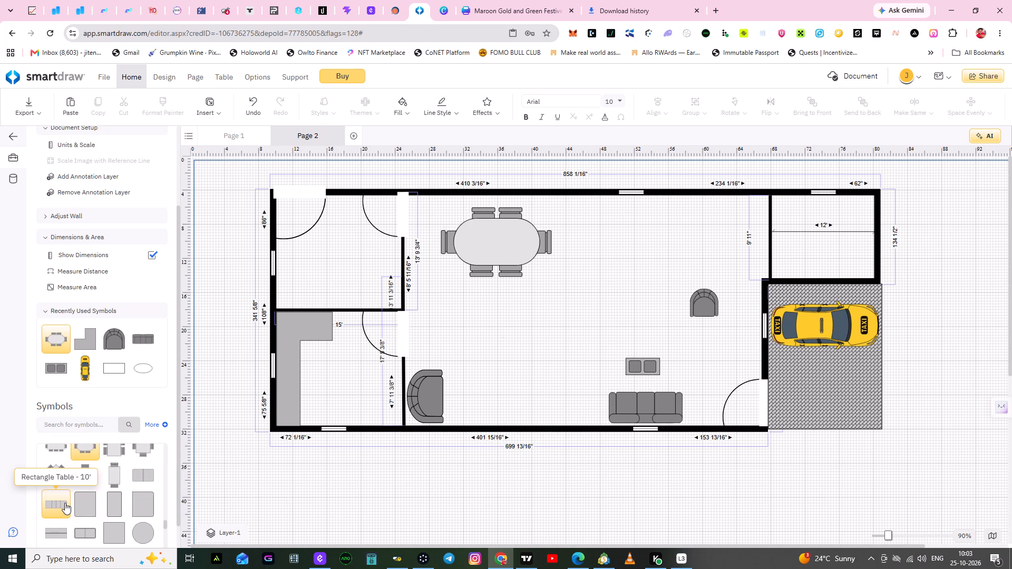
scroll(133, 498, "up", 2)
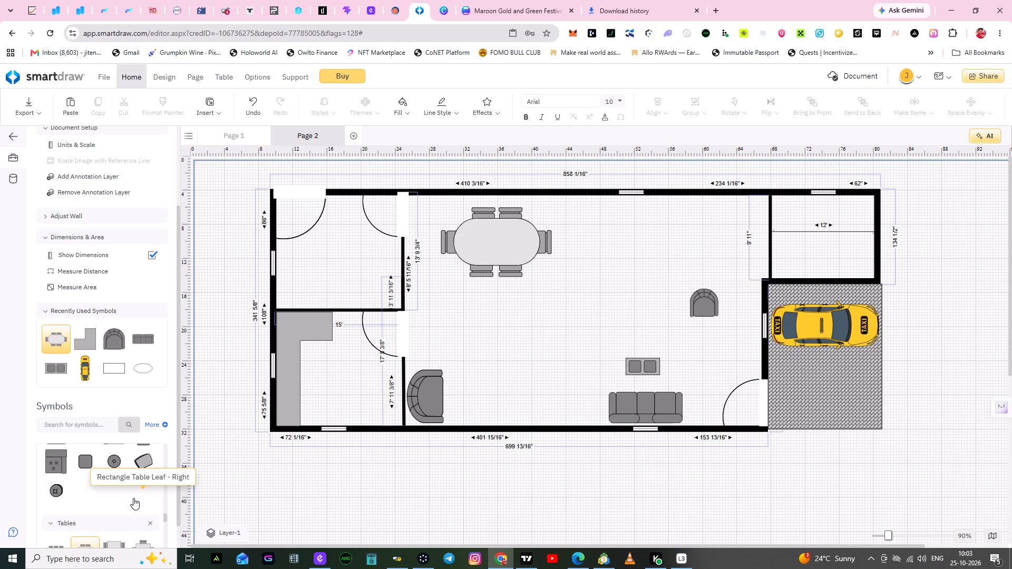
scroll(133, 498, "down", 2)
scroll(133, 498, "up", 3)
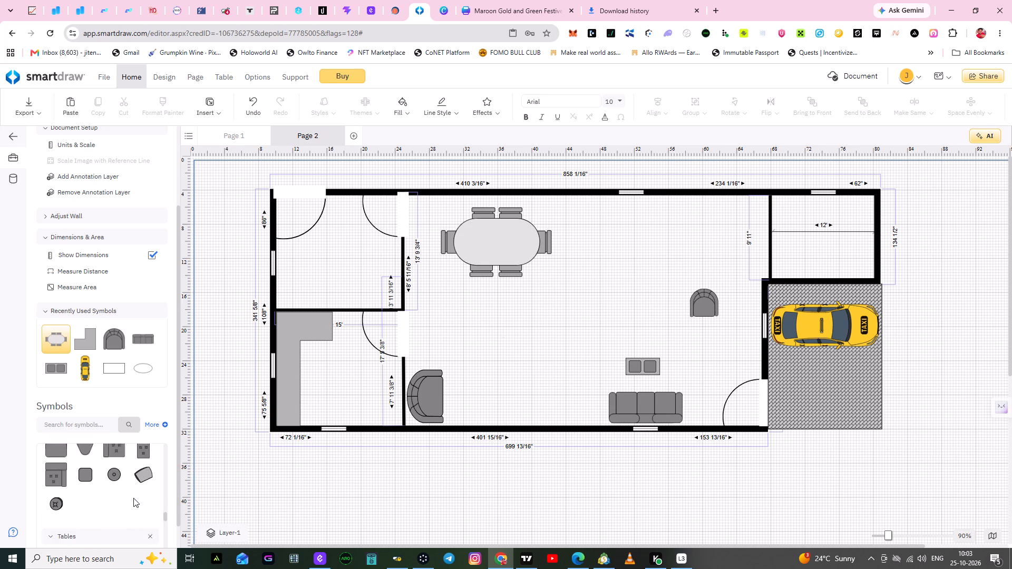
scroll(107, 507, "up", 1)
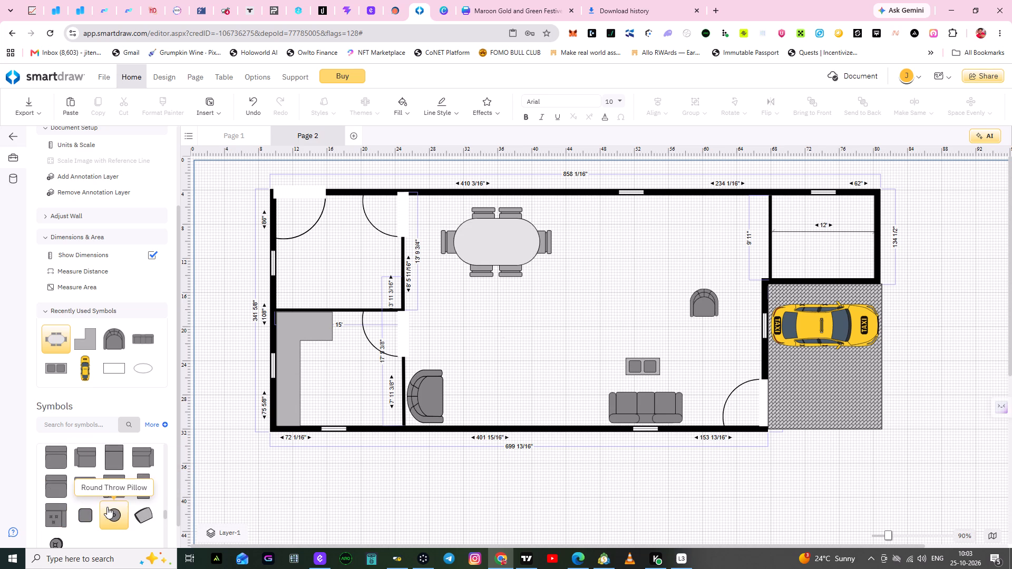
scroll(107, 507, "down", 4)
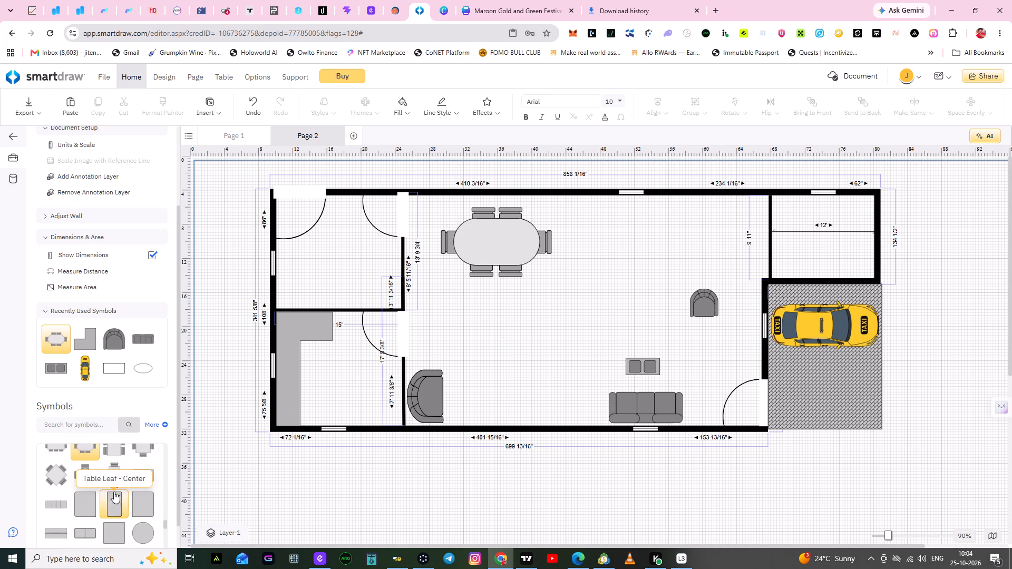
scroll(141, 487, "down", 2)
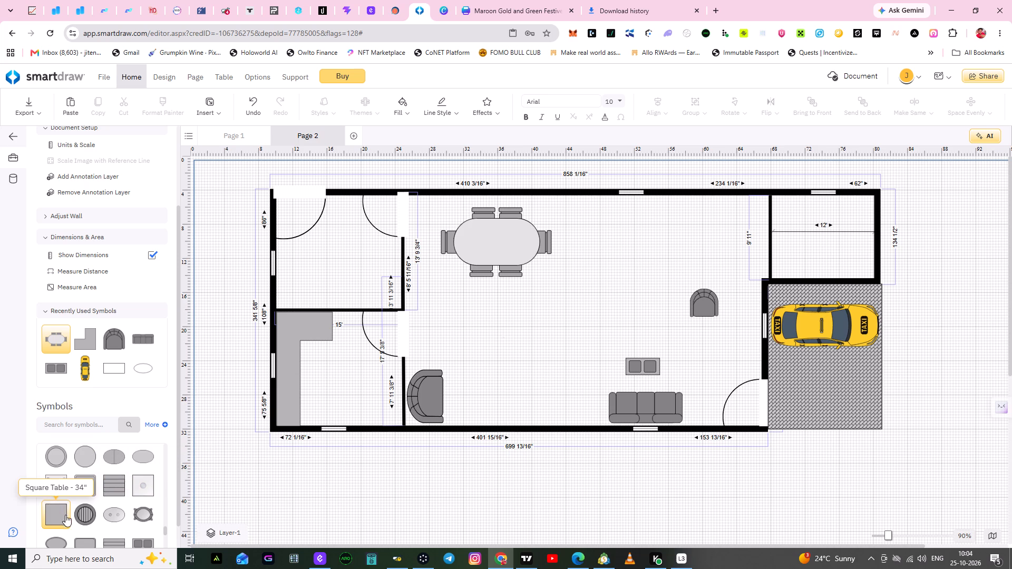
scroll(139, 513, "down", 1)
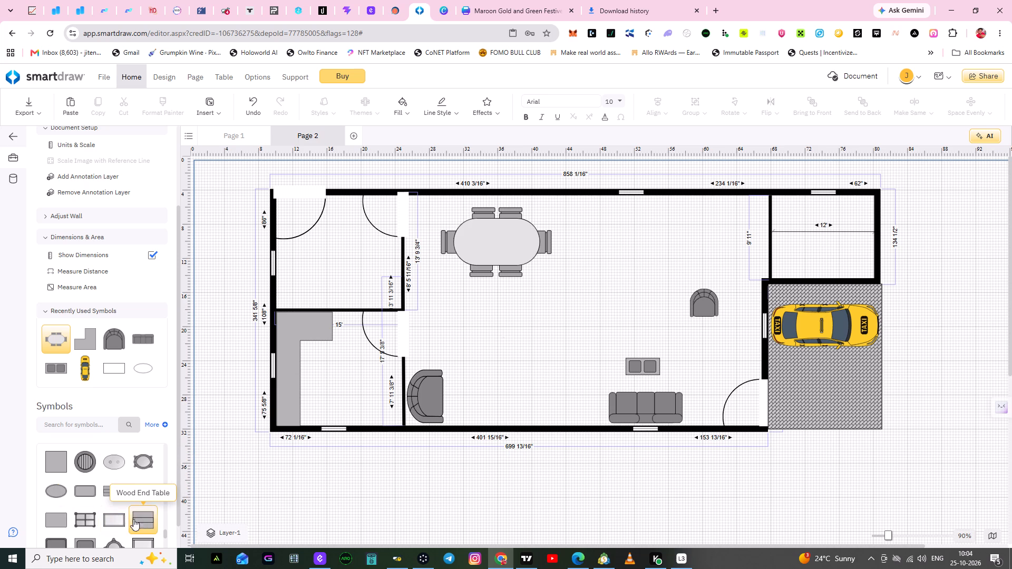
scroll(70, 504, "down", 2)
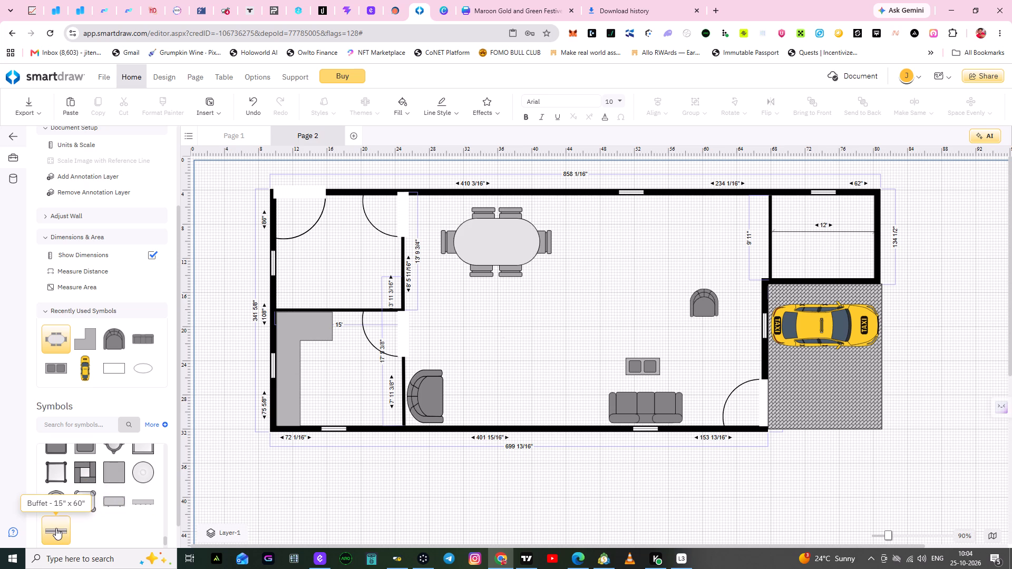
scroll(128, 513, "up", 1)
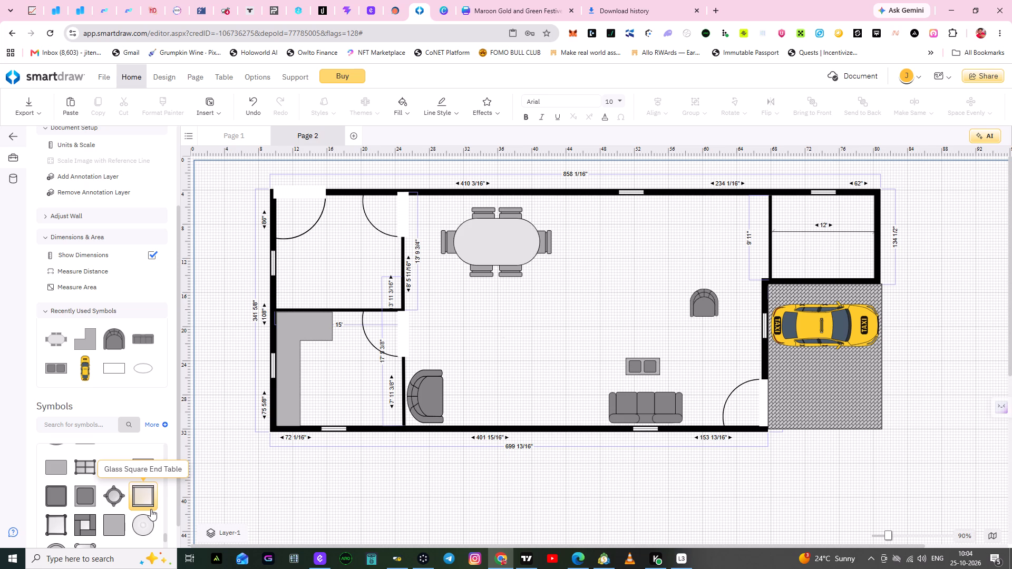
Fill the L-shaped corner counter in the lower-left room with the primary green colour.
left_click(288, 380)
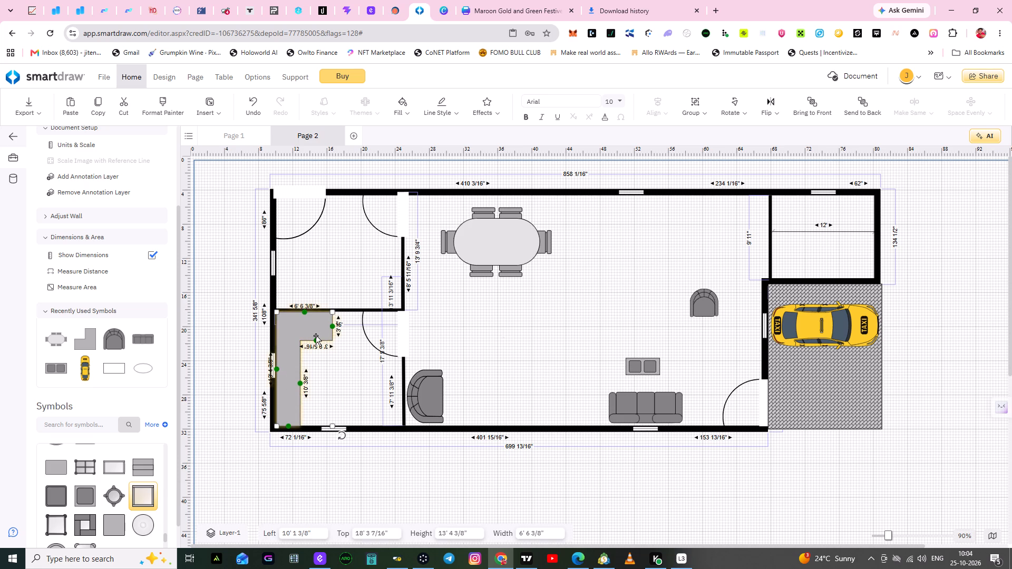
left_click(404, 112)
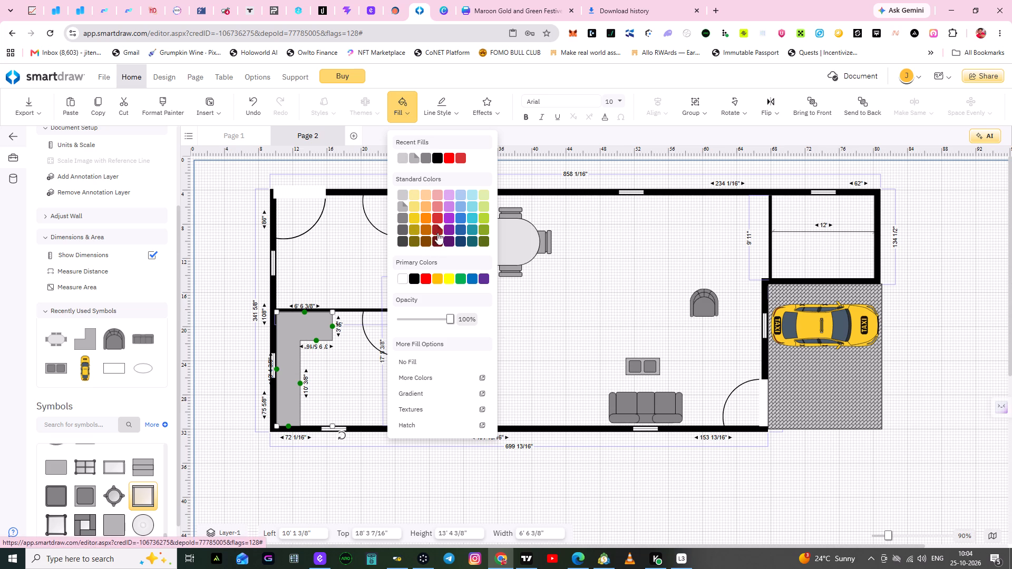
left_click(460, 279)
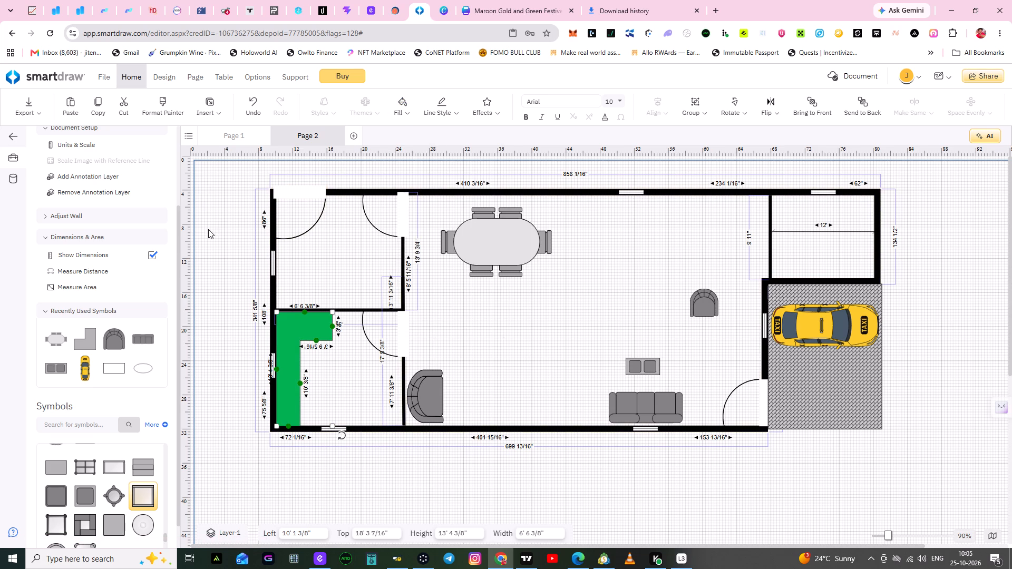
Place a Residential Toilet - 2 against the upper wall of the small room above the car, at about Left 73' 7", Top 5'.
left_click_drag(177, 418, 178, 419)
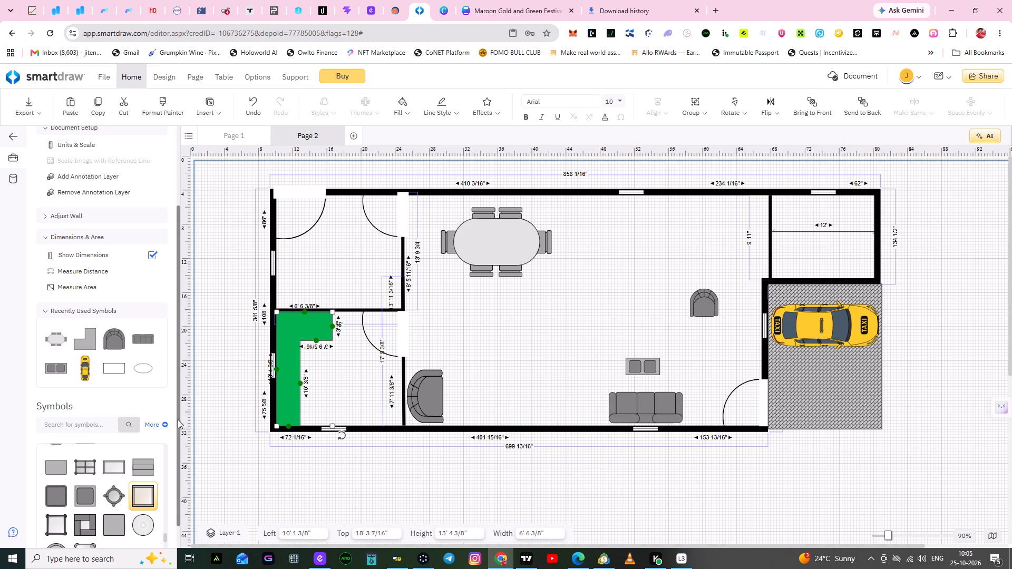
left_click_drag(178, 419, 173, 450)
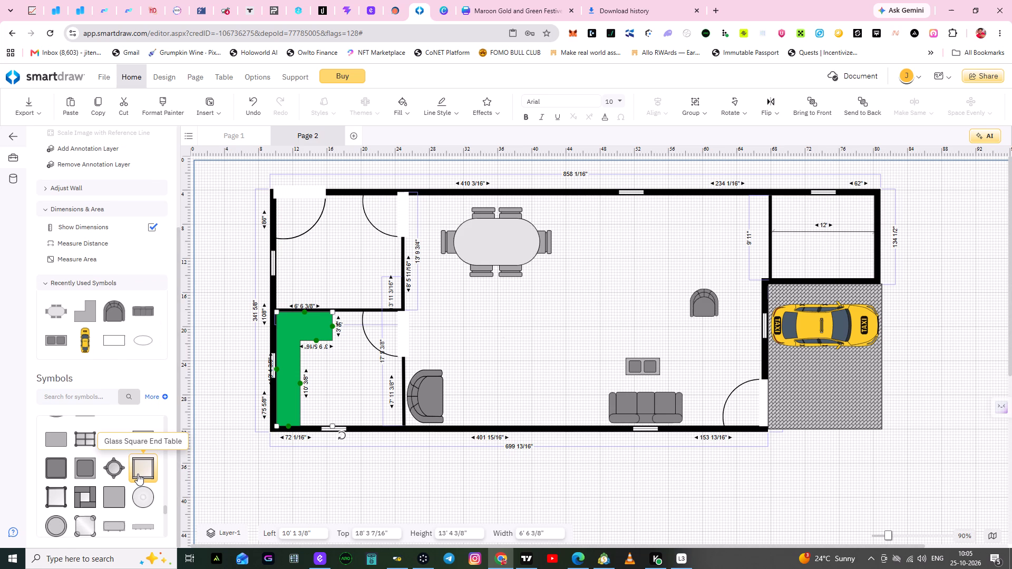
scroll(138, 474, "down", 4)
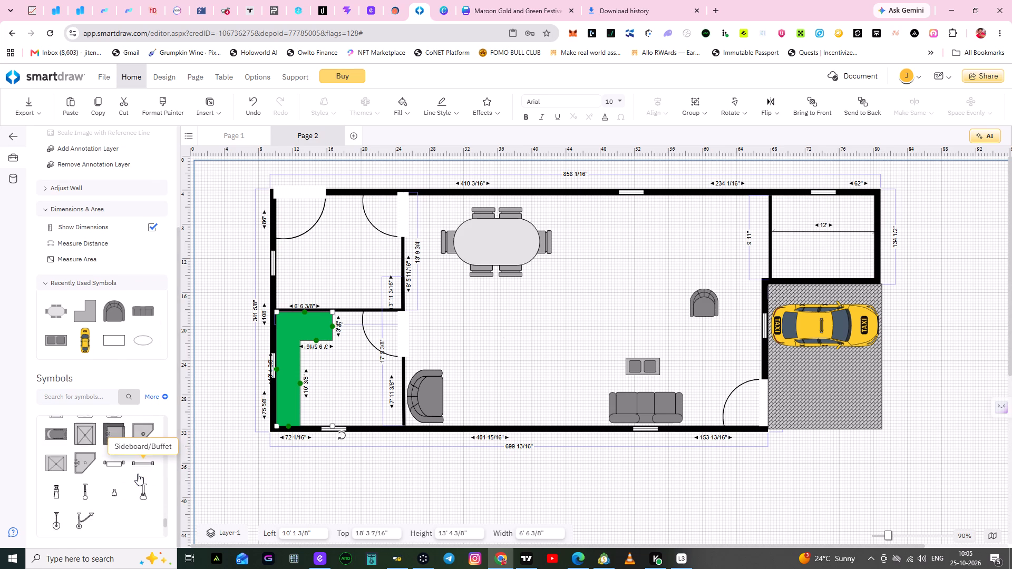
scroll(138, 474, "down", 7)
scroll(138, 474, "up", 1)
scroll(138, 474, "down", 1)
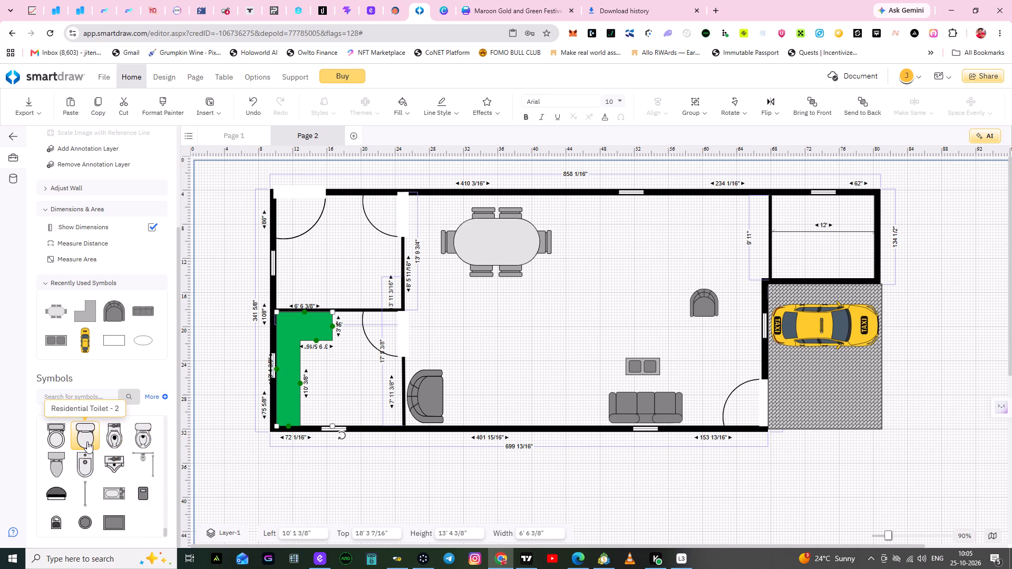
left_click_drag(87, 442, 169, 416)
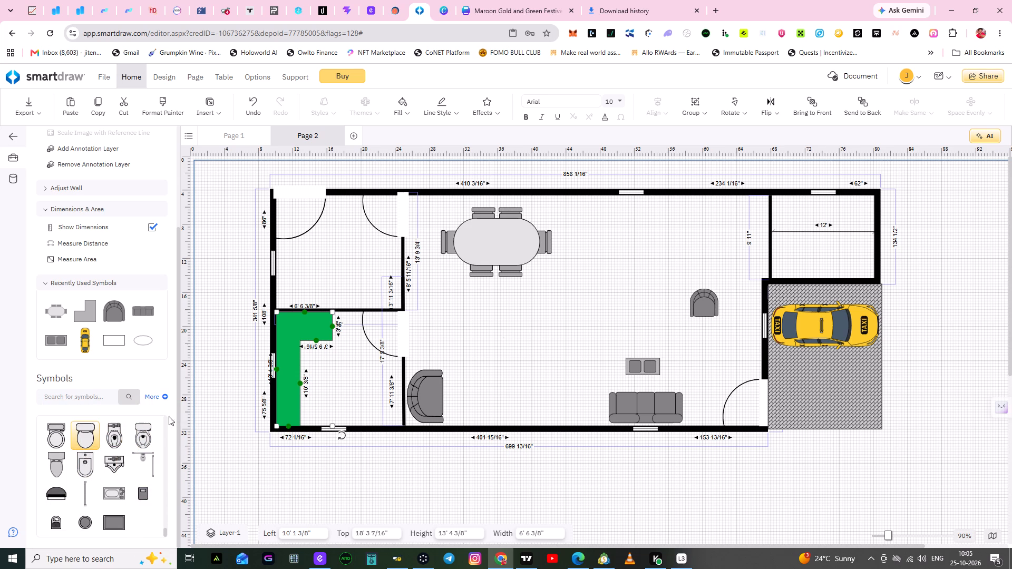
left_click_drag(169, 416, 746, 252)
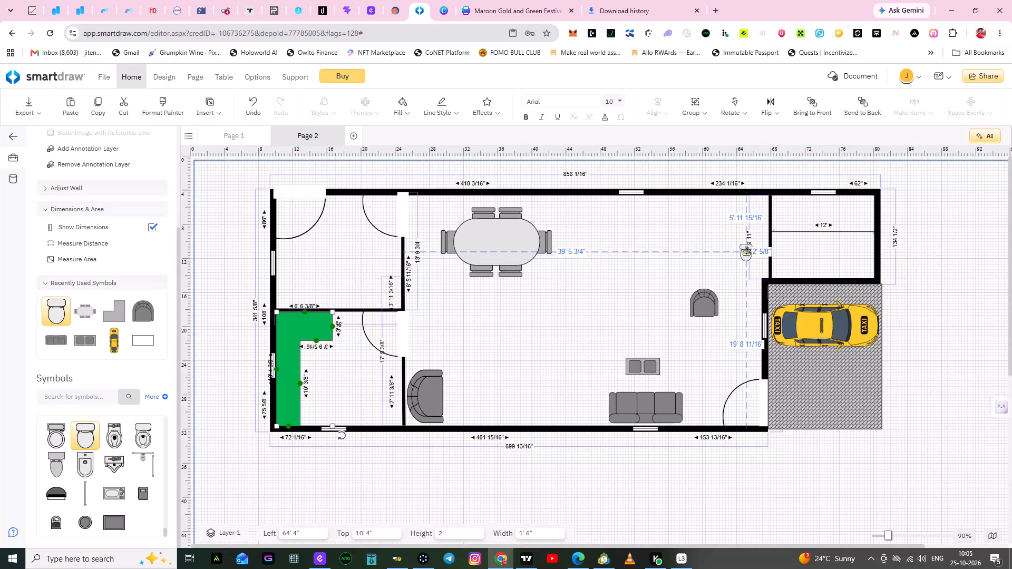
left_click_drag(746, 252, 825, 209)
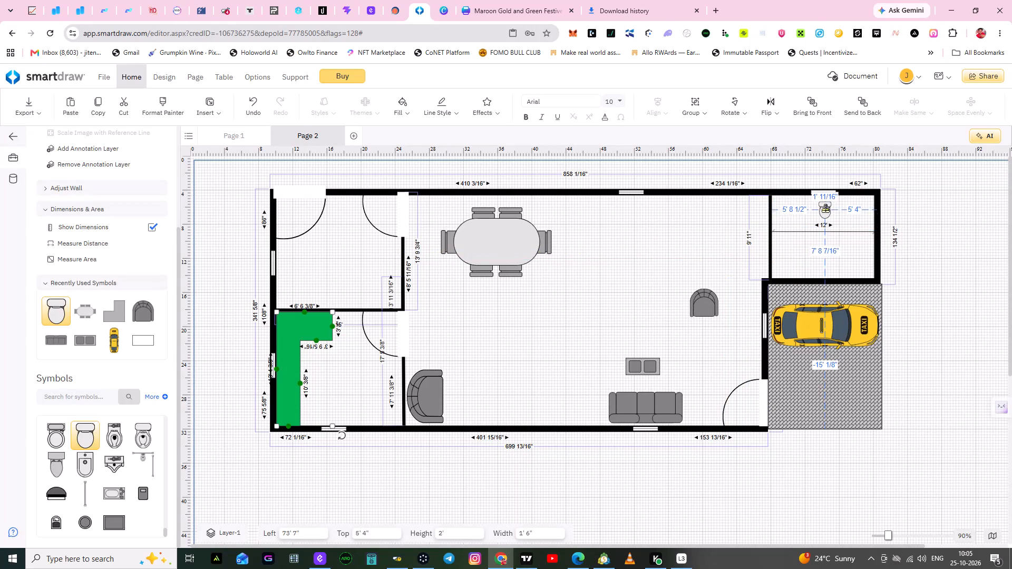
left_click_drag(825, 209, 823, 207)
left_click(764, 284)
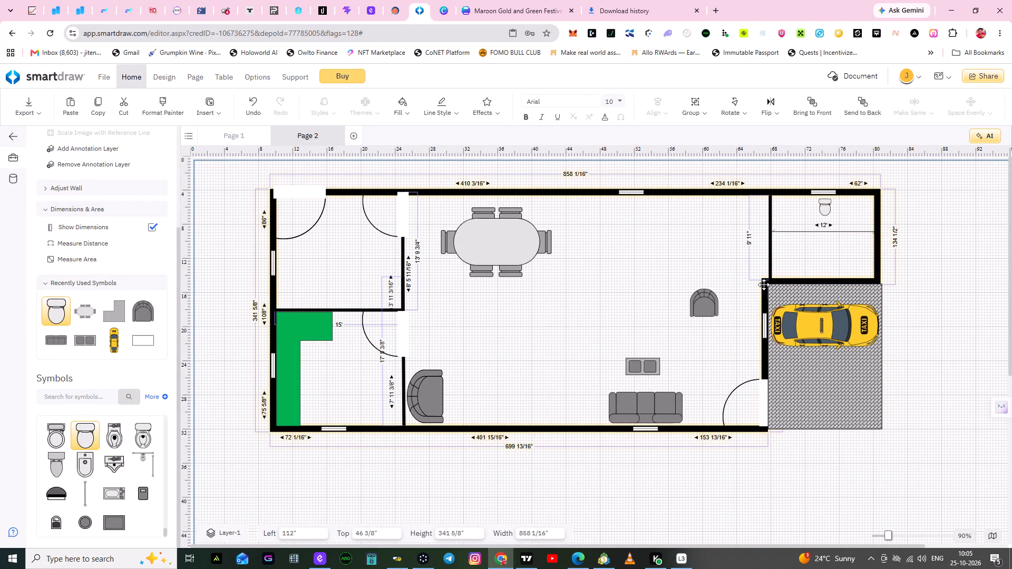
Enlarge the toilet in the small room above the car to about 2' 1" wide and 2' 8" high.
left_click(825, 209)
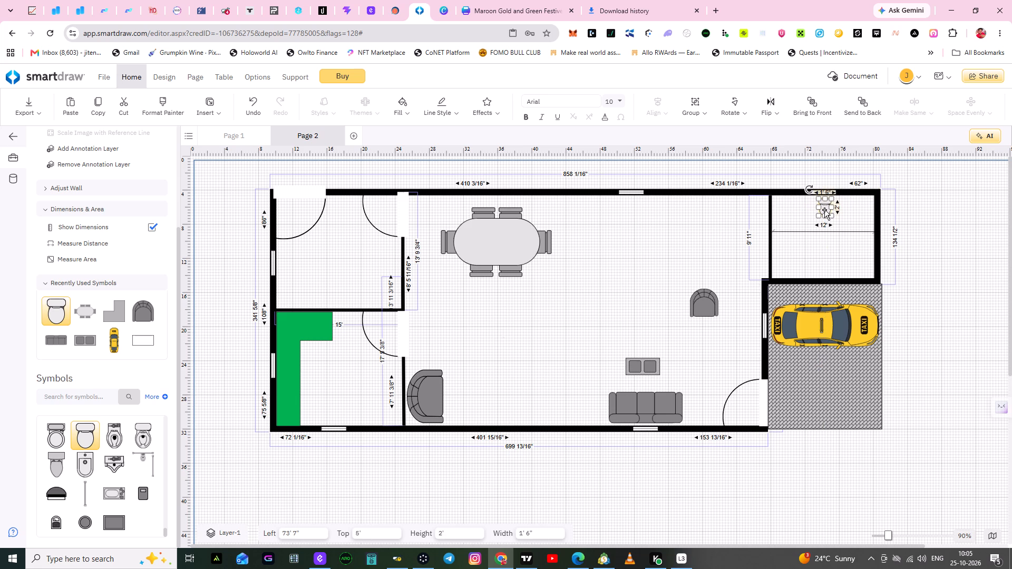
left_click(845, 237)
left_click(826, 211)
left_click_drag(818, 216, 809, 219)
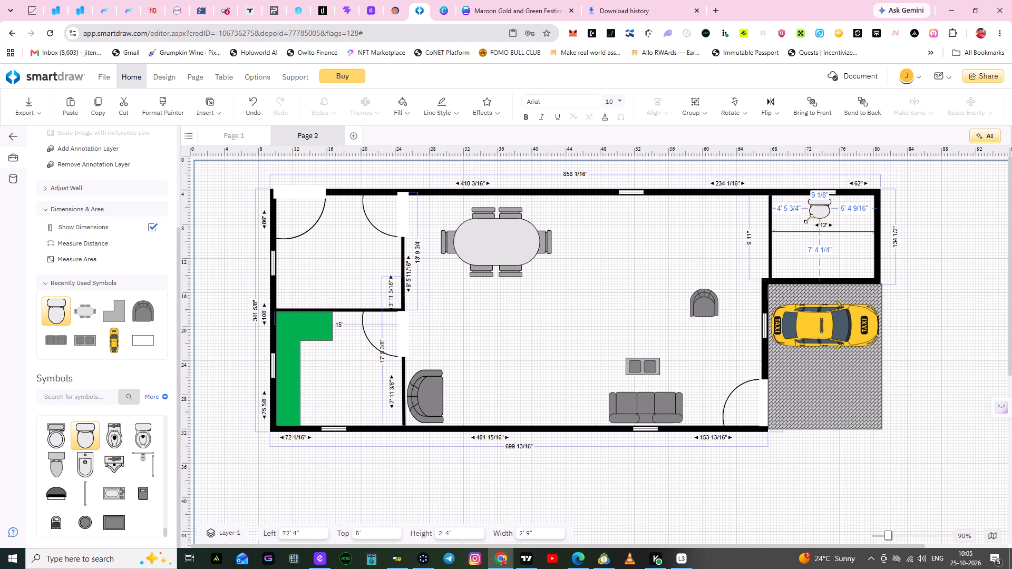
left_click_drag(809, 219, 813, 221)
left_click(855, 229)
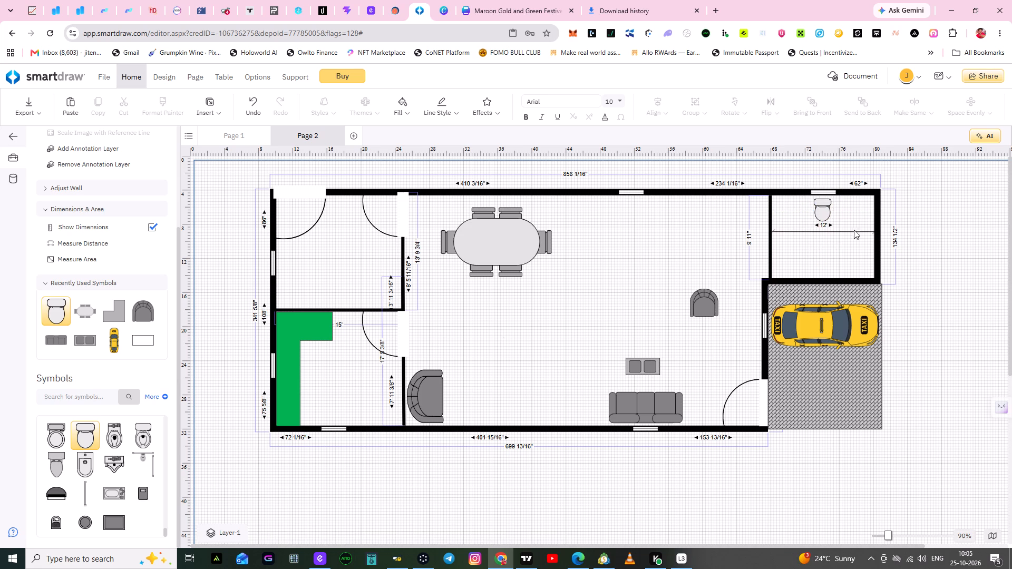
Move the enlarged toilet up flush against the upper wall and centre it along that wall, at about Top 4' 8".
left_click(828, 209)
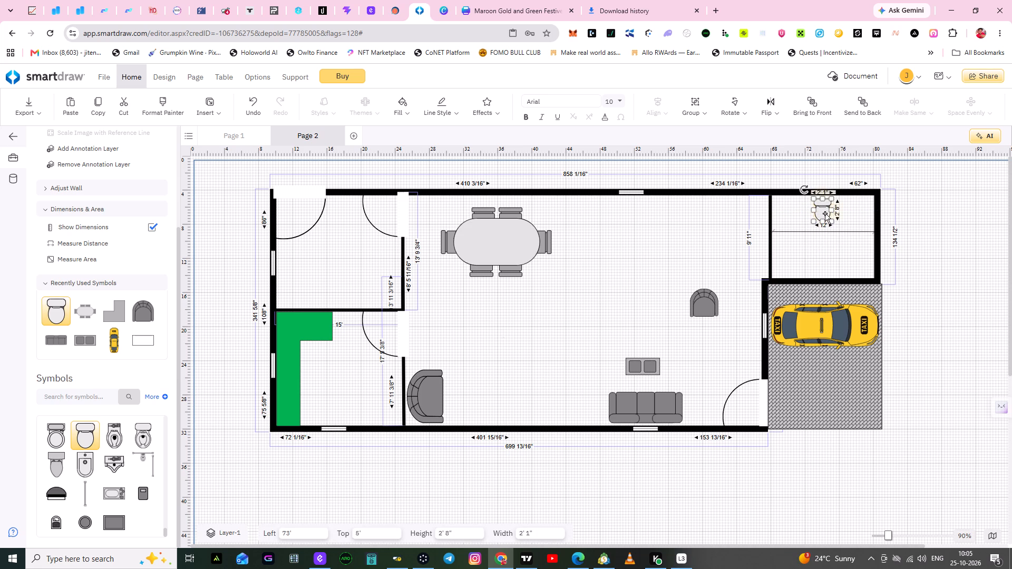
left_click(824, 213)
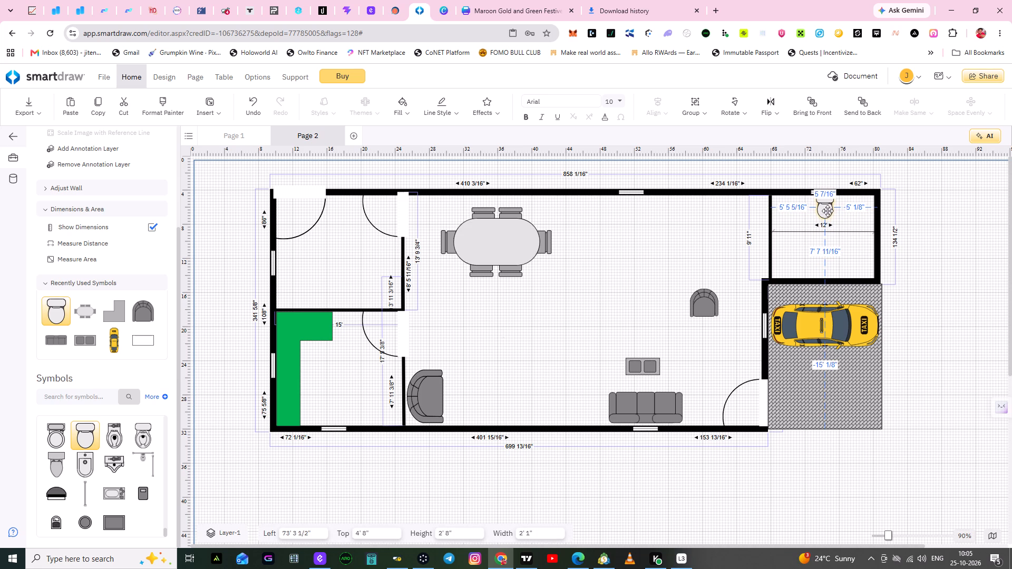
left_click(854, 230)
left_click(827, 204)
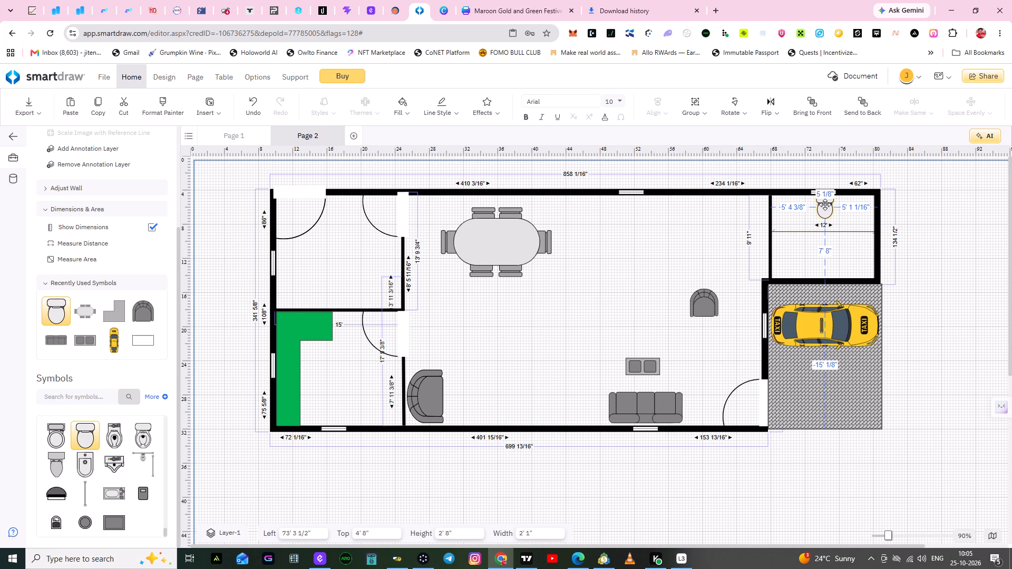
left_click(841, 237)
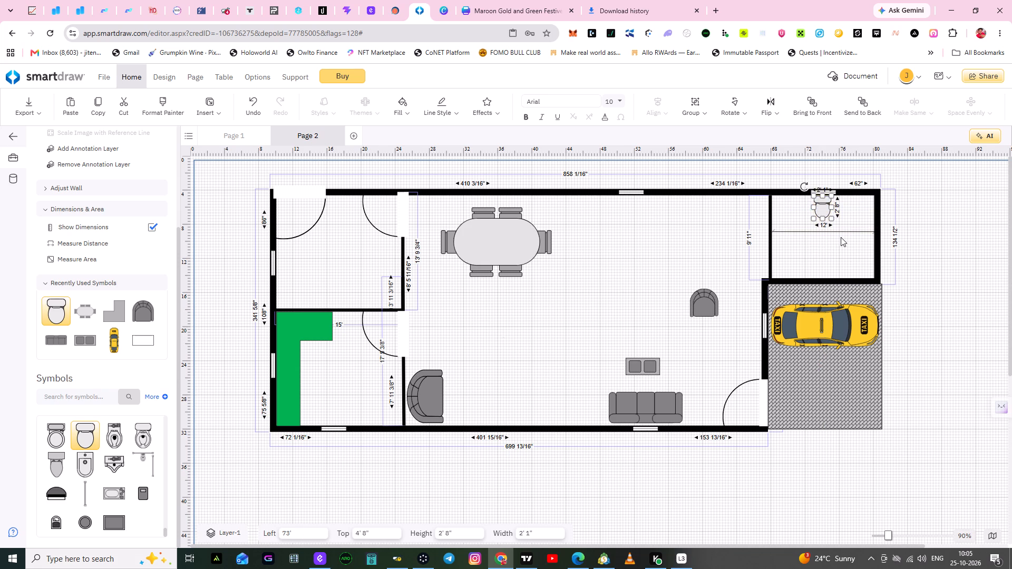
left_click(825, 211)
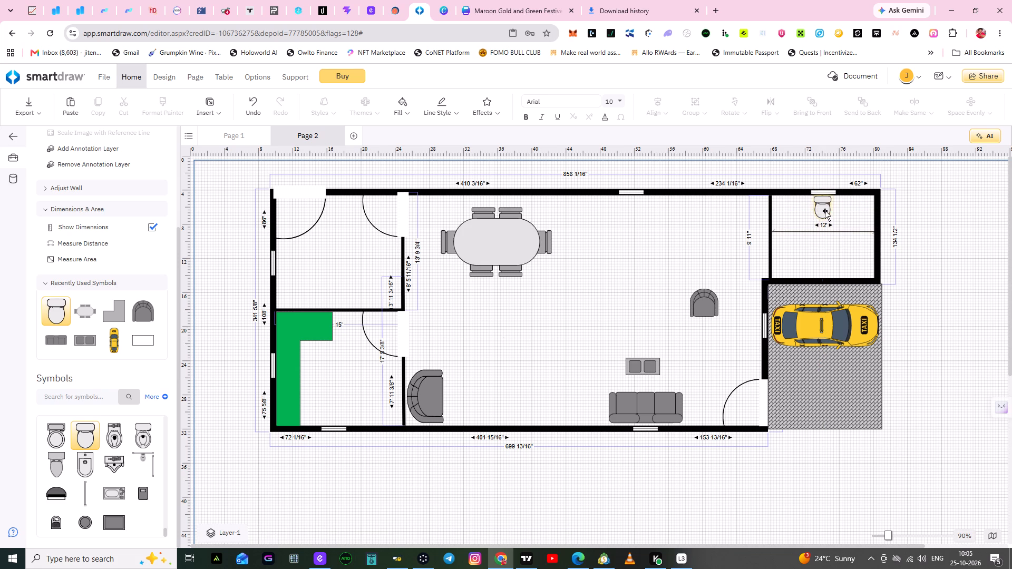
left_click(825, 211)
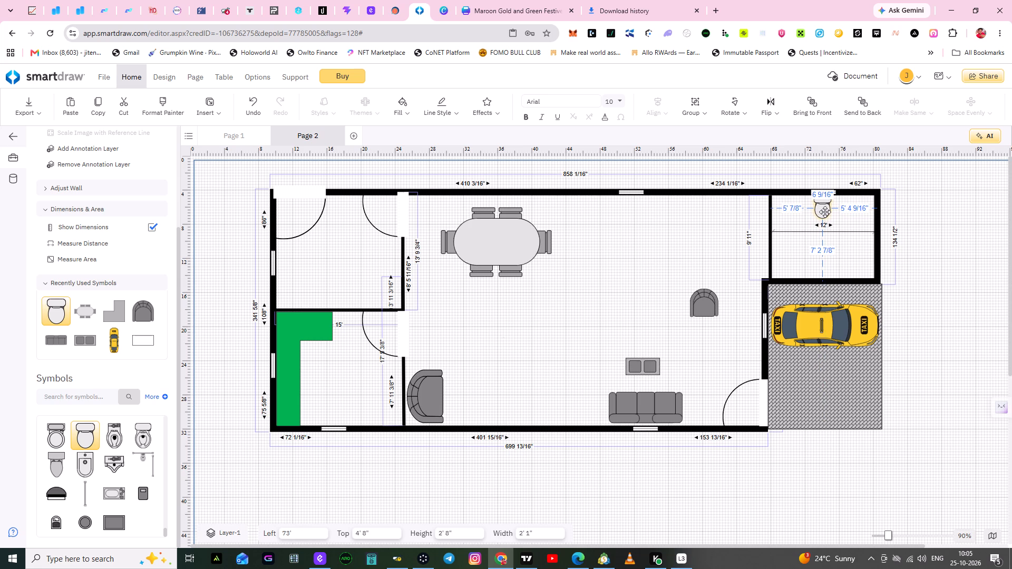
left_click(852, 234)
left_click(824, 211)
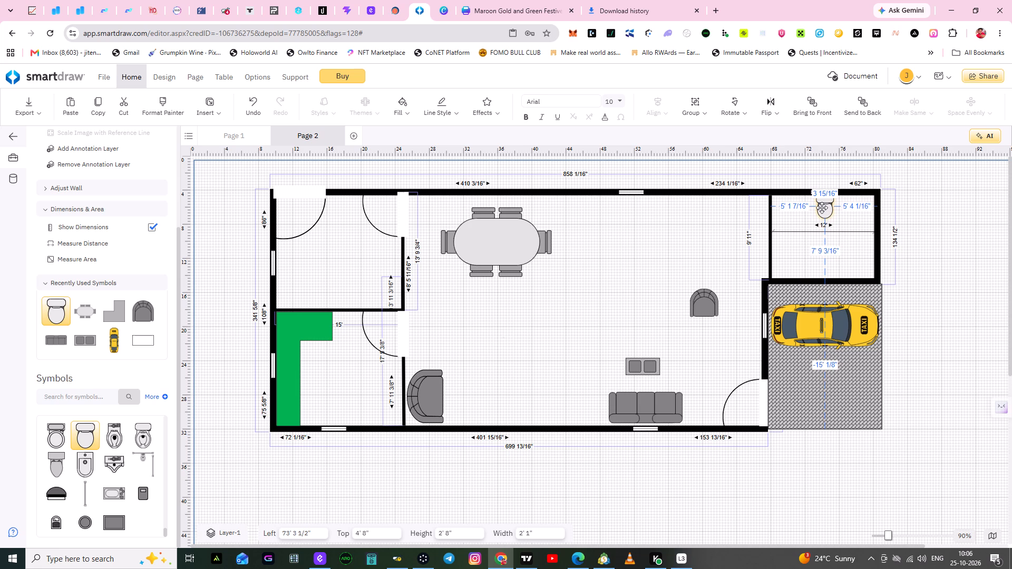
left_click(843, 236)
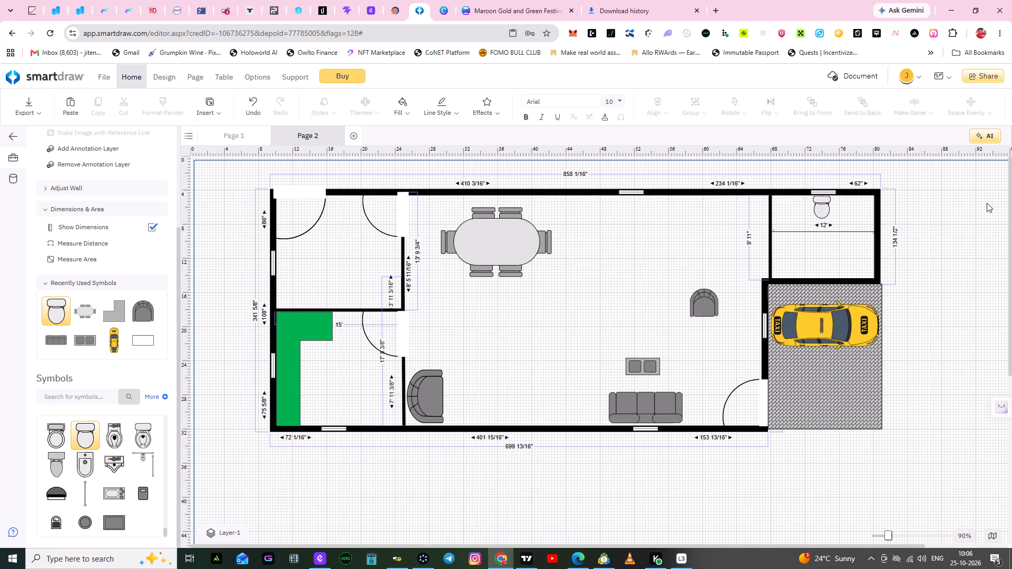
left_click(819, 208)
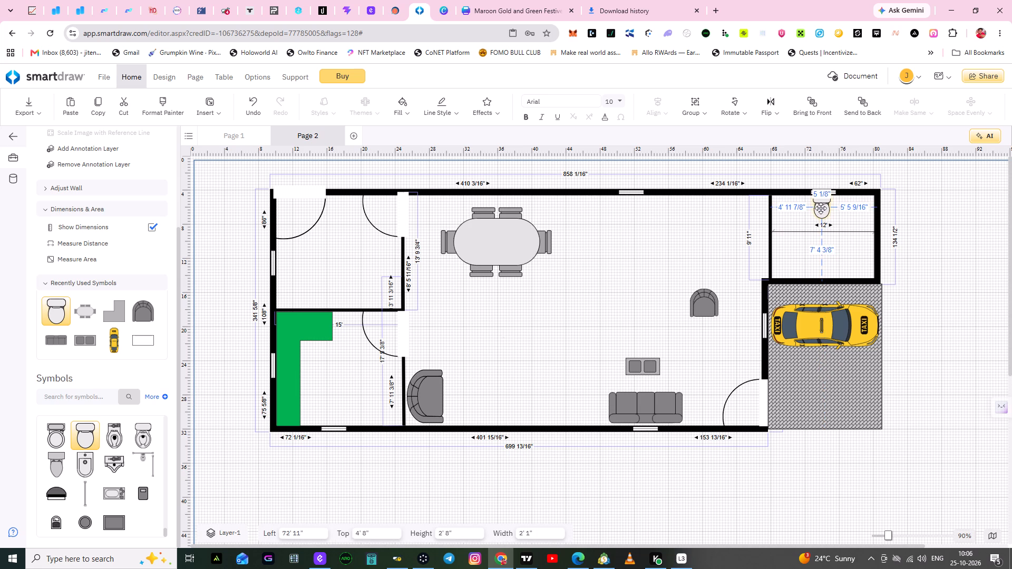
left_click(843, 222)
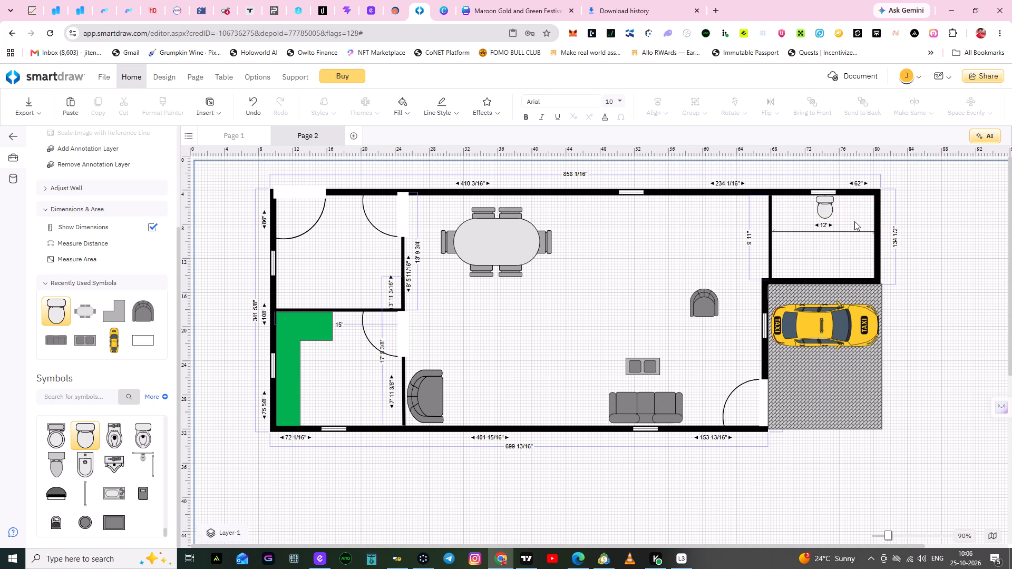
Shift the upper-wall window above the toilet slightly to about Left 72' 10" so it lines up with the toilet.
left_click(830, 190)
left_click(830, 190)
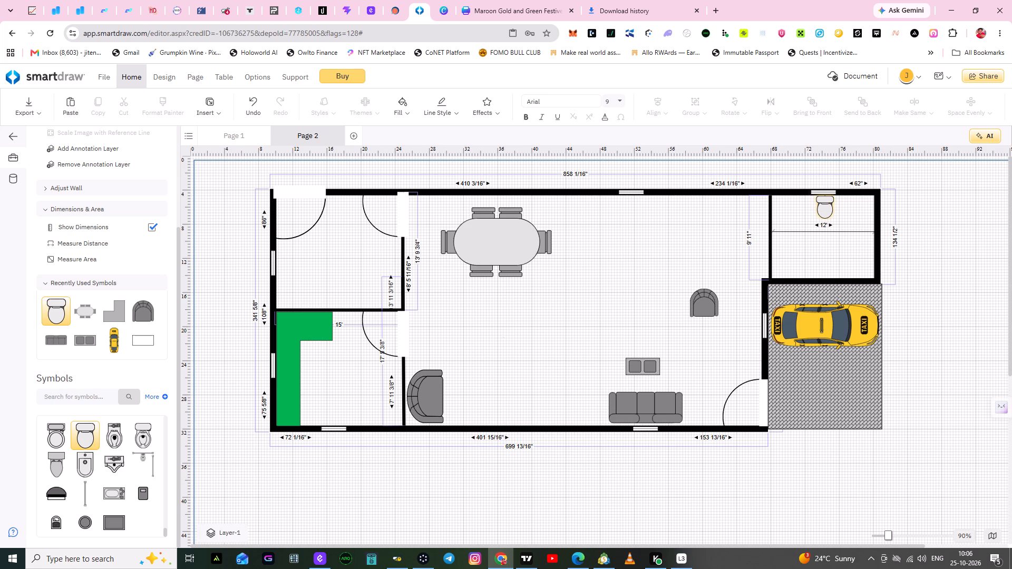
left_click(832, 192)
left_click(832, 192)
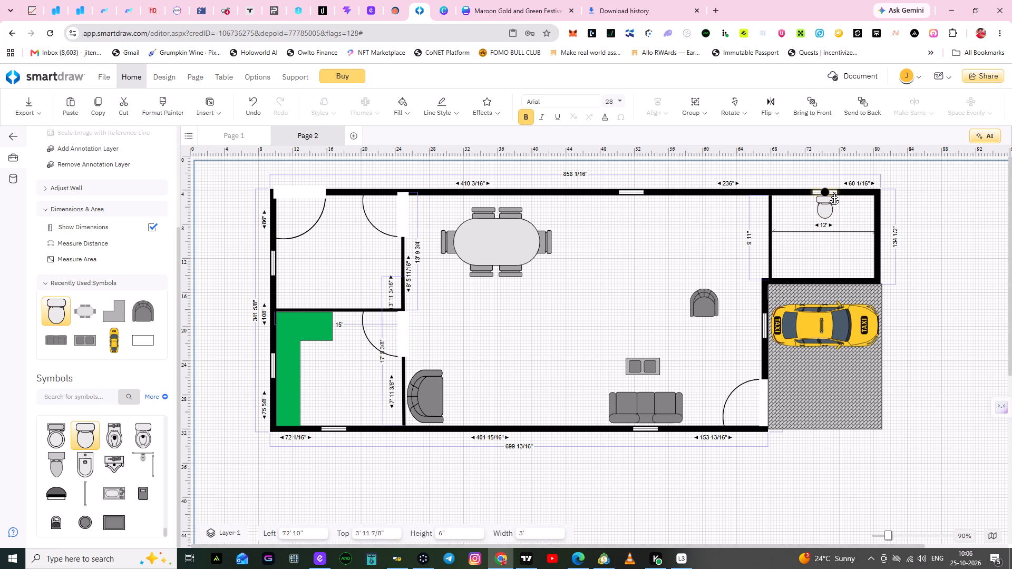
left_click(848, 233)
left_click(850, 221)
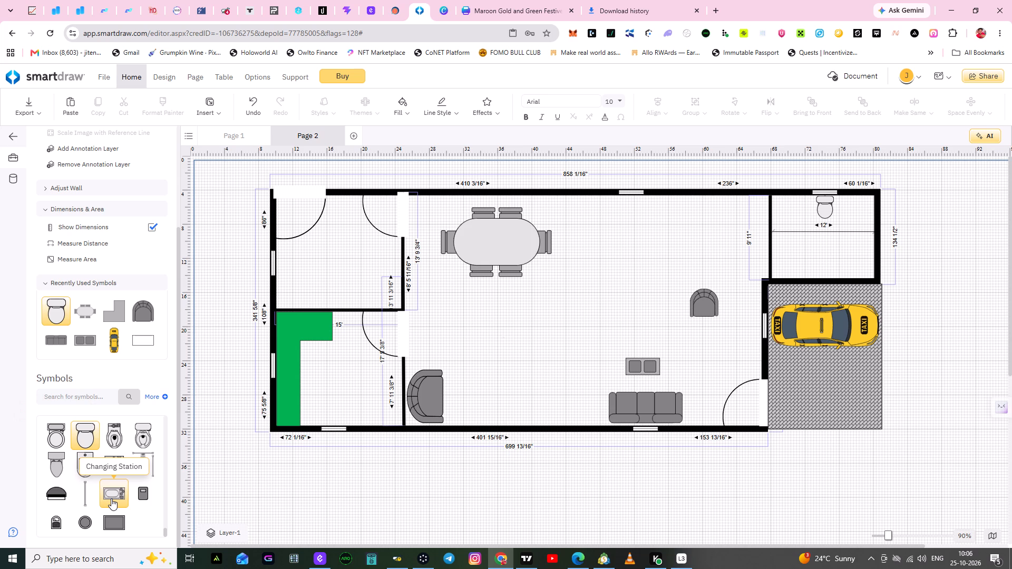
Place a Bidet from the Toilets symbols to the right of the toilet, near the upper wall, at about Left 78' 1".
scroll(111, 498, "down", 4)
scroll(91, 515, "up", 1)
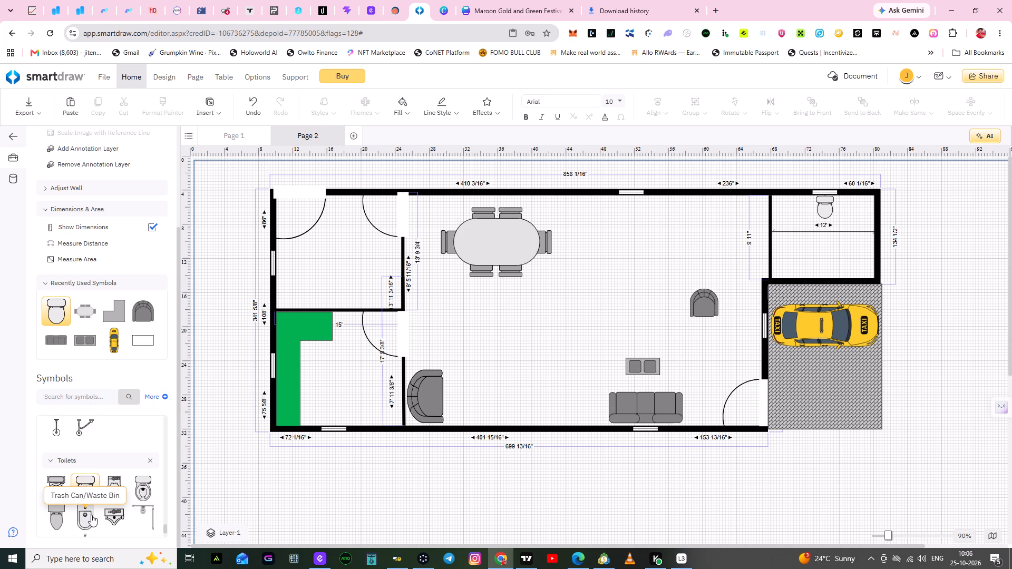
scroll(94, 508, "down", 4)
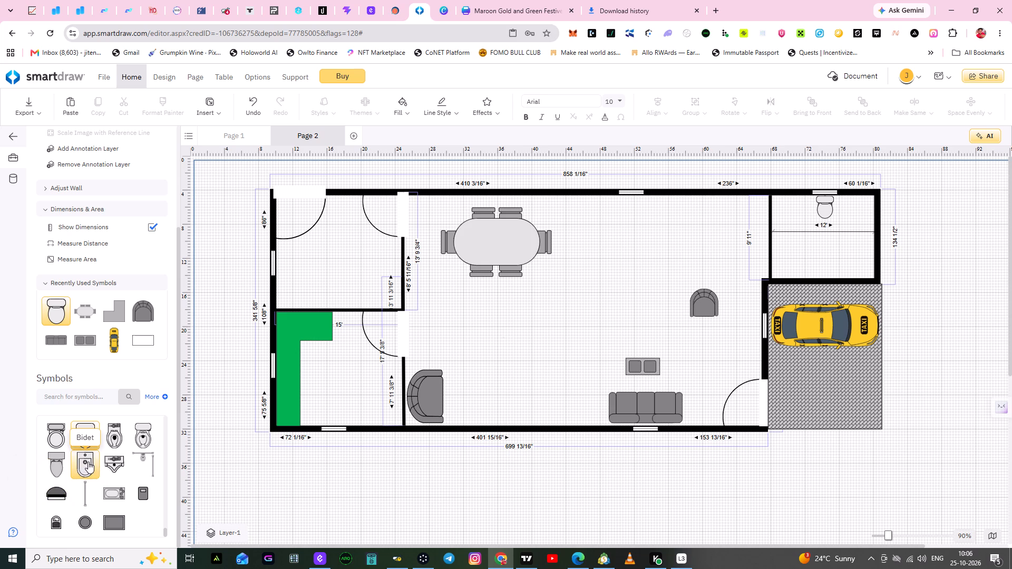
left_click_drag(82, 464, 425, 376)
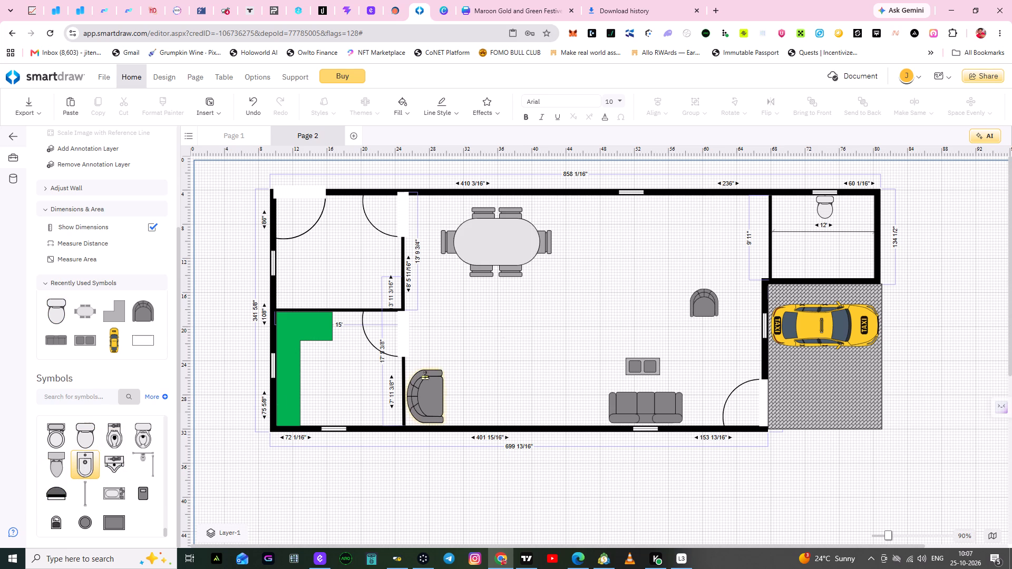
left_click_drag(425, 376, 725, 286)
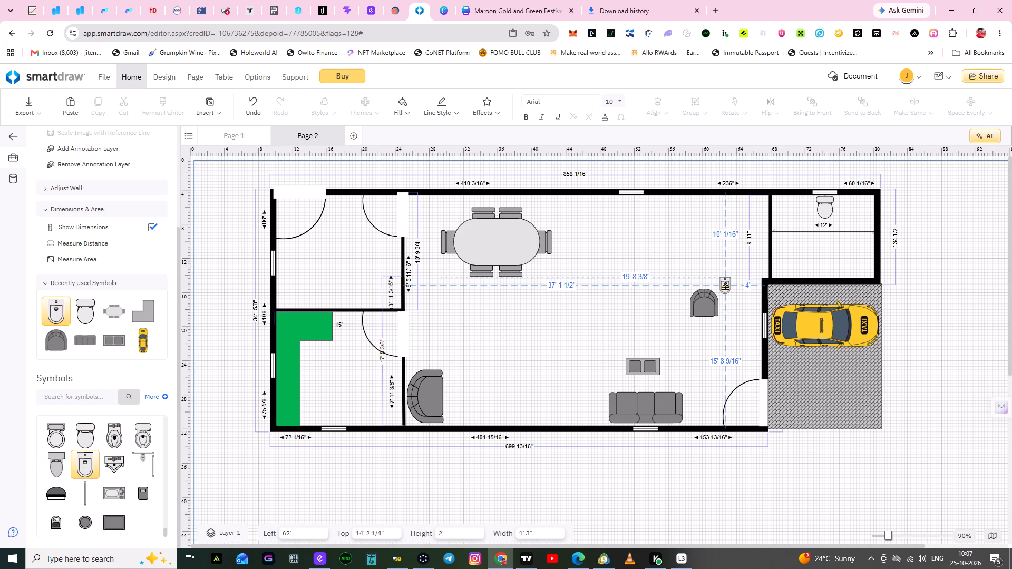
left_click_drag(725, 286, 870, 218)
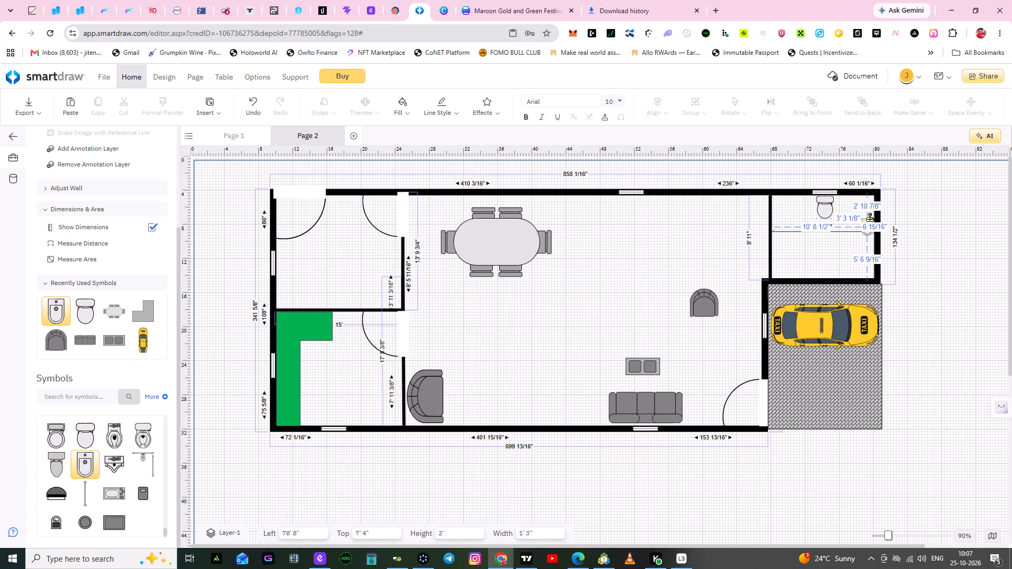
left_click_drag(870, 218, 863, 212)
left_click(852, 257)
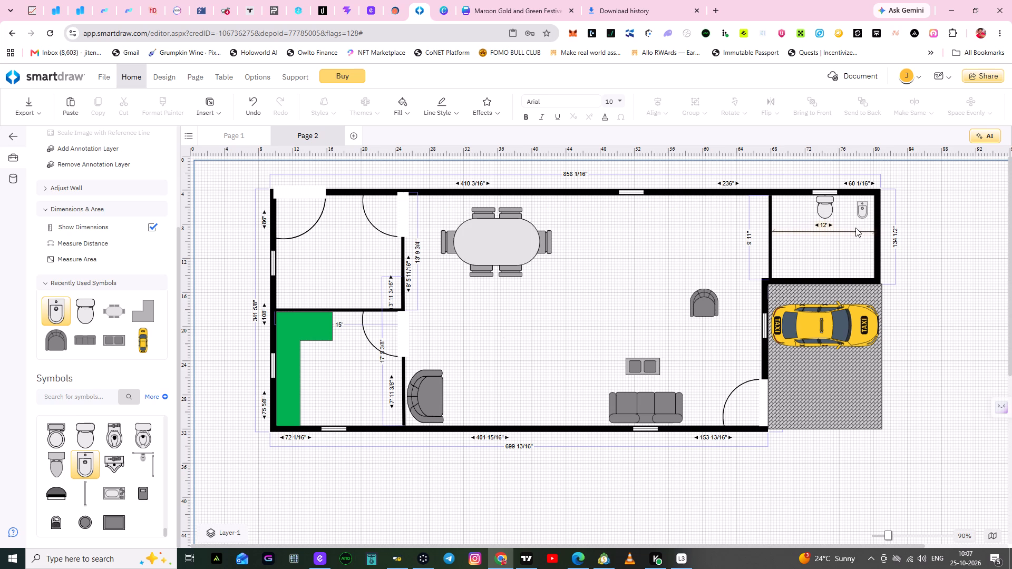
Enlarge the bidet to about 1' 7" wide and 2' 6" high and fit it into the small room's upper-right corner.
left_click(861, 217)
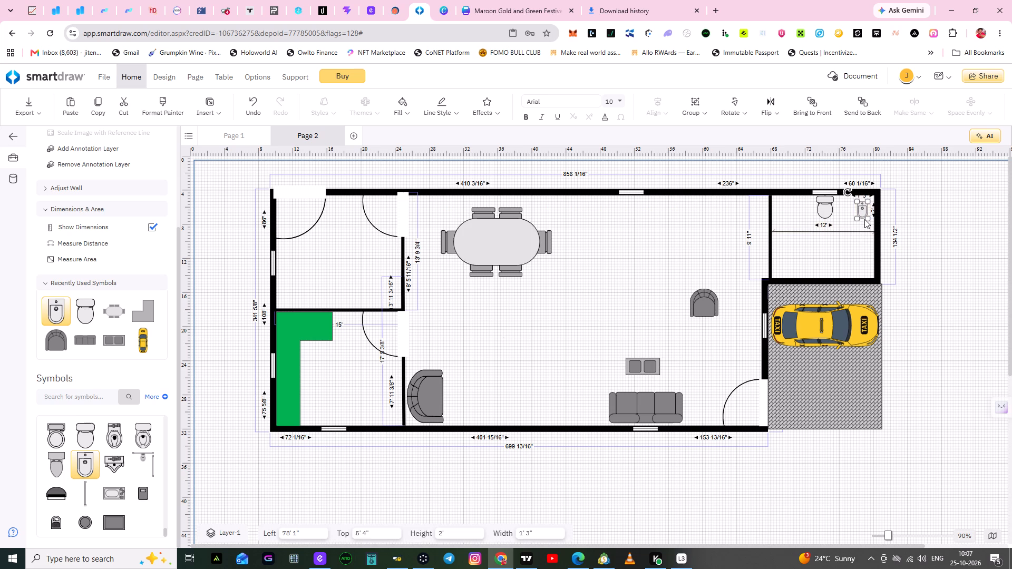
left_click_drag(867, 217, 870, 230)
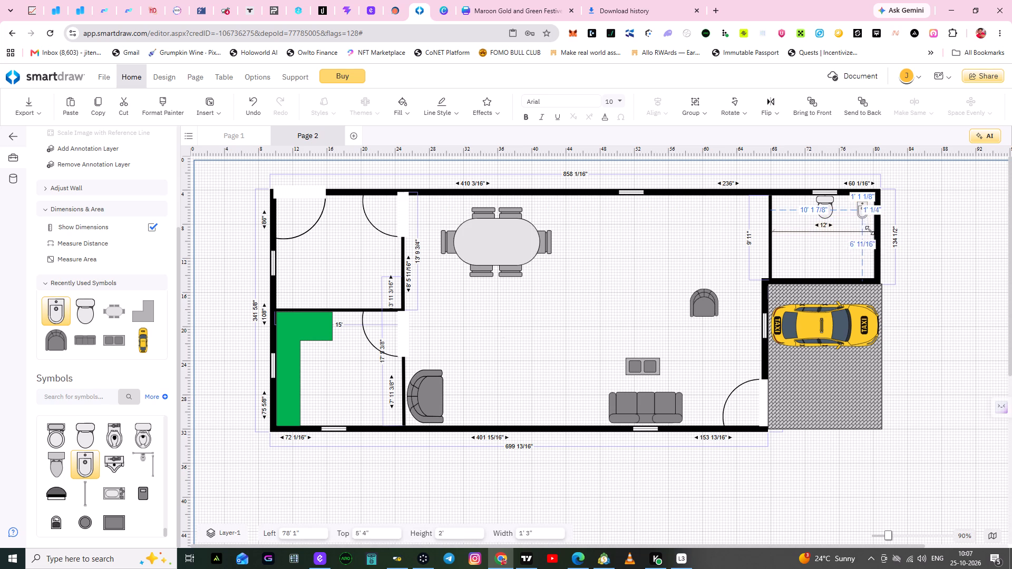
left_click_drag(870, 230, 870, 231)
left_click(849, 248)
left_click_drag(860, 219, 861, 214)
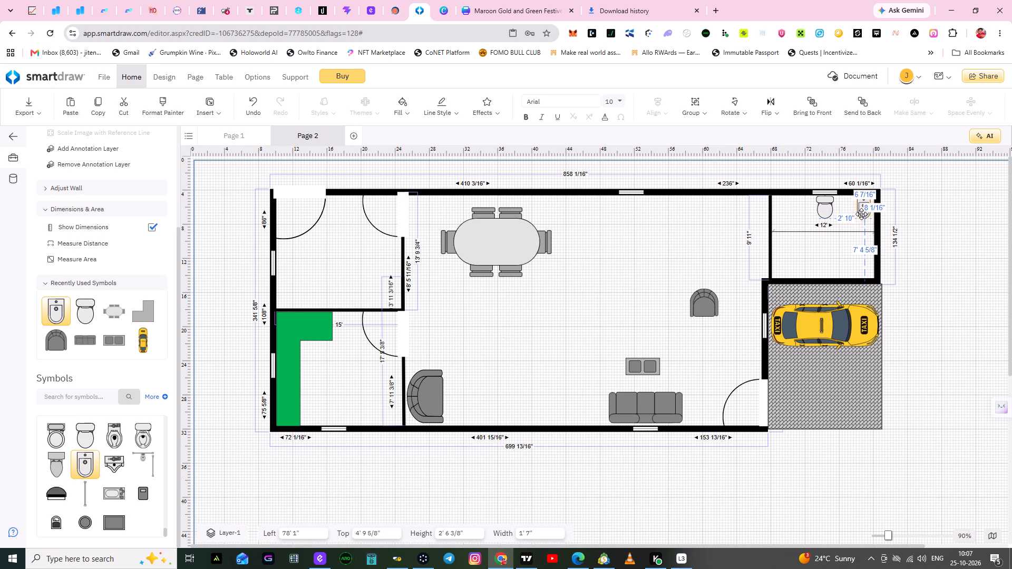
left_click_drag(861, 214, 863, 212)
left_click(854, 230)
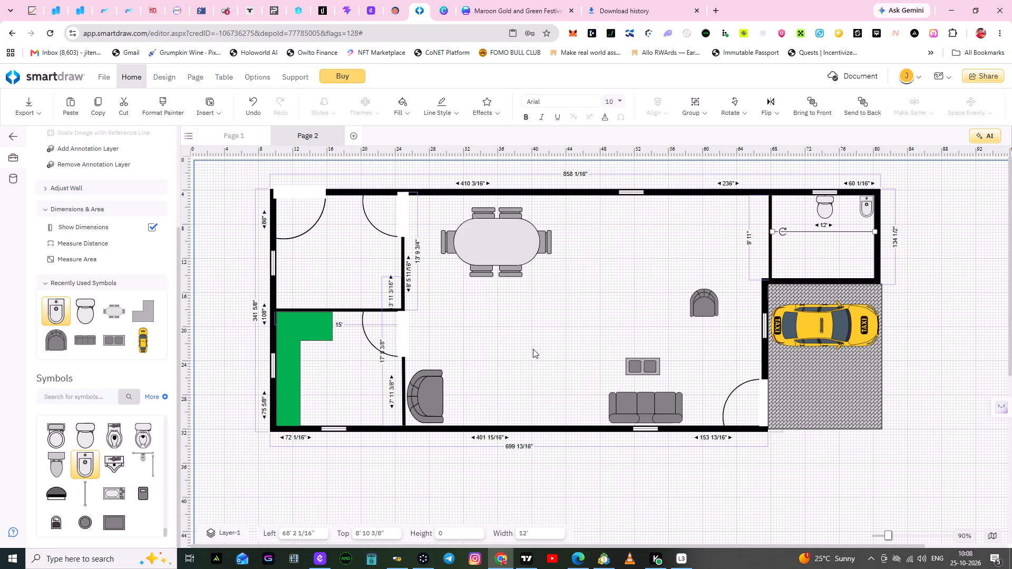
left_click(422, 387)
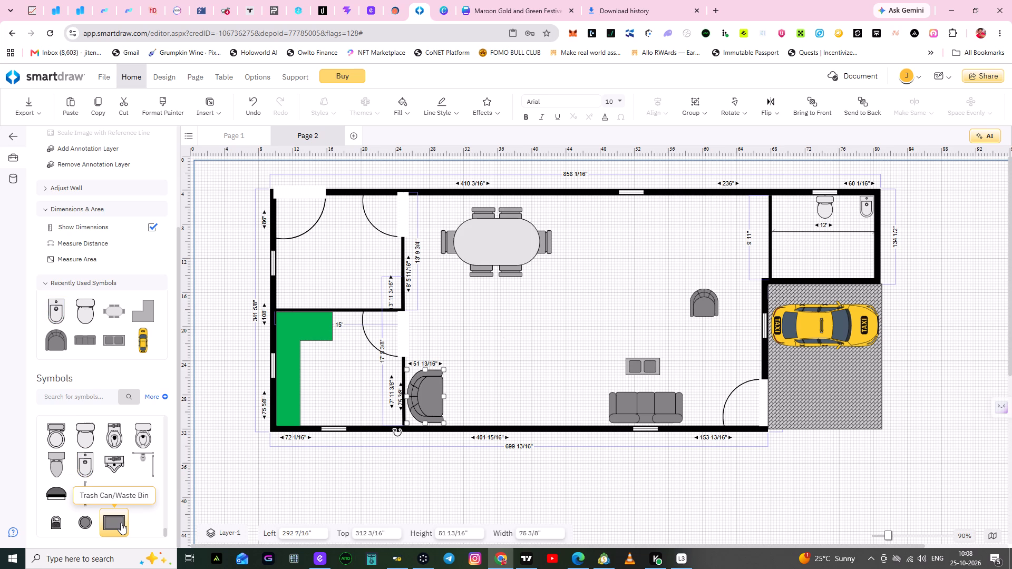
Place the rectangular Trash Can/Waste Bin symbol against the small room's left wall, at about Left 68' 4", Top 7' 4".
left_click_drag(121, 523, 172, 490)
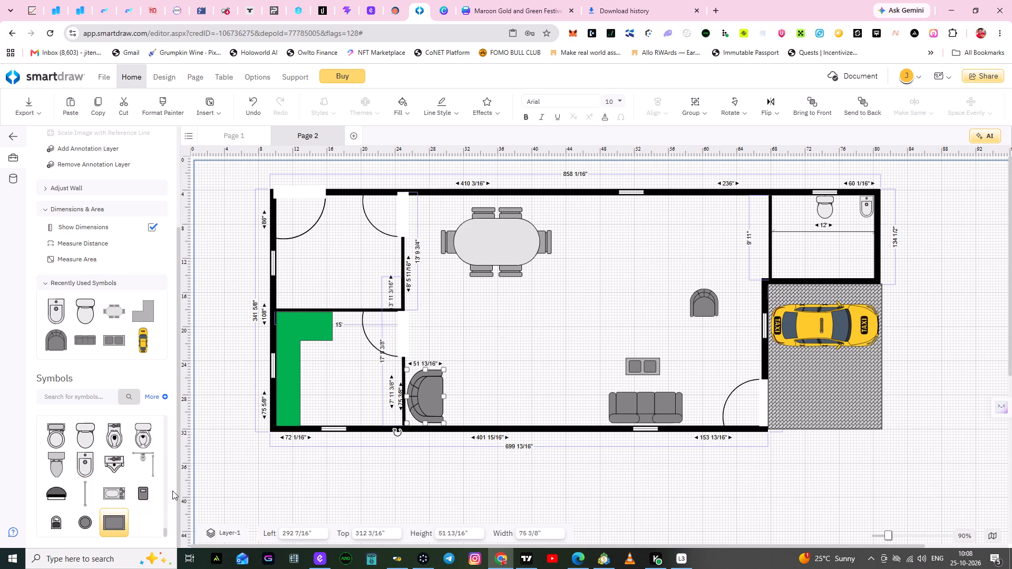
left_click_drag(172, 490, 797, 264)
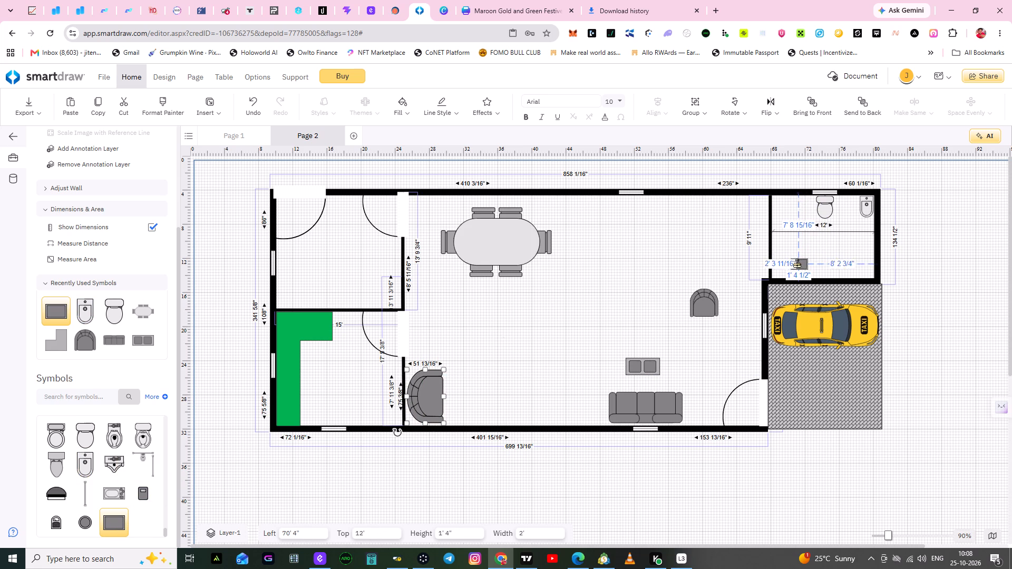
left_click_drag(797, 264, 793, 264)
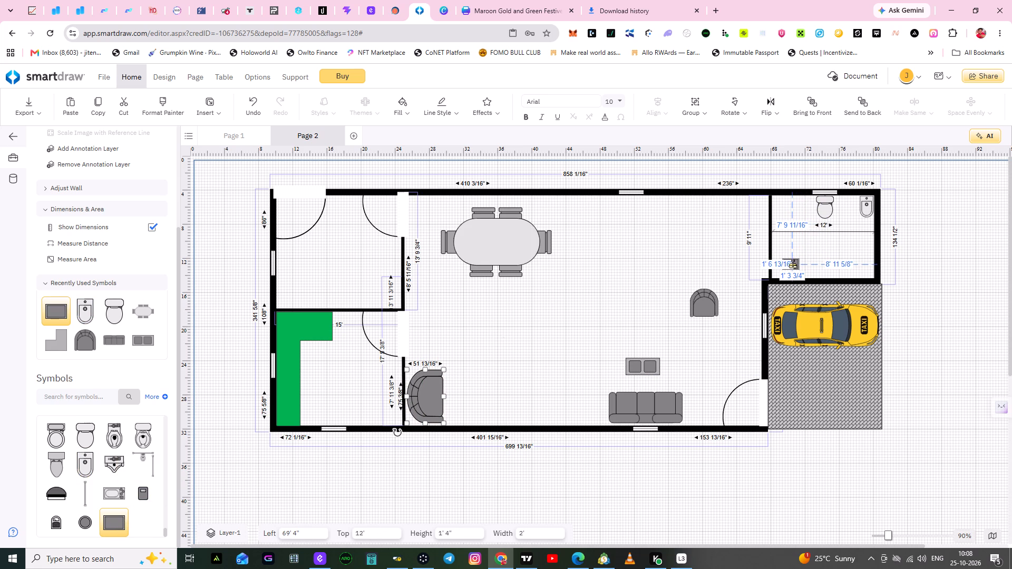
left_click_drag(793, 264, 783, 225)
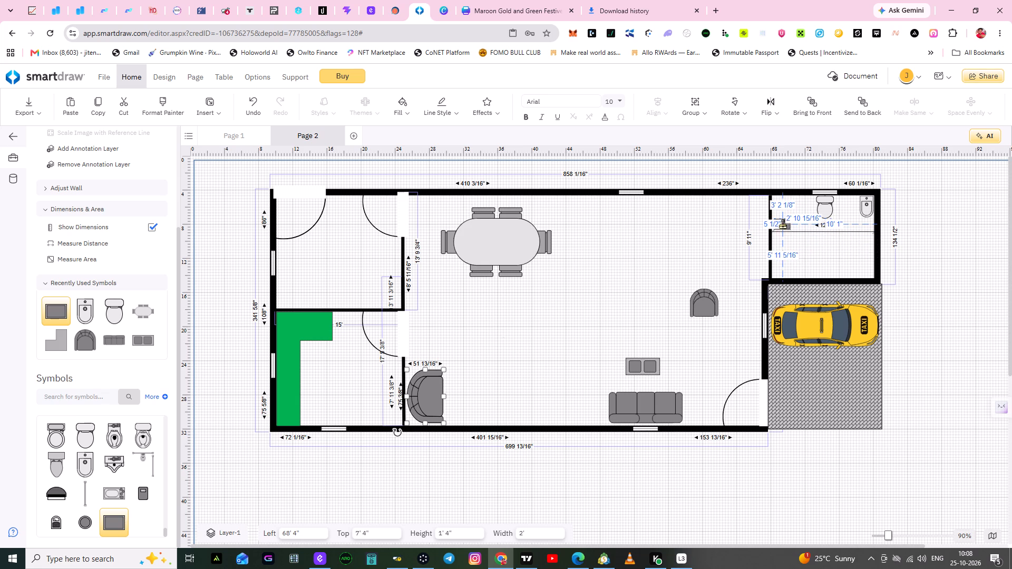
left_click_drag(783, 225, 783, 225)
left_click(803, 258)
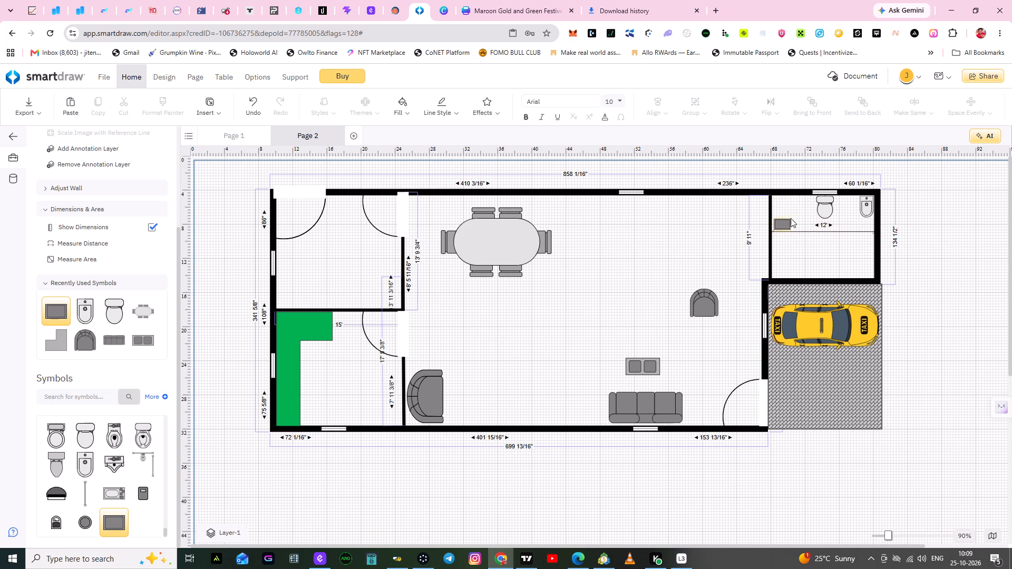
Enlarge the rectangular waste bin symbol to about 3' 8" wide and 1' 8" high.
left_click(787, 223)
left_click_drag(791, 231, 804, 234)
left_click(795, 229)
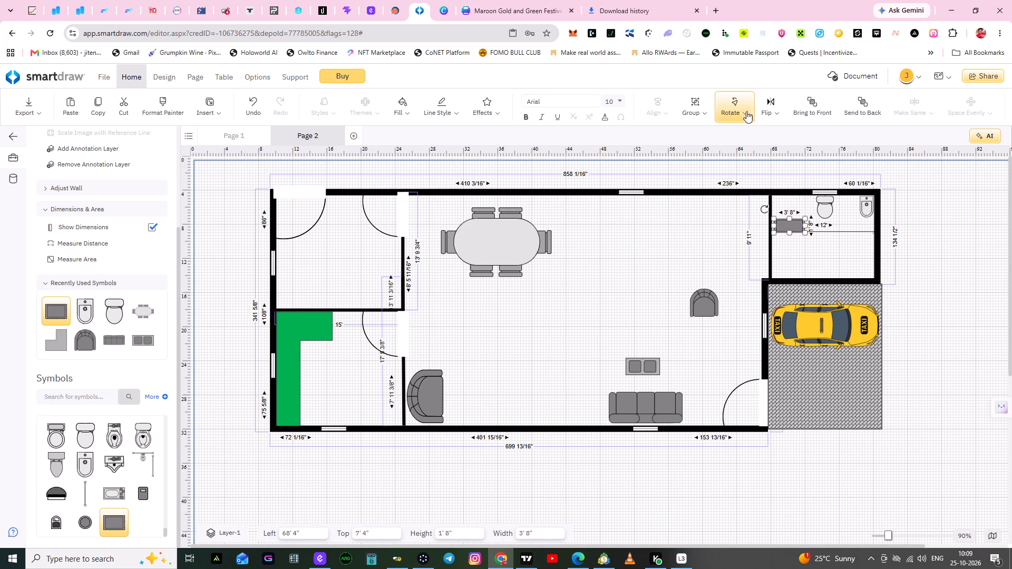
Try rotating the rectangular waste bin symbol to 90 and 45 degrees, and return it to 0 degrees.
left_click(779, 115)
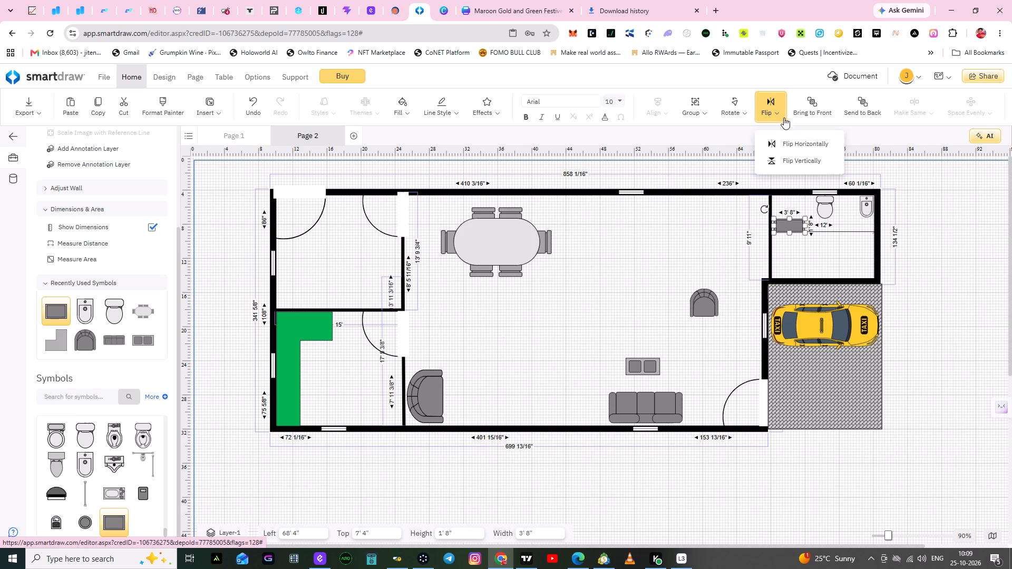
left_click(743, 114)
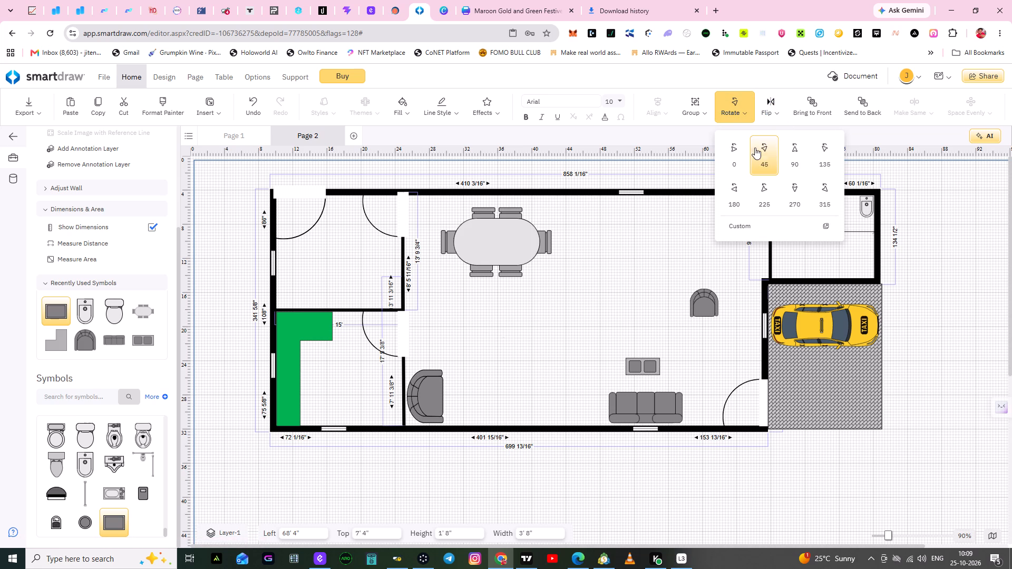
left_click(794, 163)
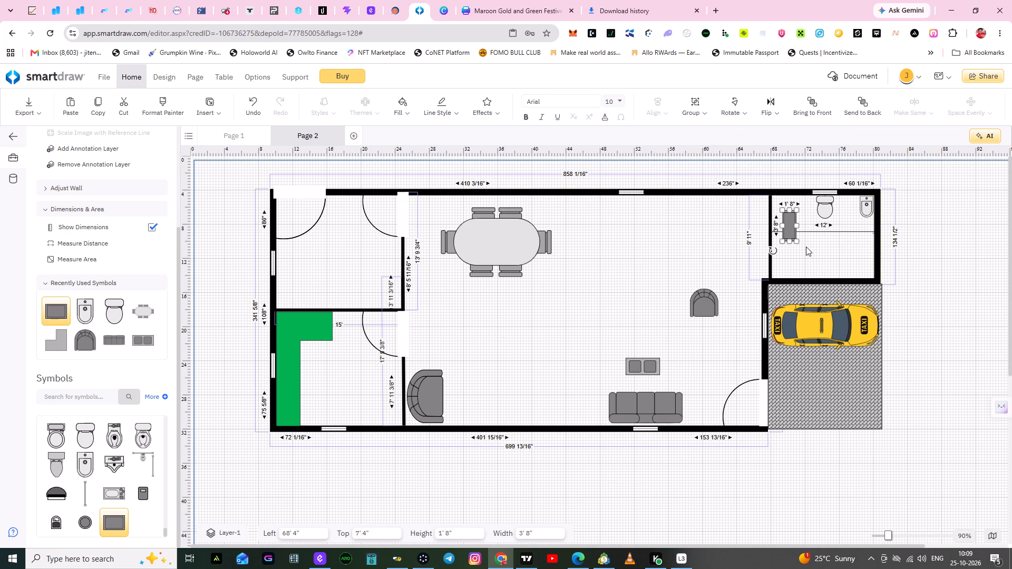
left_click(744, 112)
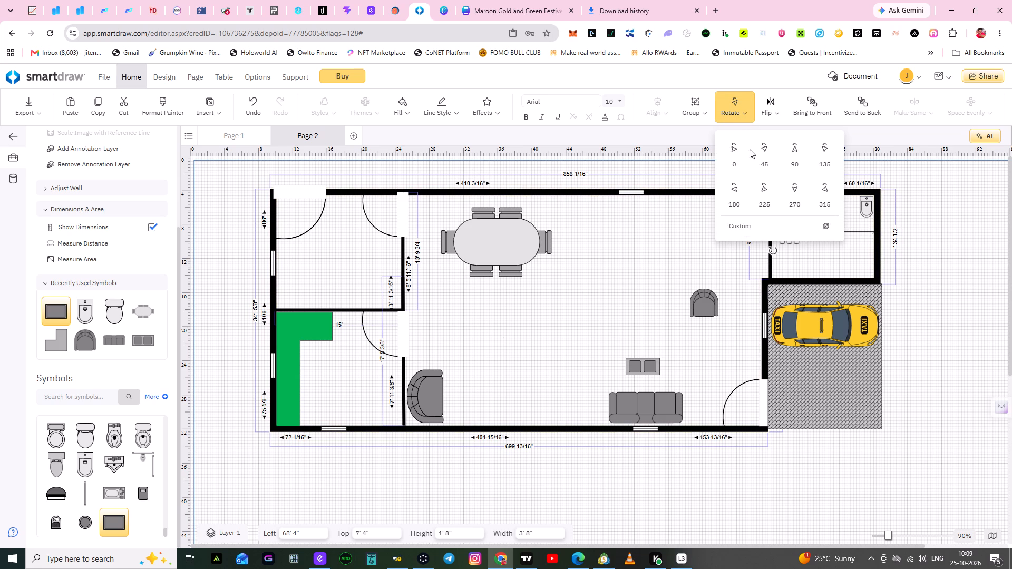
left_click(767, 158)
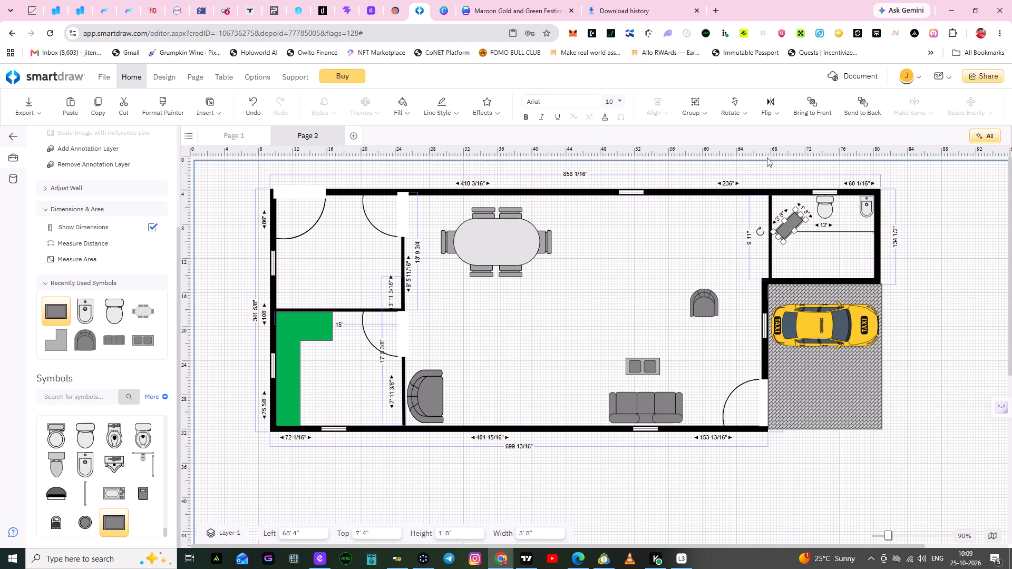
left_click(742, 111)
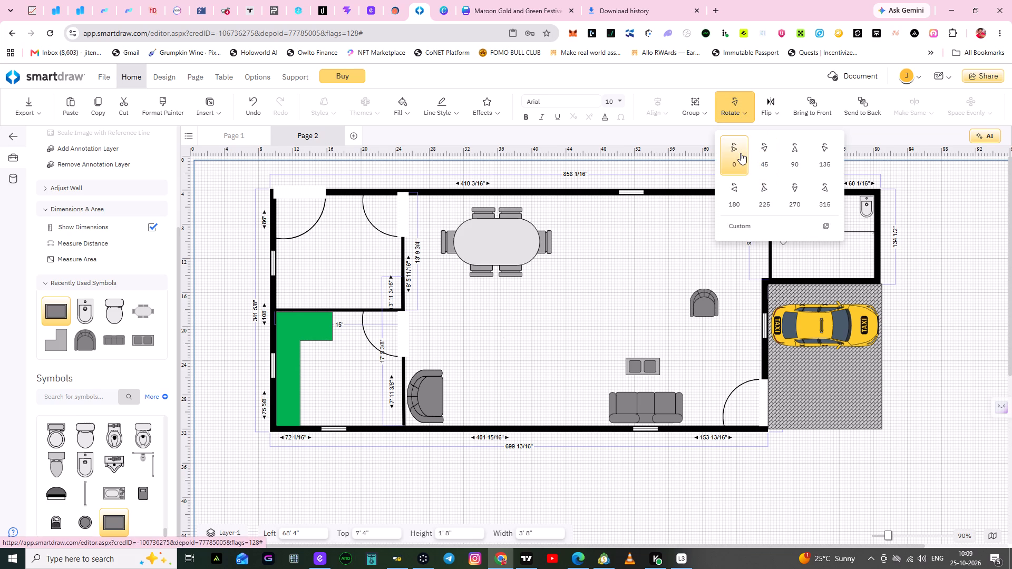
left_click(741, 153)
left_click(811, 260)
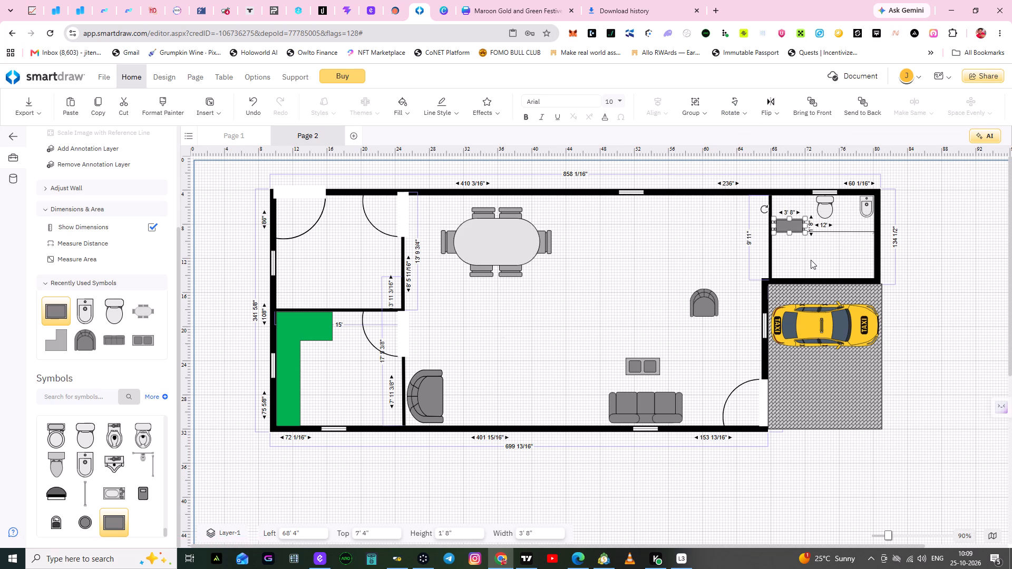
Move the rectangular waste bin up against the small room's left wall, at about Left 68', Top 6' 4".
left_click_drag(797, 231, 793, 223)
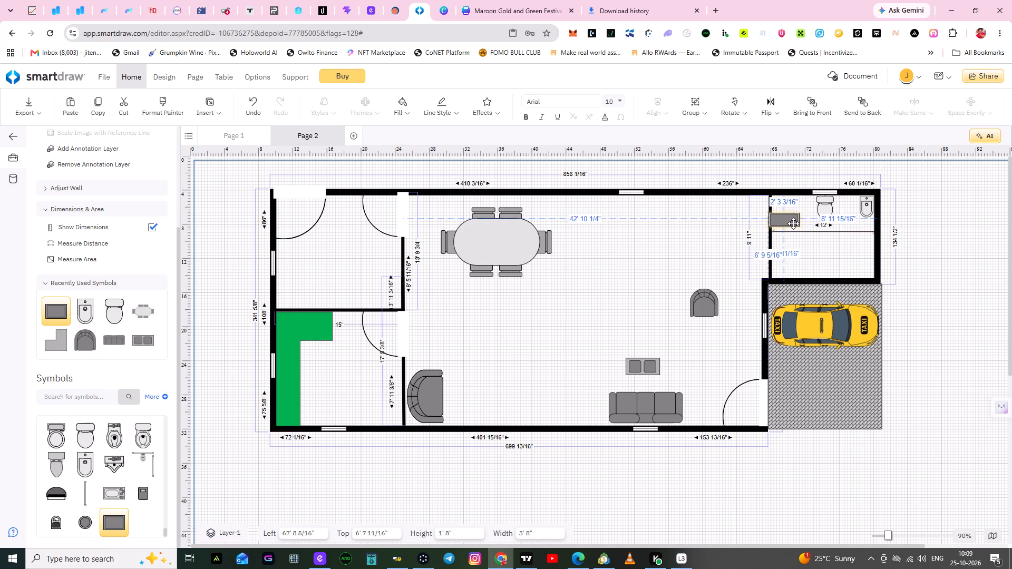
left_click_drag(793, 223, 797, 223)
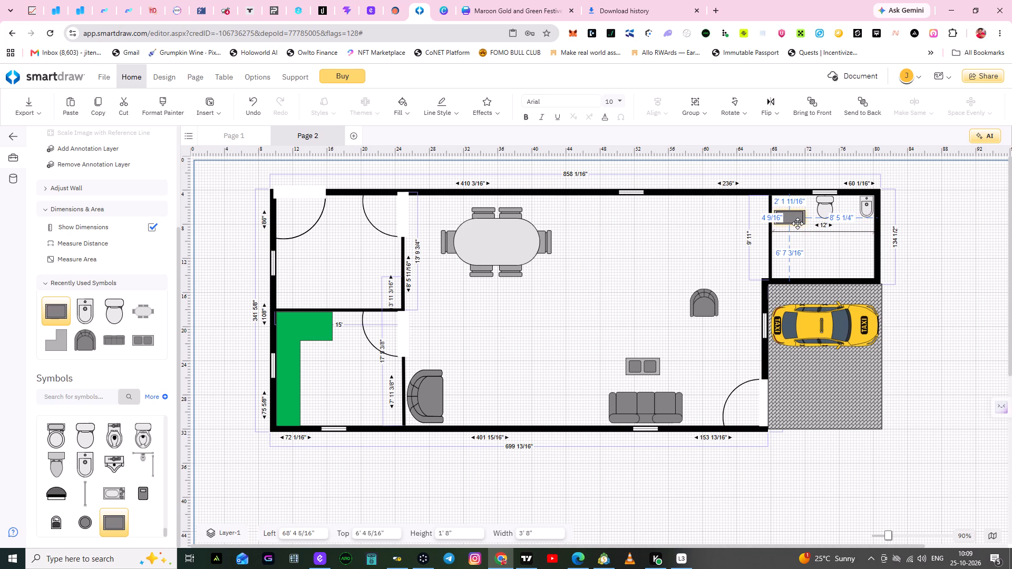
left_click_drag(797, 223, 796, 223)
left_click(811, 259)
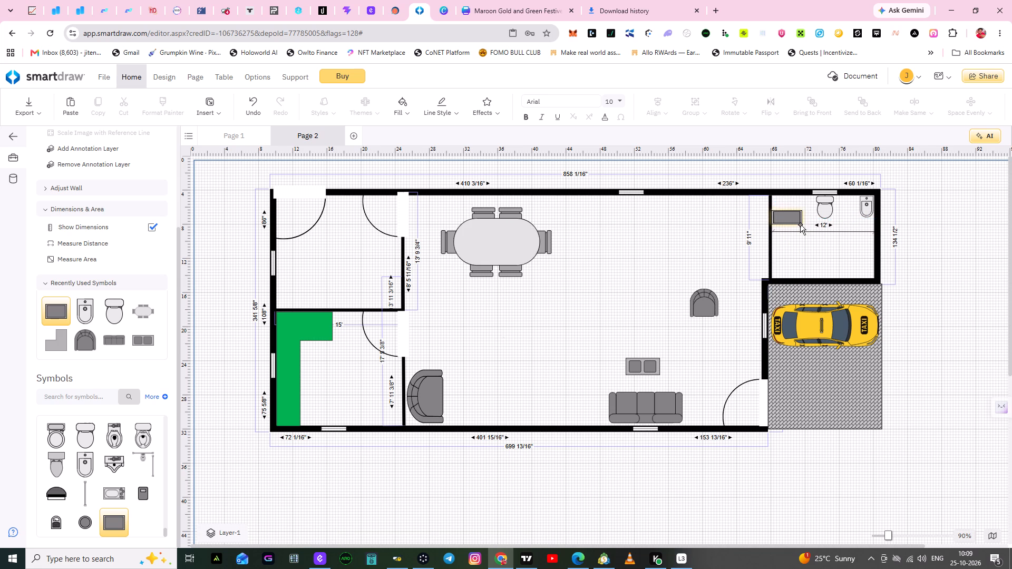
Shrink the rectangular waste bin symbol to about 3' wide and 1' 8" high.
left_click(800, 224)
left_click(802, 223)
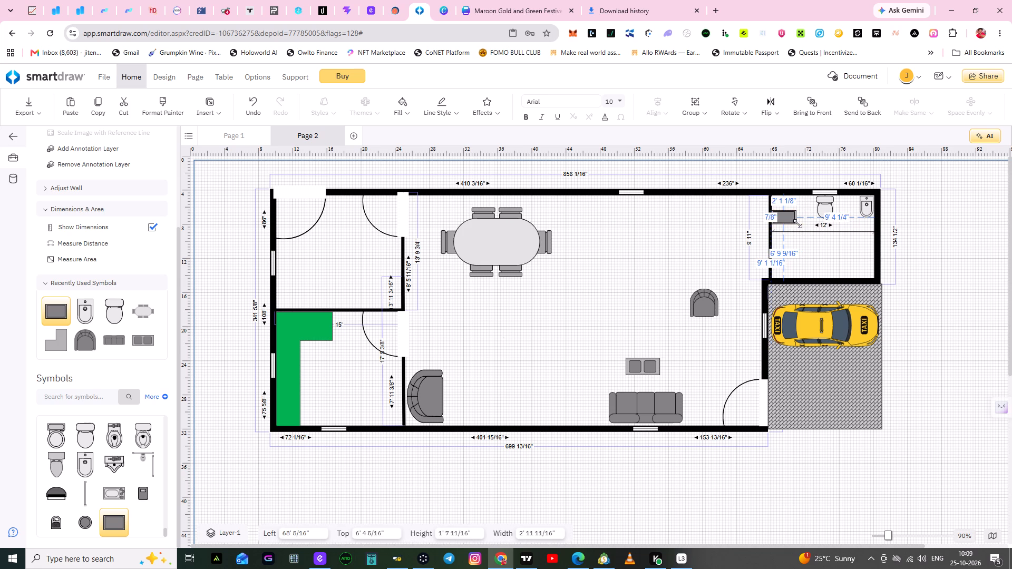
left_click(806, 259)
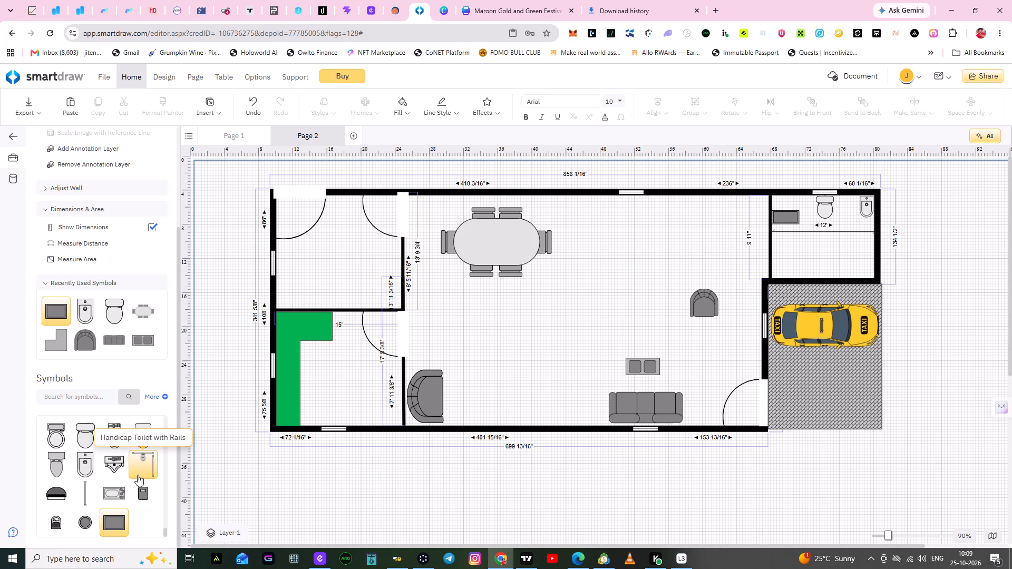
Browse the symbol library from Toilets back through Bathtubs & Showers, tables, seating and Doors & Windows to the room shapes.
scroll(138, 475, "down", 1)
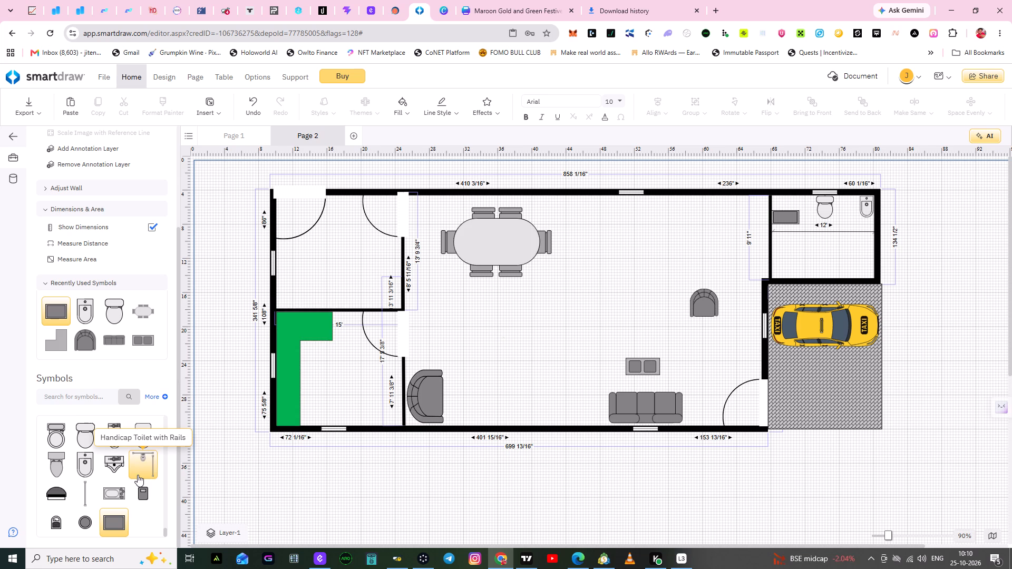
scroll(138, 475, "up", 1)
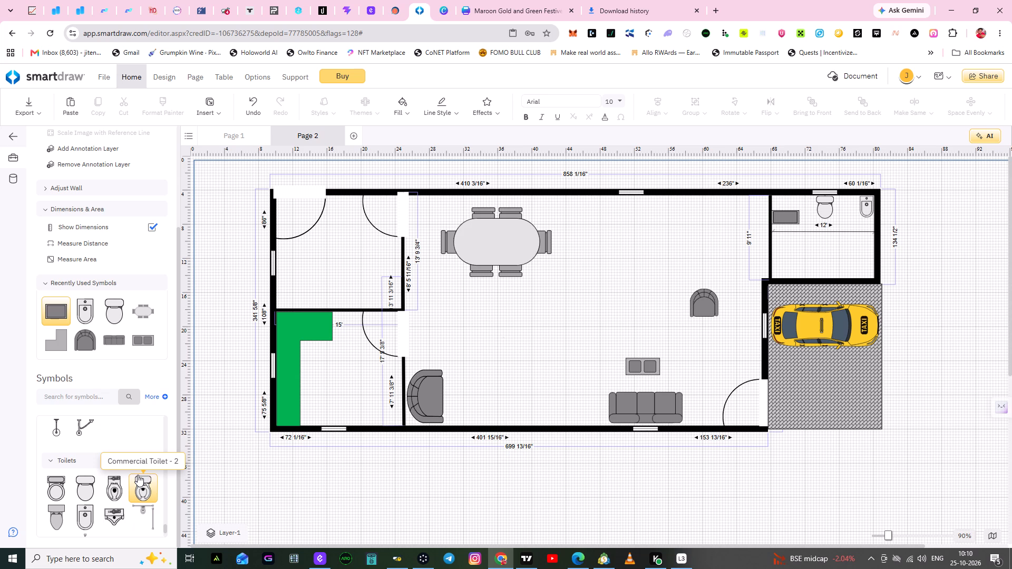
scroll(138, 475, "up", 3)
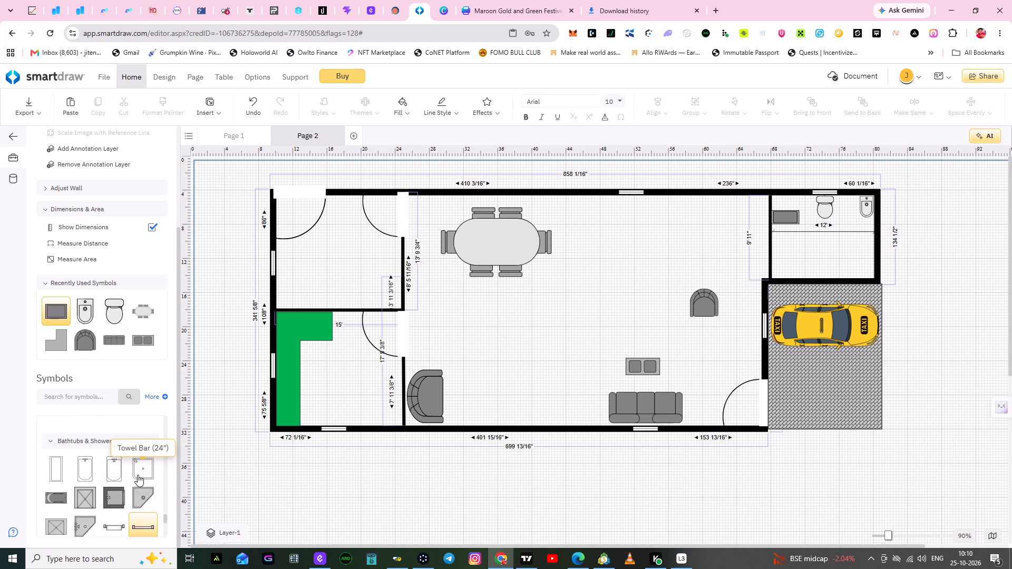
scroll(138, 475, "up", 1)
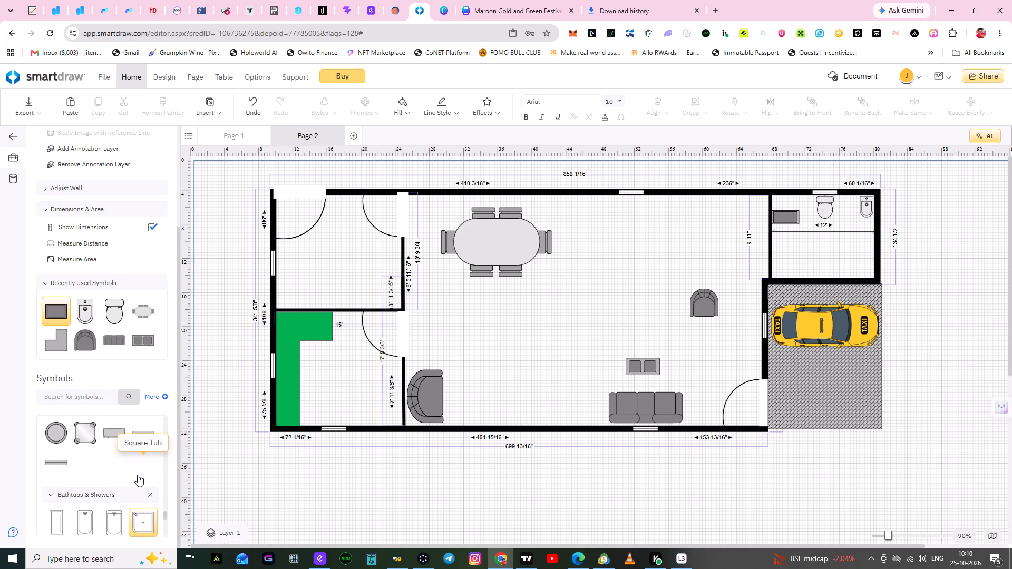
scroll(138, 475, "up", 1)
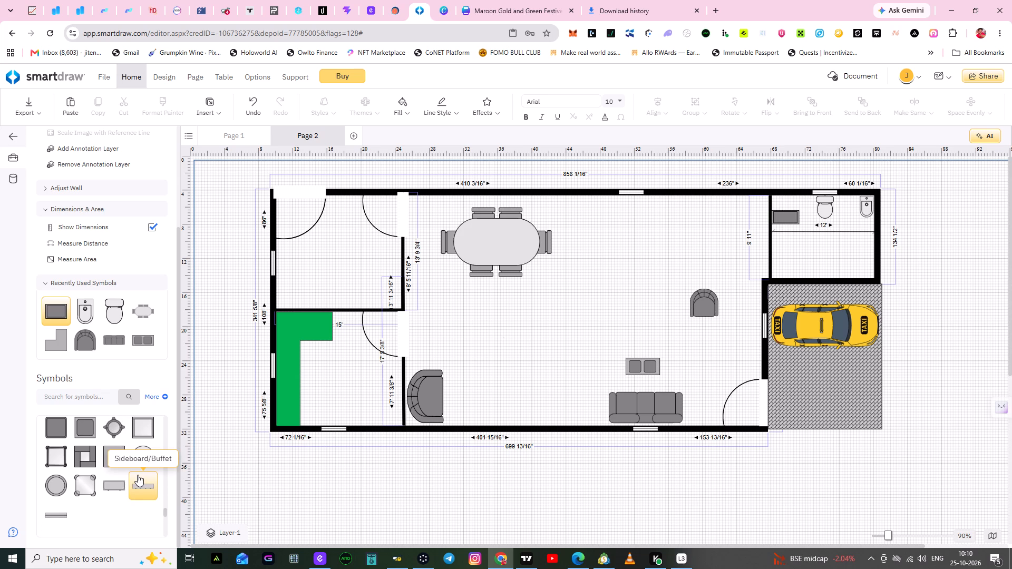
scroll(138, 475, "up", 1)
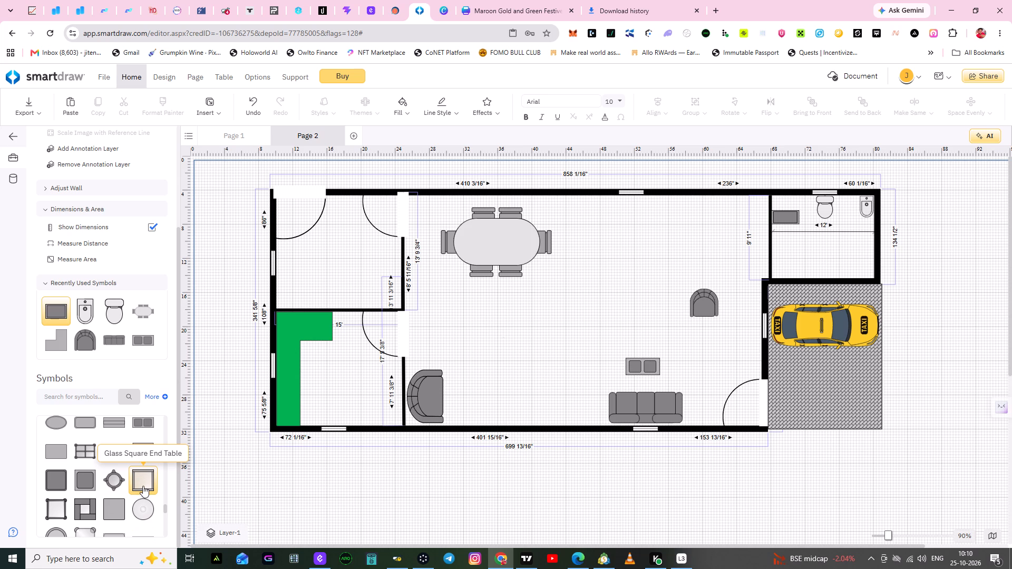
scroll(143, 486, "up", 10)
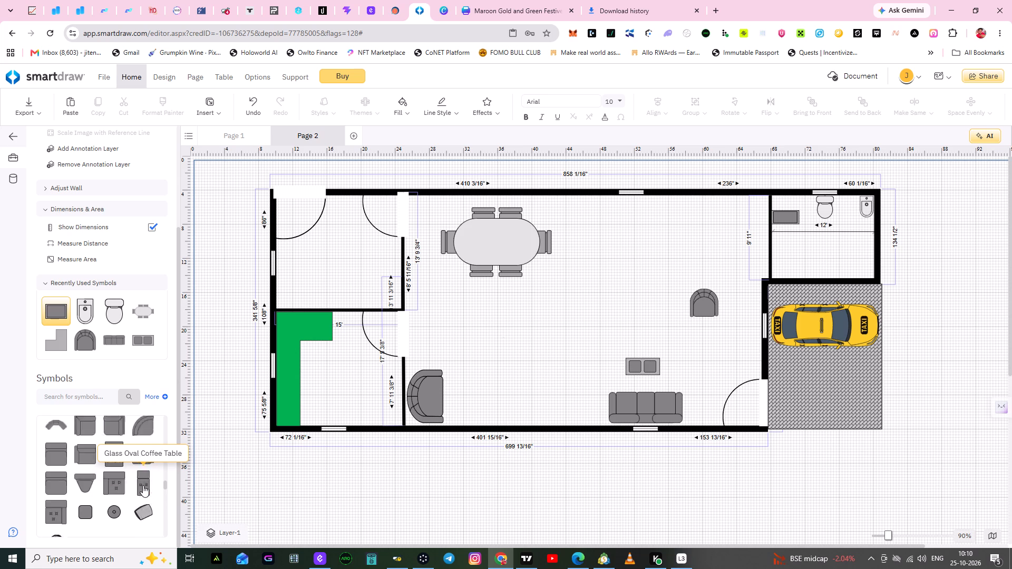
scroll(143, 485, "up", 14)
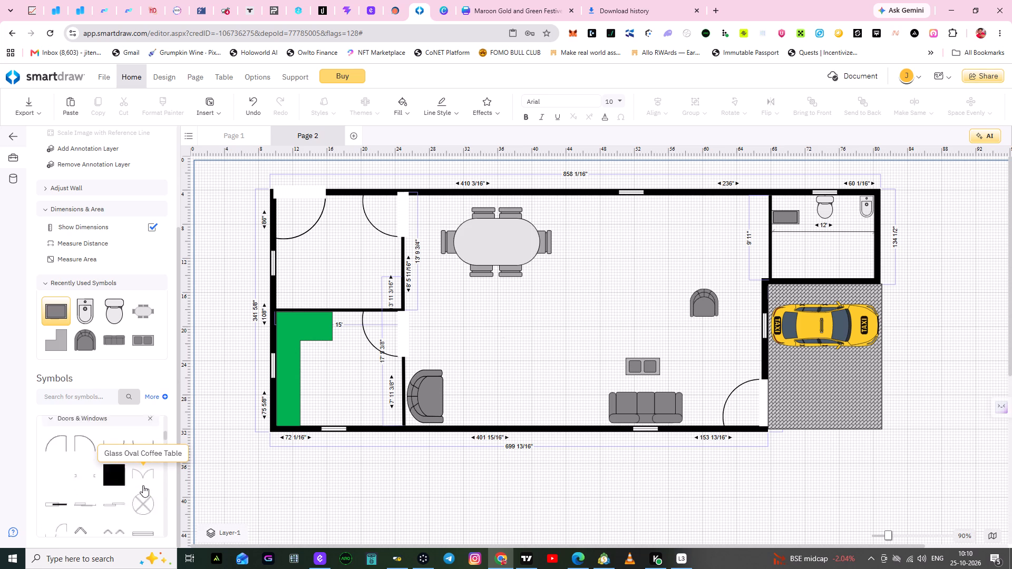
scroll(143, 485, "up", 8)
scroll(143, 485, "down", 1)
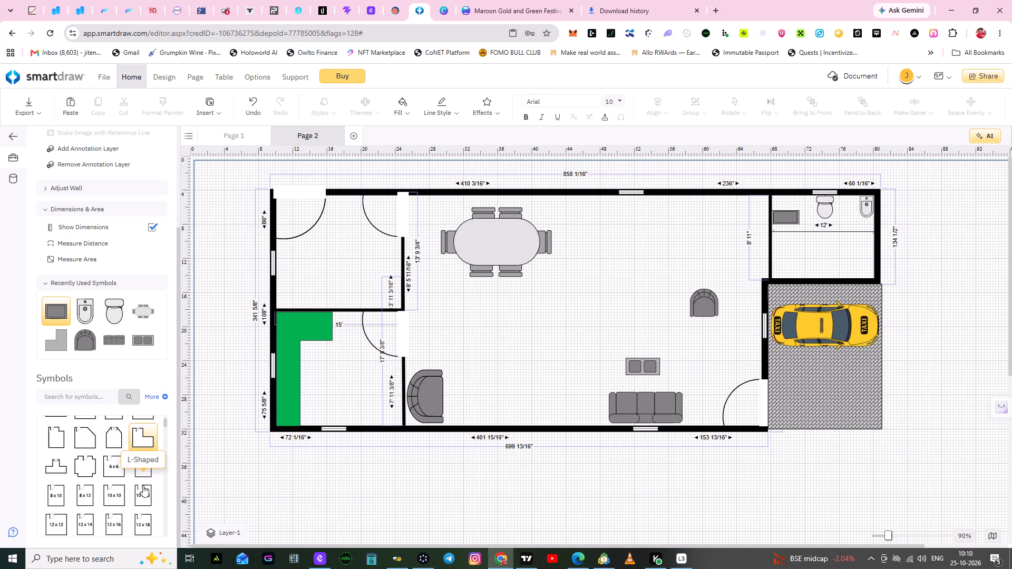
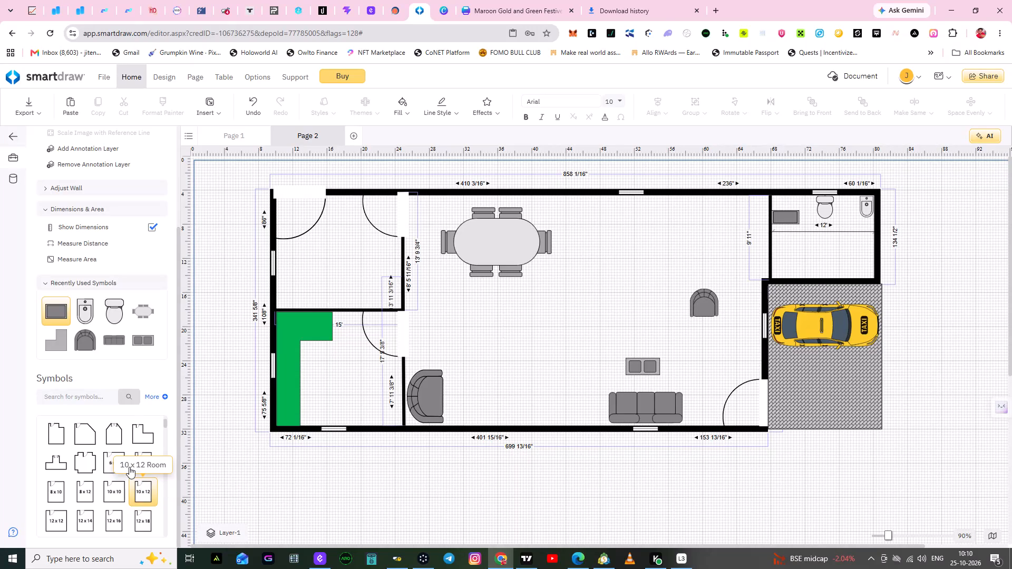
Place a California King Bed symbol in the upper-left room, at about Left 12' 4", Top 9'.
scroll(129, 467, "down", 7)
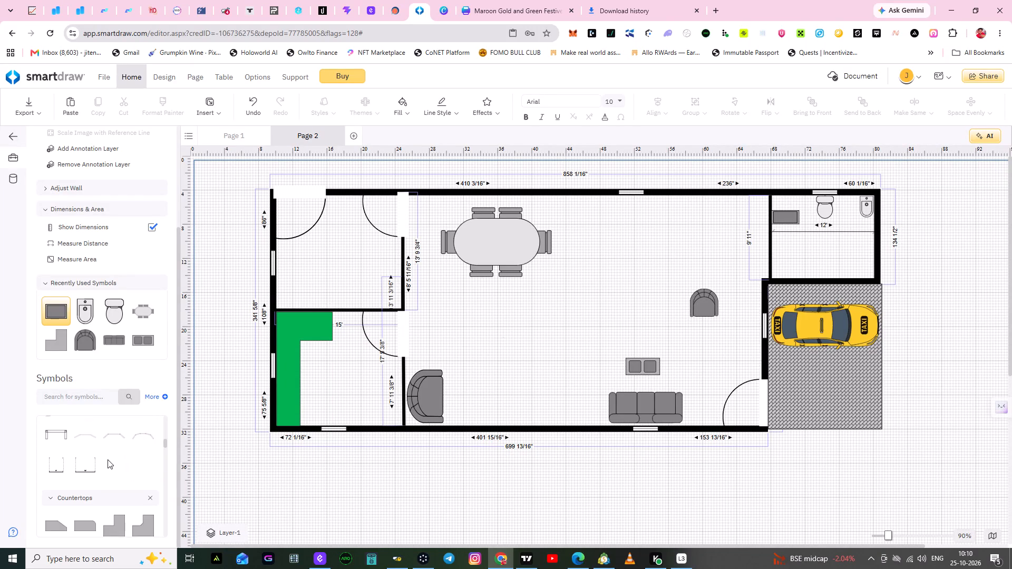
scroll(108, 459, "down", 3)
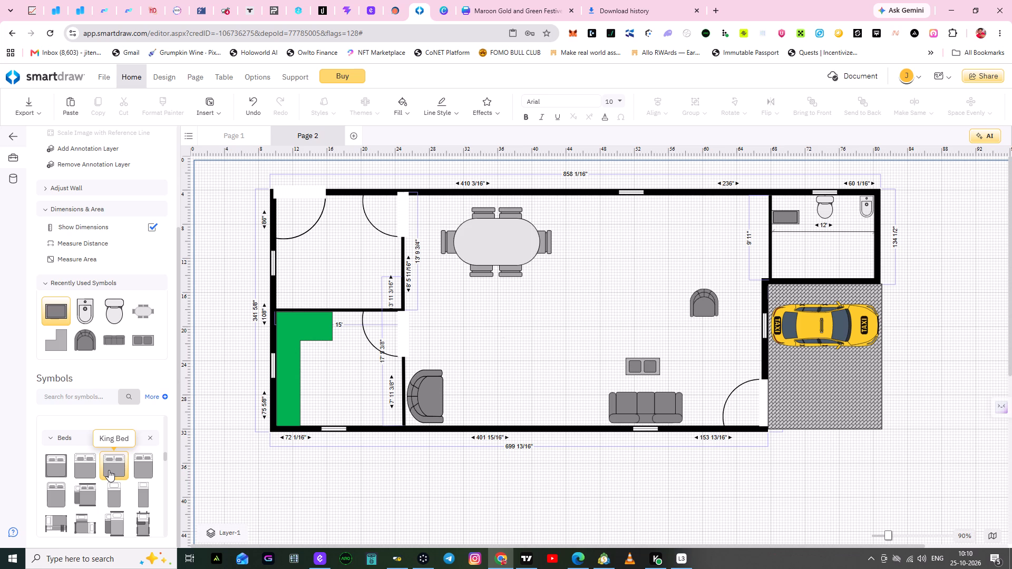
left_click(79, 472)
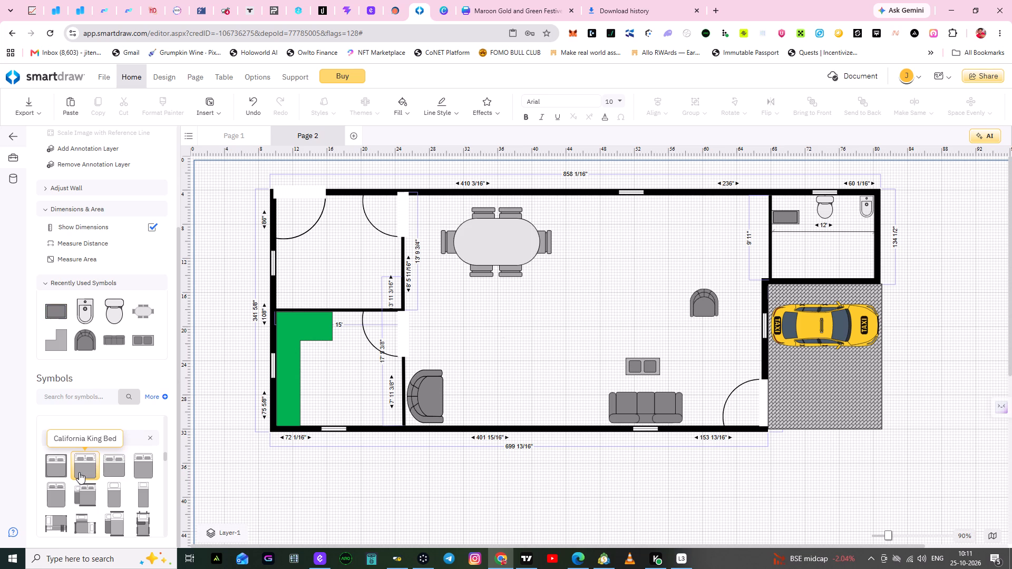
left_click_drag(79, 472, 323, 263)
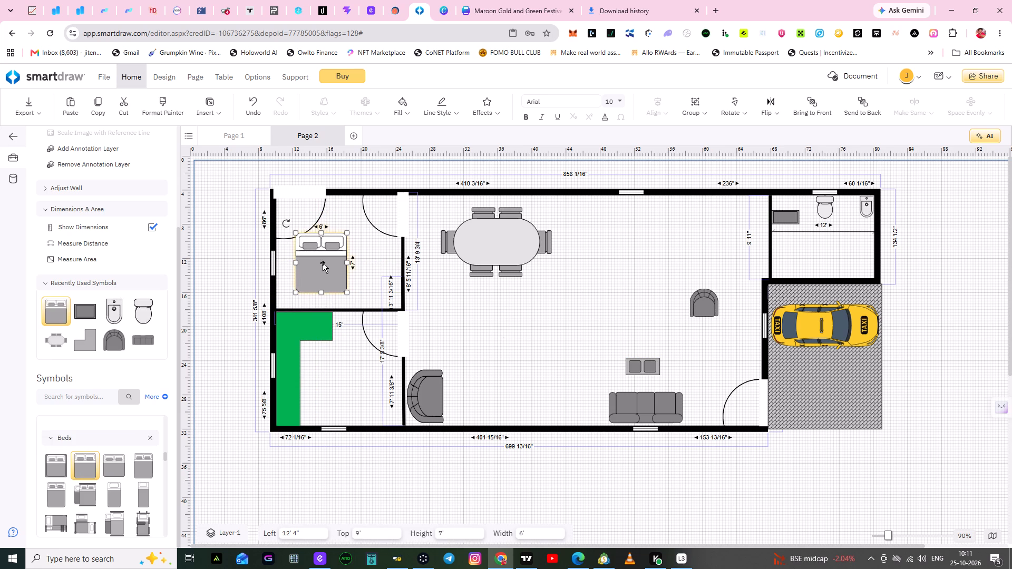
left_click(355, 274)
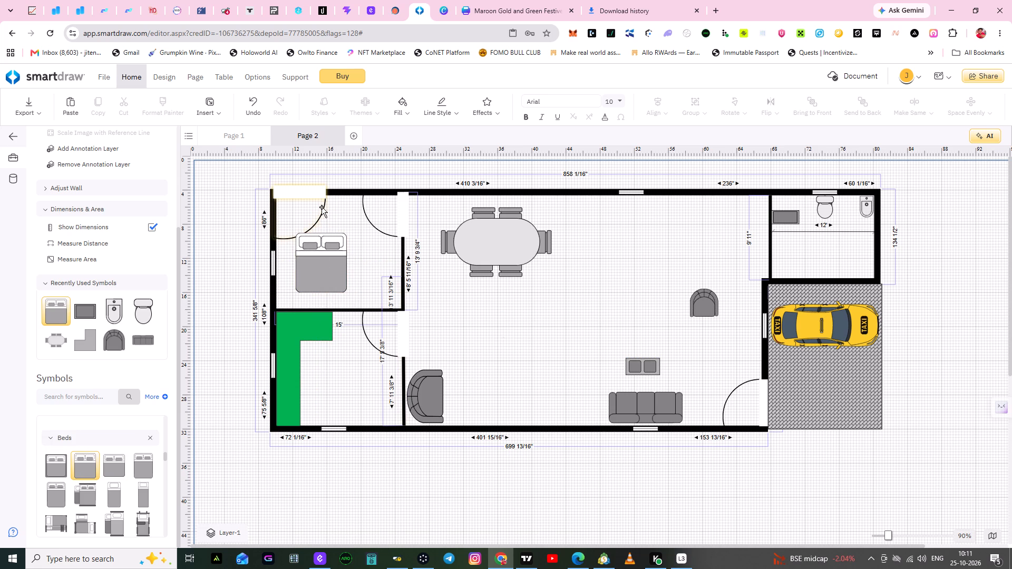
left_click(323, 209)
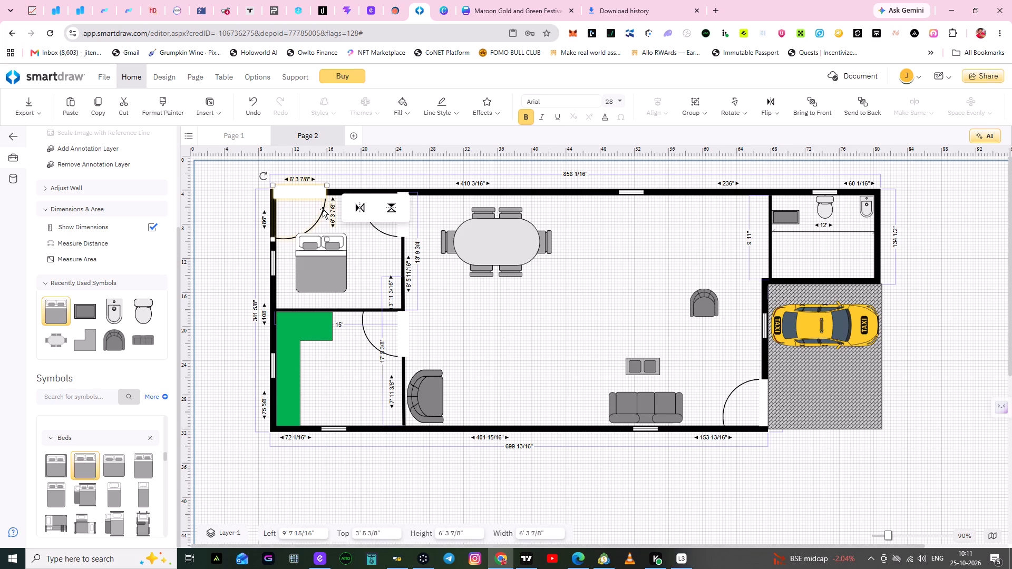
Rotate the California King Bed a quarter turn so its pillows point toward the room's left wall.
left_click(319, 262)
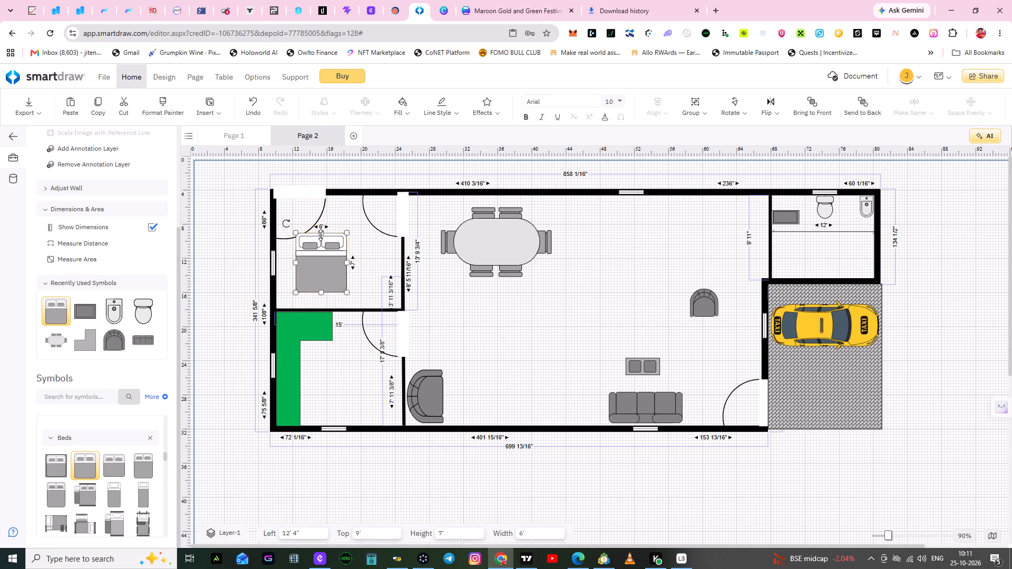
left_click_drag(286, 224, 302, 284)
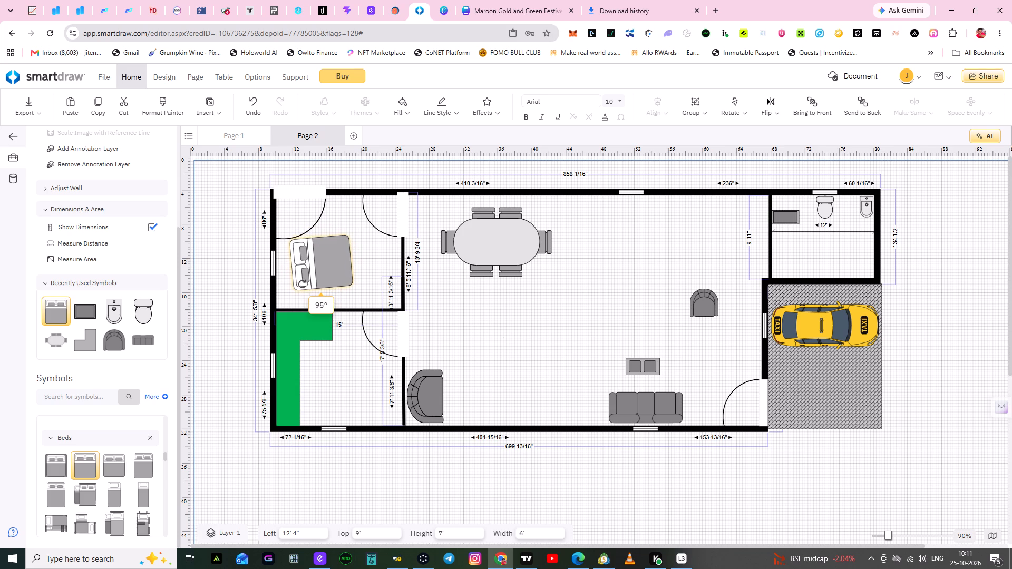
left_click_drag(302, 284, 296, 285)
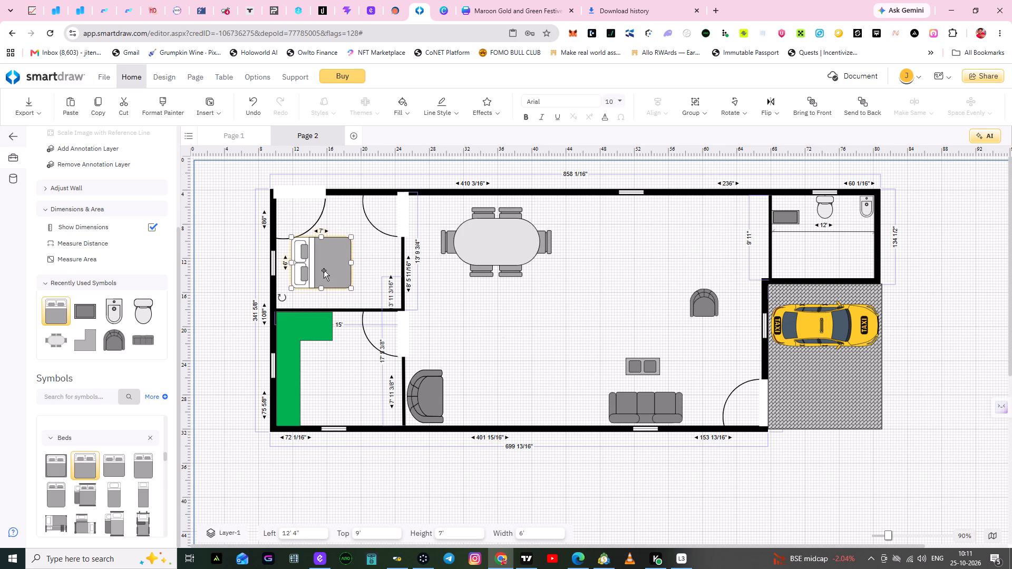
Move the bed up against the room's left wall, at about Left 10' 10 1/4", Top 5' 6 1/4".
left_click_drag(324, 270, 320, 257)
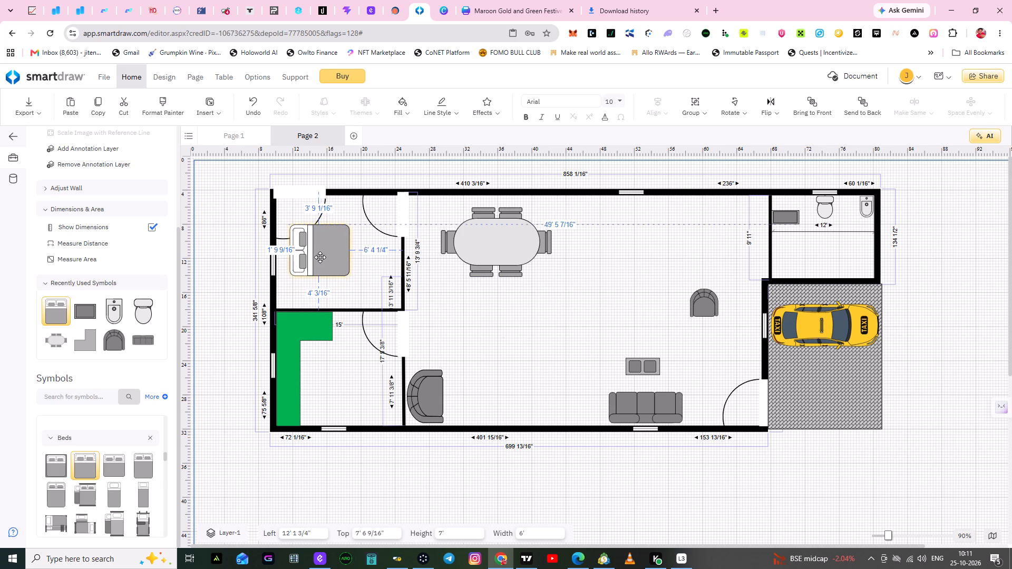
left_click_drag(320, 257, 318, 256)
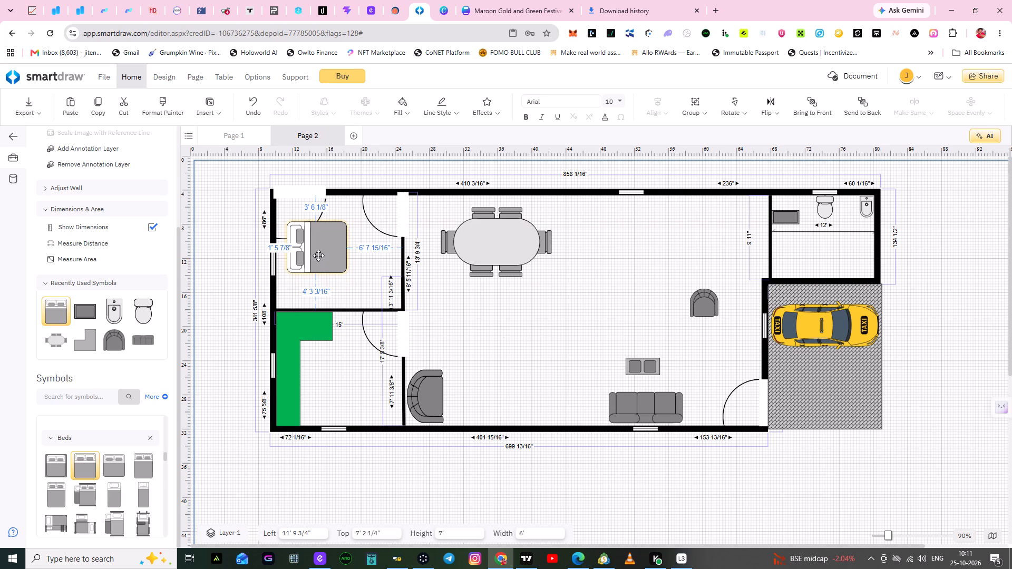
left_click_drag(318, 256, 314, 245)
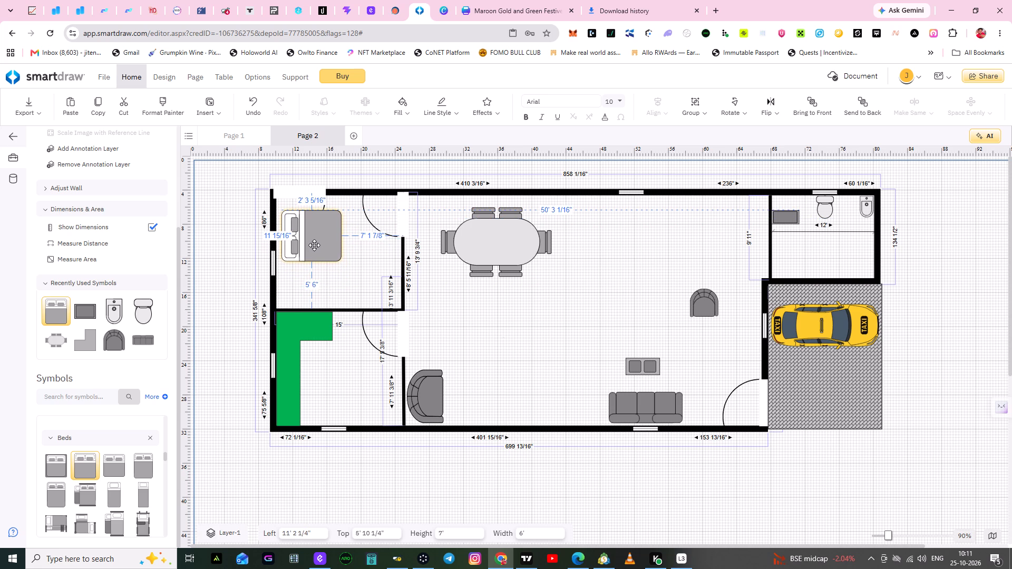
left_click_drag(314, 245, 313, 242)
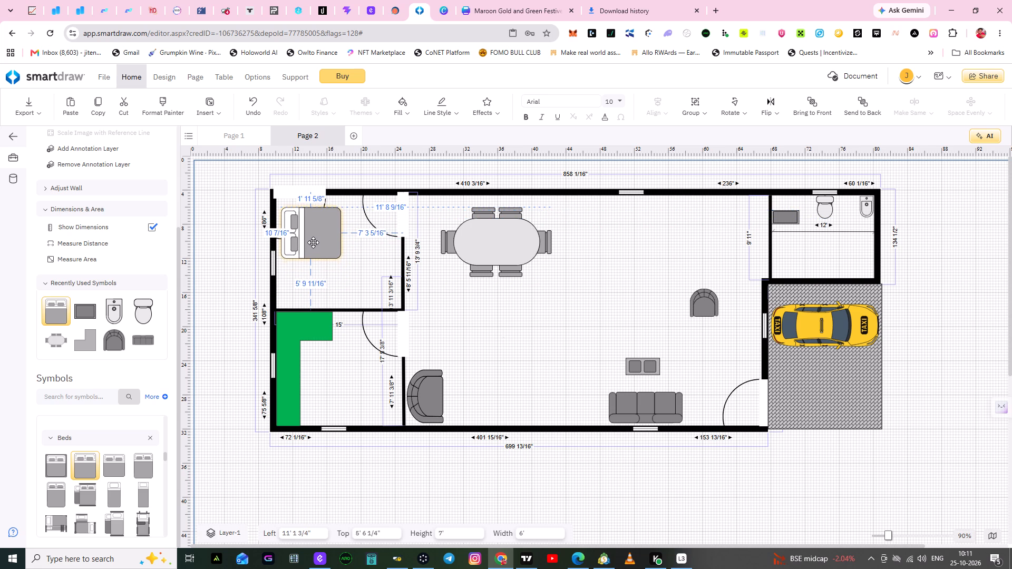
left_click_drag(313, 242, 312, 240)
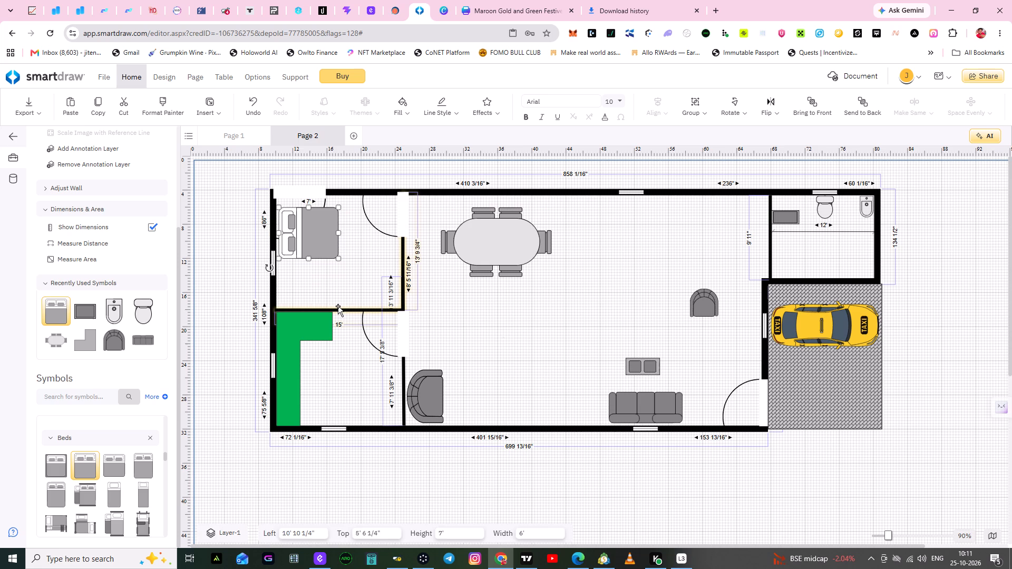
left_click(348, 294)
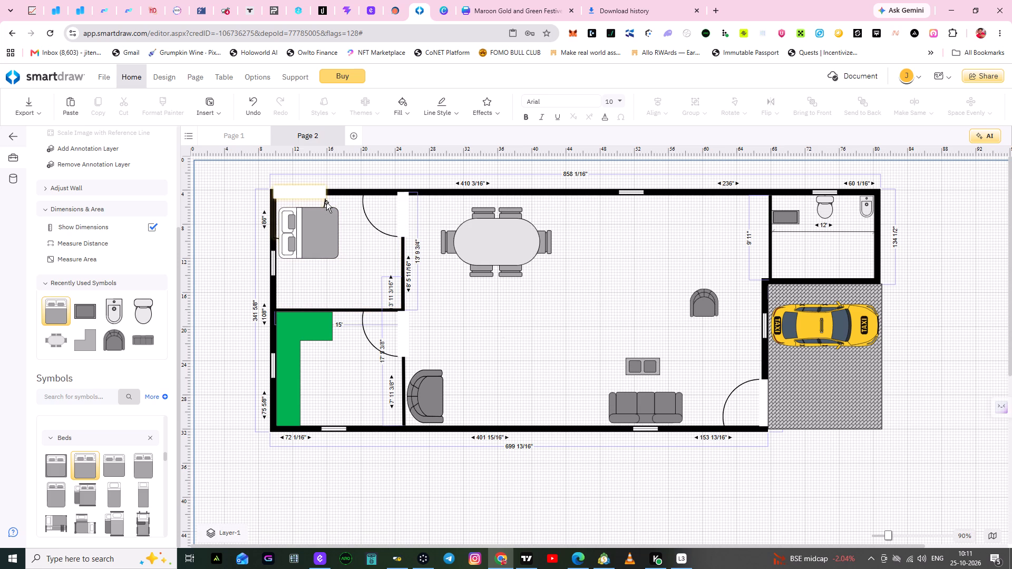
Cut the door in the top wall at the floor plan's upper-left corner, above the bed.
left_click(324, 200)
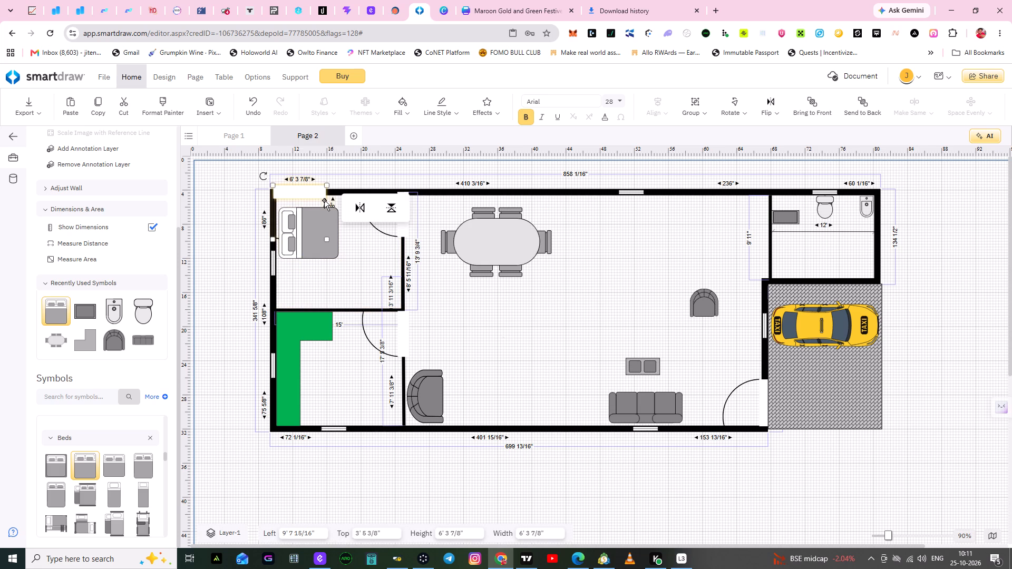
right_click(324, 204)
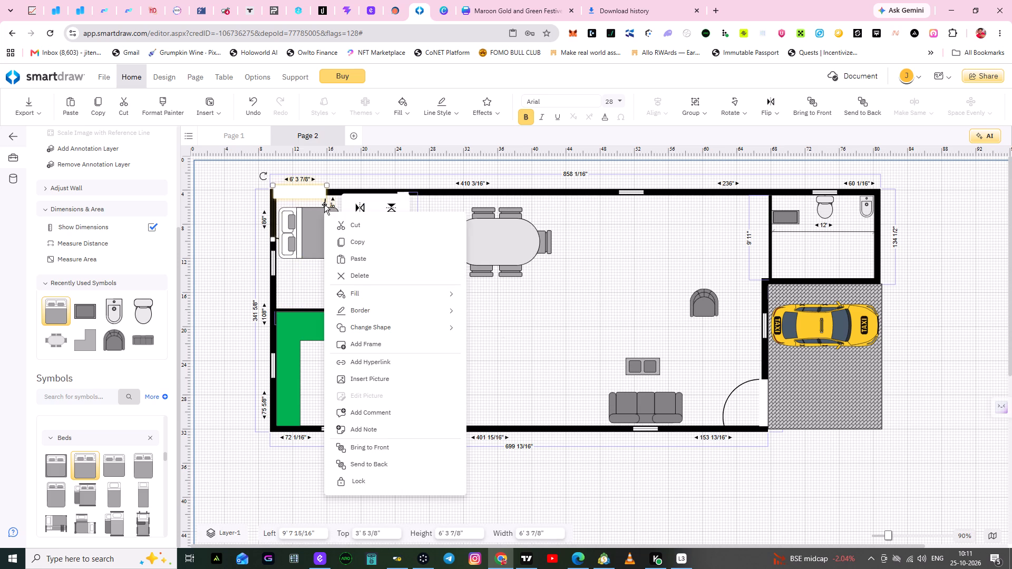
left_click(363, 223)
left_click(361, 286)
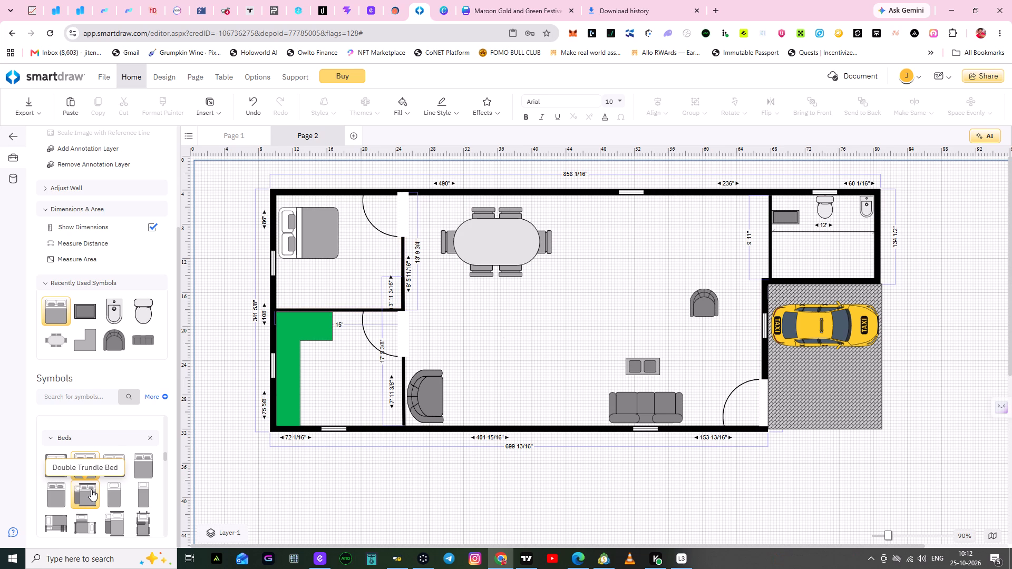
Browse the Beds, Countertops and Doors & Windows symbols in the library for further items to place.
scroll(91, 489, "down", 1)
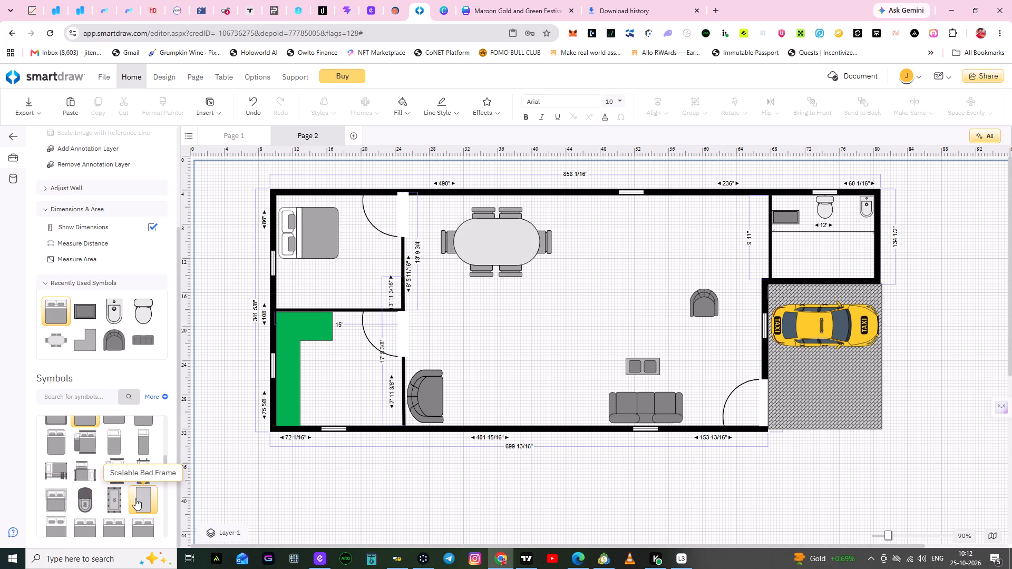
scroll(135, 498, "down", 1)
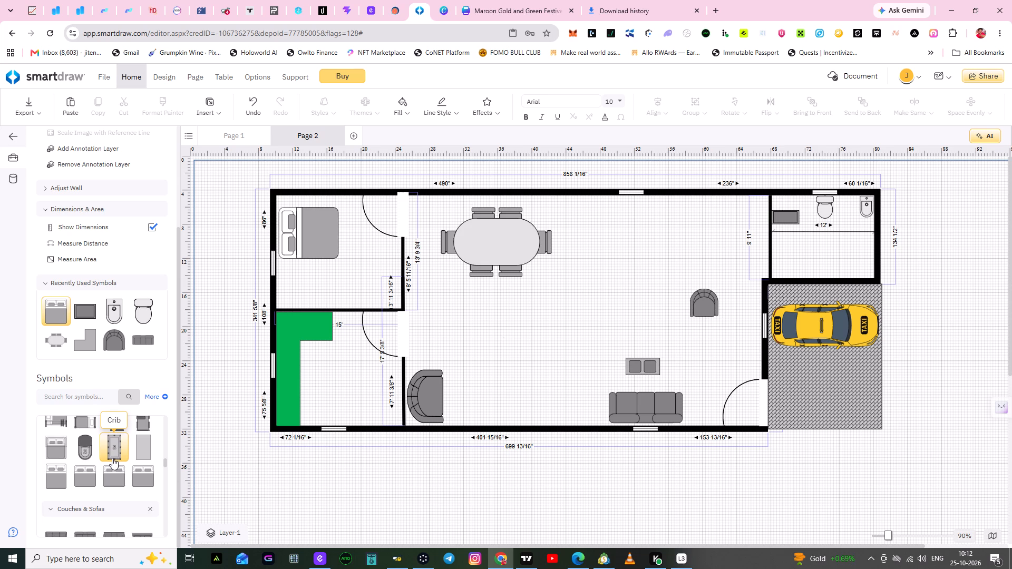
scroll(112, 458, "up", 1)
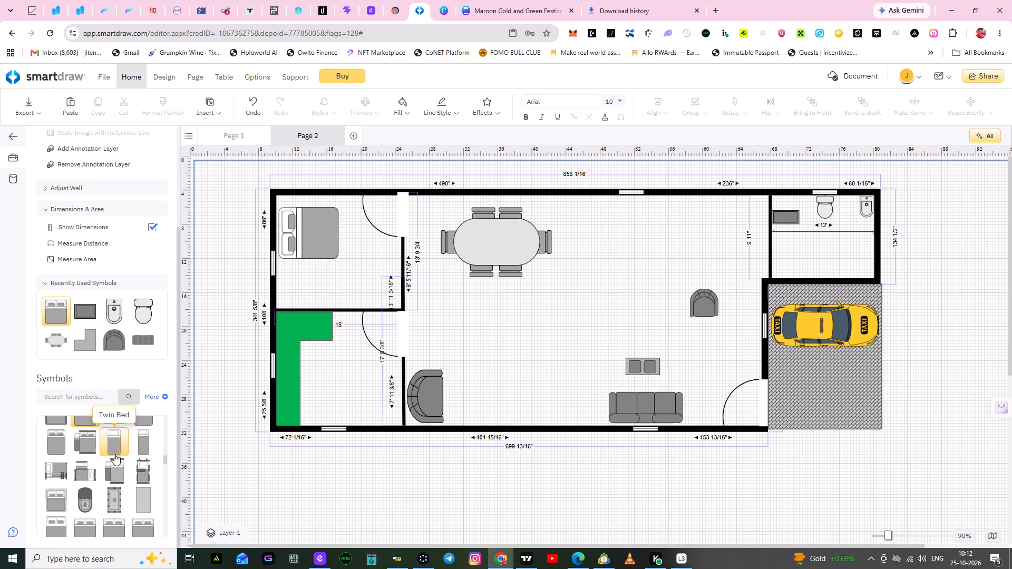
scroll(114, 454, "up", 2)
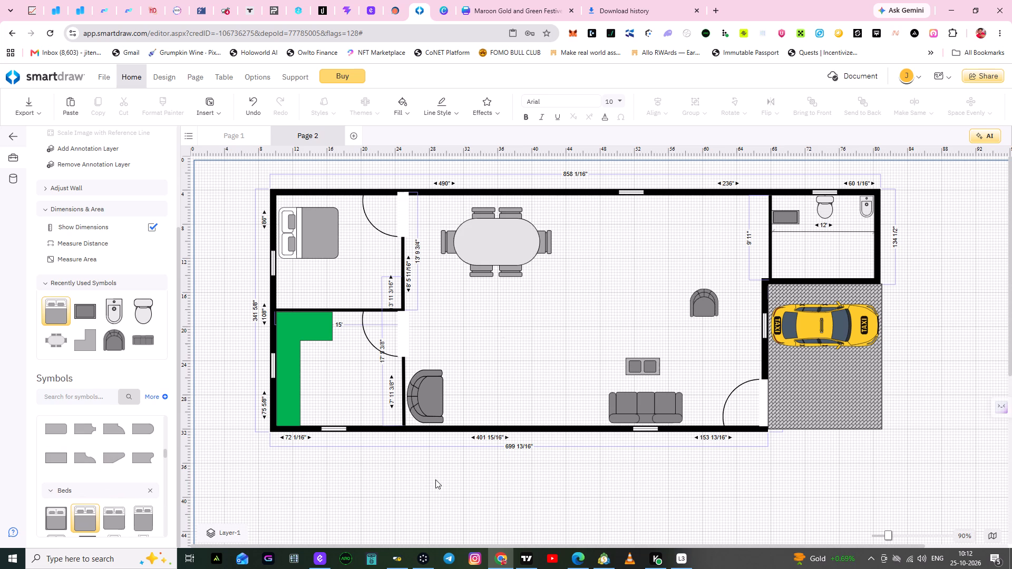
scroll(161, 473, "up", 1)
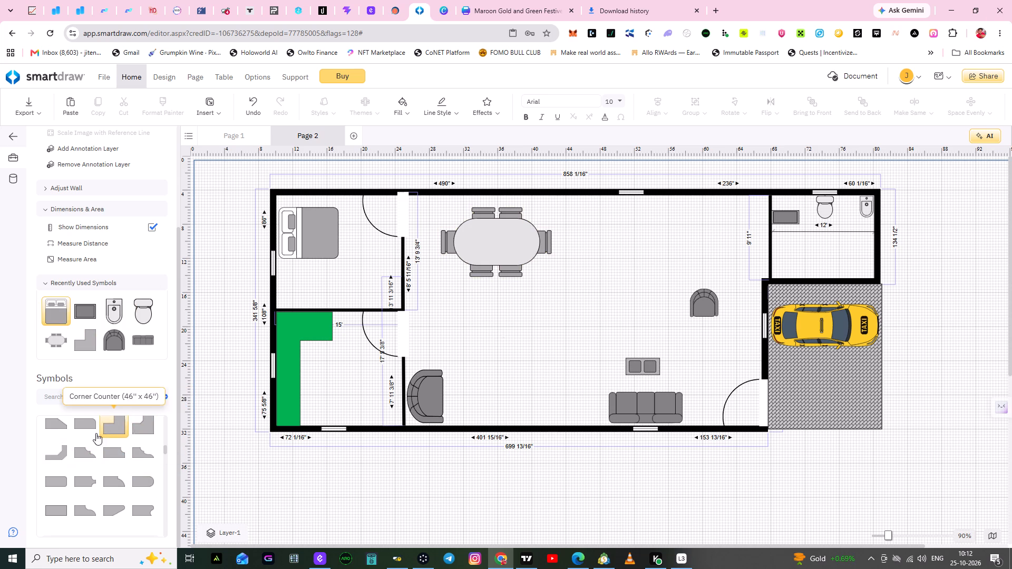
scroll(81, 436, "down", 1)
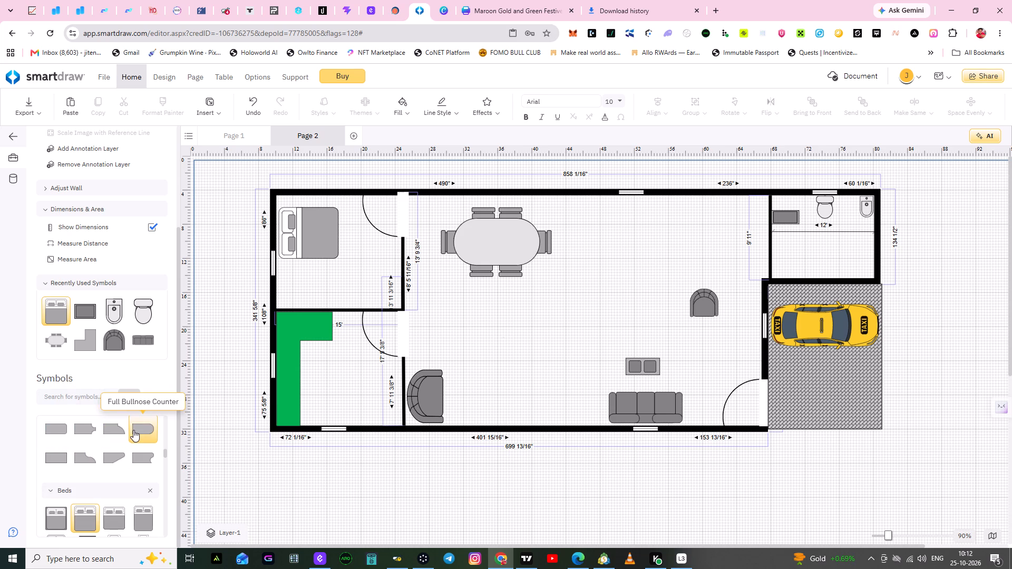
scroll(119, 457, "up", 2)
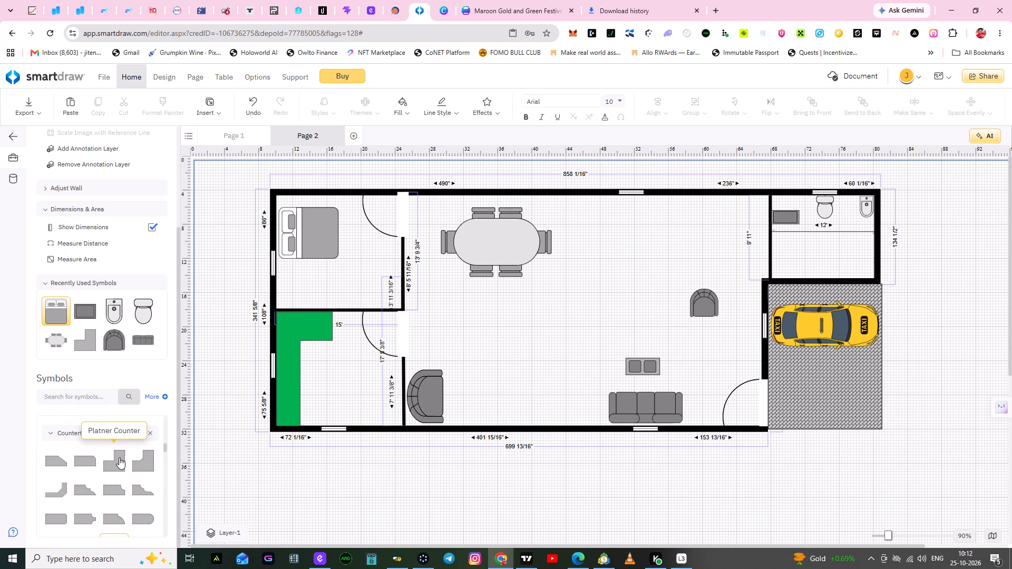
scroll(94, 463, "up", 5)
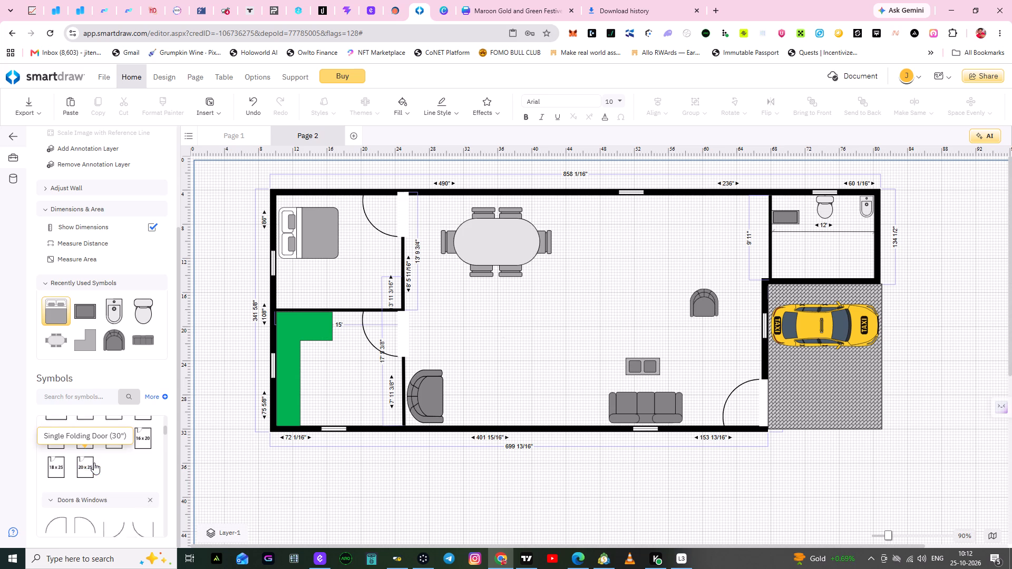
scroll(94, 463, "down", 3)
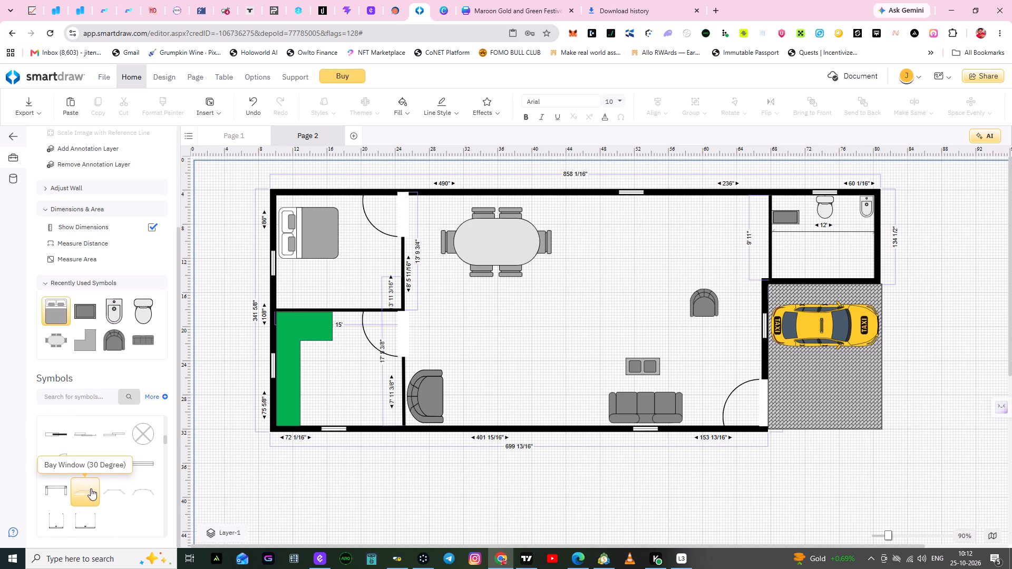
scroll(115, 495, "down", 1)
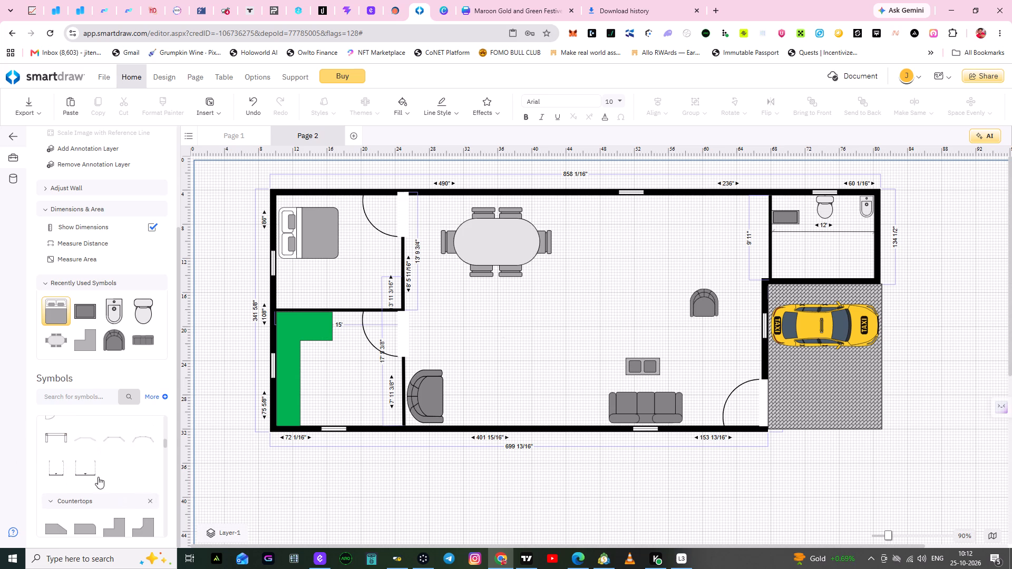
scroll(128, 473, "down", 1)
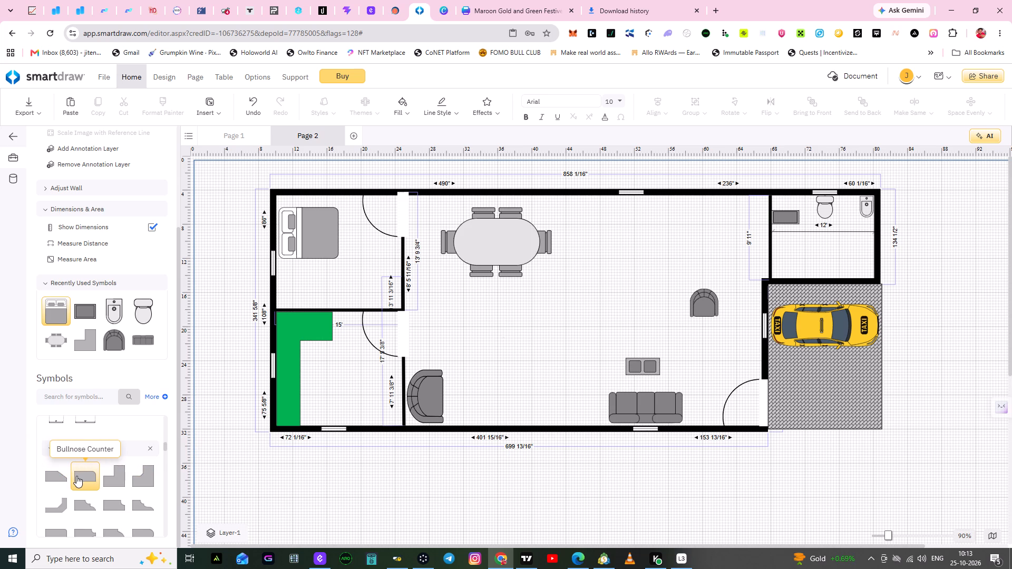
scroll(123, 473, "down", 2)
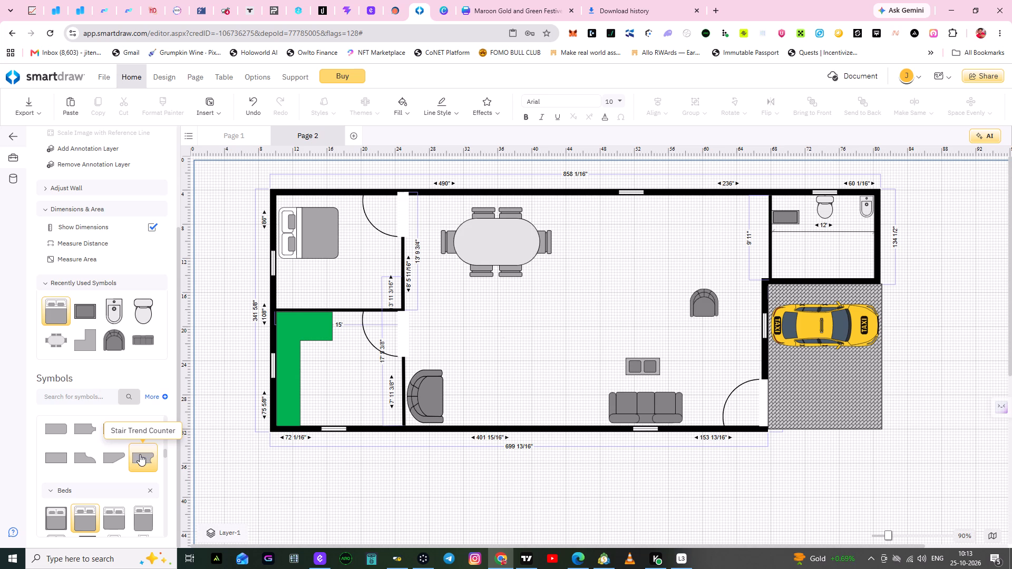
scroll(140, 454, "up", 1)
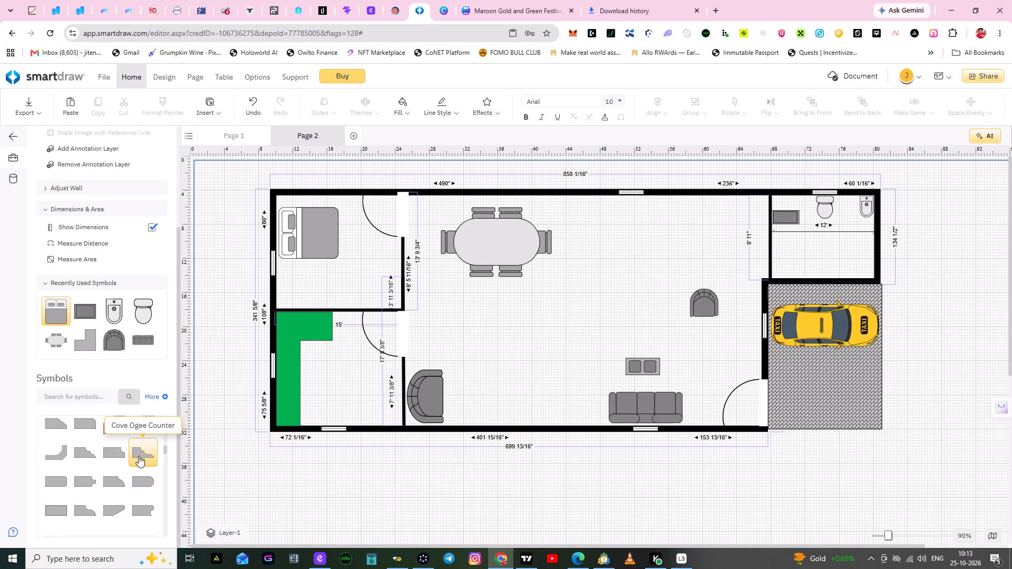
scroll(139, 456, "up", 1)
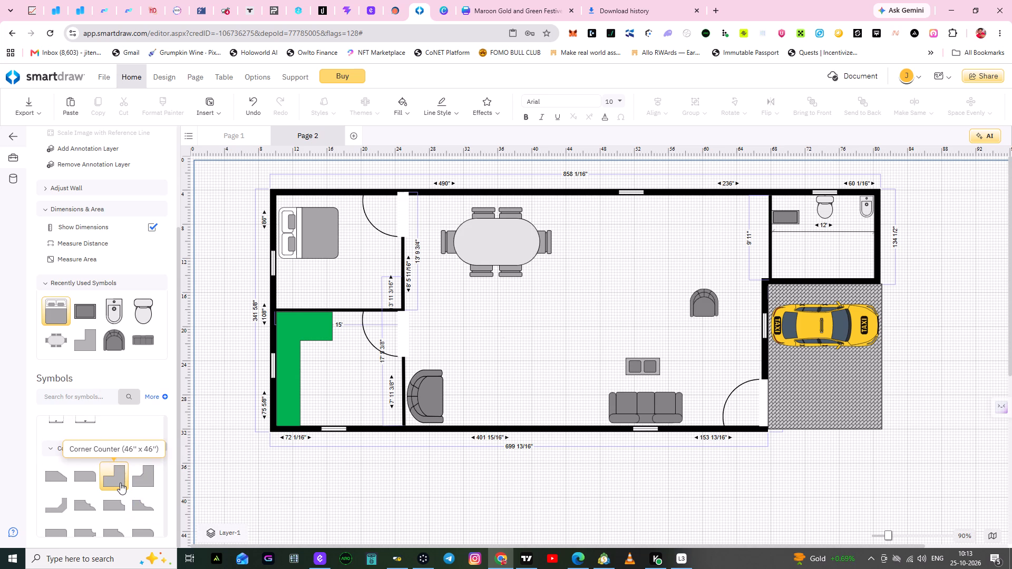
scroll(120, 482, "down", 3)
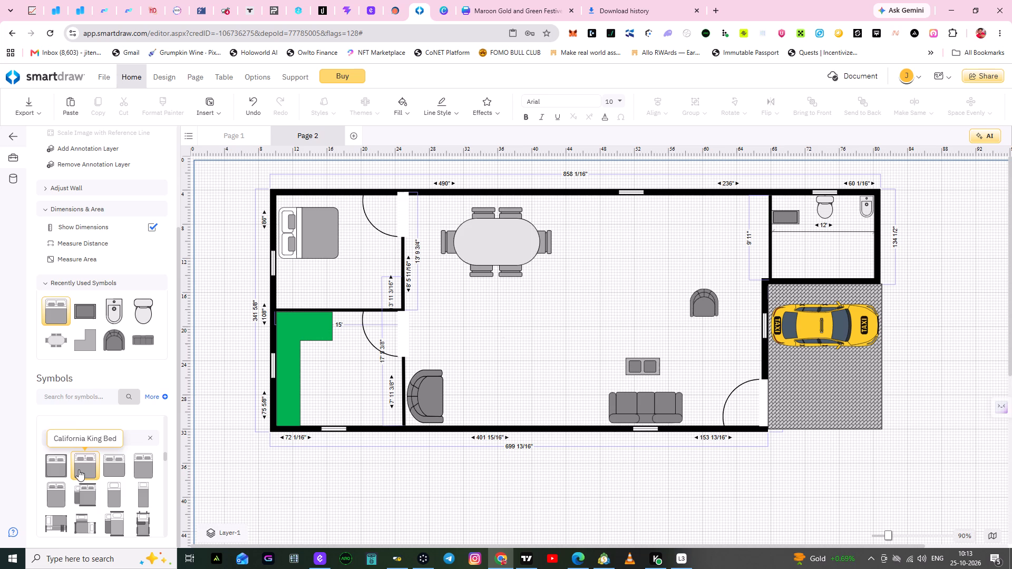
scroll(102, 471, "down", 1)
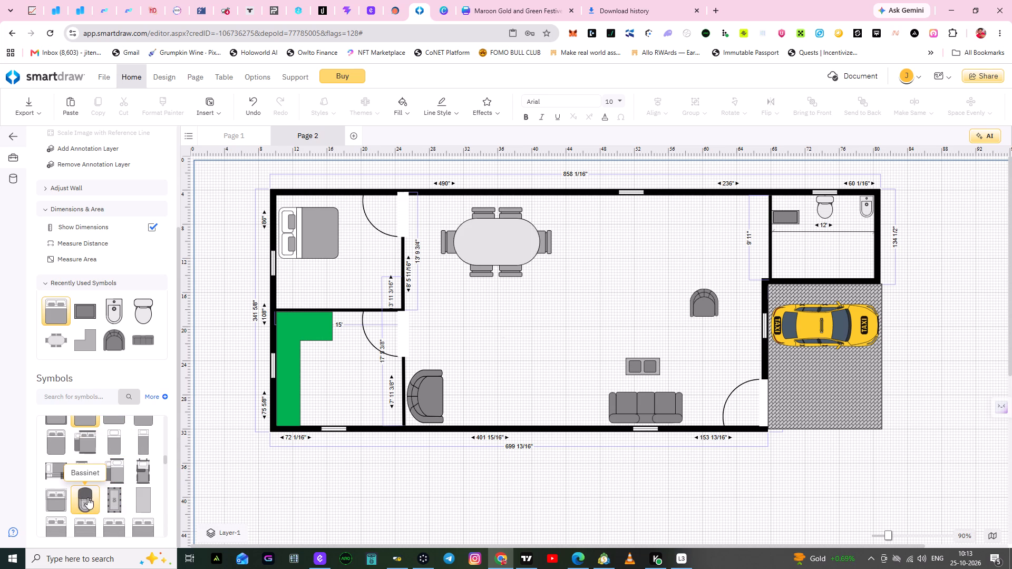
scroll(69, 493, "down", 1)
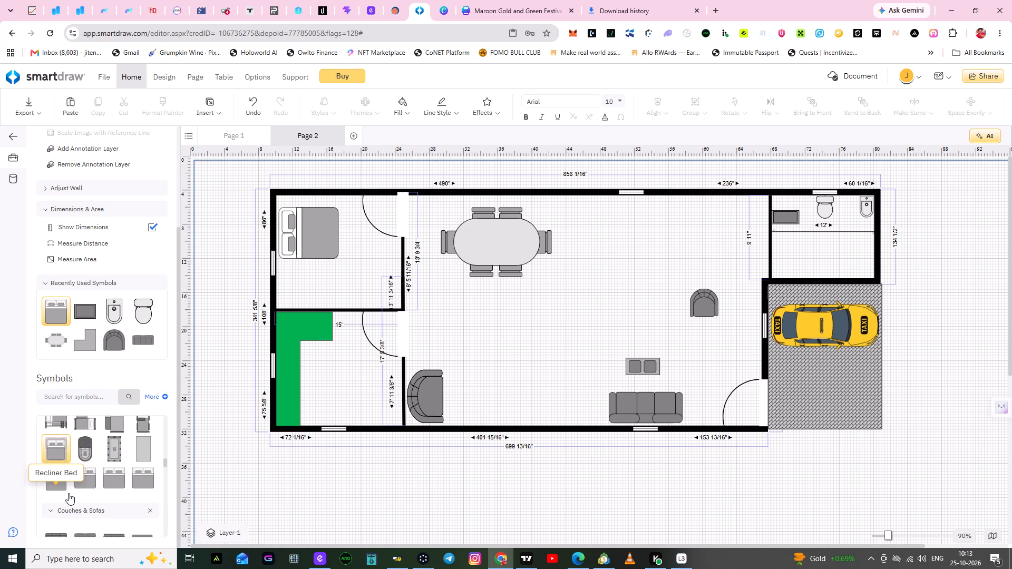
Browse the Beds and Couches & Sofas symbols in the library for a seat to place in the bedroom.
scroll(106, 469, "up", 1)
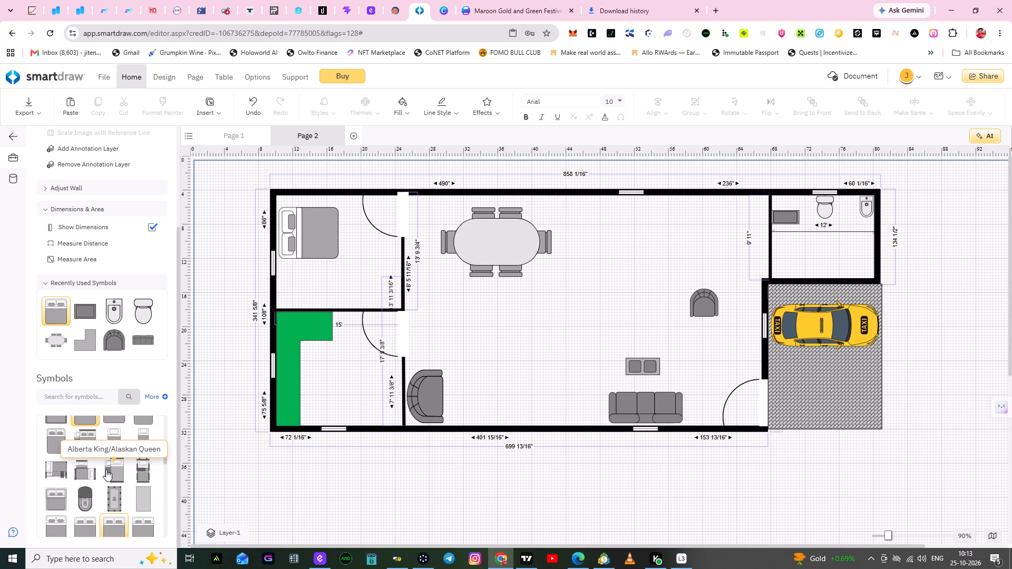
scroll(106, 469, "up", 1)
scroll(106, 469, "down", 2)
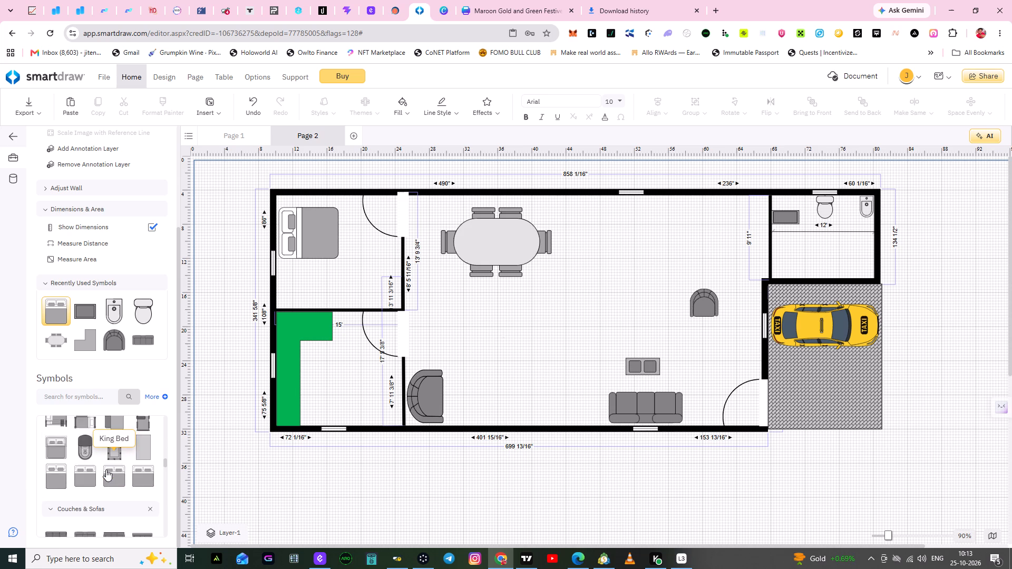
scroll(106, 469, "down", 4)
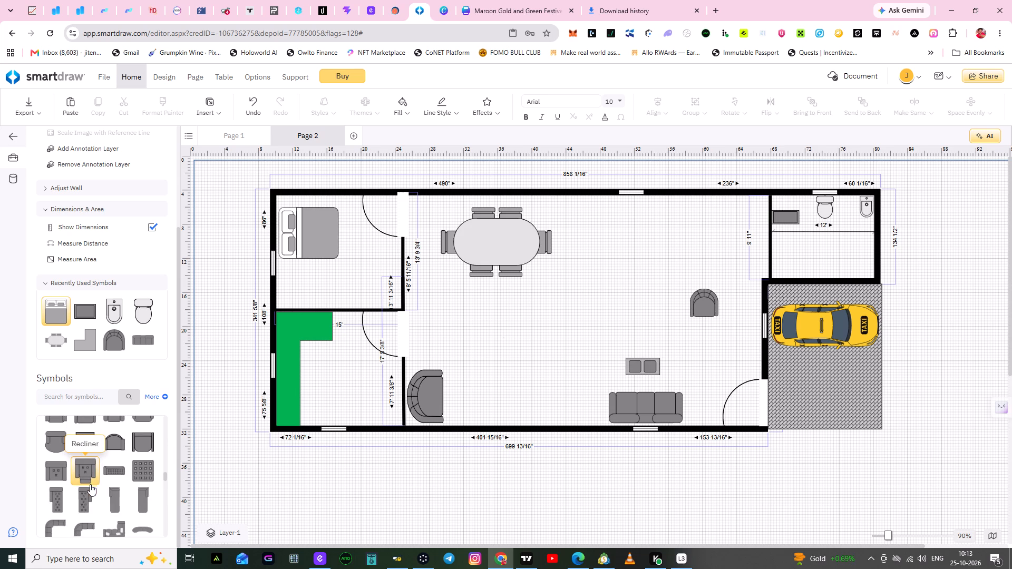
scroll(125, 497, "down", 1)
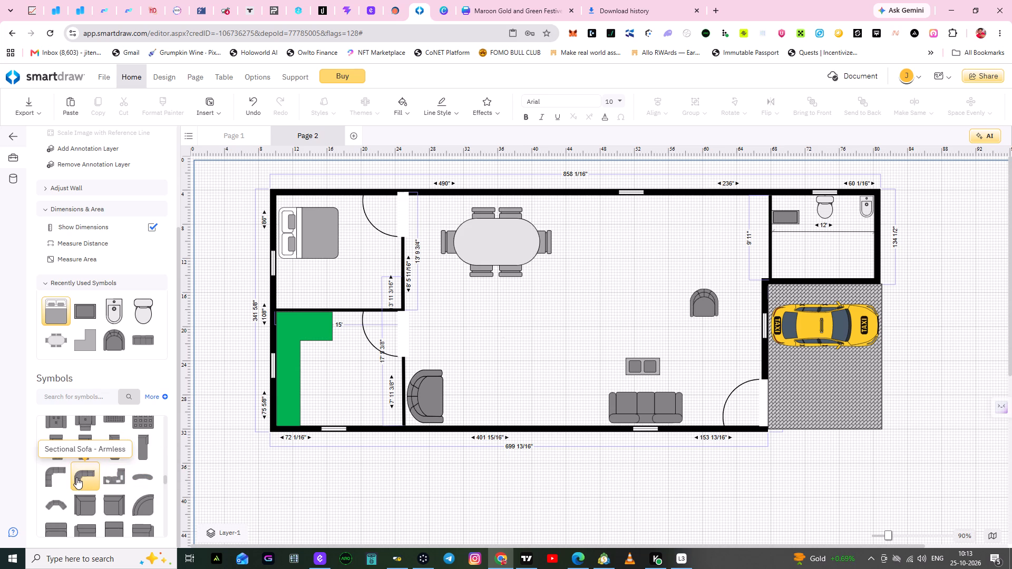
scroll(100, 482, "down", 1)
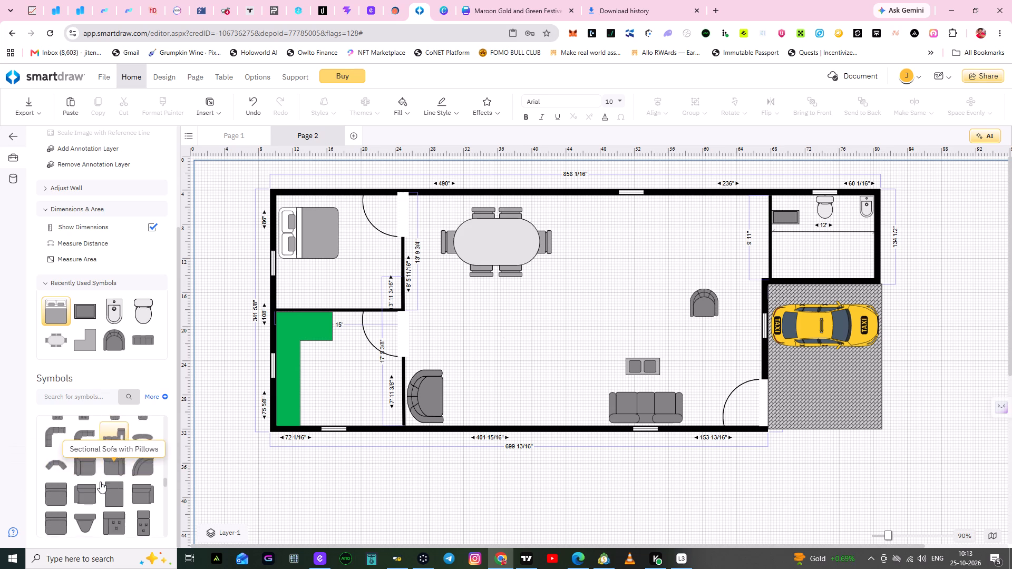
scroll(100, 482, "down", 1)
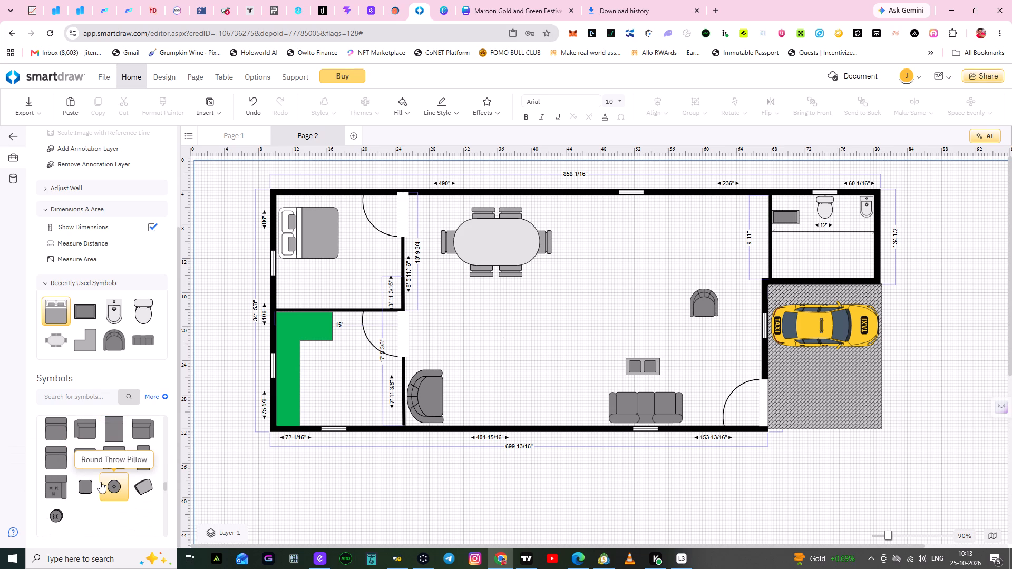
scroll(100, 482, "up", 4)
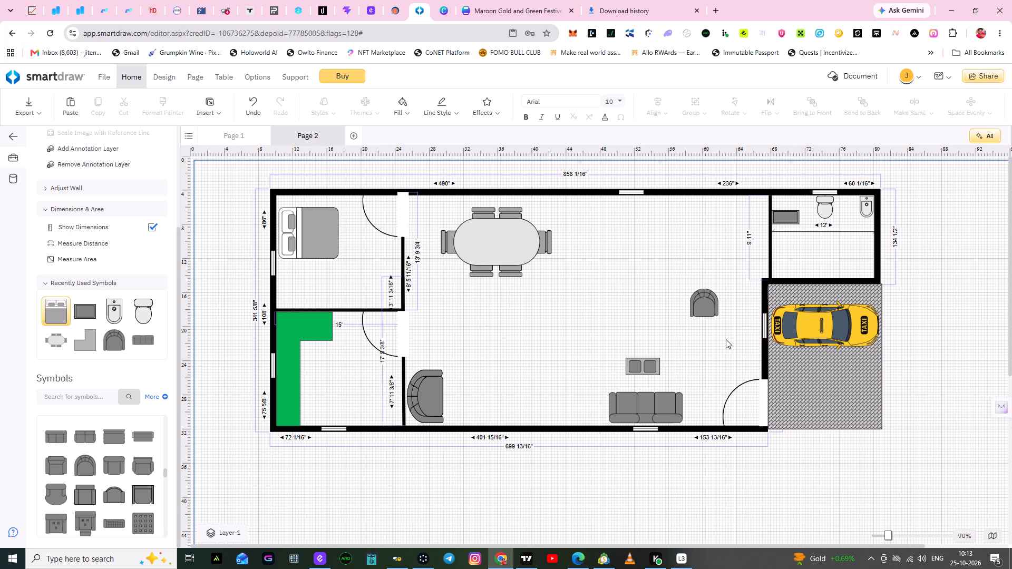
Shift the armchair above the coffee table slightly, to Left 59', Top 15' 8".
left_click(712, 308)
left_click(712, 308)
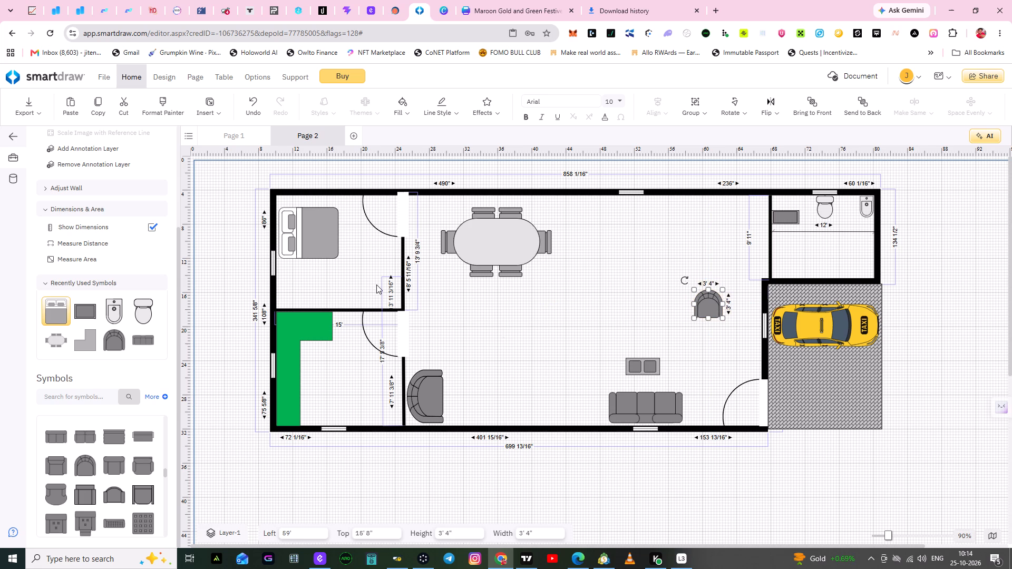
left_click(385, 295)
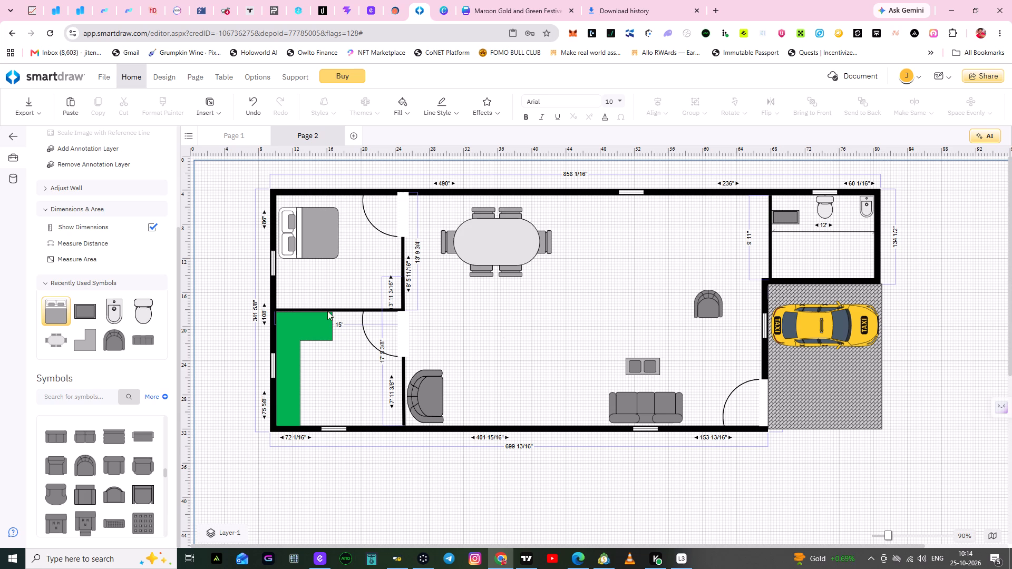
Place a Fouton symbol in the bedroom's lower-right area and shrink it to 4' 8" wide by 2' 4" high.
left_click(141, 441)
left_click_drag(141, 441, 376, 282)
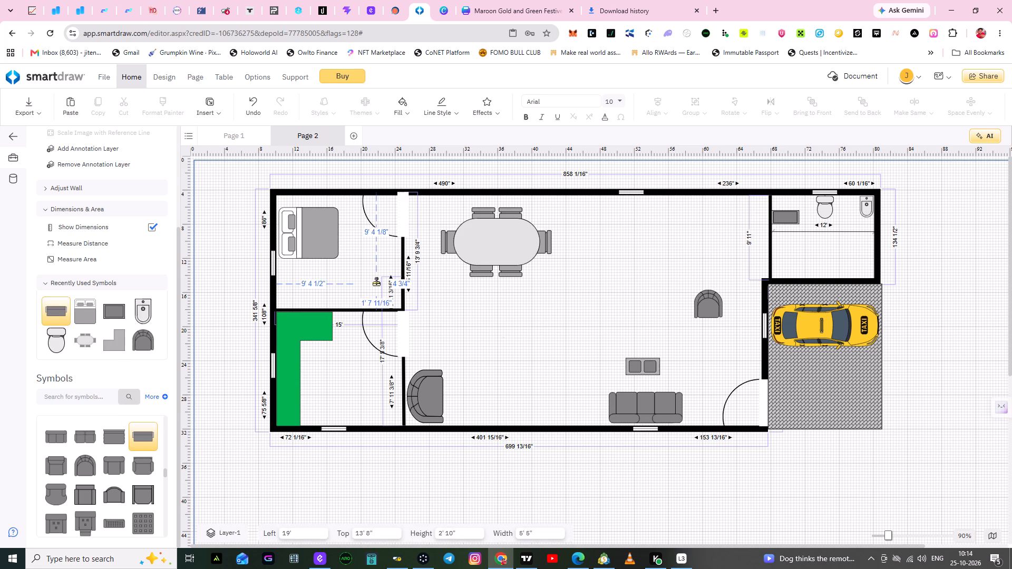
left_click_drag(376, 282, 376, 281)
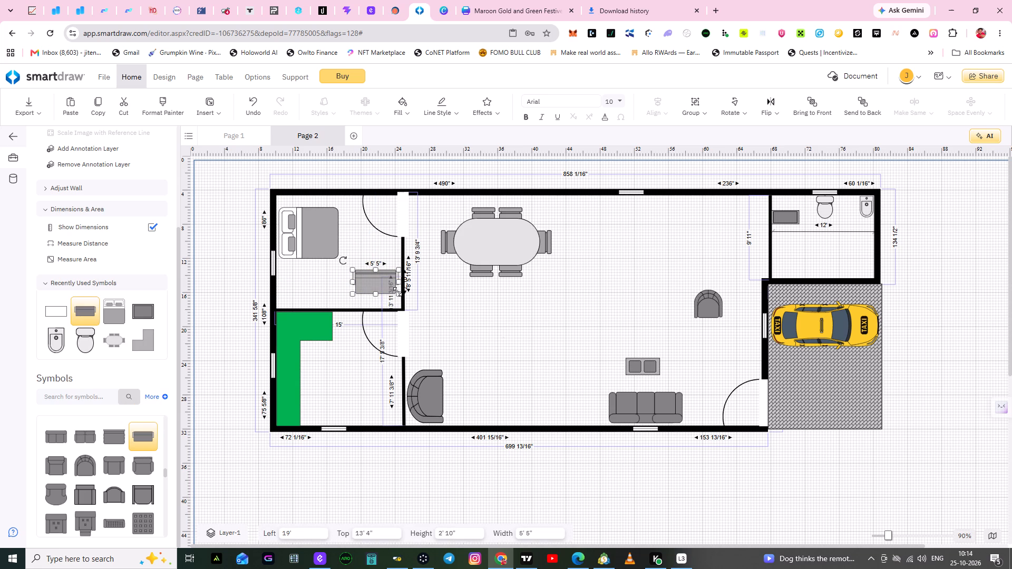
left_click_drag(400, 296, 399, 296)
left_click_drag(399, 296, 392, 288)
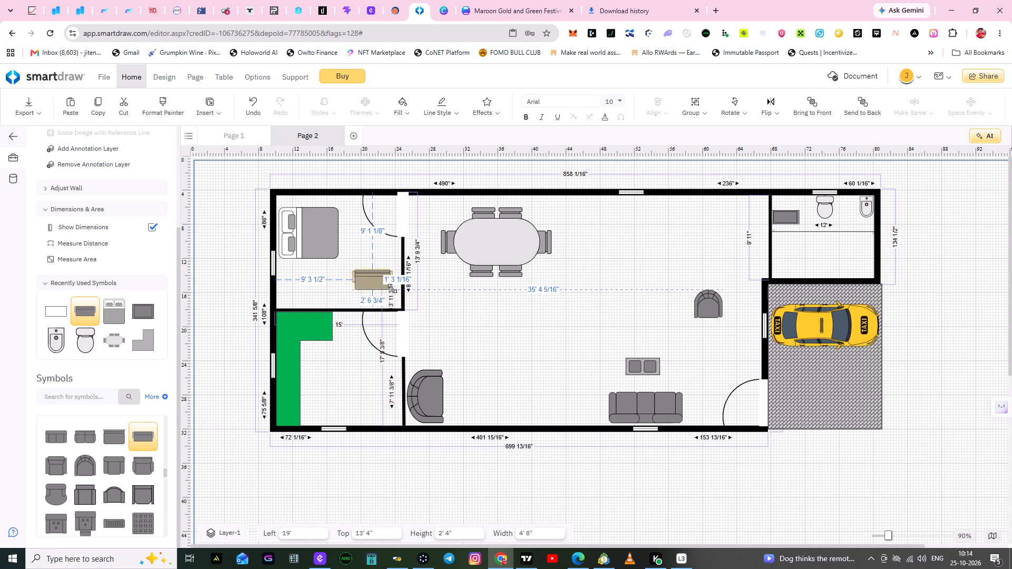
left_click_drag(392, 288, 392, 288)
left_click(379, 286)
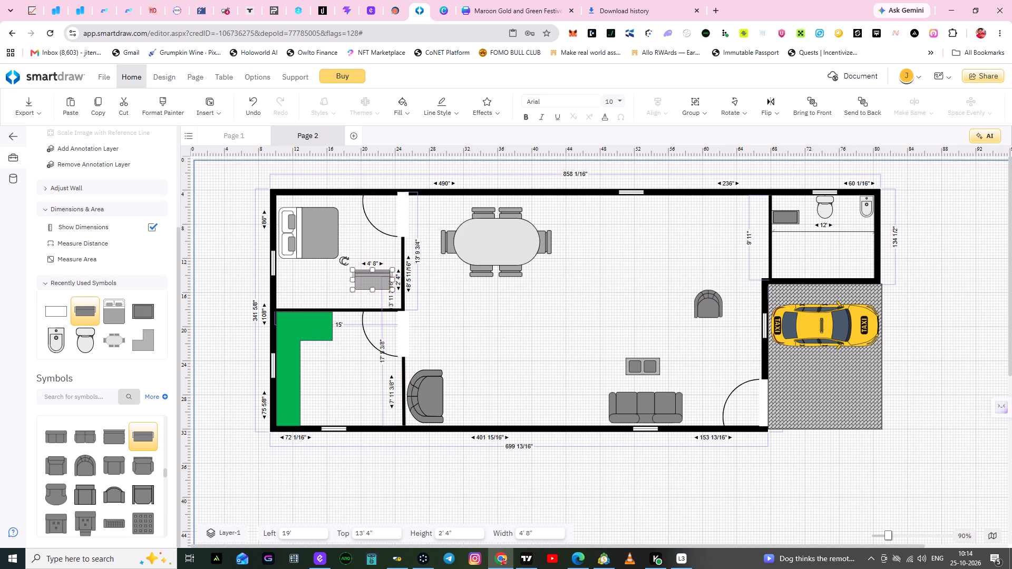
Rotate the Fouton a quarter turn so its back faces the bedroom's right wall.
left_click_drag(344, 260, 384, 243)
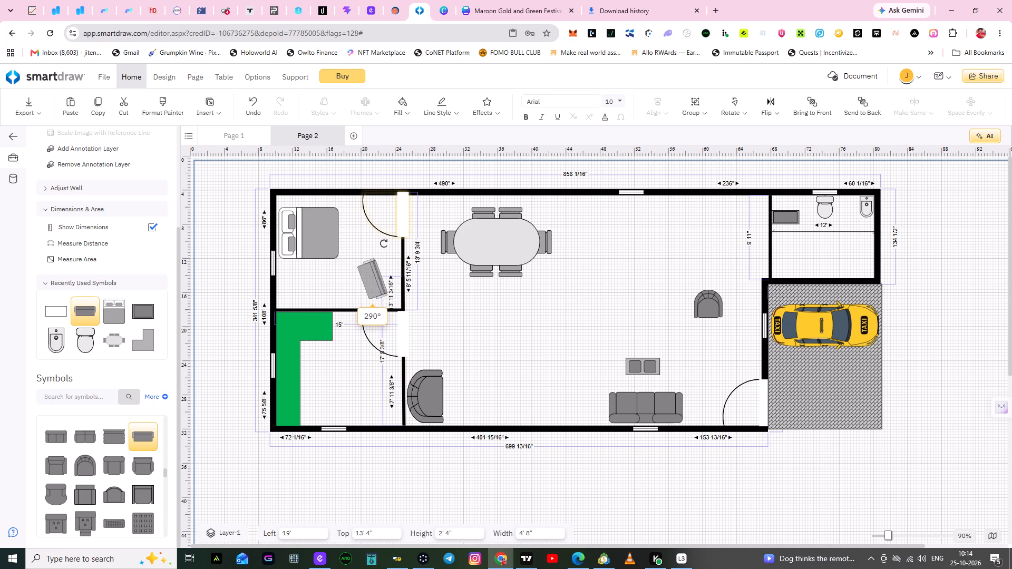
left_click_drag(384, 243, 392, 251)
Move the Fouton into the bedroom's lower-right corner, near the right wall, at about Left 21', Top 14' 5".
left_click_drag(368, 282, 385, 295)
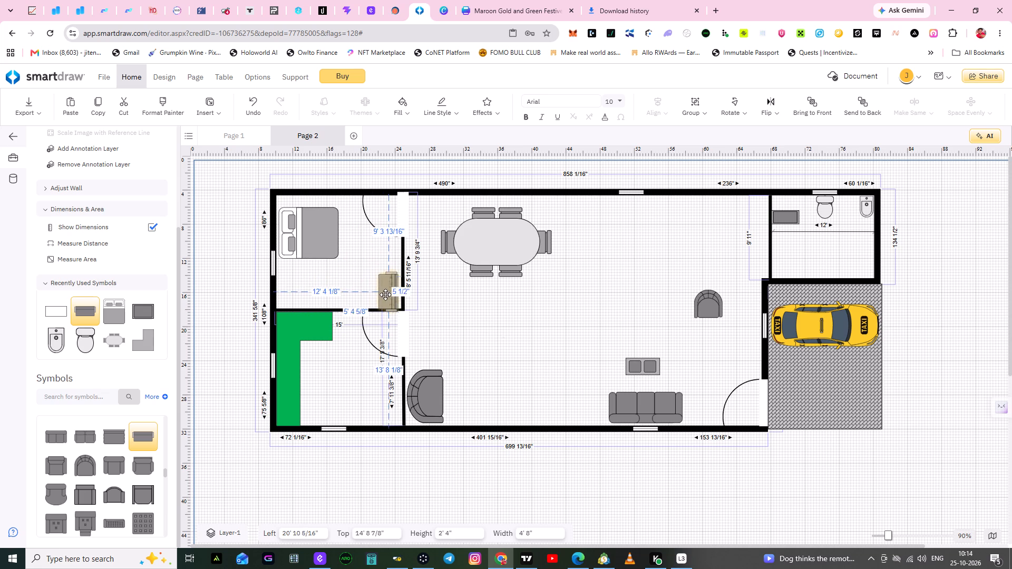
left_click_drag(385, 295, 388, 290)
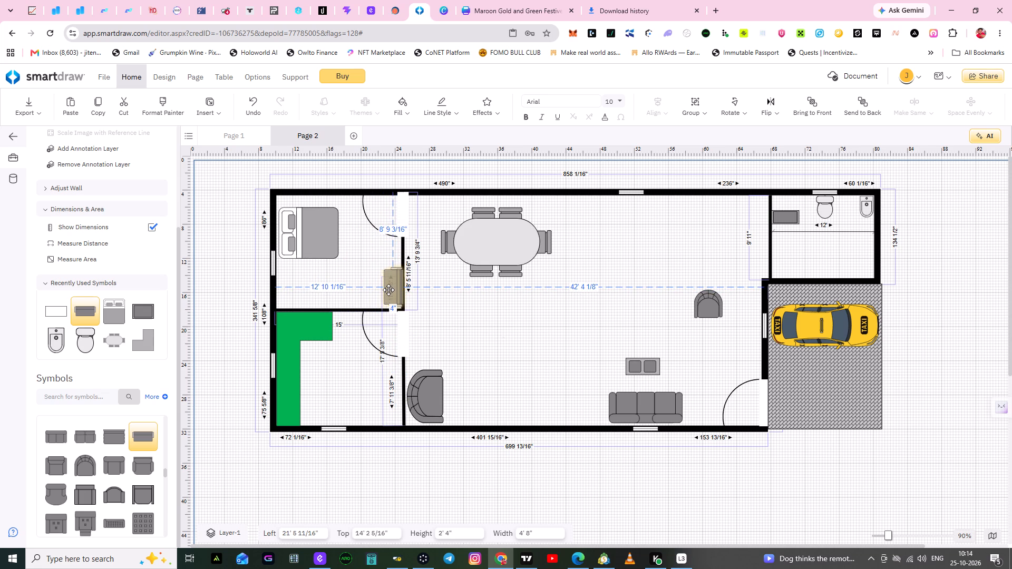
left_click_drag(388, 290, 388, 291)
left_click(367, 278)
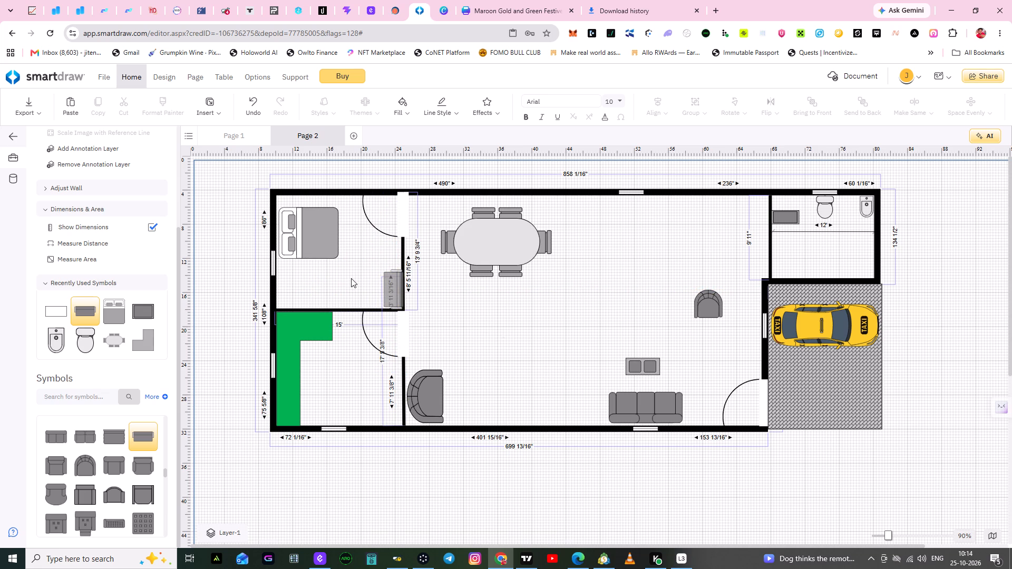
left_click(391, 291)
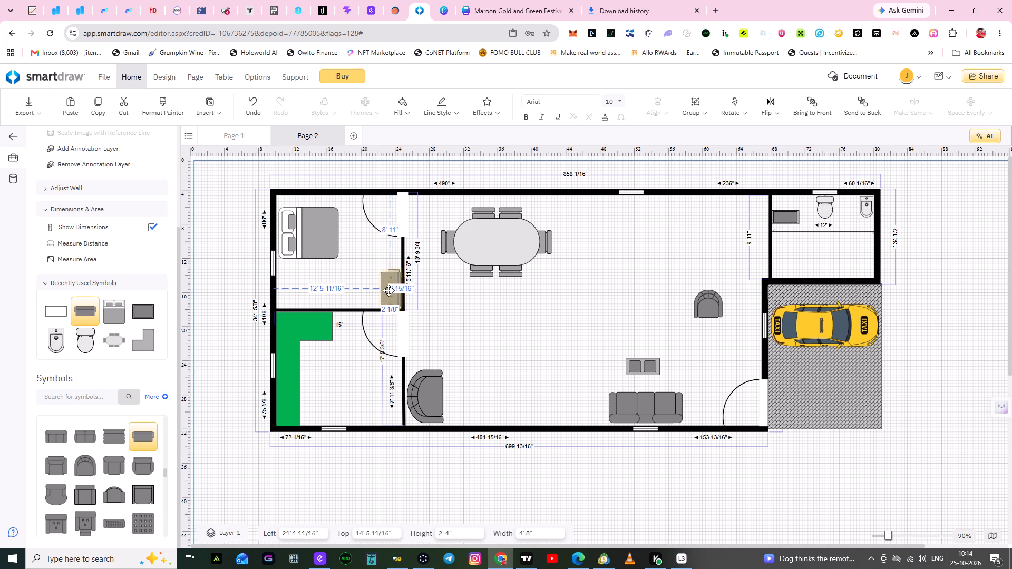
left_click(377, 287)
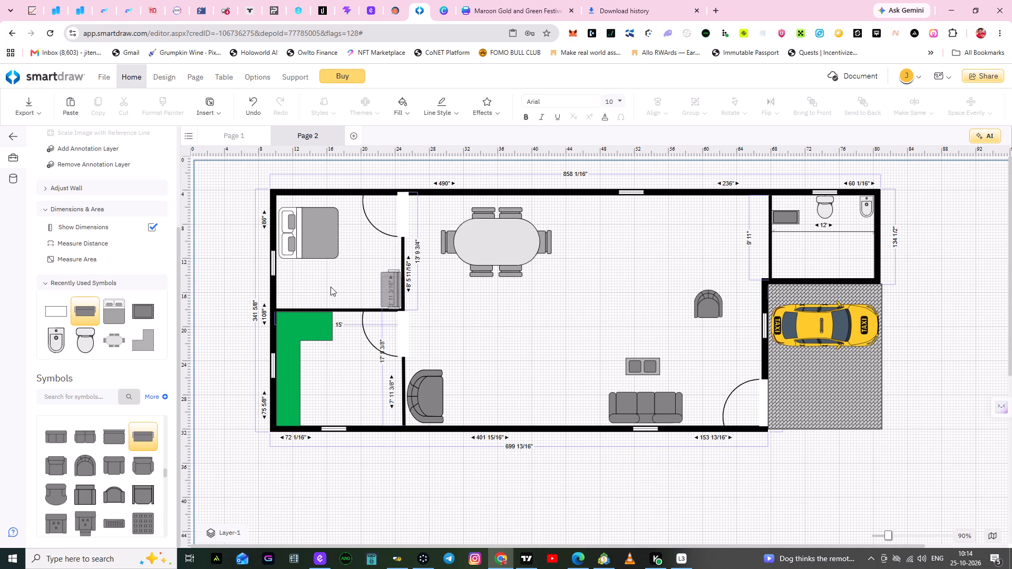
left_click(397, 287)
left_click(392, 289)
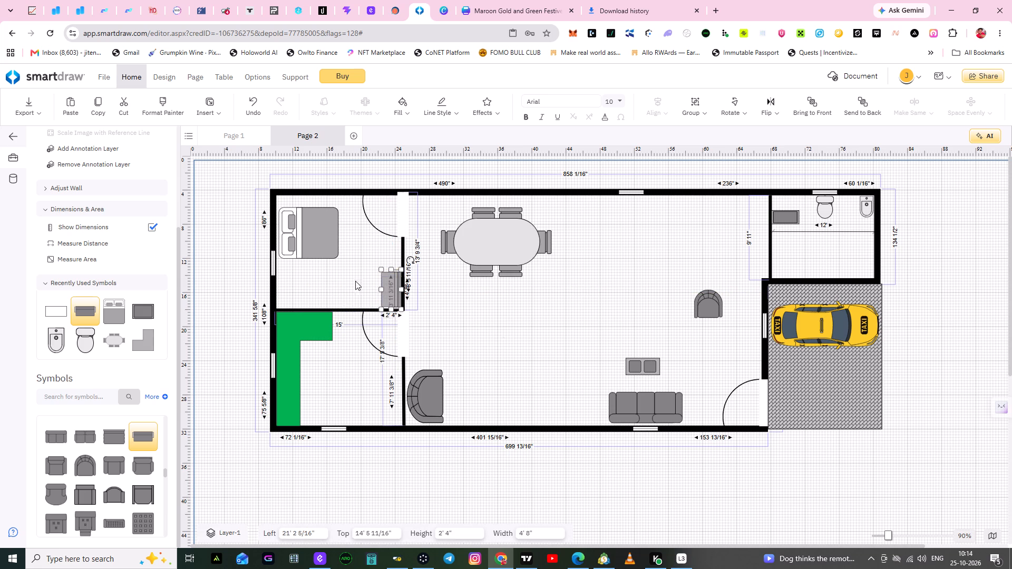
left_click(333, 275)
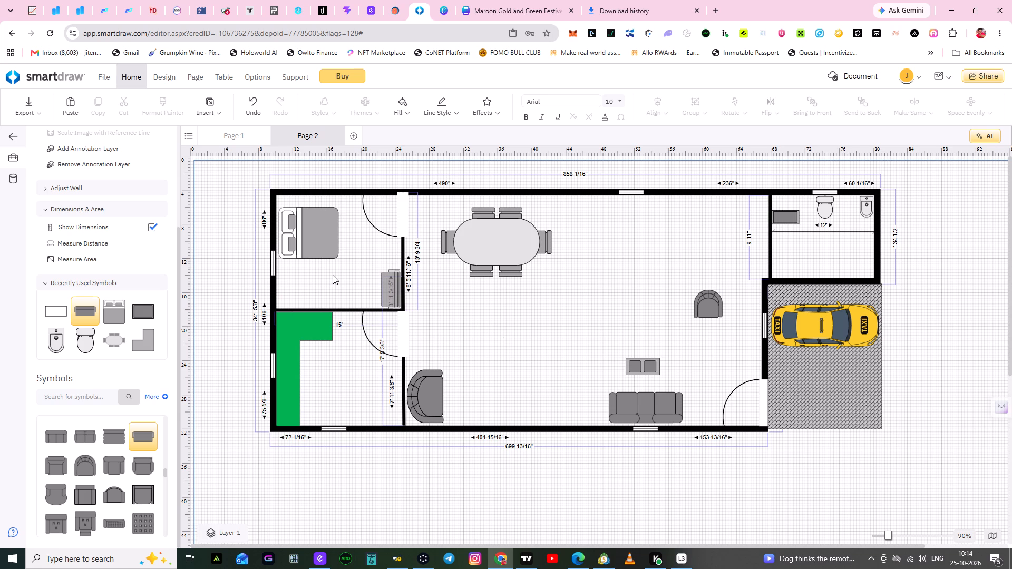
left_click(391, 284)
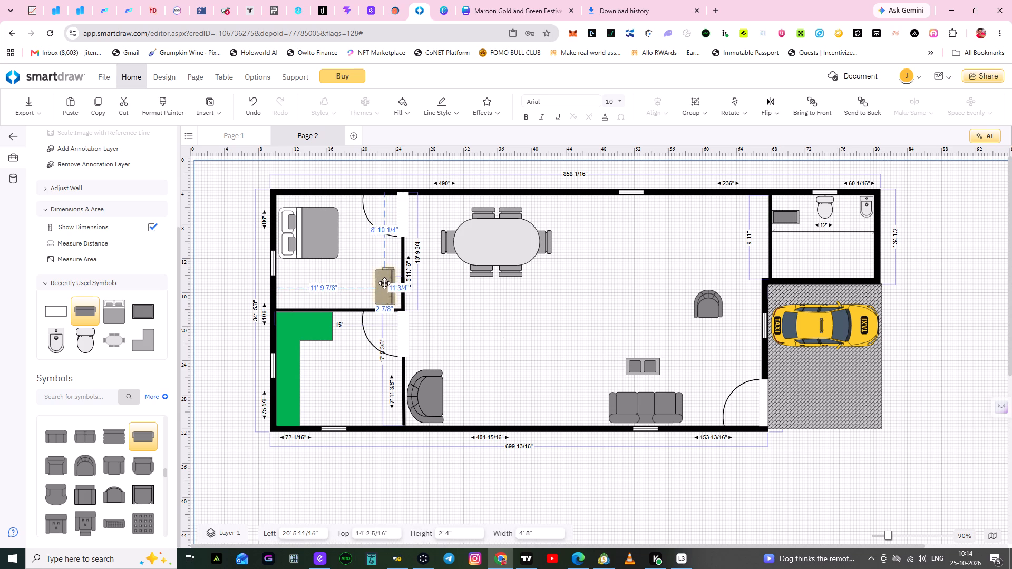
left_click(325, 278)
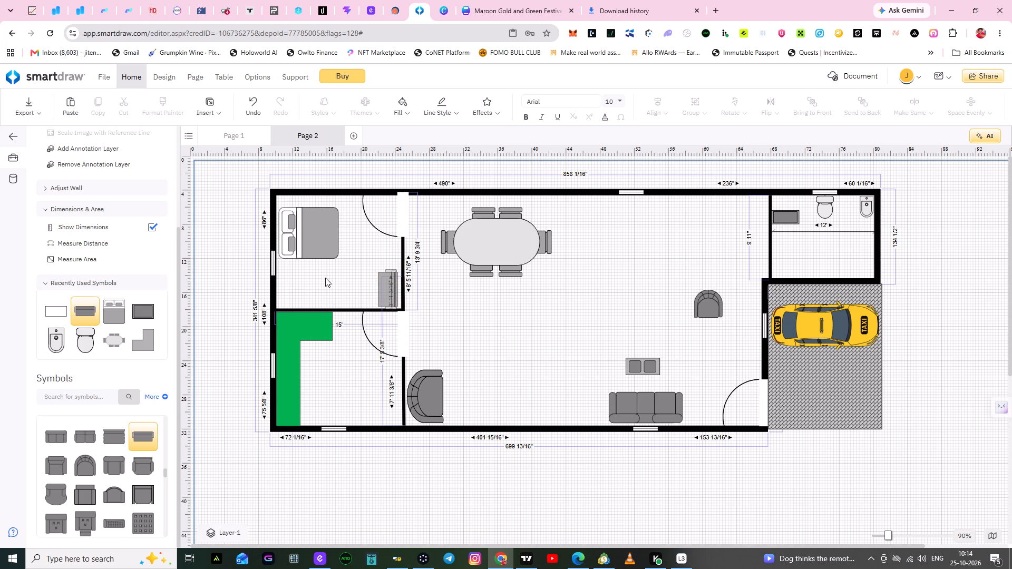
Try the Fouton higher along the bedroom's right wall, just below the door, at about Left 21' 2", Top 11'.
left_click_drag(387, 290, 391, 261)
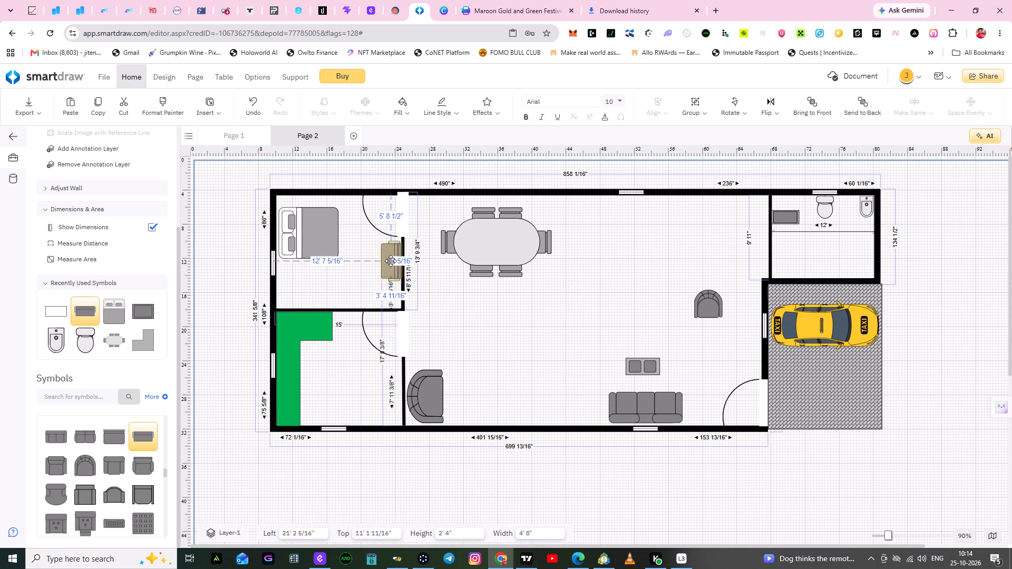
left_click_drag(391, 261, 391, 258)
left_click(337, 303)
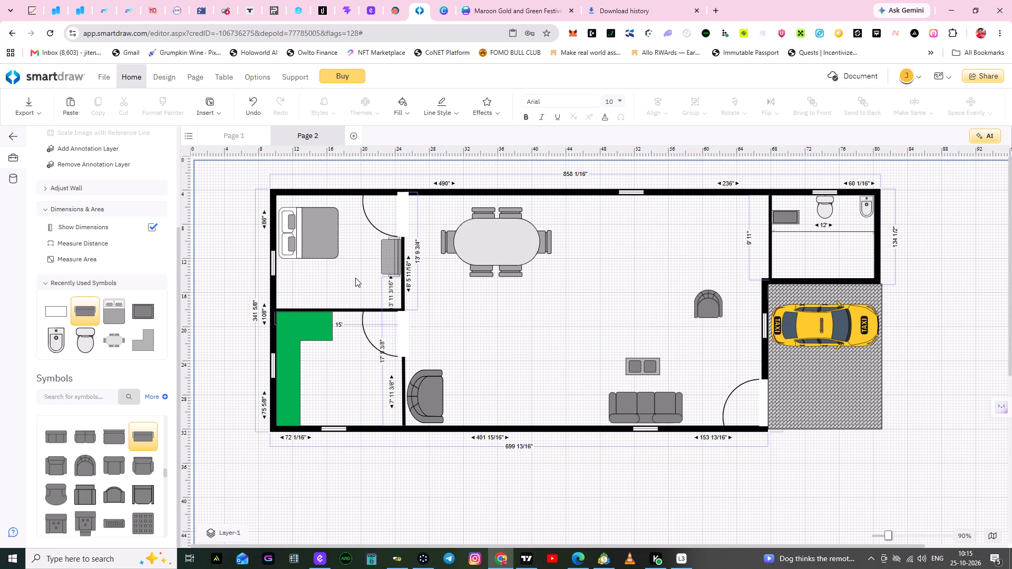
Move the Fouton down into the bedroom's lower-right corner, against the right wall, at about Left 21' 2", Top 14' 5".
left_click_drag(392, 262, 364, 271)
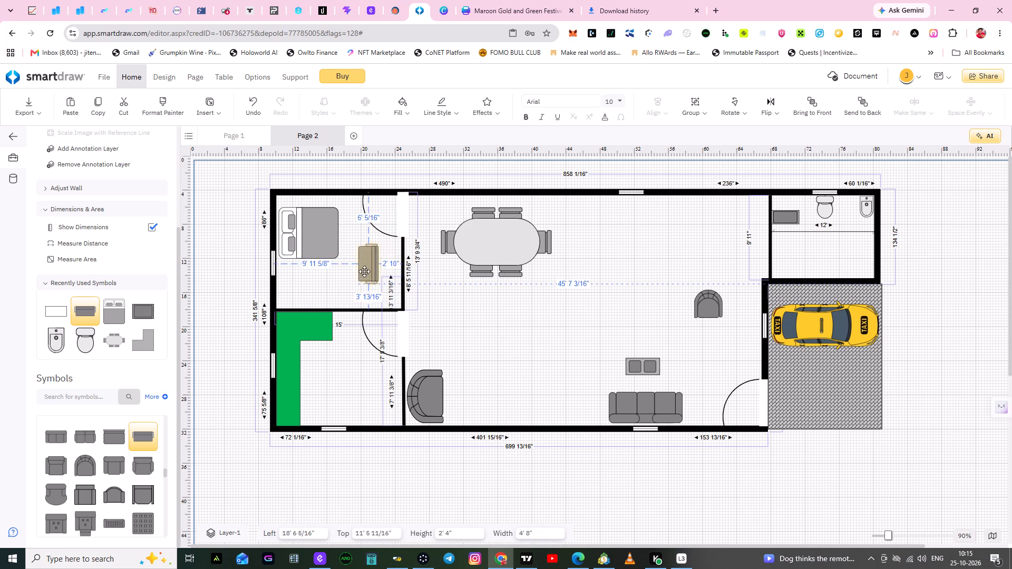
left_click_drag(364, 271, 392, 297)
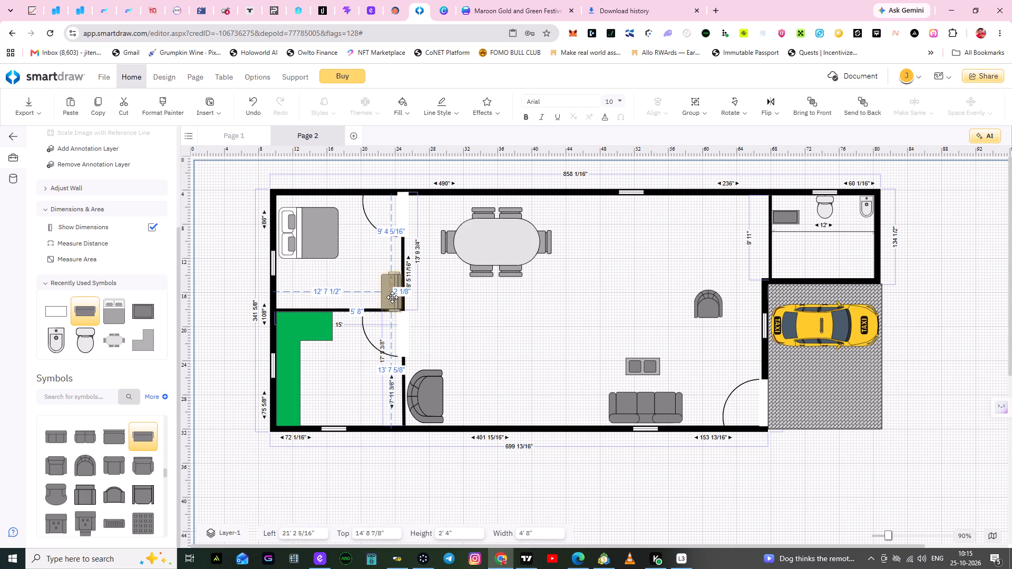
left_click_drag(392, 297, 392, 294)
left_click(362, 280)
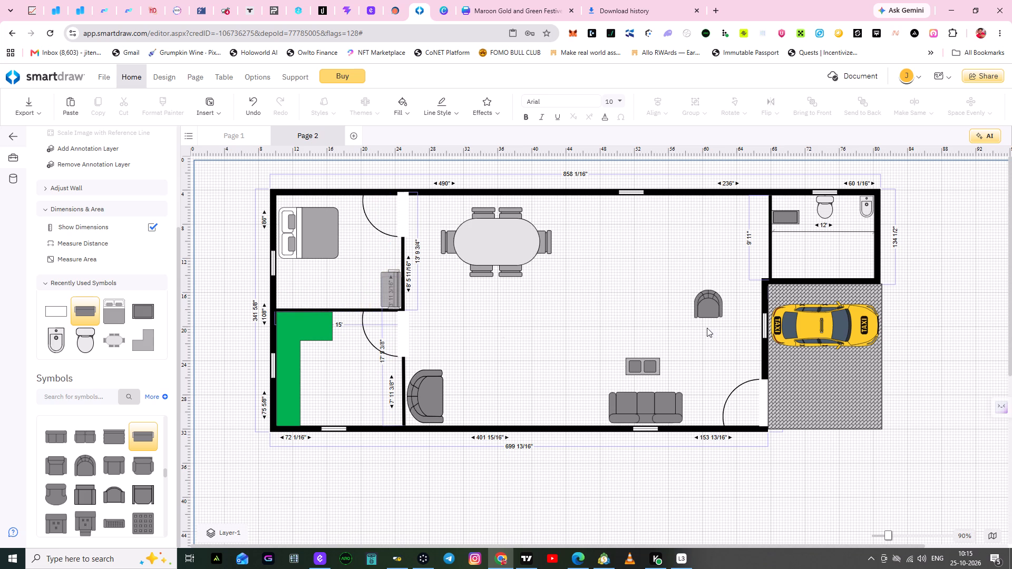
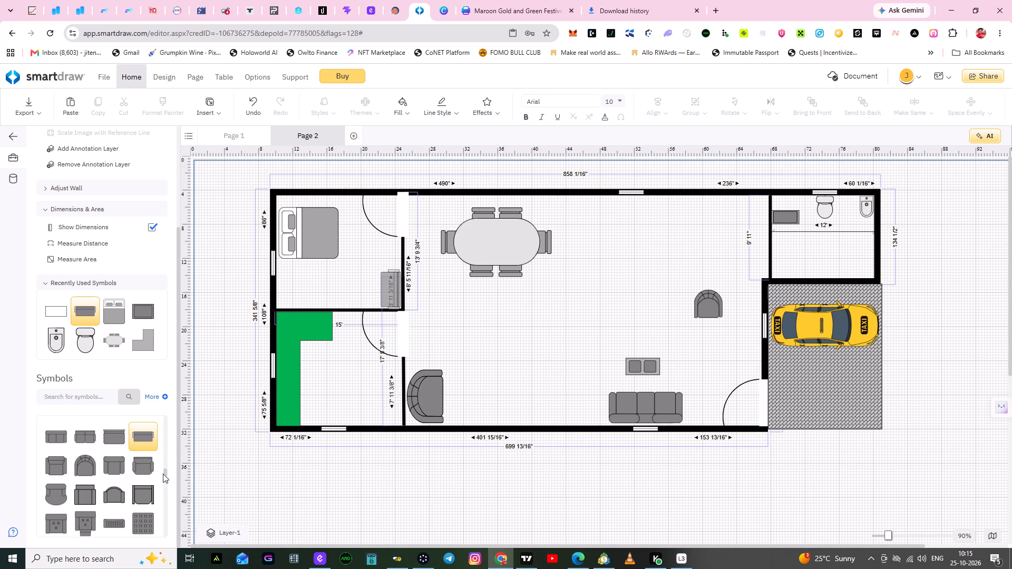
Search the symbol library for PLANT.
left_click_drag(163, 474, 163, 459)
left_click(166, 458)
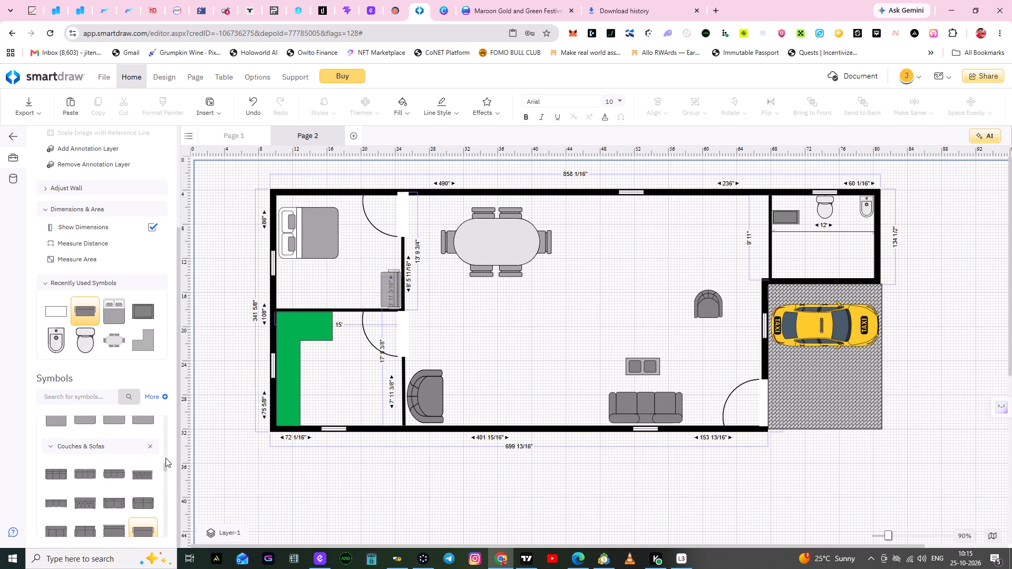
left_click(166, 458)
left_click(165, 450)
left_click(165, 446)
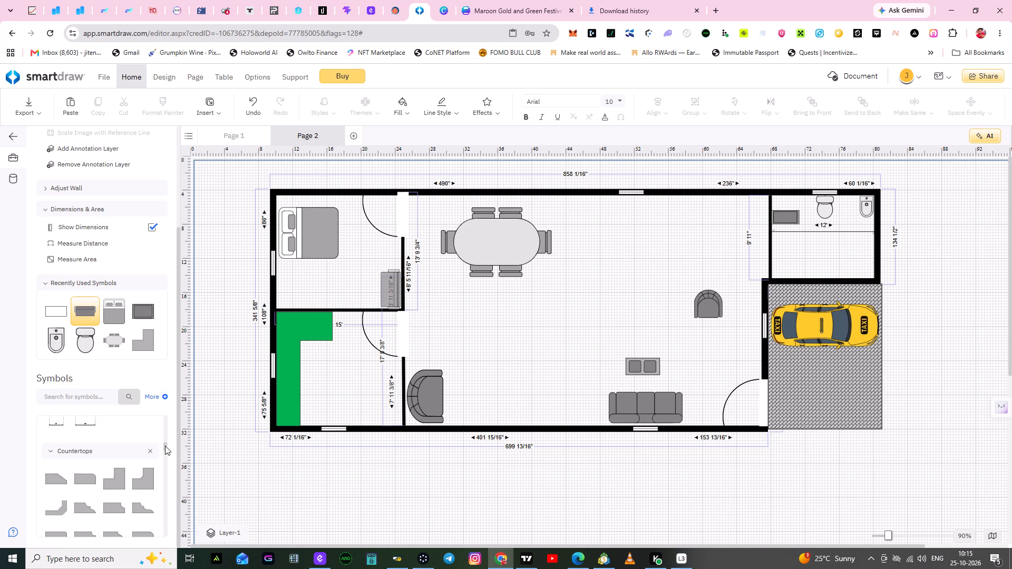
left_click(164, 442)
left_click(164, 438)
left_click(164, 429)
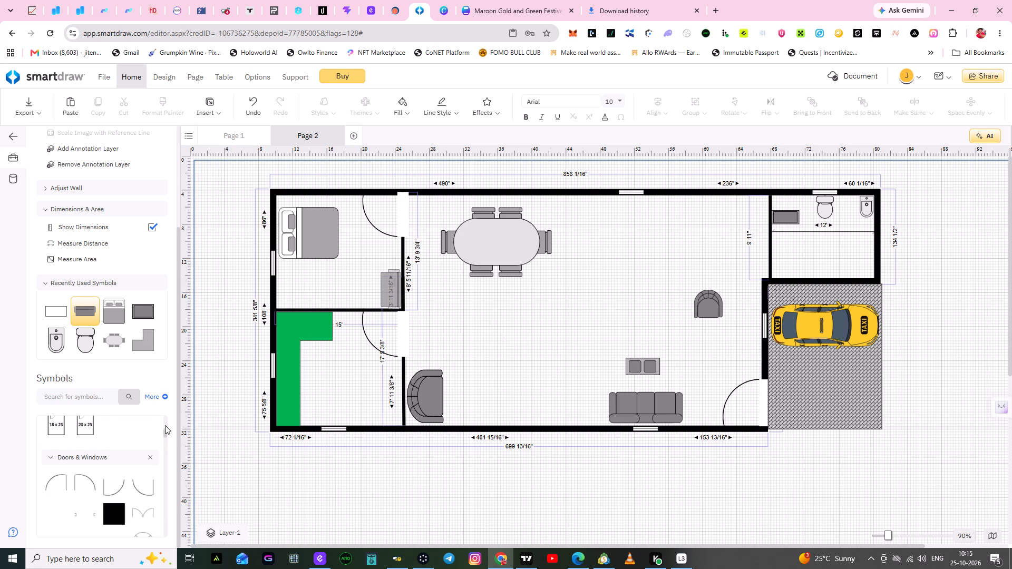
left_click(165, 425)
left_click(167, 421)
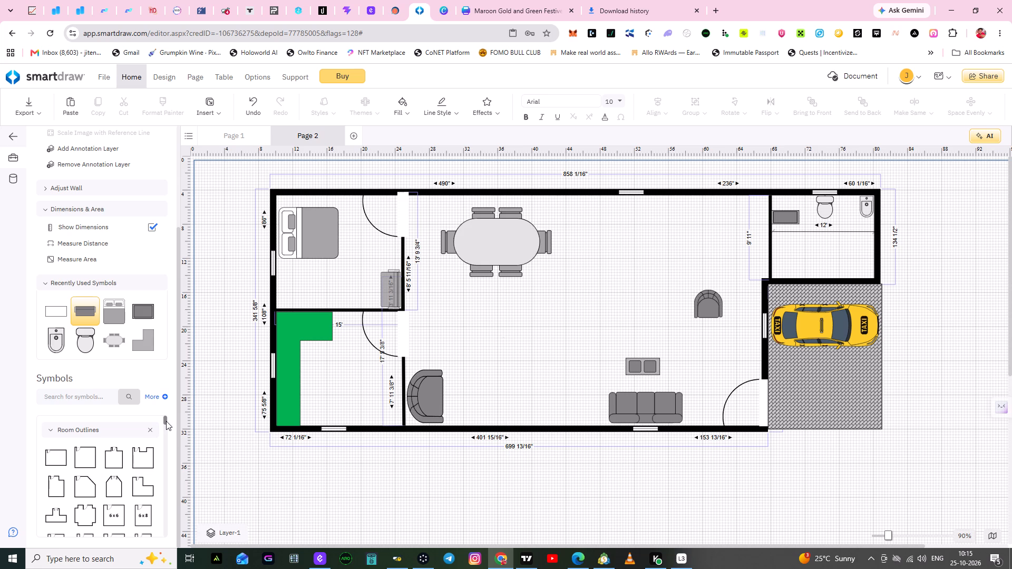
left_click(54, 396)
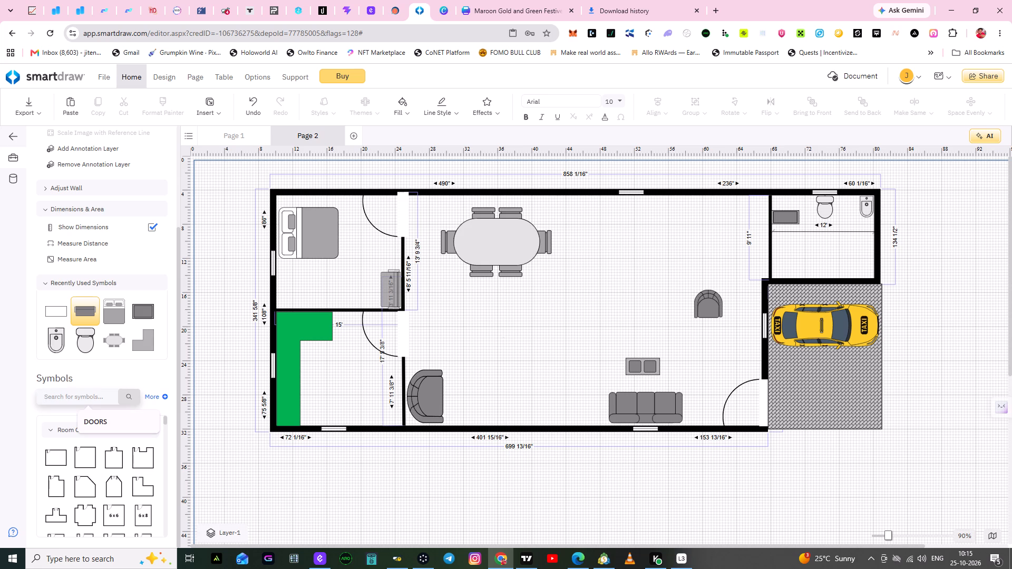
type("PL")
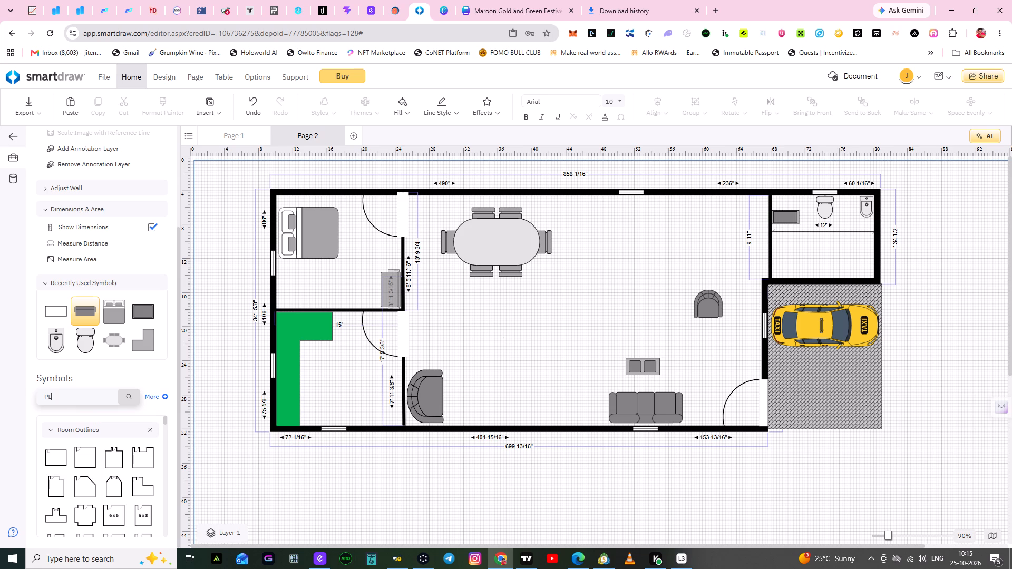
type("ANT")
left_click(131, 395)
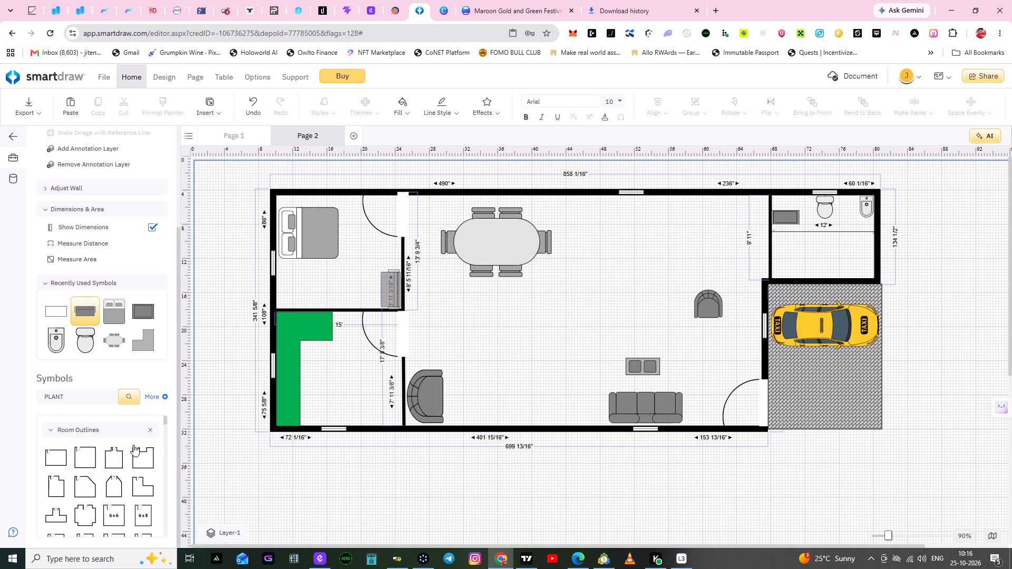
Place a spiky Plant - Large symbol outside the top wall, above the bedroom bed, at about Left 12' 10", Top 1' 8".
scroll(133, 445, "down", 2)
scroll(133, 445, "up", 2)
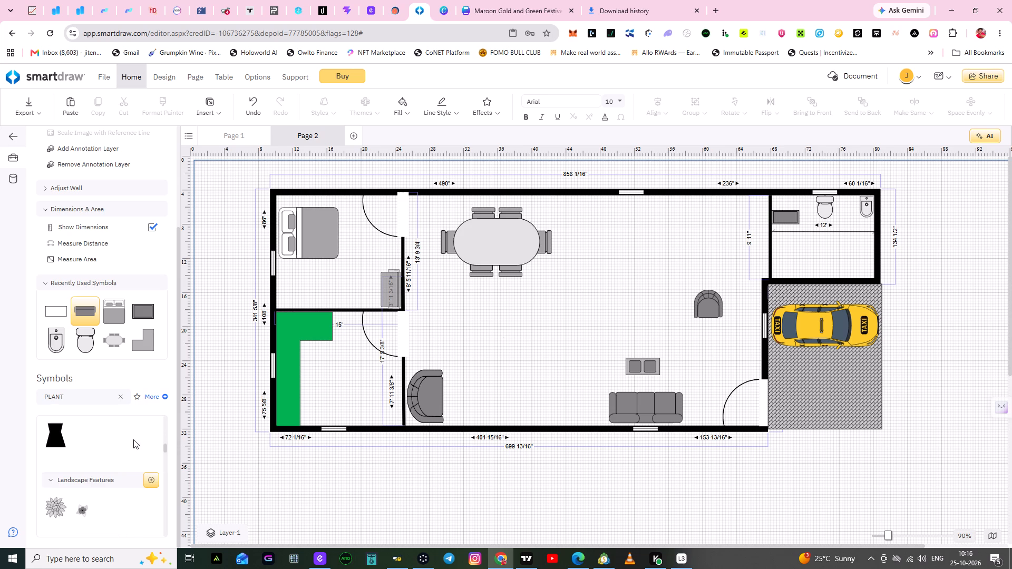
left_click_drag(165, 444, 168, 453)
left_click_drag(166, 449, 168, 450)
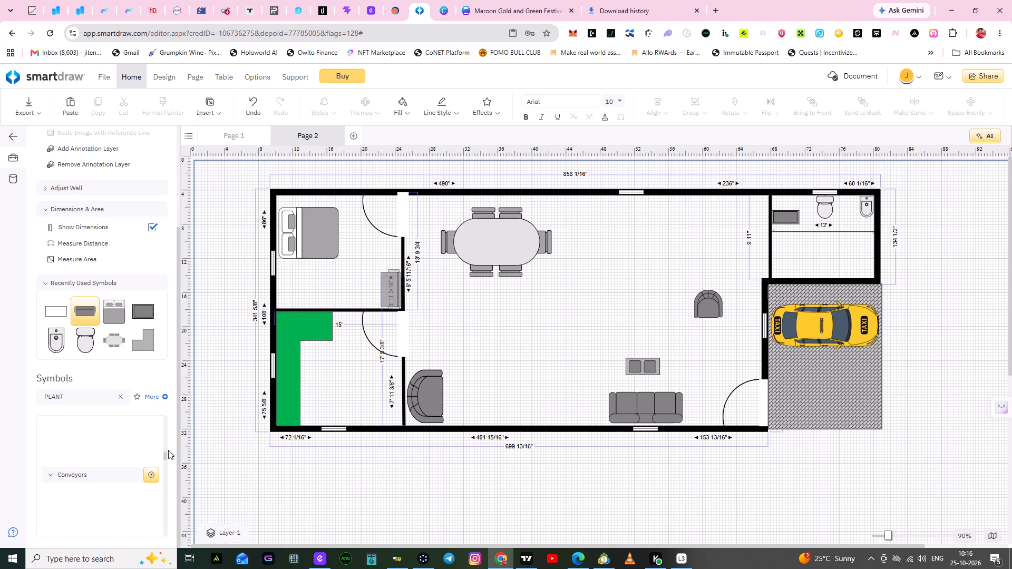
left_click_drag(168, 450, 167, 441)
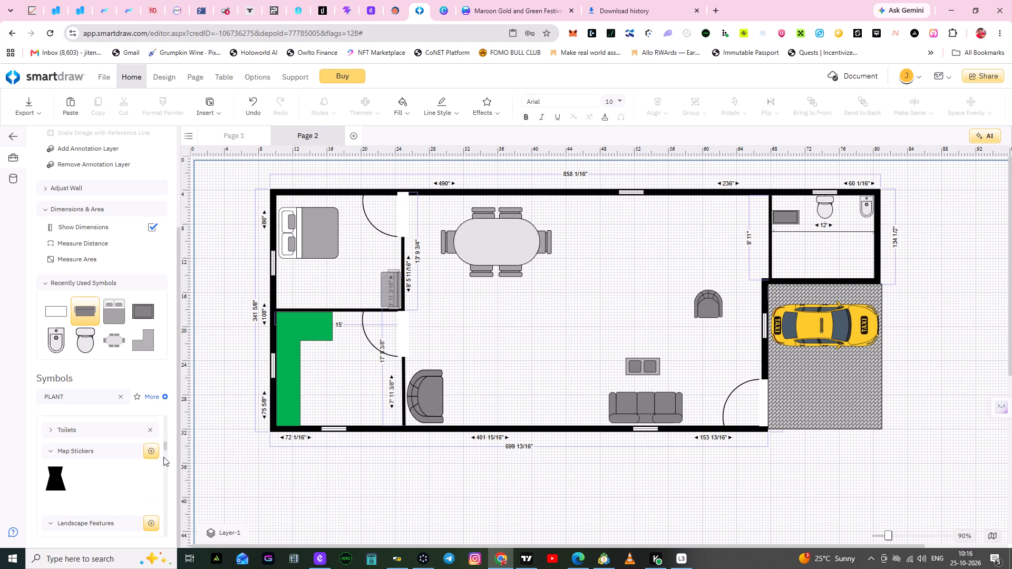
scroll(101, 478, "up", 1)
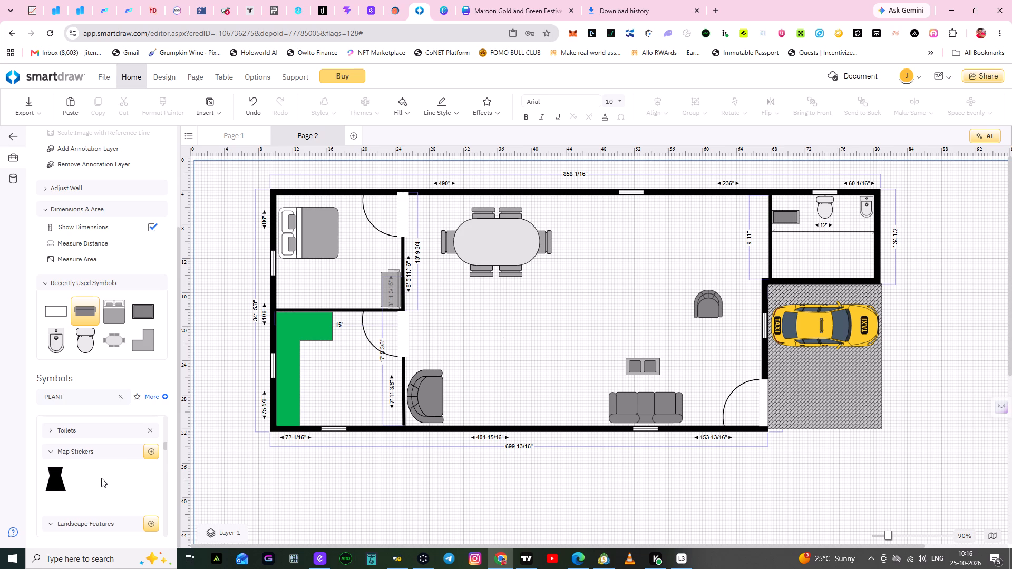
scroll(101, 476, "down", 2)
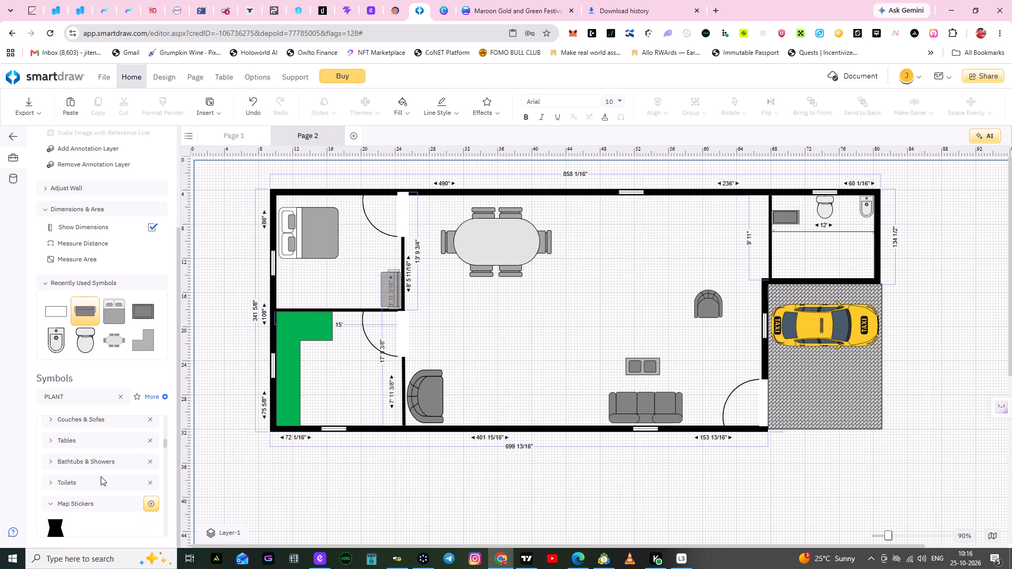
scroll(120, 460, "down", 1)
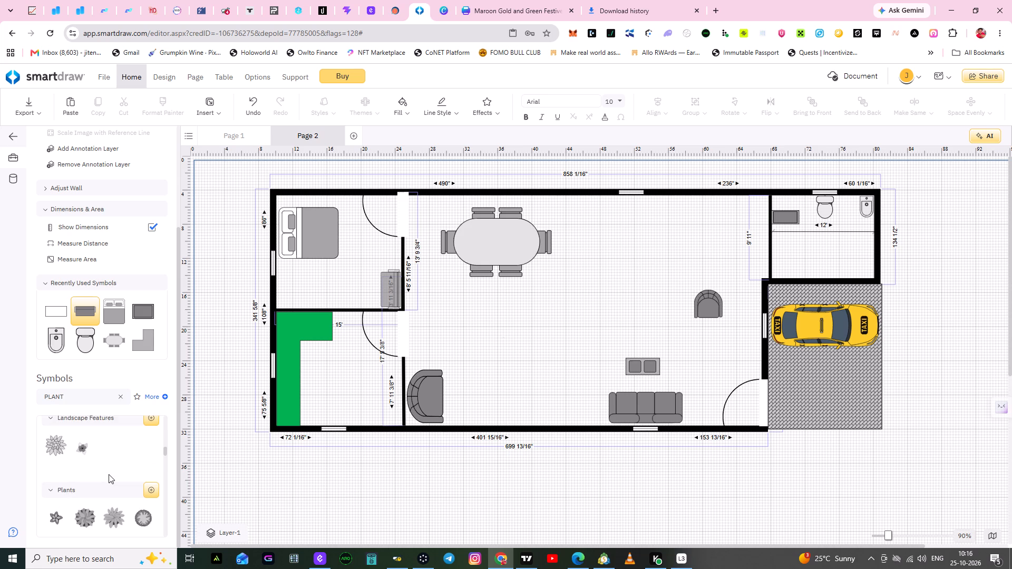
scroll(109, 474, "down", 3)
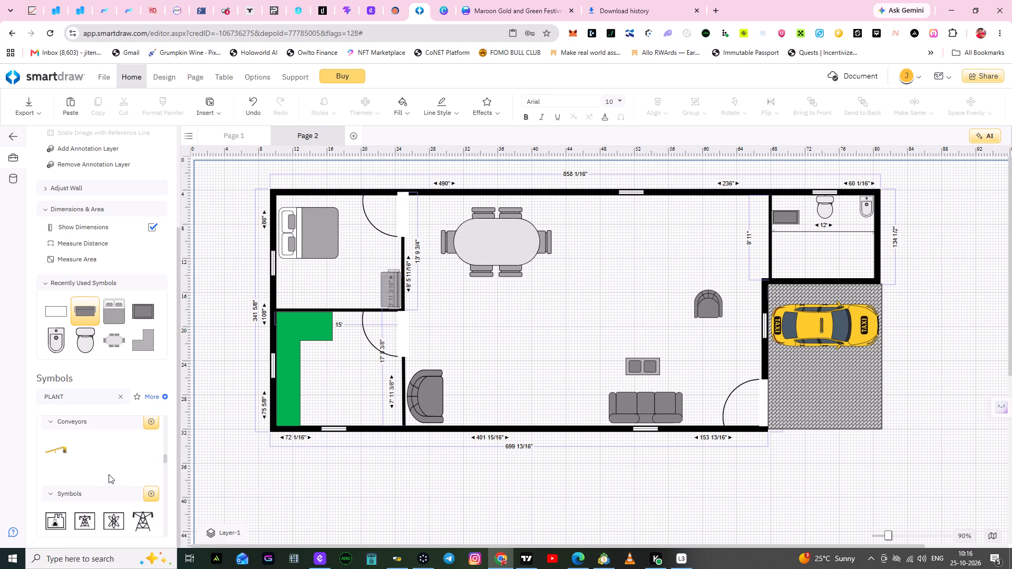
scroll(109, 474, "up", 3)
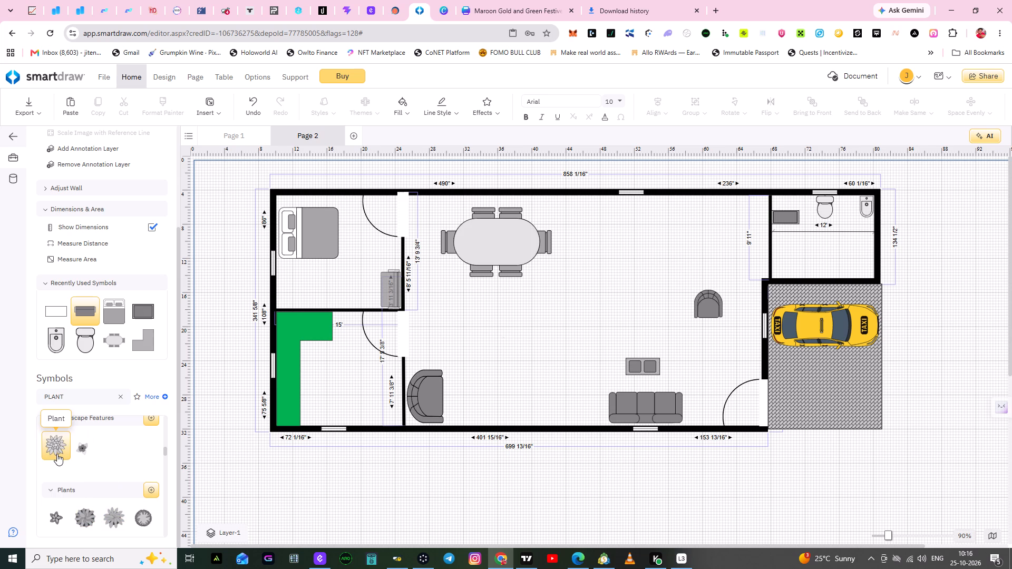
left_click_drag(108, 521, 143, 491)
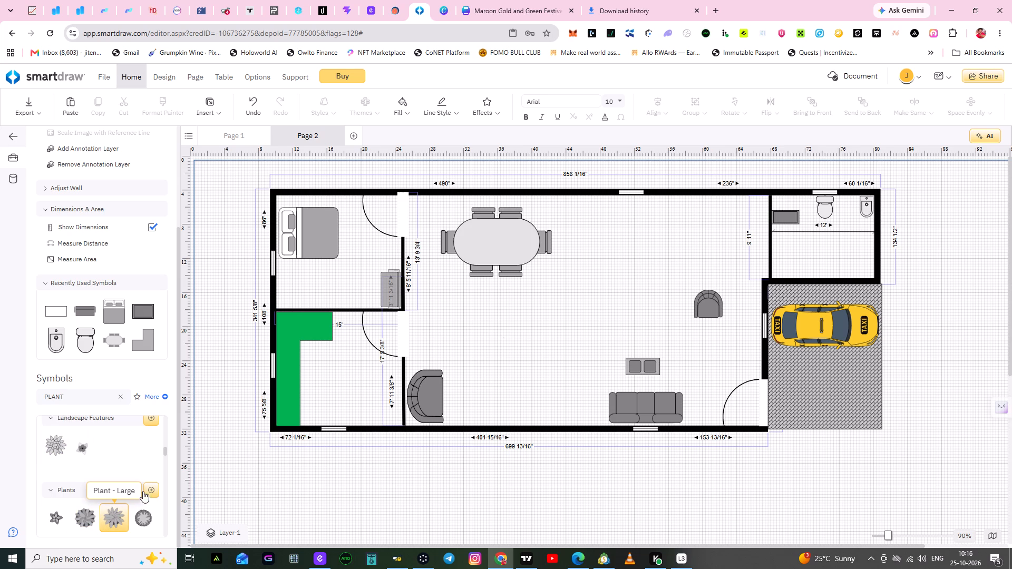
left_click_drag(143, 491, 309, 179)
left_click(339, 177)
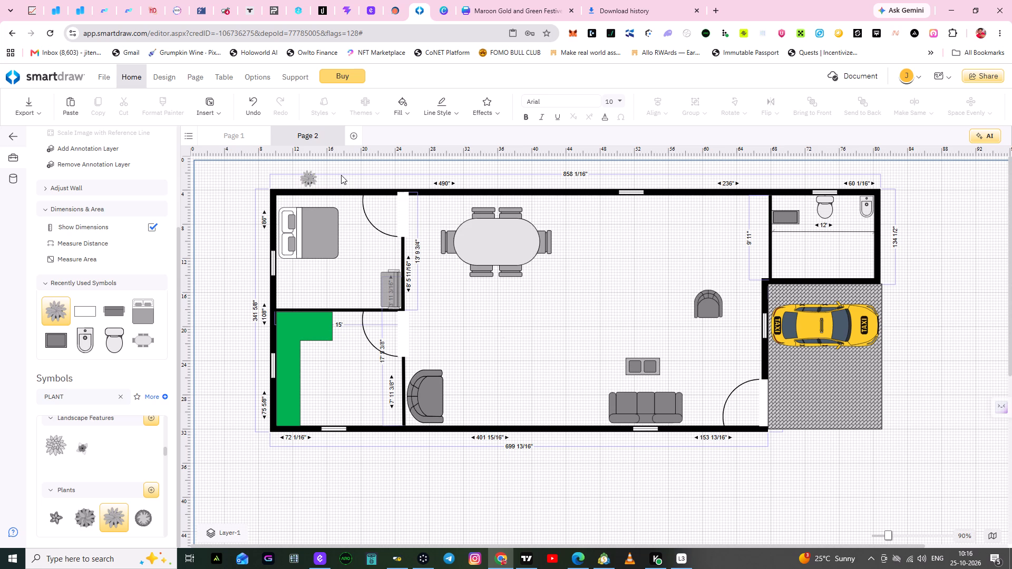
Move the plant above the building's upper-left corner, to about Left 9' 8", Top 1' 4".
left_click(309, 177)
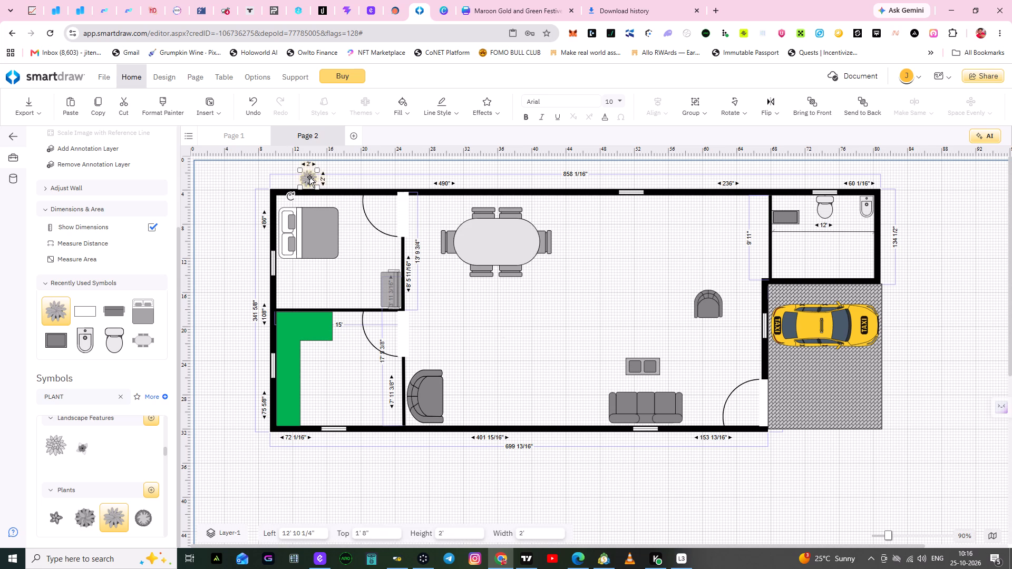
left_click_drag(309, 177, 296, 172)
left_click_drag(296, 172, 280, 174)
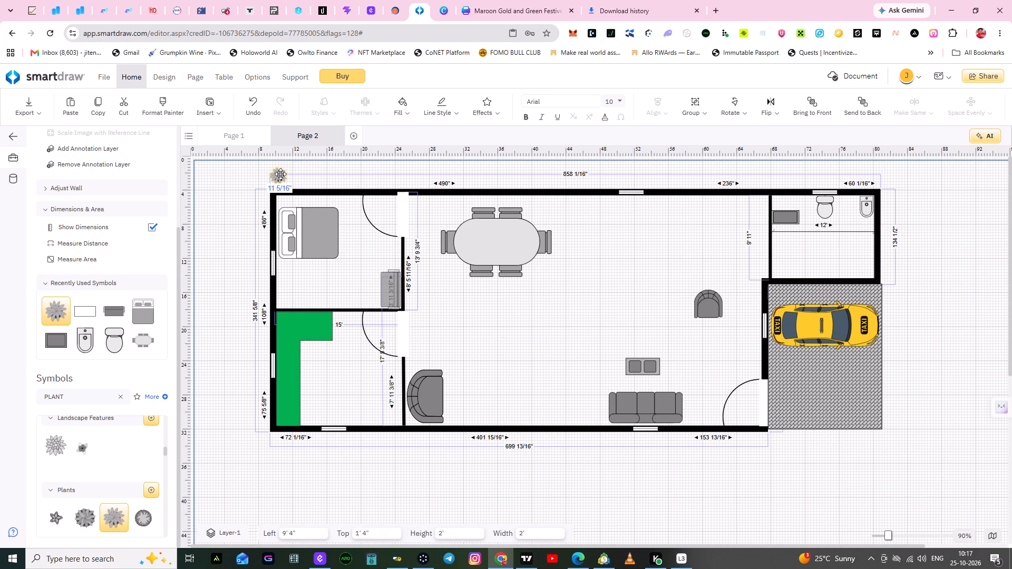
left_click_drag(280, 174, 283, 175)
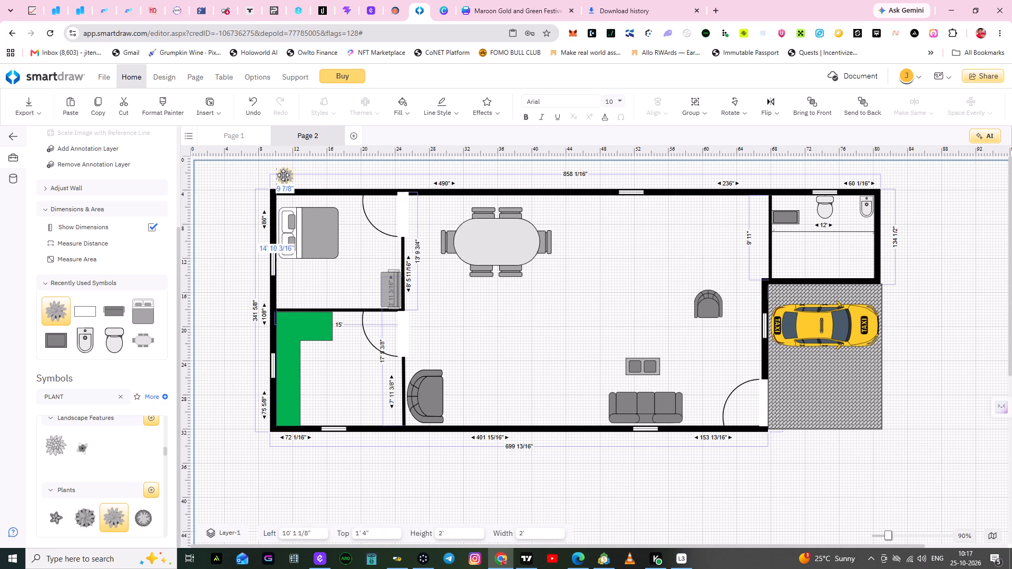
left_click_drag(283, 175, 281, 173)
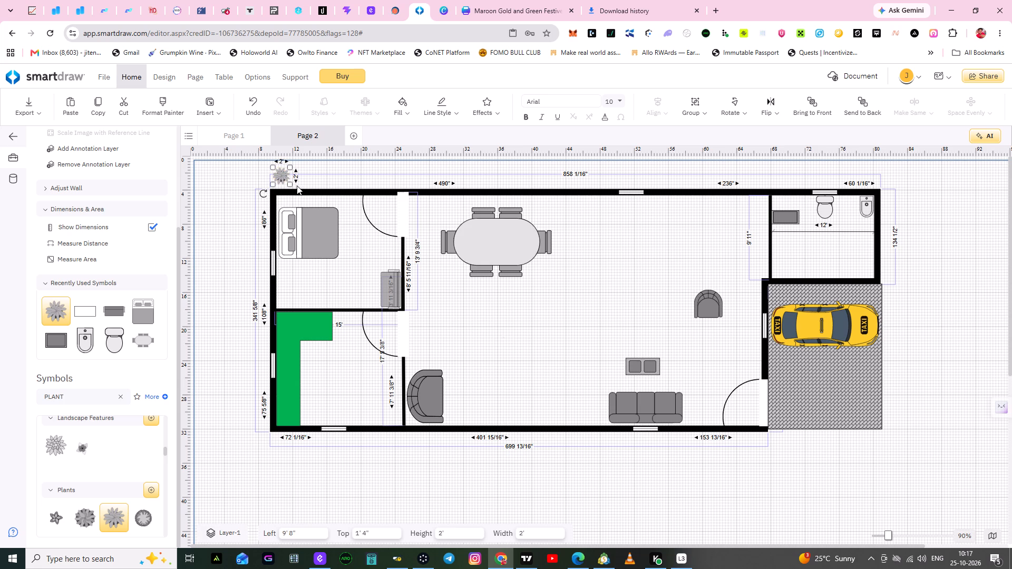
left_click(327, 174)
Enlarge the plant to about 3' 4" square and reposition it at about Left 10' 4", Top 1' 1".
left_click(284, 175)
left_click_drag(290, 183, 301, 184)
left_click_drag(293, 182, 300, 167)
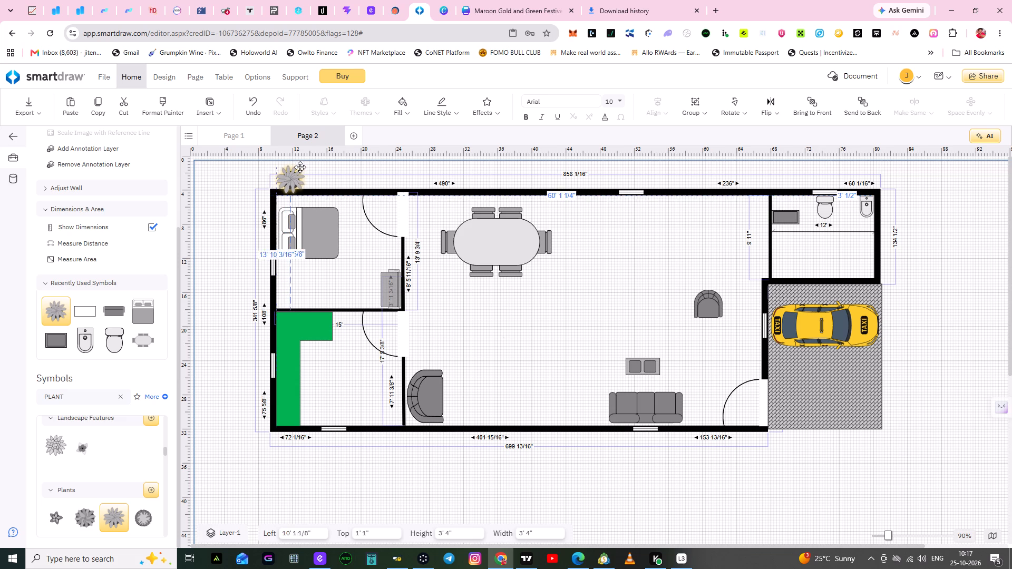
left_click_drag(300, 167, 296, 160)
left_click_drag(291, 181, 291, 172)
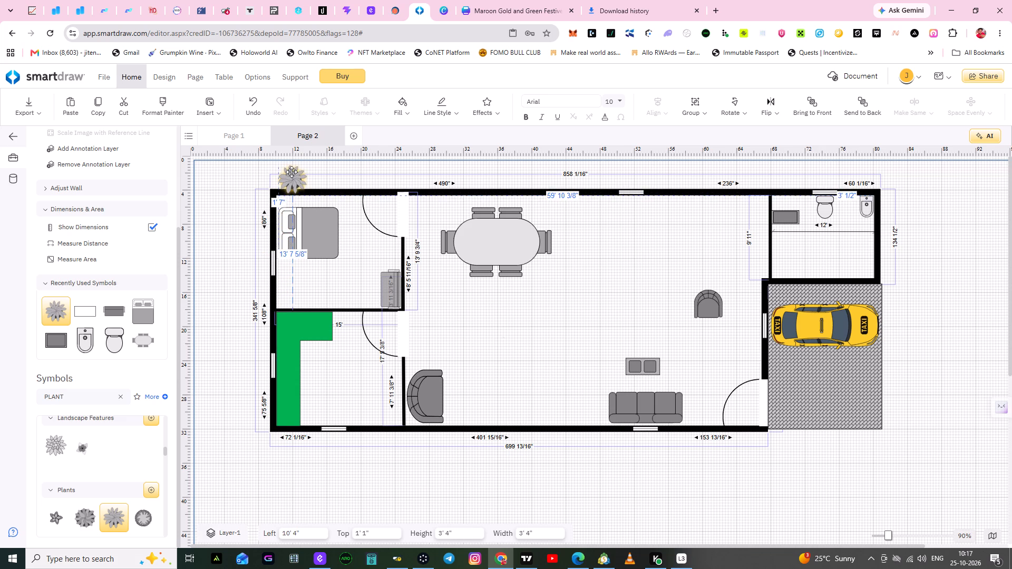
left_click_drag(291, 172, 291, 171)
left_click(294, 173)
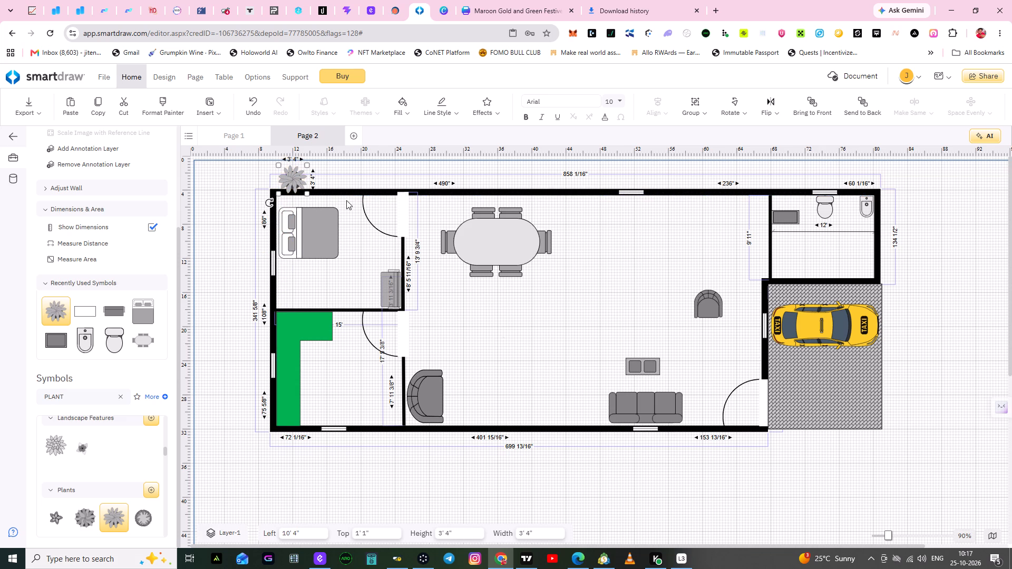
left_click(456, 298)
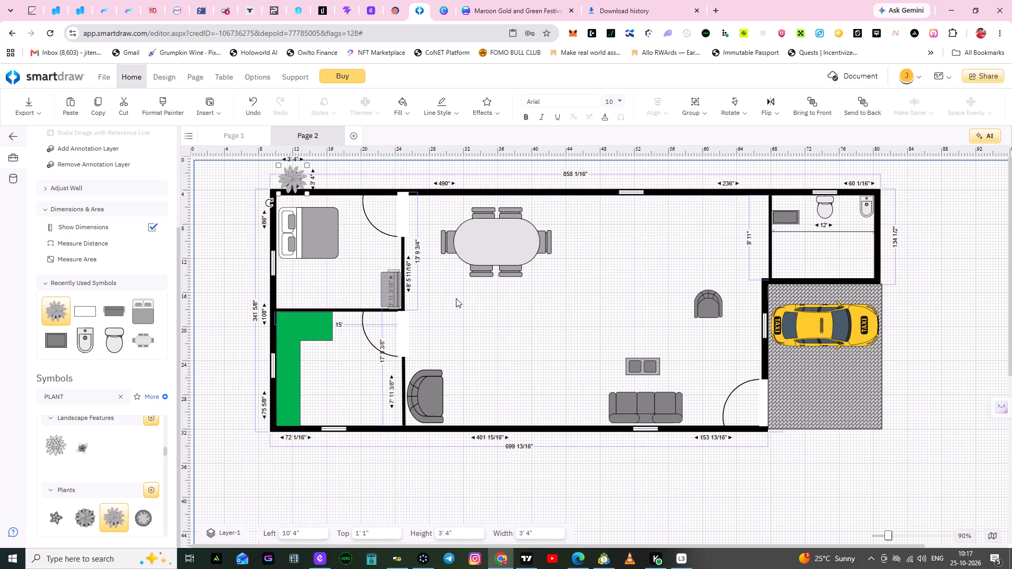
left_click(456, 298)
left_click_drag(456, 298, 457, 309)
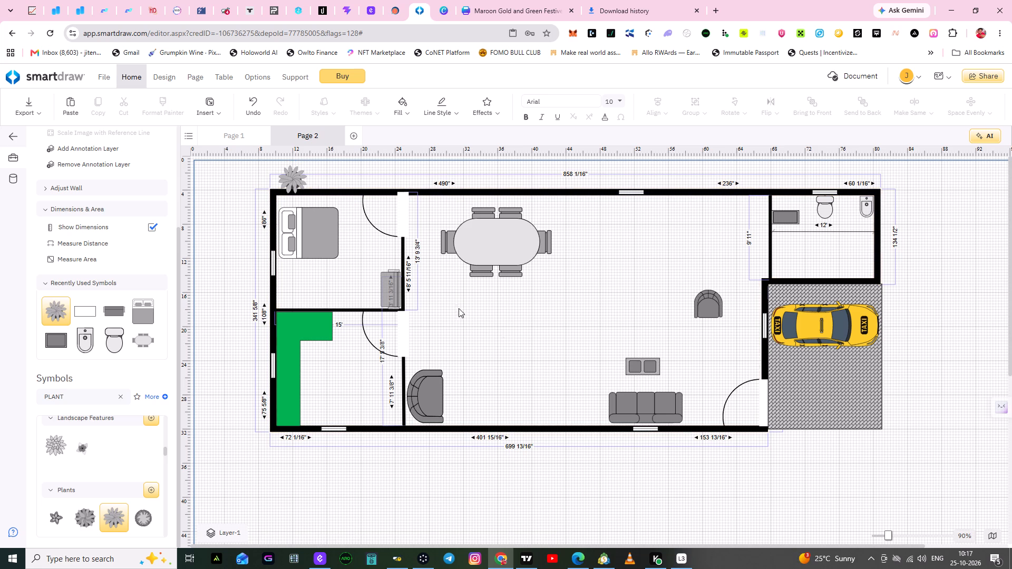
Shrink the plant to about 3' 1" square so it sits just above the top wall.
left_click(288, 180)
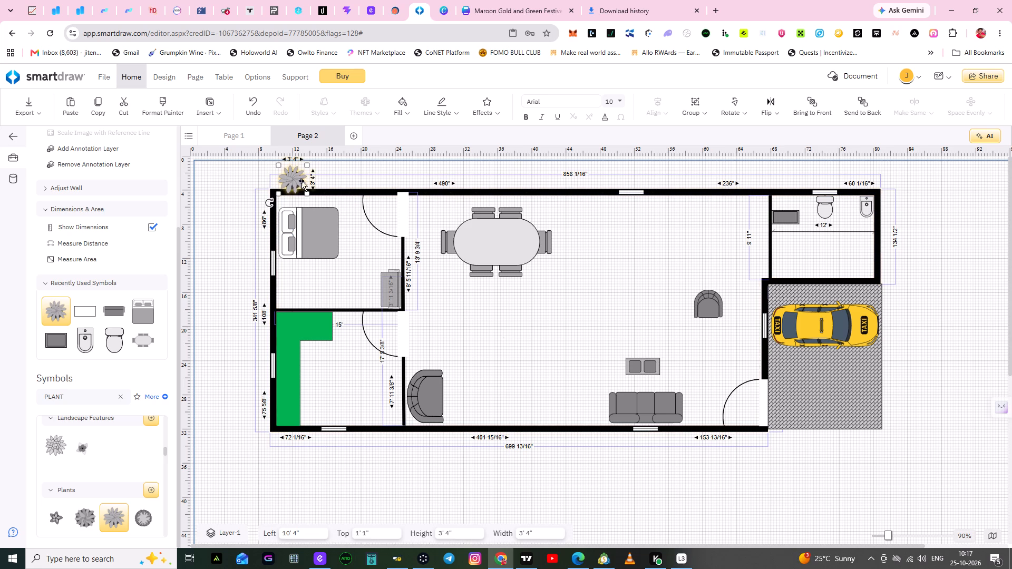
left_click_drag(306, 192, 307, 188)
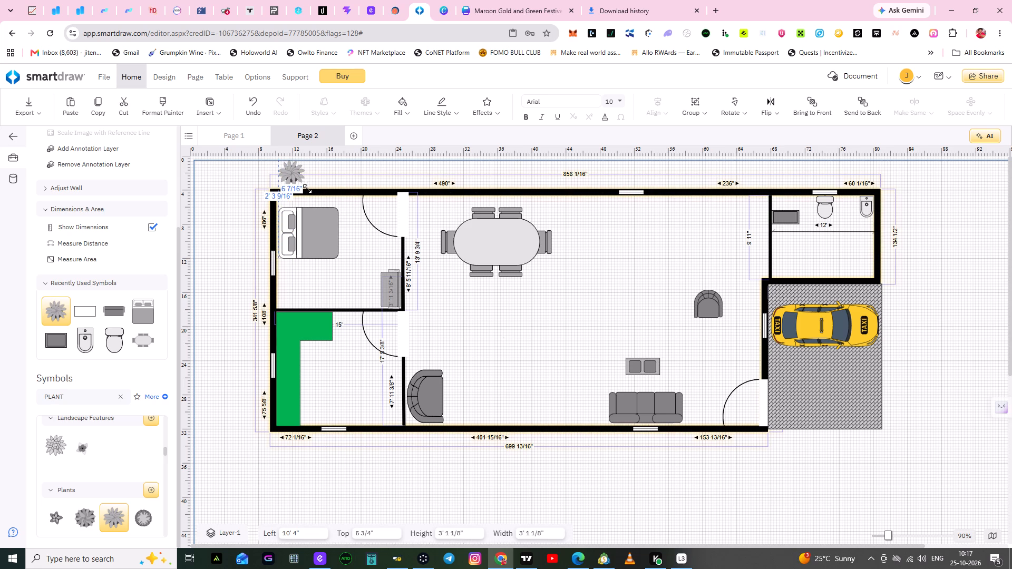
Add a Landscape Features Plant beside the first one, at about Left 14' 4", Top 1', and enlarge it to about 3' 8" by 2' 7".
left_click(329, 176)
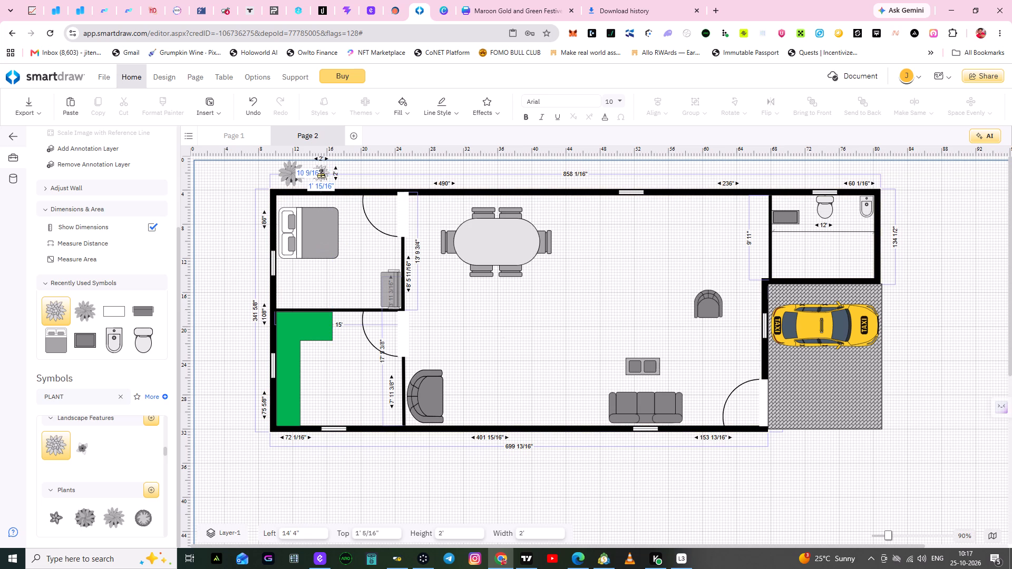
left_click_drag(330, 182, 332, 183)
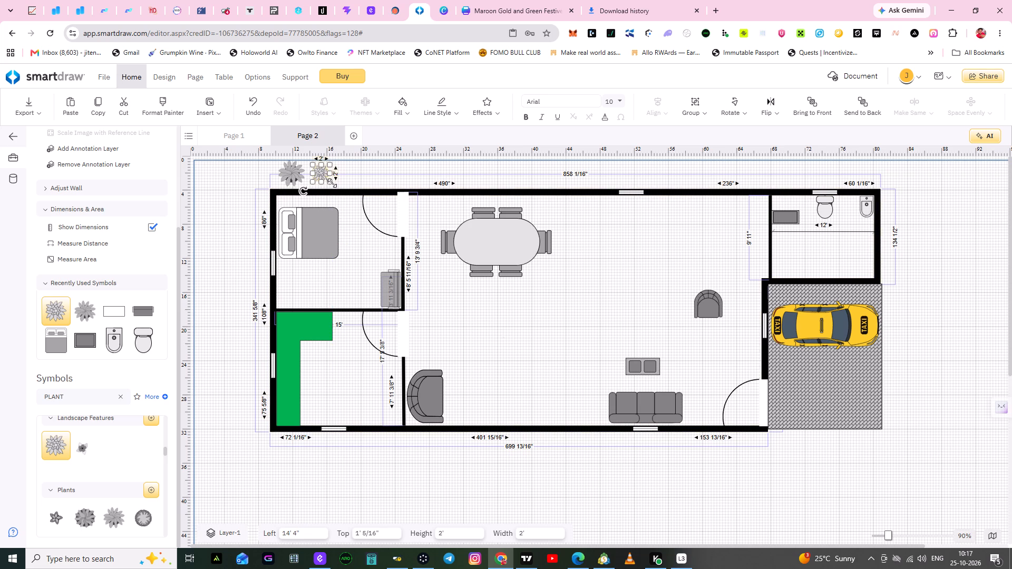
left_click_drag(332, 183, 344, 186)
left_click(370, 179)
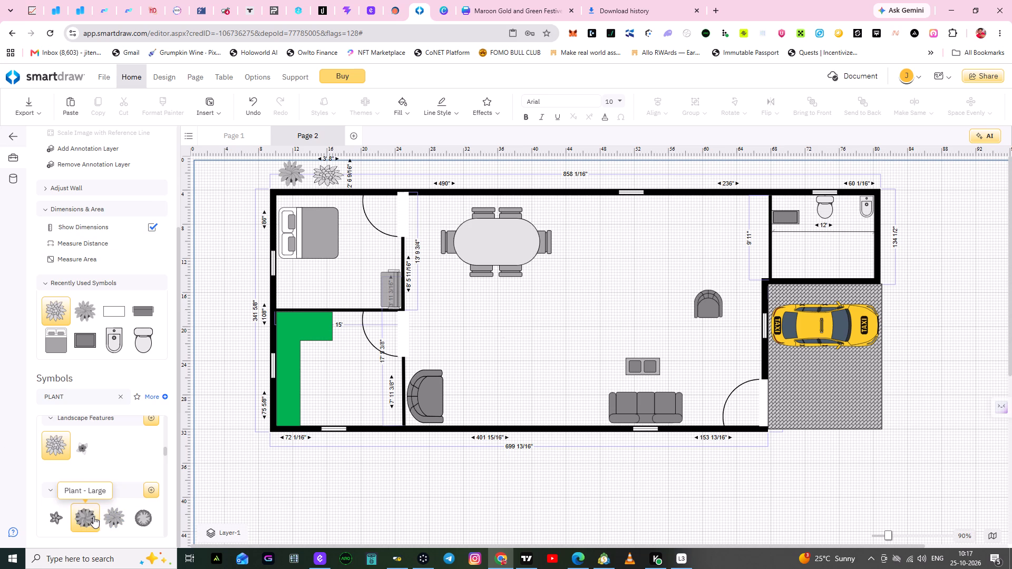
Place a round Plant - Large symbol outside the top wall, just right of the second plant and above the bedroom door.
left_click_drag(88, 516, 330, 240)
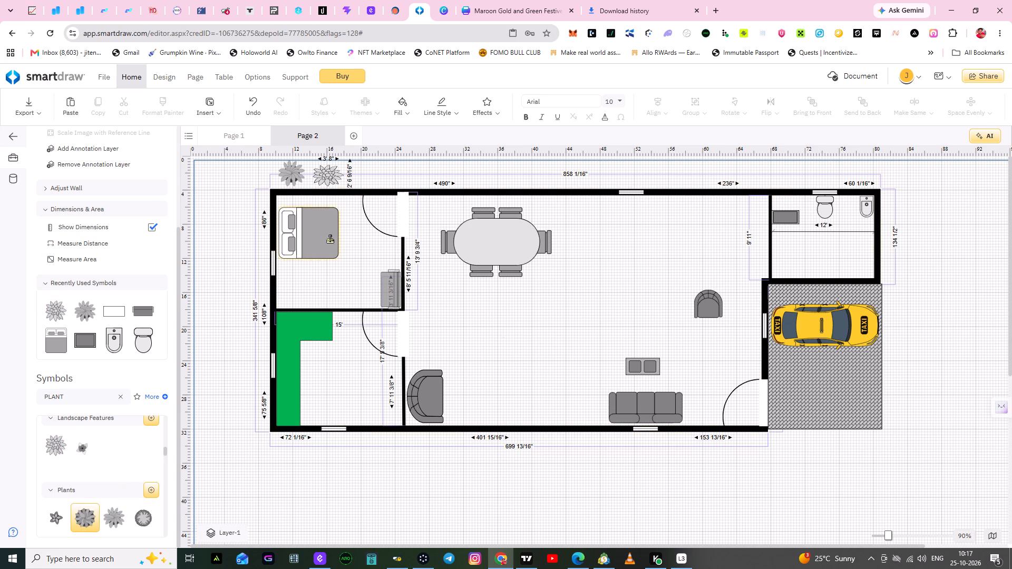
left_click_drag(330, 240, 370, 172)
left_click(429, 171)
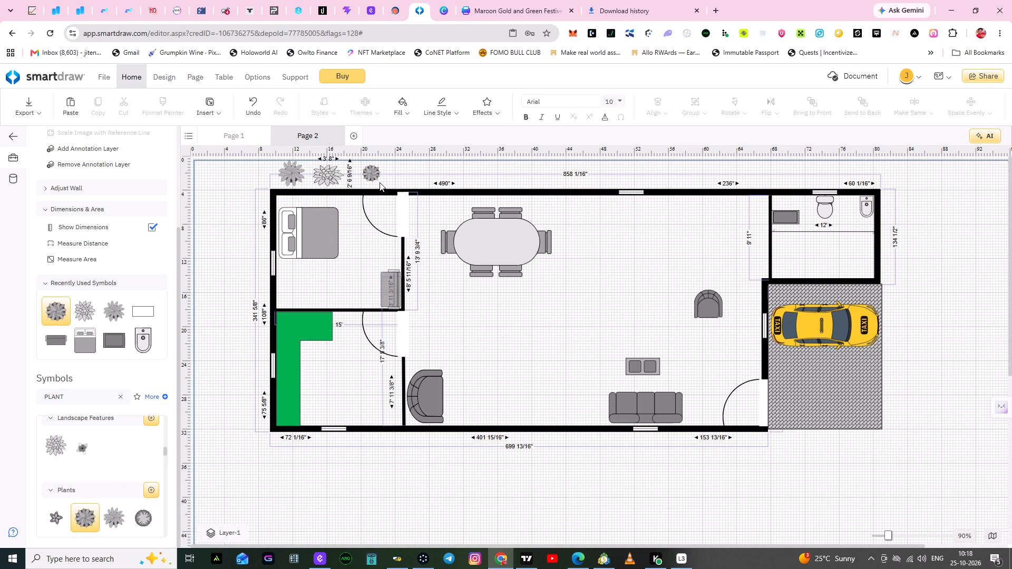
Enlarge the round plant above the bedroom door to about 2' 10" wide by 2' 8" high.
left_click(370, 176)
left_click_drag(379, 181, 385, 182)
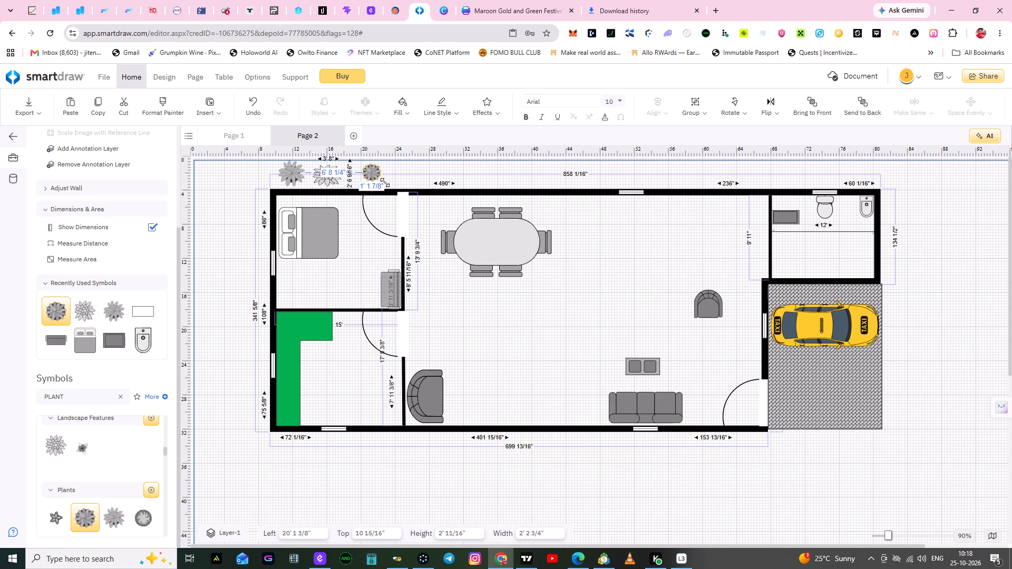
left_click_drag(385, 182, 388, 183)
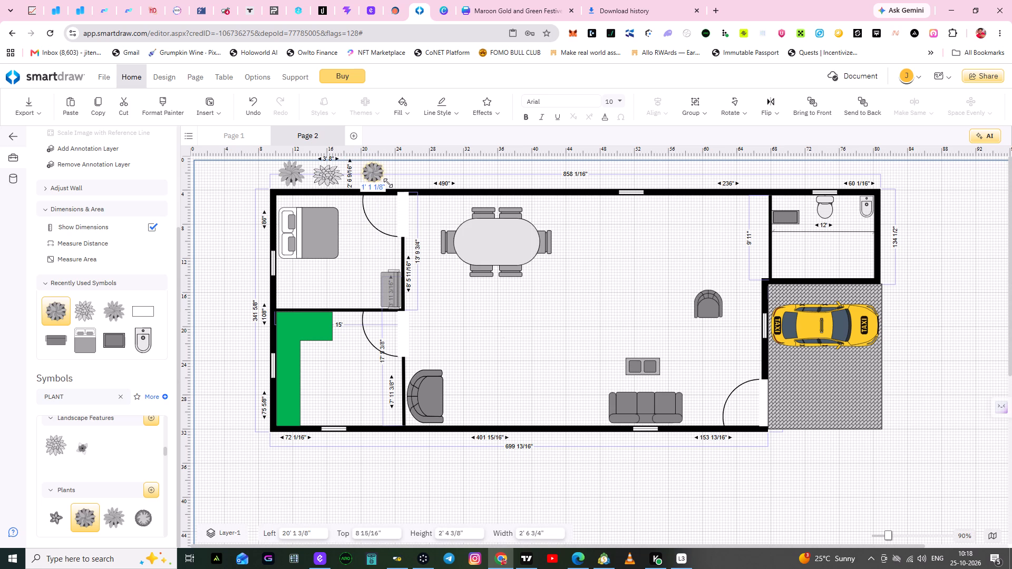
left_click_drag(388, 183, 388, 183)
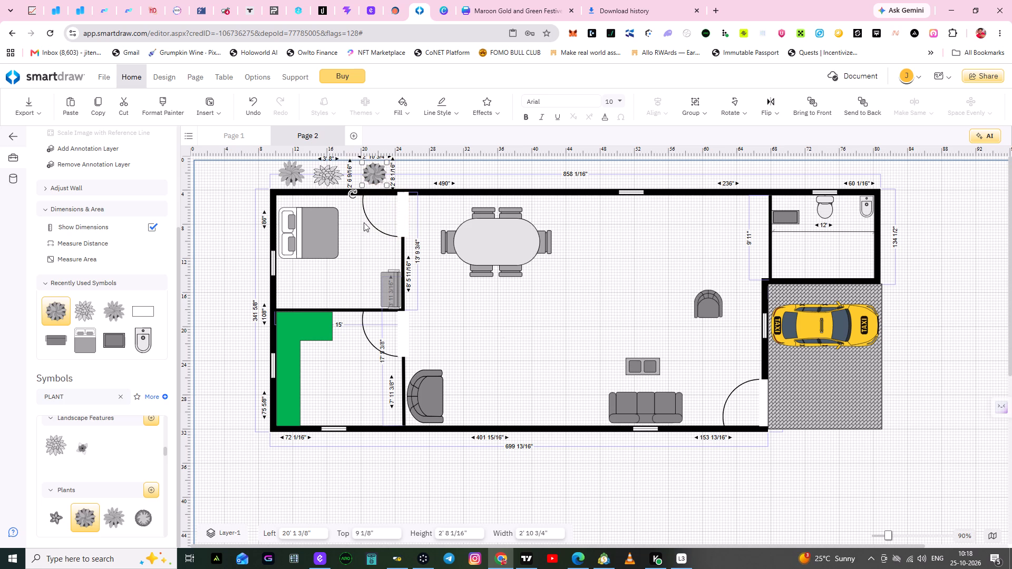
scroll(155, 282, "up", 9)
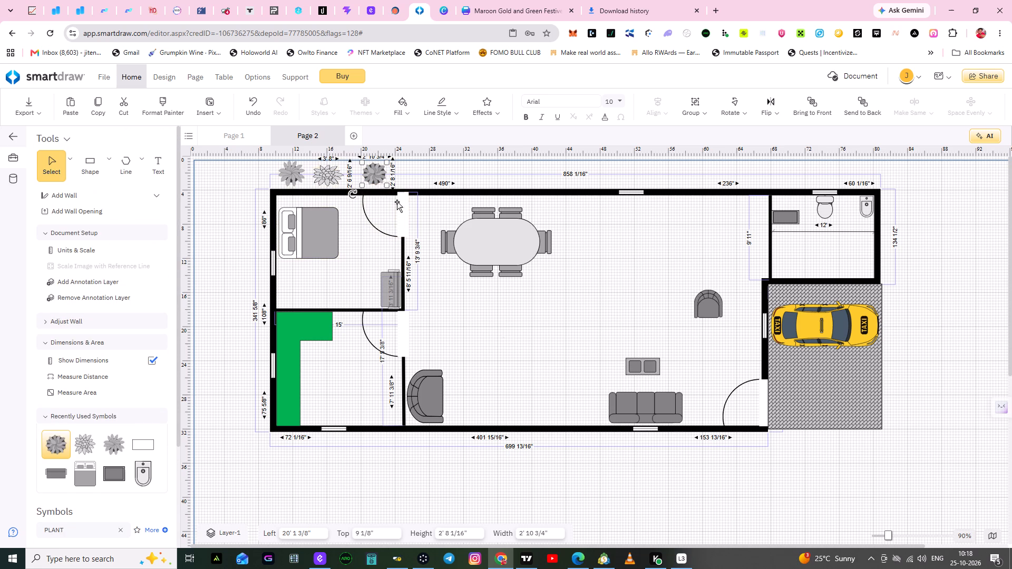
left_click(419, 178)
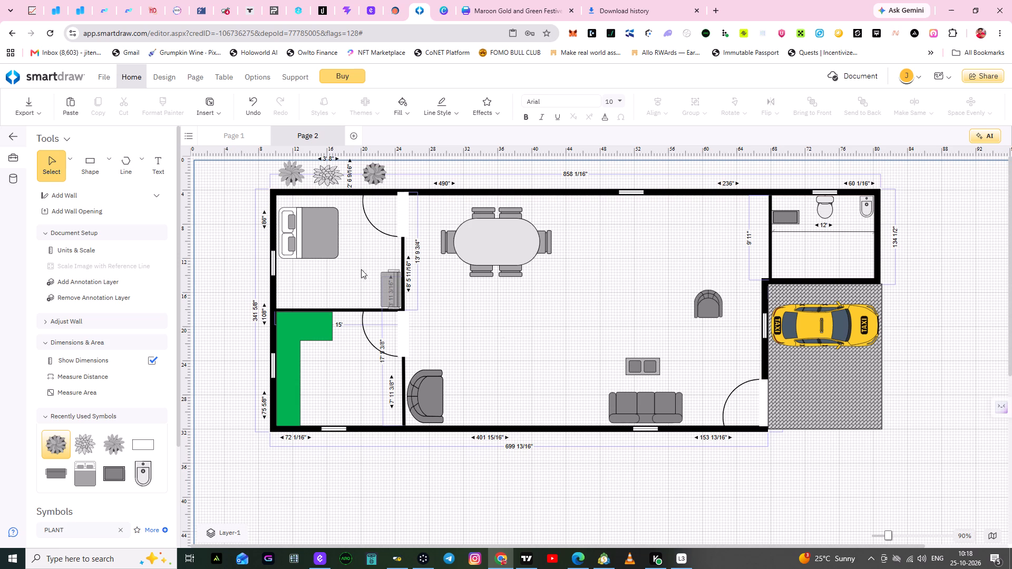
left_click(329, 176)
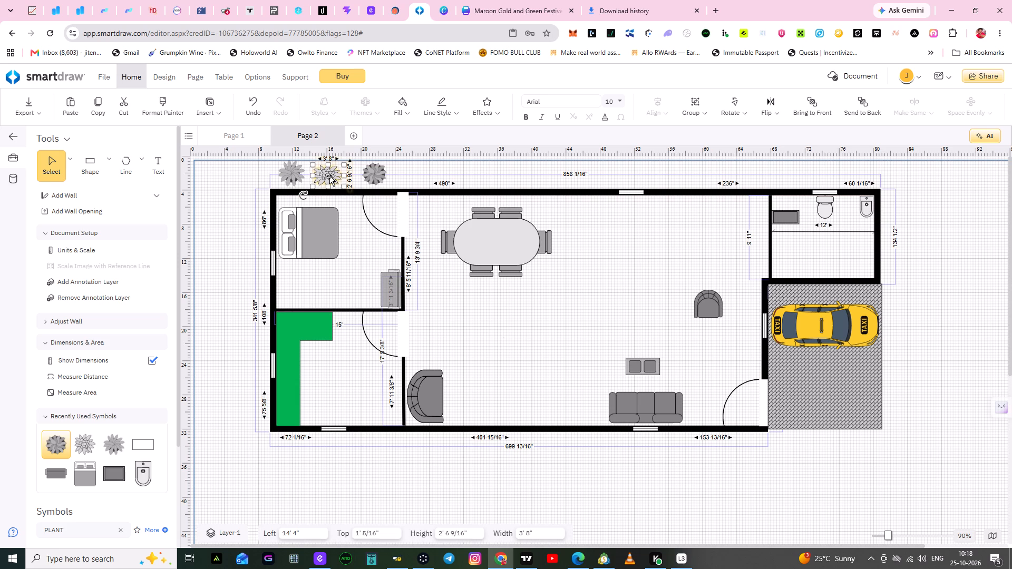
left_click(413, 176)
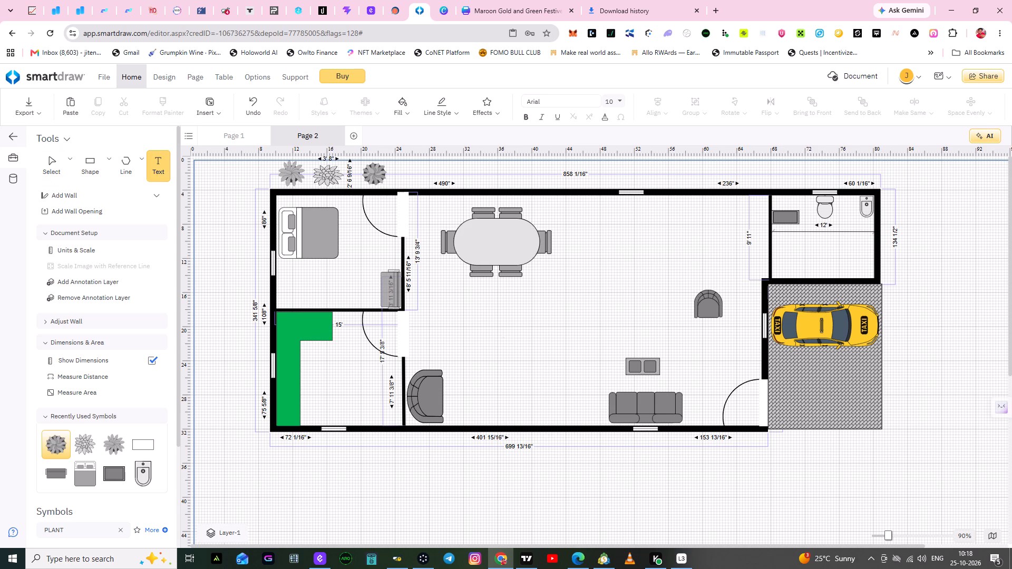
Add a text label below the bed reading "BEDROOM" with "15*10" on a second line.
left_click(315, 274)
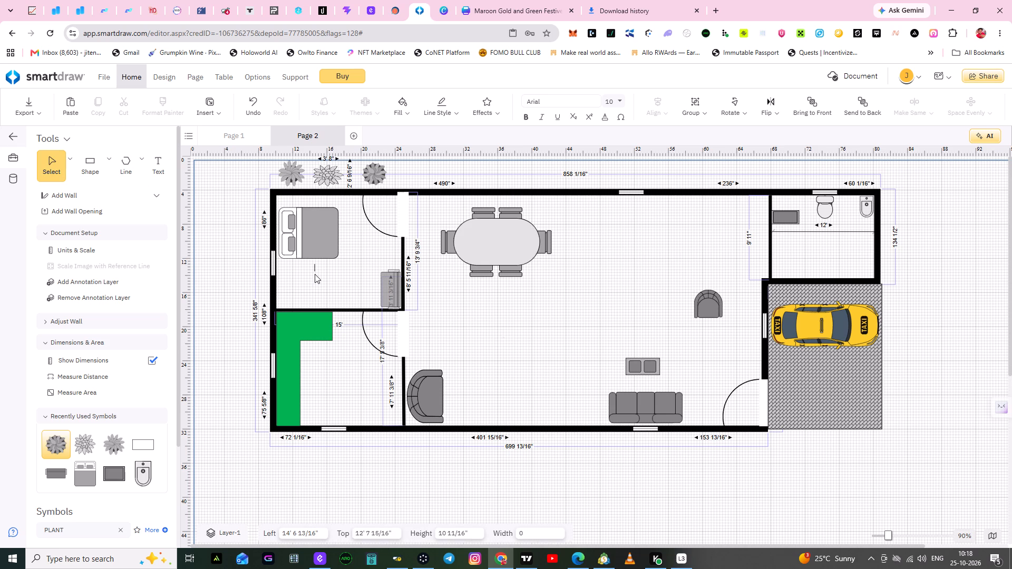
key("b")
type("EDR")
type("OOM")
key("space")
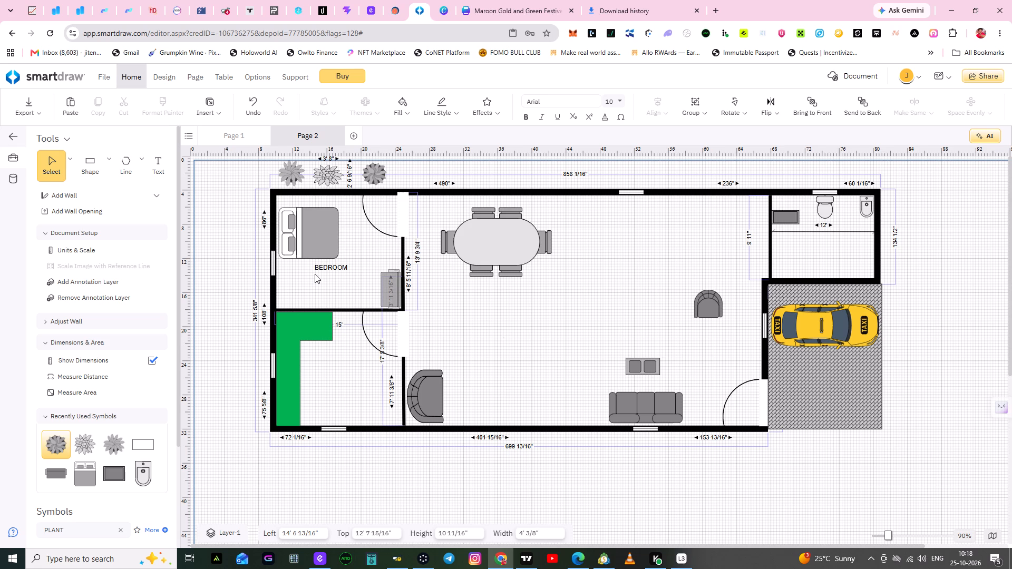
key("Return")
type("15")
key("period")
key("BackSpace")
key("asterisk")
key("1")
key("0")
left_click(326, 378)
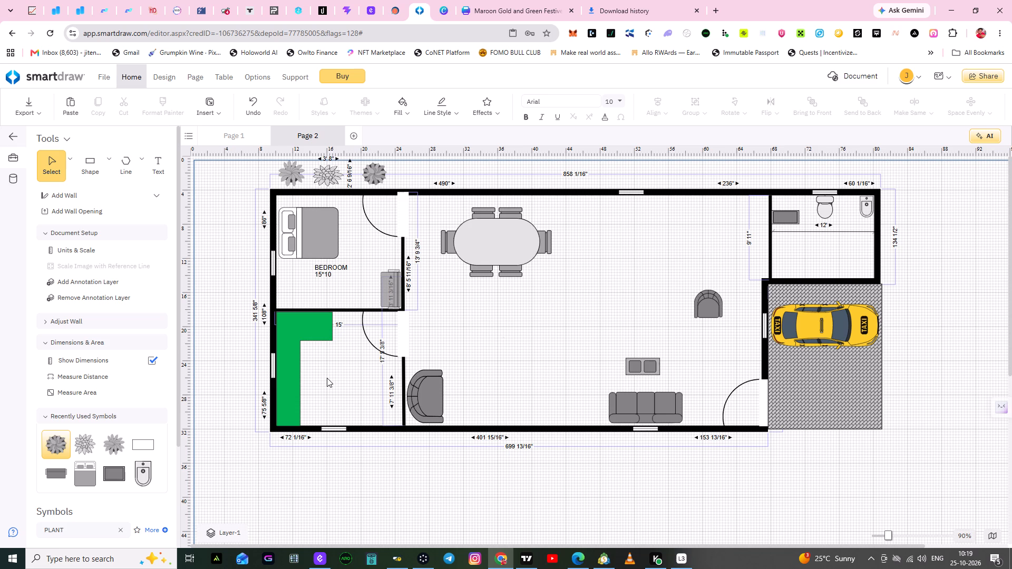
left_click(329, 267)
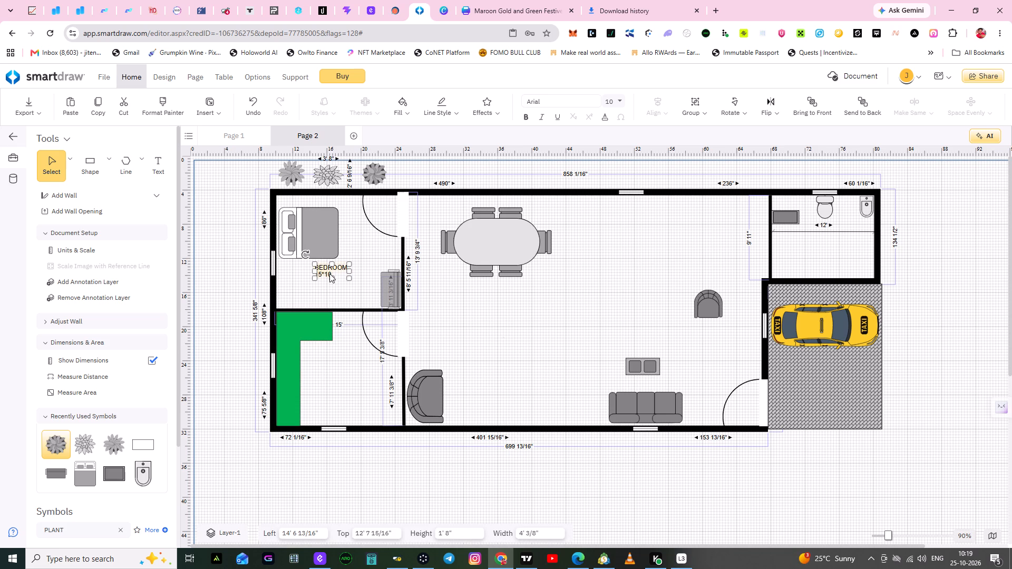
left_click(330, 365)
Add a text label in the room with the green counter reading "KITCHEN" with "15*8.4" on a second line.
left_click(154, 164)
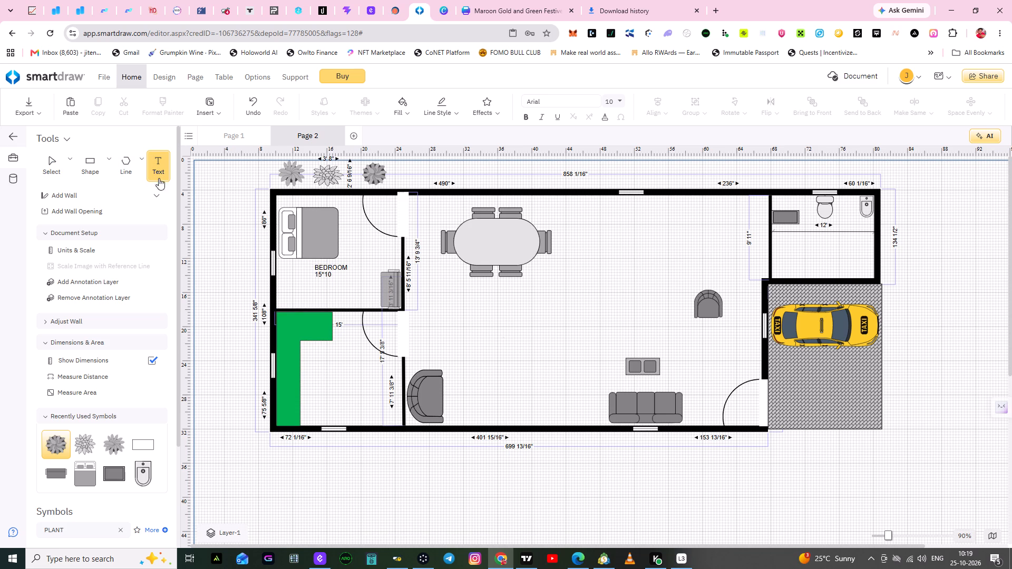
left_click(318, 371)
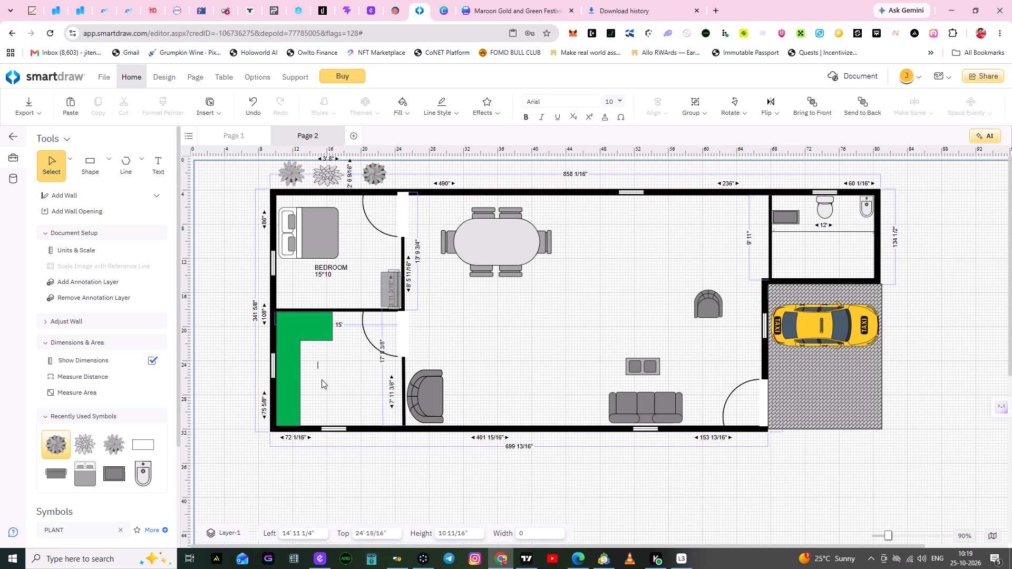
type("KIT")
type("CHEN")
key("space")
key("Return")
type("15")
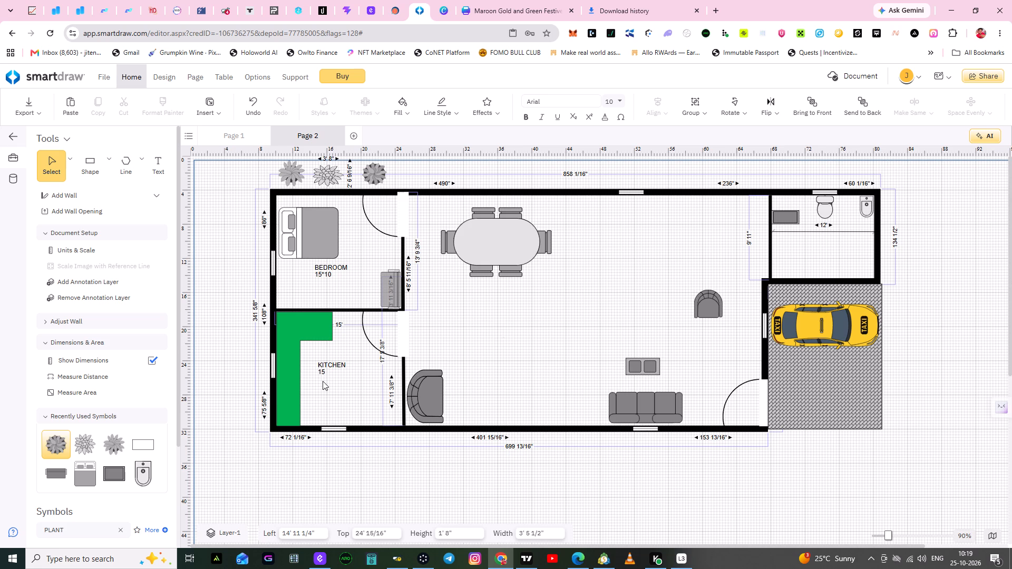
key("asterisk")
key("8")
key("period")
key("4")
left_click(358, 393)
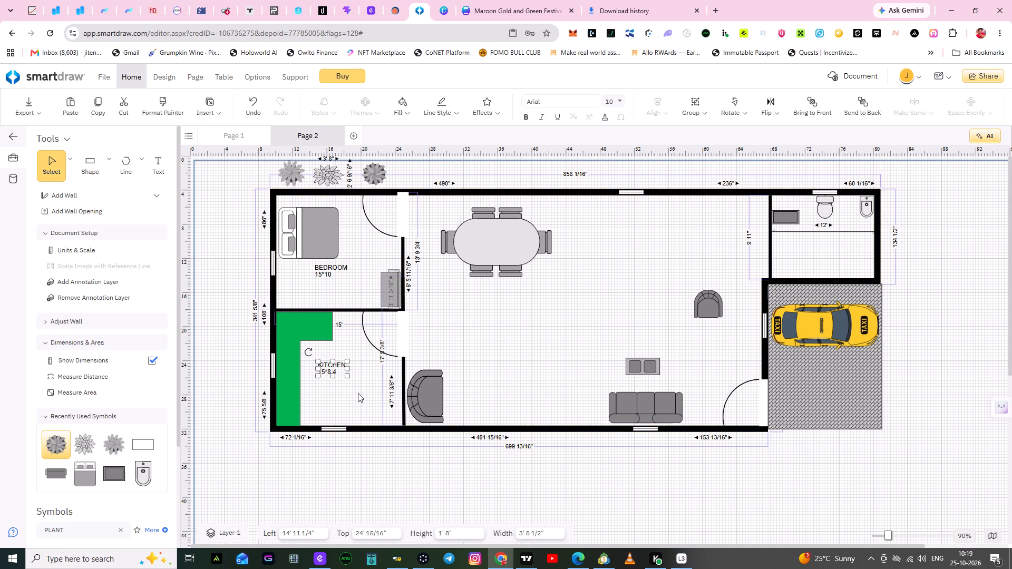
Move the KITCHEN label right to about Left 16' 8" and slightly down, into the open floor beside the green counter.
left_click(332, 364)
left_click_drag(332, 364, 338, 369)
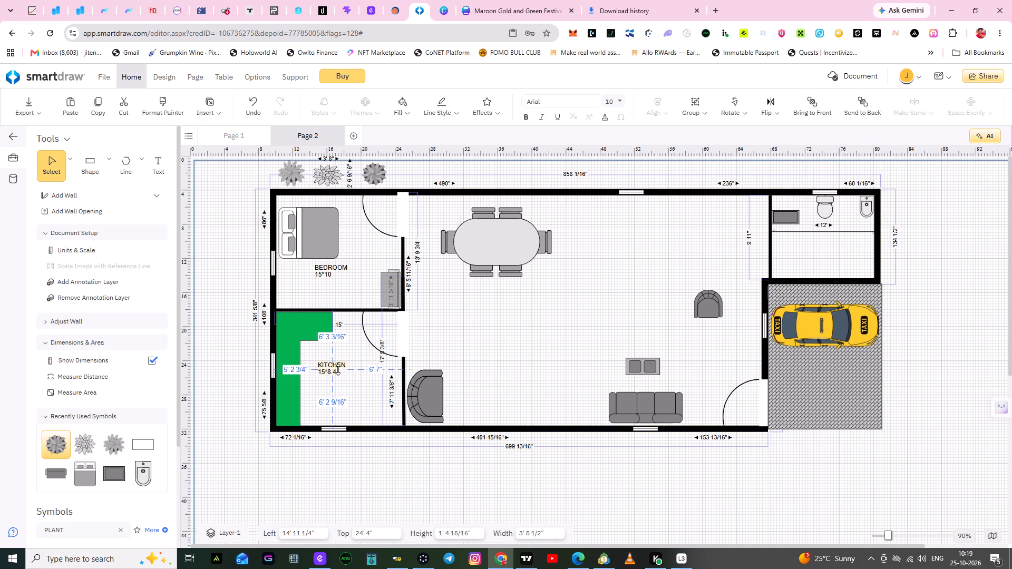
left_click_drag(338, 369, 354, 386)
left_click(351, 369)
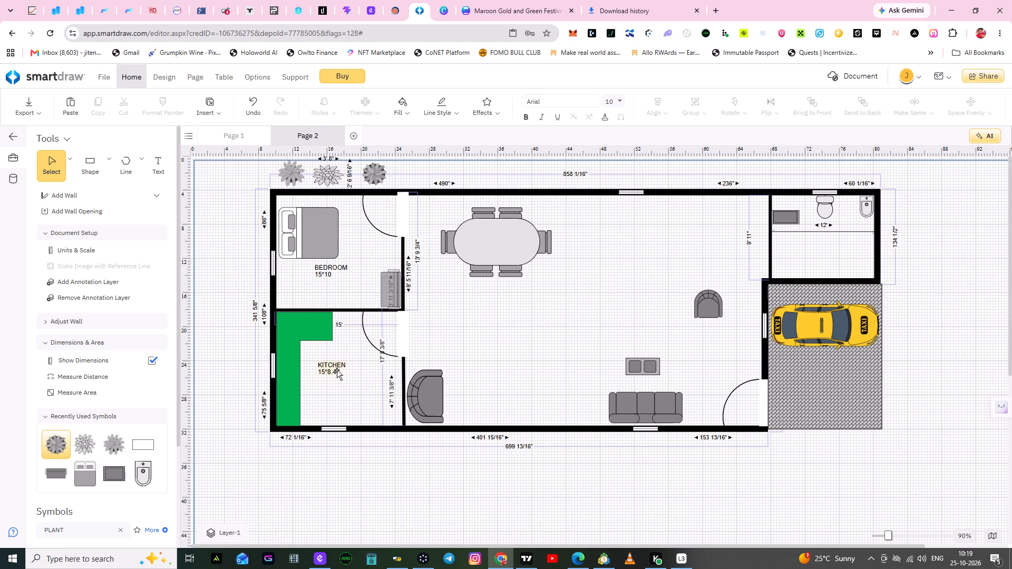
left_click(335, 369)
left_click(334, 369)
left_click_drag(334, 369, 349, 376)
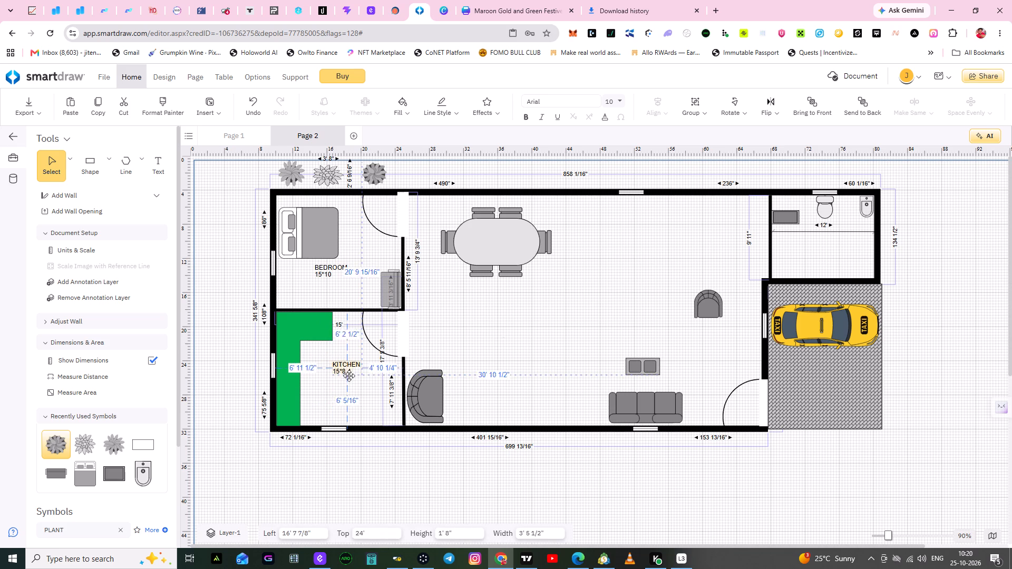
left_click_drag(349, 376, 349, 378)
left_click(373, 395)
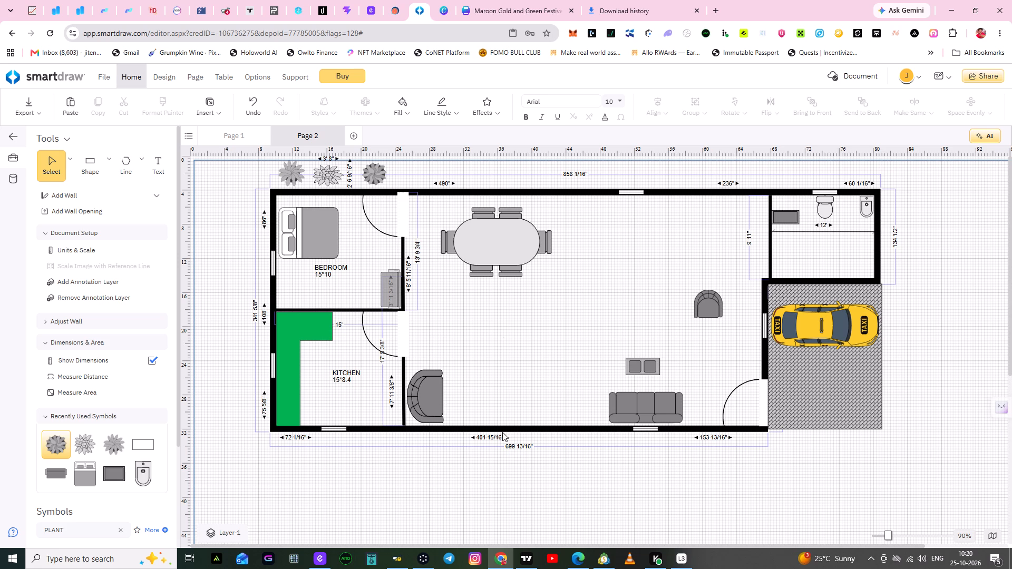
Move the BEDROOM label right to about Left 16' 1" and slightly down, below the bed.
left_click(324, 268)
left_click_drag(324, 268, 328, 268)
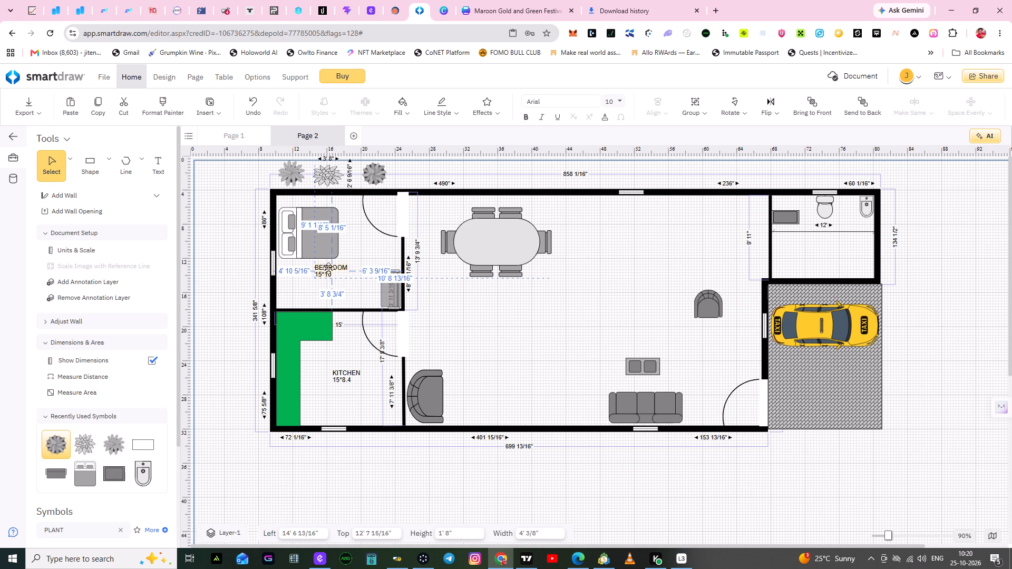
left_click_drag(328, 268, 337, 269)
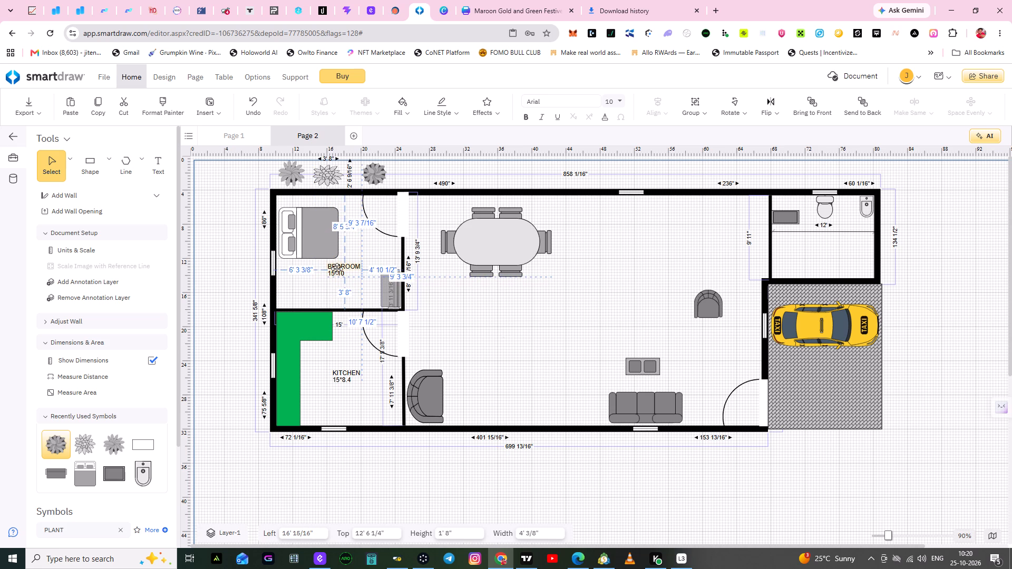
left_click_drag(337, 269, 337, 271)
left_click(450, 329)
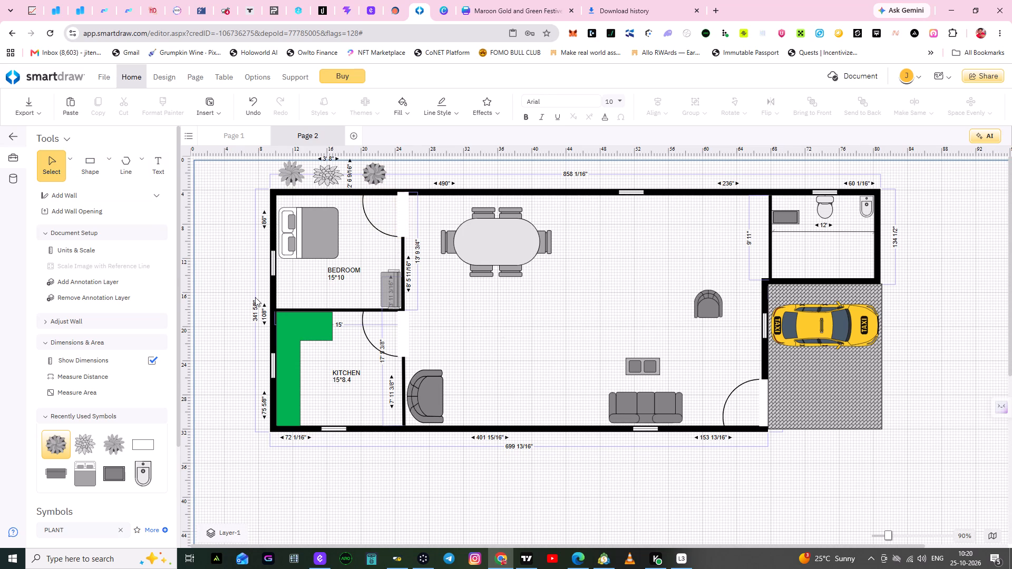
Add a text label below the dining table in the large central room reading "HALL" with "18*4" on a second line.
left_click(160, 165)
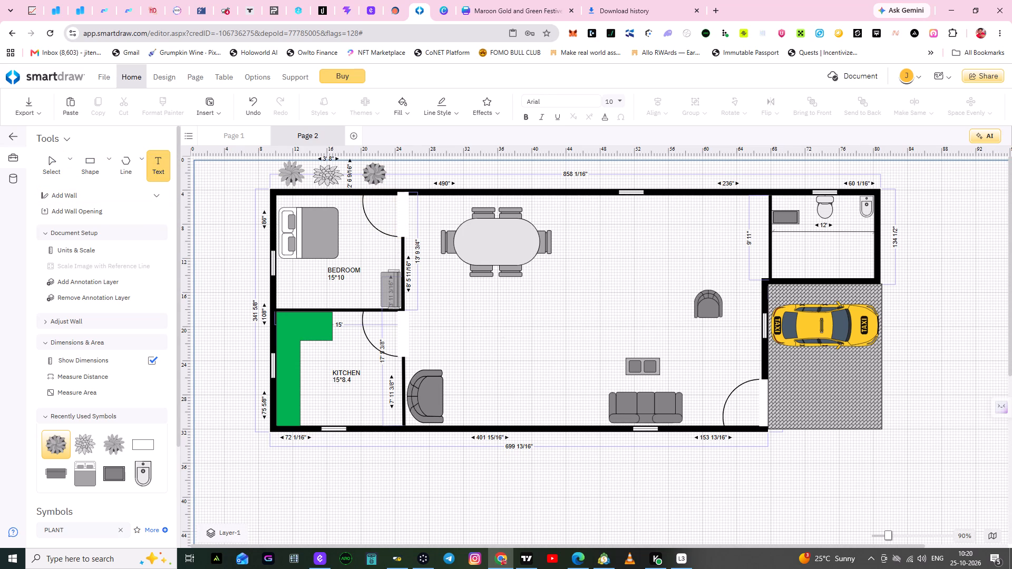
left_click(540, 298)
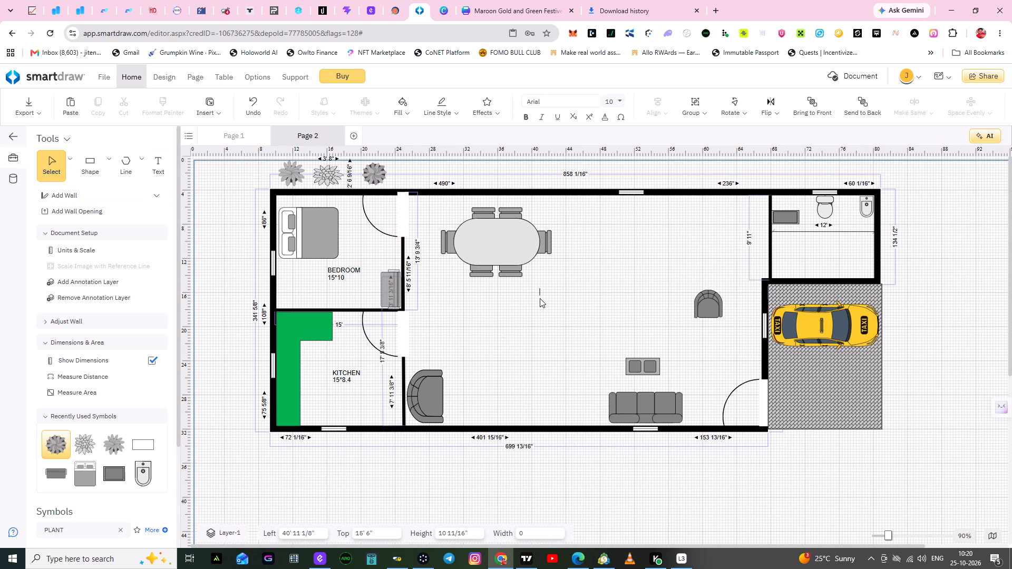
type("HALL")
key("space")
key("Return")
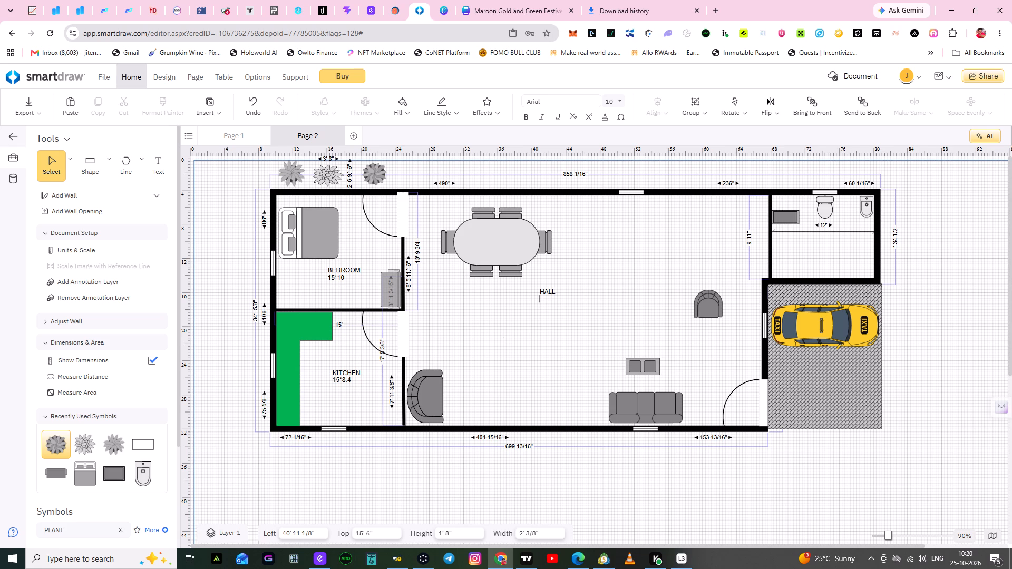
type("18")
key("minus")
key("5")
key("BackSpace")
key("BackSpace")
key("minus")
key("4")
key("BackSpace")
key("BackSpace")
key("minus")
key("BackSpace")
key("minus")
key("asterisk")
key("BackSpace")
key("BackSpace")
key("asterisk")
key("4")
Append an inch mark (") after "18*4" on the HALL label's second line and finish editing the label.
key("minus")
key("BackSpace")
key("semicolon")
key("BackSpace")
key("shift+colon")
key("BackSpace")
key("shift+quotedbl")
left_click(340, 278)
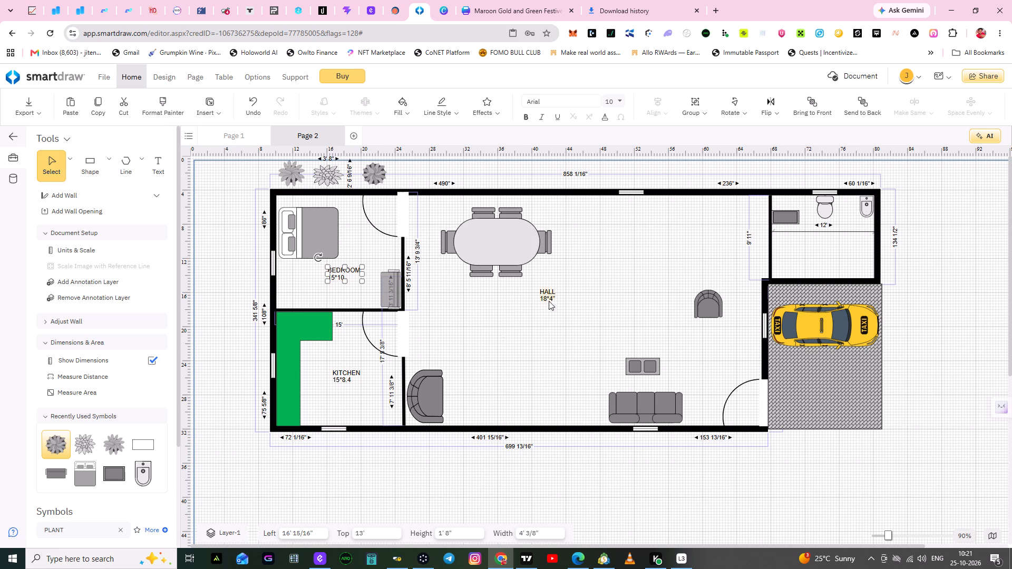
left_click(565, 299)
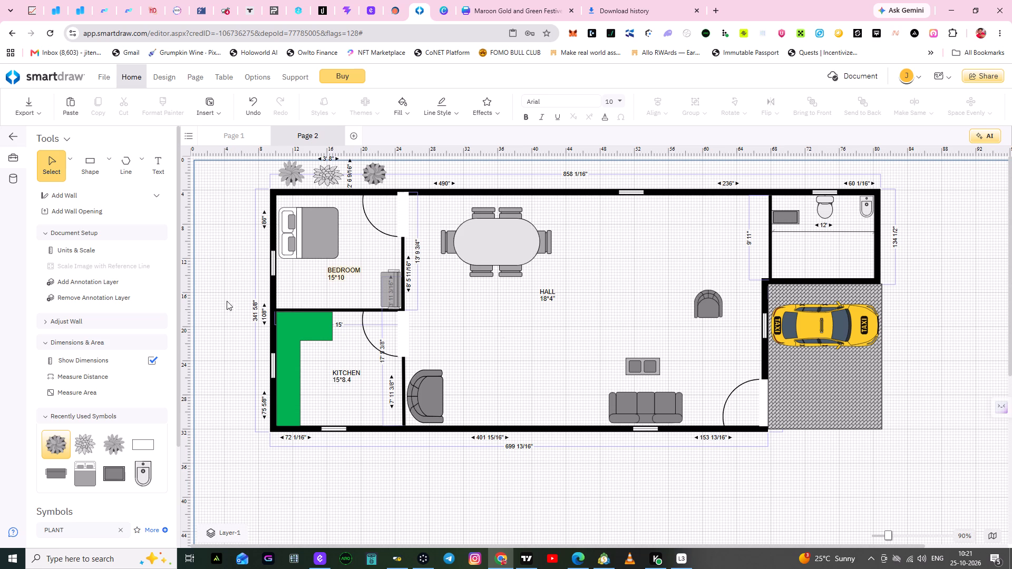
Insert " *18.8 " before the inch mark on the HALL label's second line, making it read 18*4 *18.8 ".
left_click(555, 300)
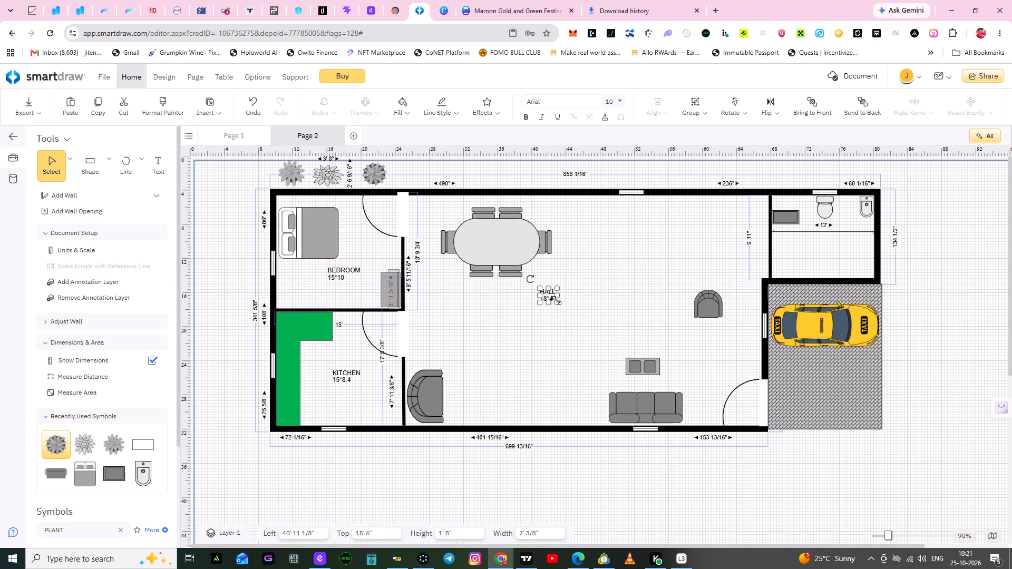
left_click(554, 298)
double_click(551, 298)
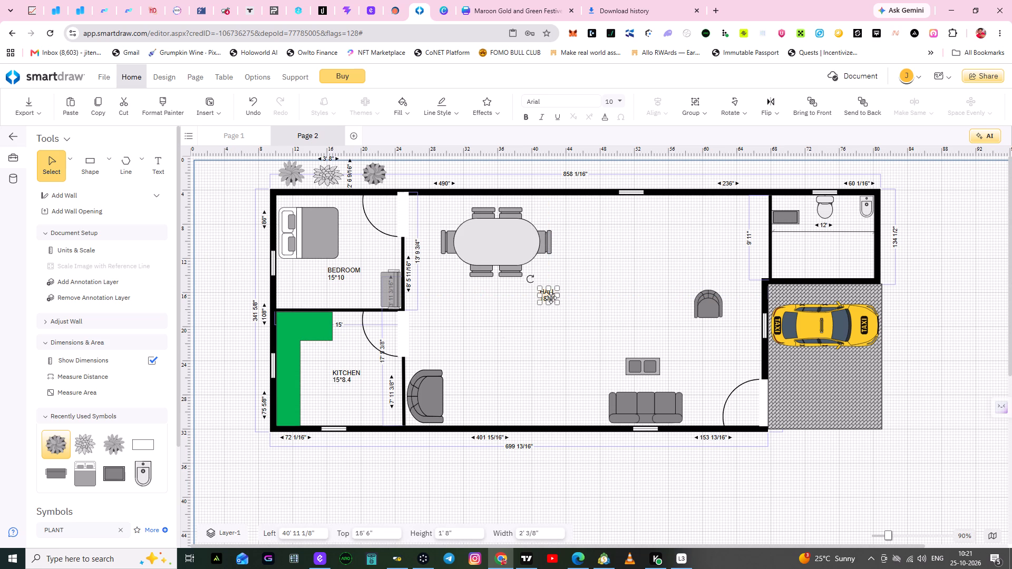
left_click(552, 298)
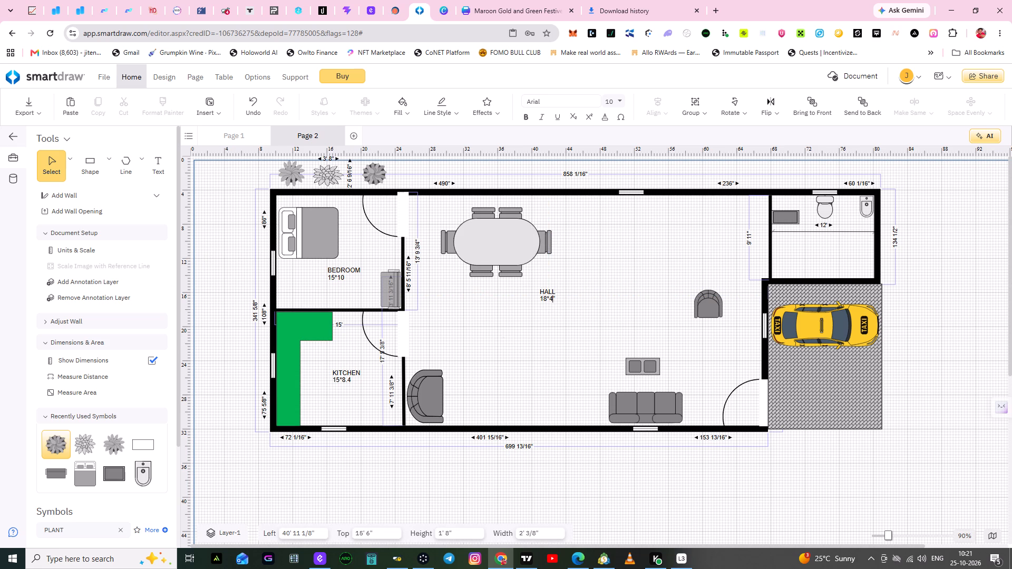
key("space")
key("minus")
key("BackSpace")
key("shift+underscore")
key("BackSpace")
key("asterisk")
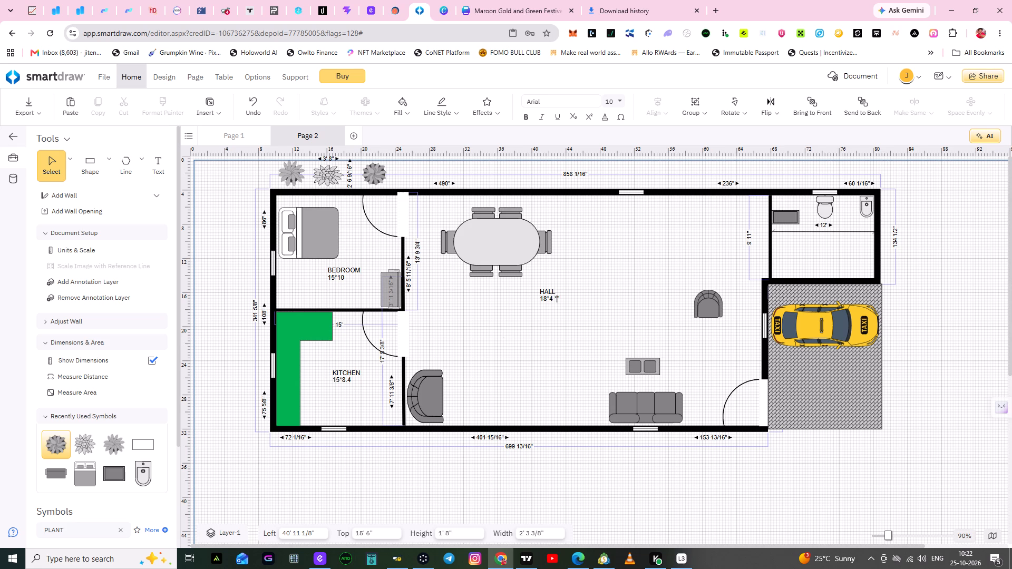
type("18.")
key("8")
key("space")
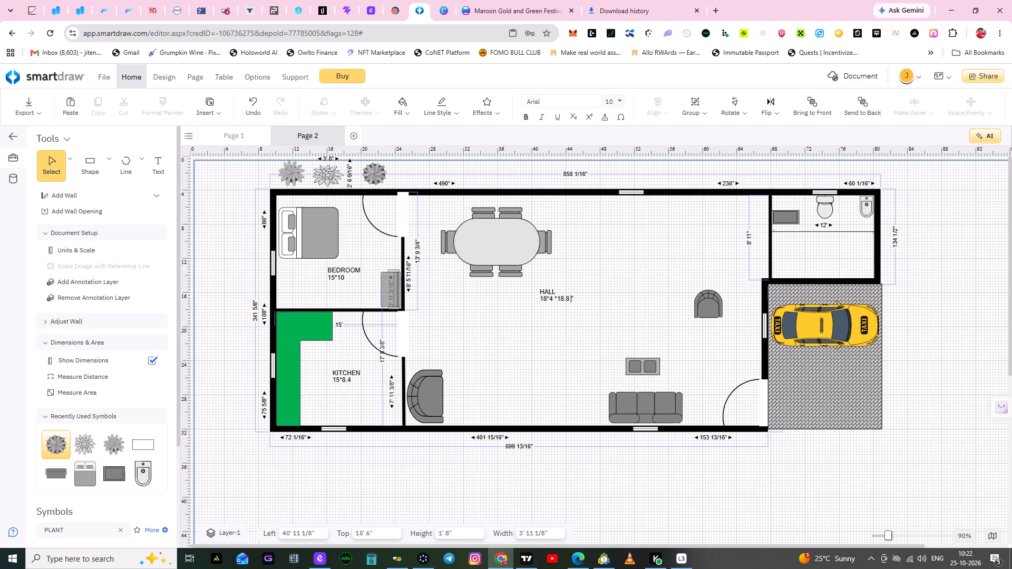
left_click(549, 289)
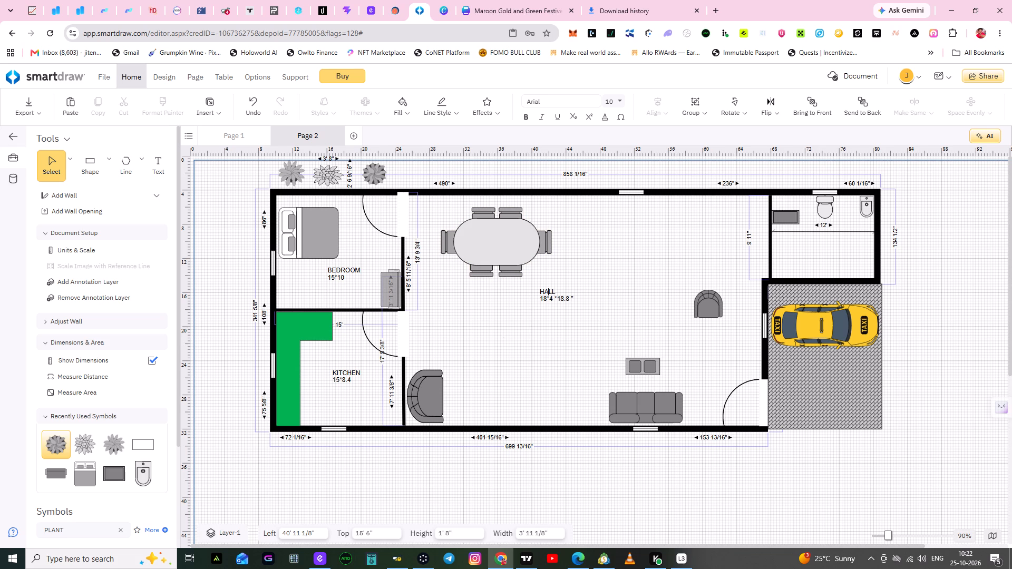
left_click(539, 290)
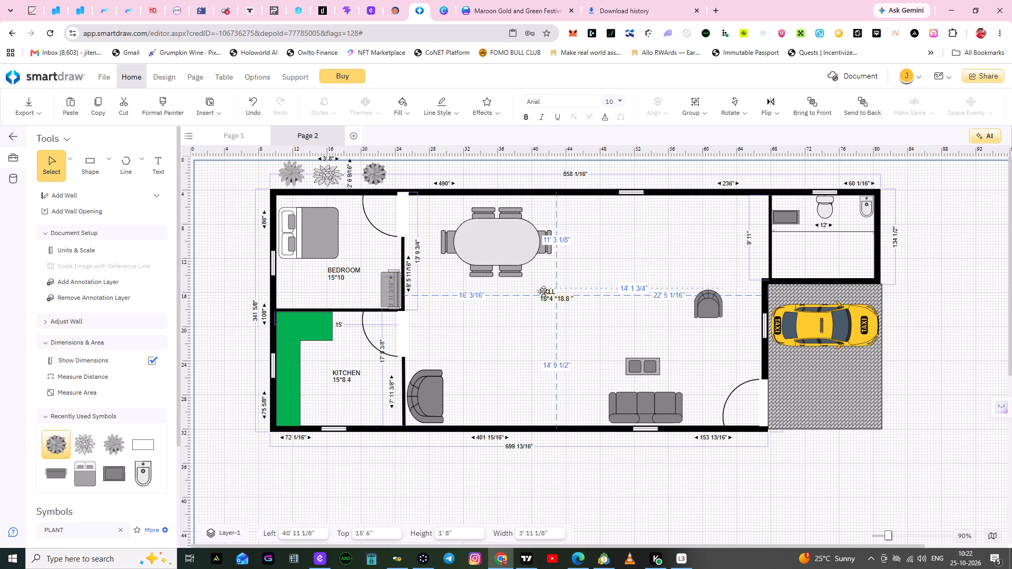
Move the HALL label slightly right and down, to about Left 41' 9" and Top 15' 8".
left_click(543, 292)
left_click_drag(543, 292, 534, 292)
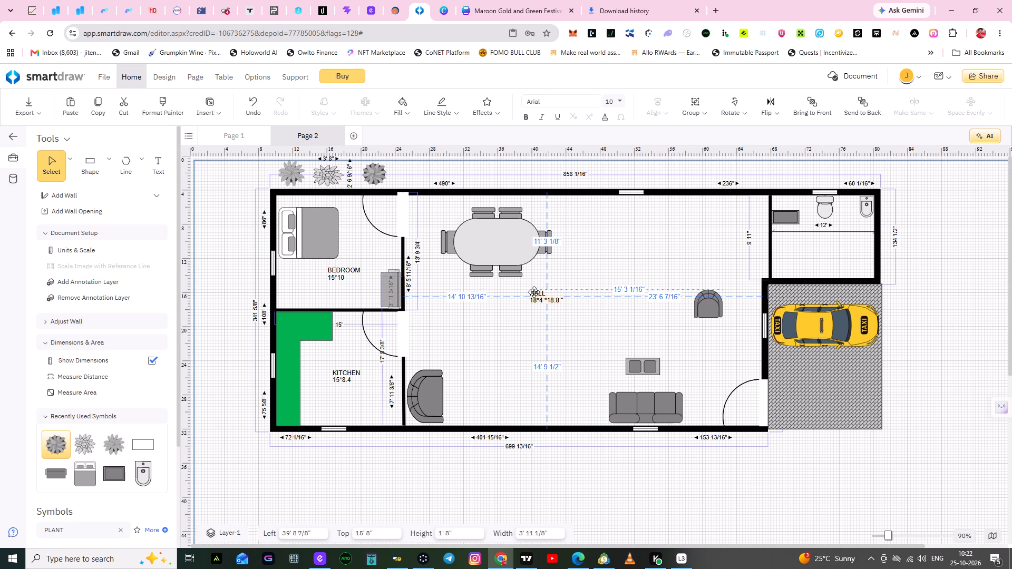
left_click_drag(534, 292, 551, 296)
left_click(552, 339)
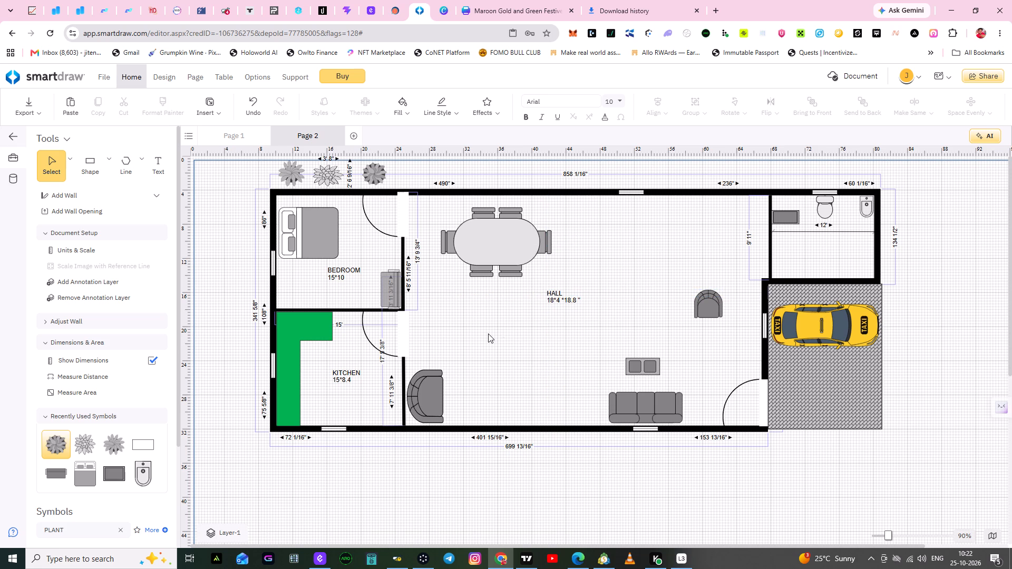
Enlarge the HALL label's text box to about 4' 11" wide and 3' 3" high.
left_click(557, 296)
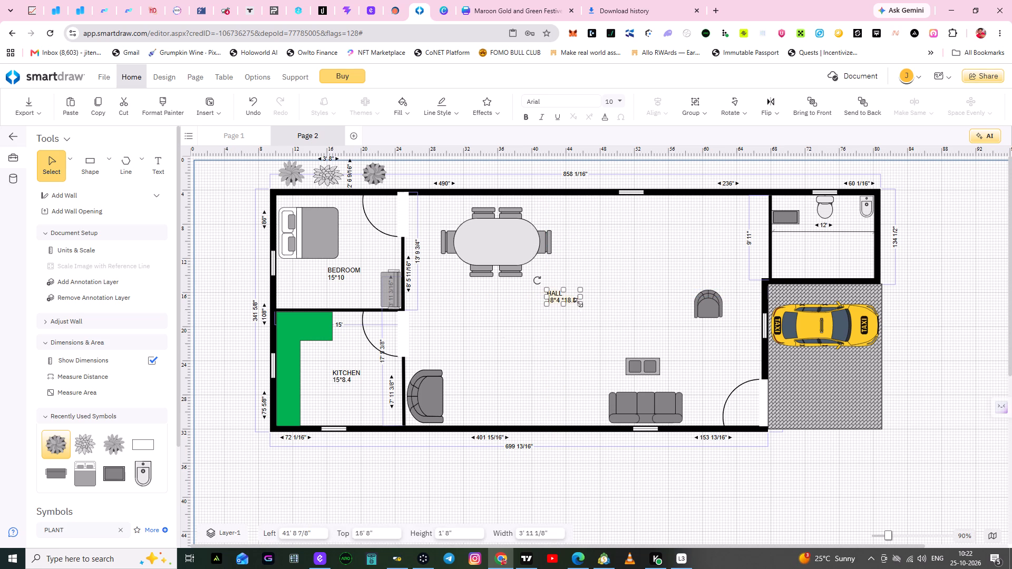
left_click_drag(580, 303, 589, 312)
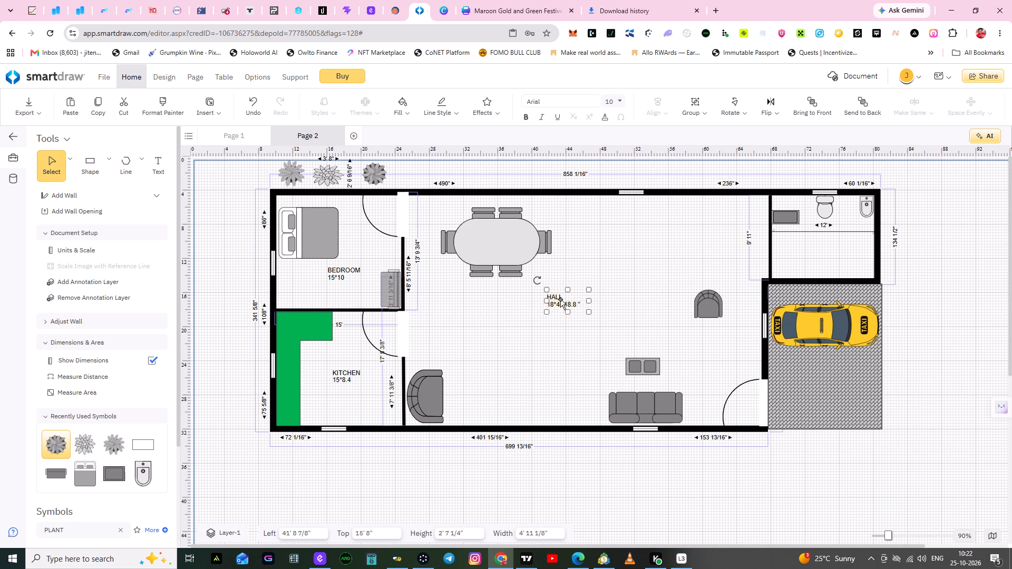
left_click(552, 299)
left_click_drag(570, 290, 568, 284)
left_click(581, 351)
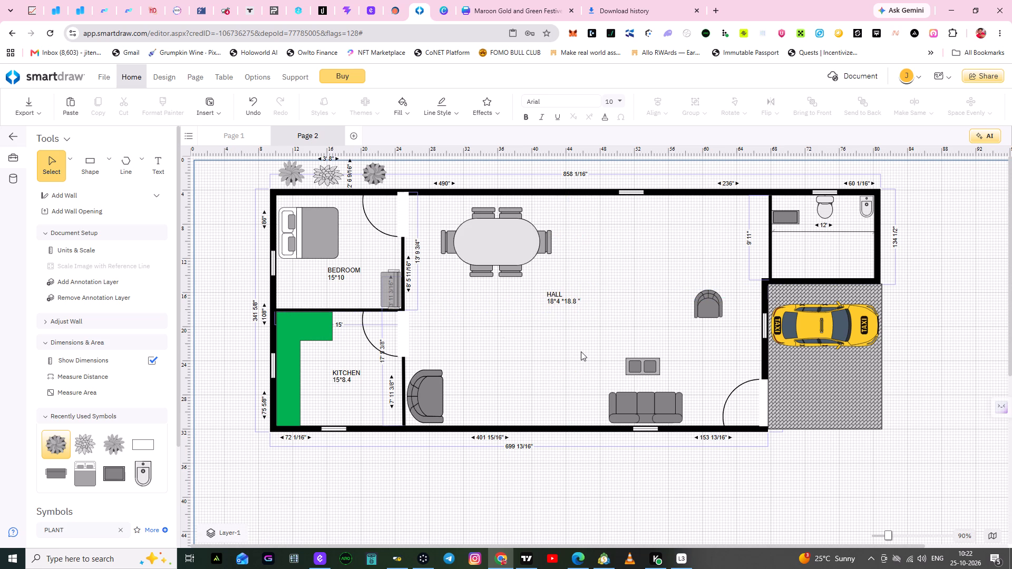
Move the HALL label down and left into the open floor below the dining table, about midway to the bottom wall.
left_click(555, 296)
left_click_drag(555, 296, 565, 296)
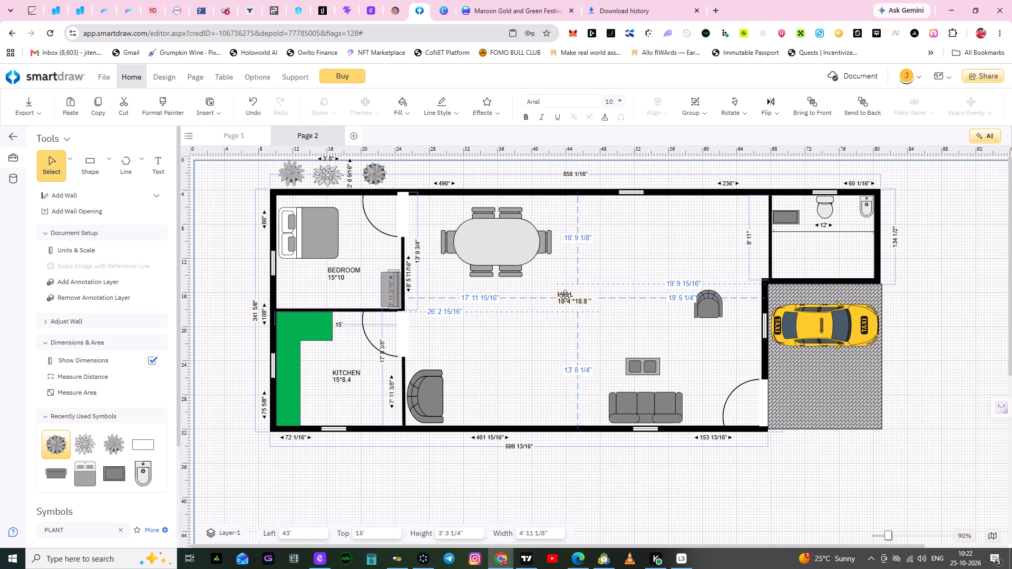
left_click_drag(565, 296, 522, 303)
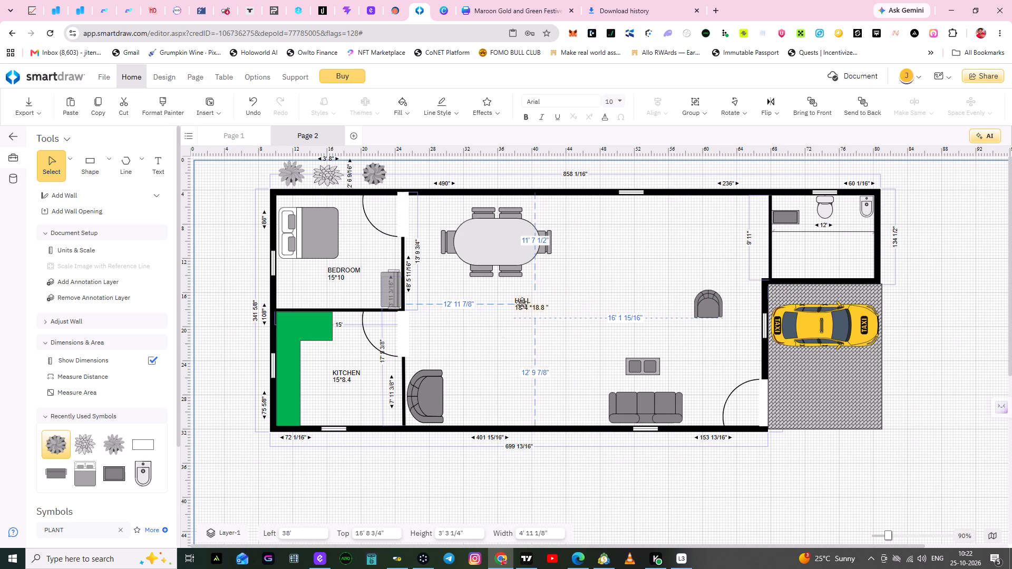
left_click_drag(522, 303, 534, 330)
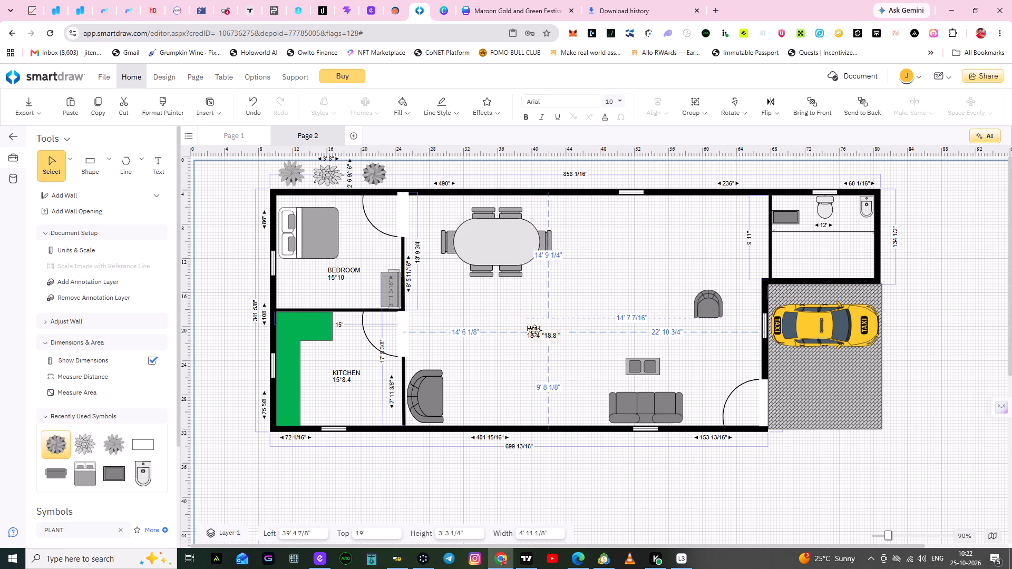
left_click_drag(534, 330, 530, 325)
left_click(574, 305)
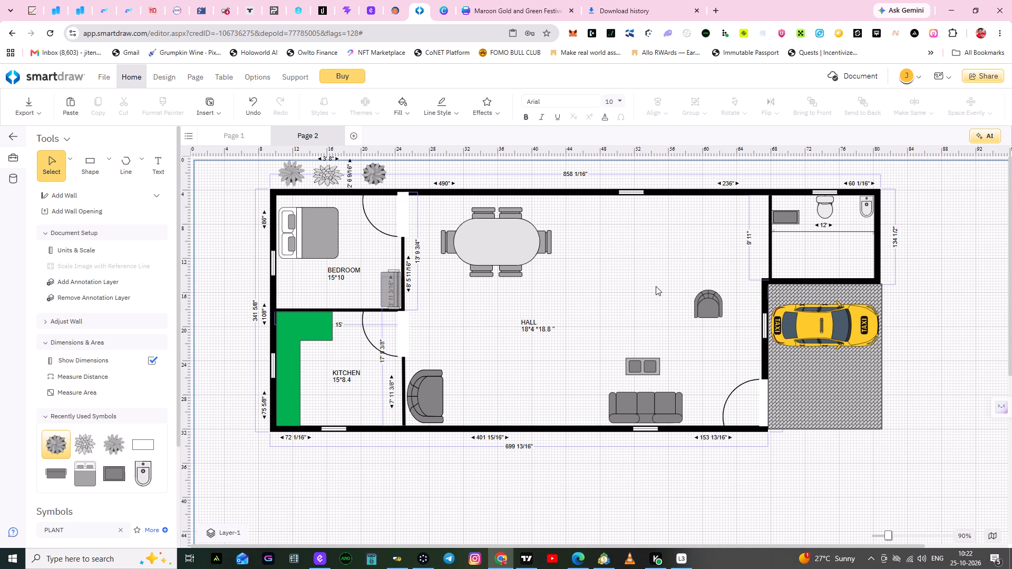
left_click(501, 389)
Enlarge the dining table set slightly to about 13' 4" wide and 8' 5" high.
left_click(519, 248)
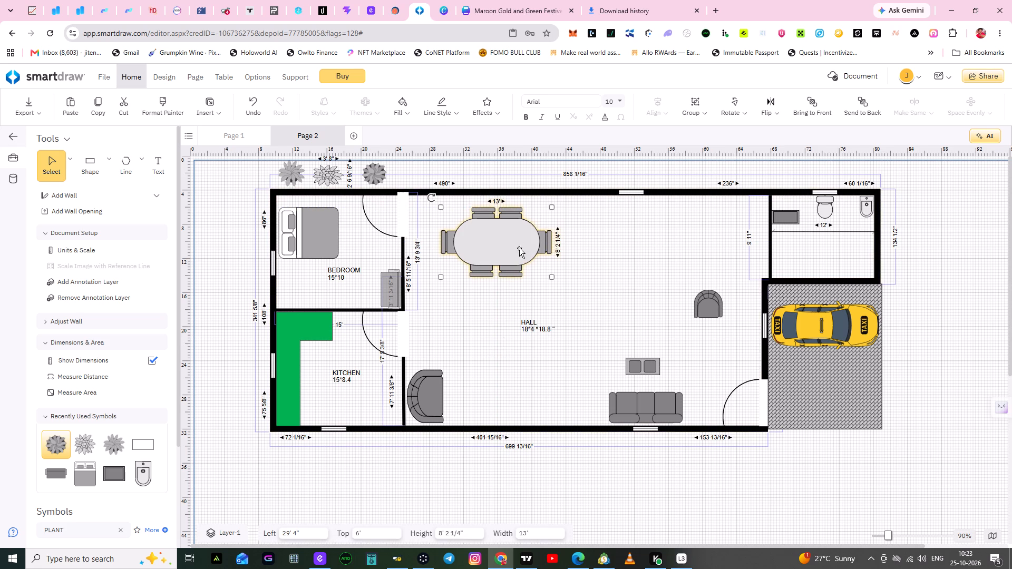
left_click_drag(551, 277, 555, 278)
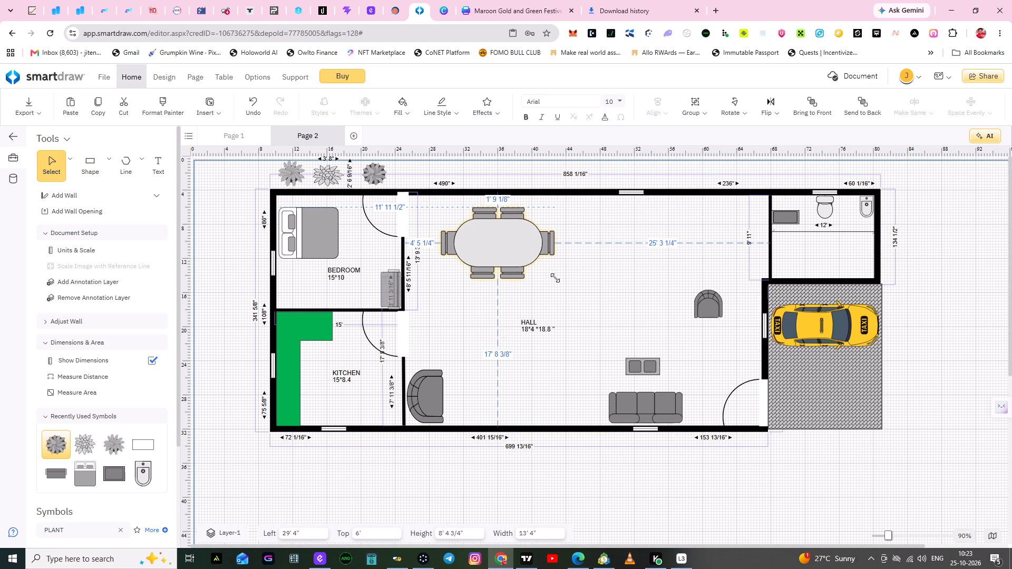
left_click_drag(555, 278, 556, 278)
left_click(575, 293)
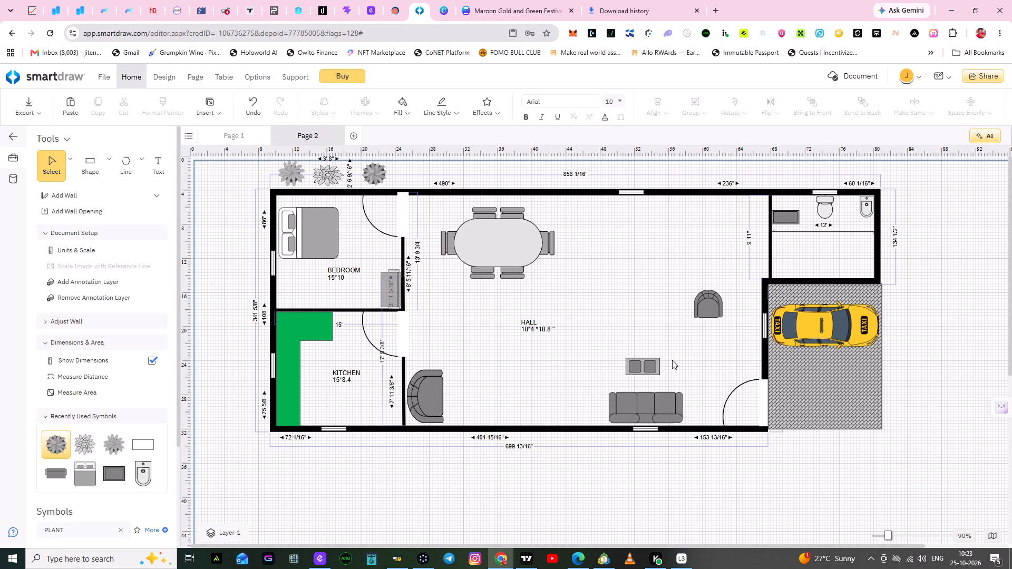
Add a two-line text label in the bathroom's open floor below the fixtures, reading BATHROOM and 18'*4.
left_click(155, 165)
left_click(804, 246)
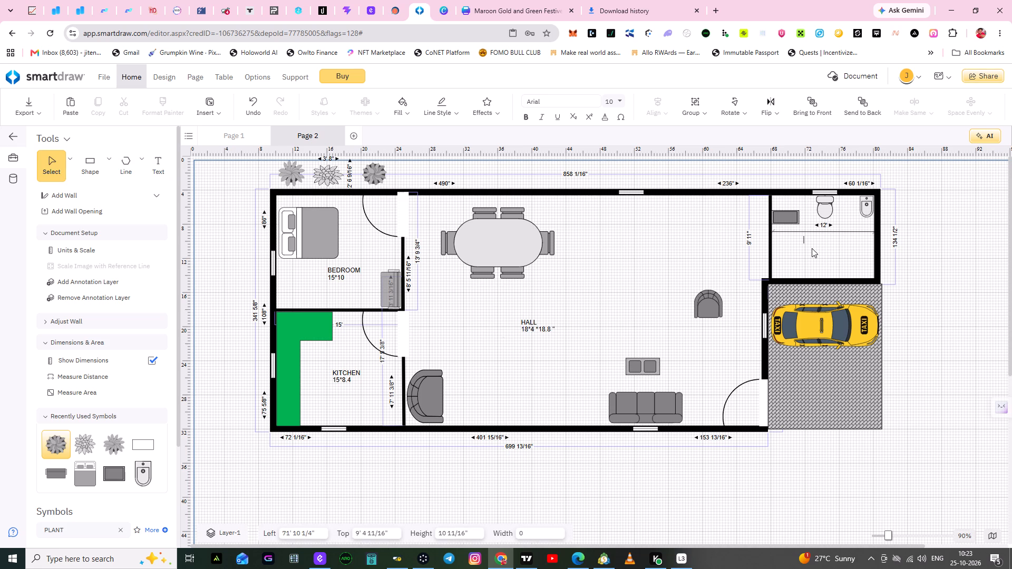
type("BA")
type("TH")
type("RO")
type("OM")
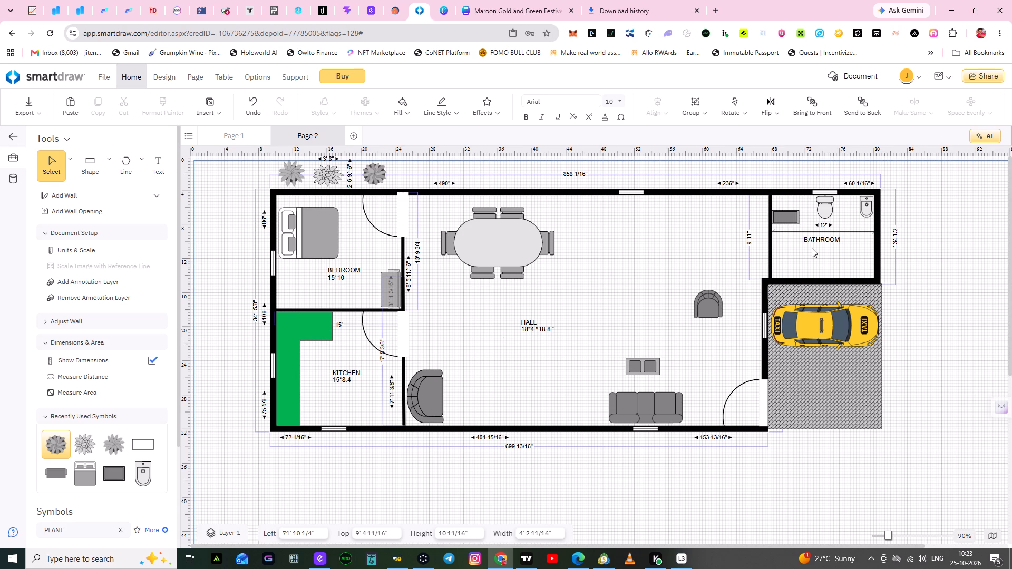
key("Return")
key("1")
key("8")
key("apostrophe")
key("asterisk")
key("4")
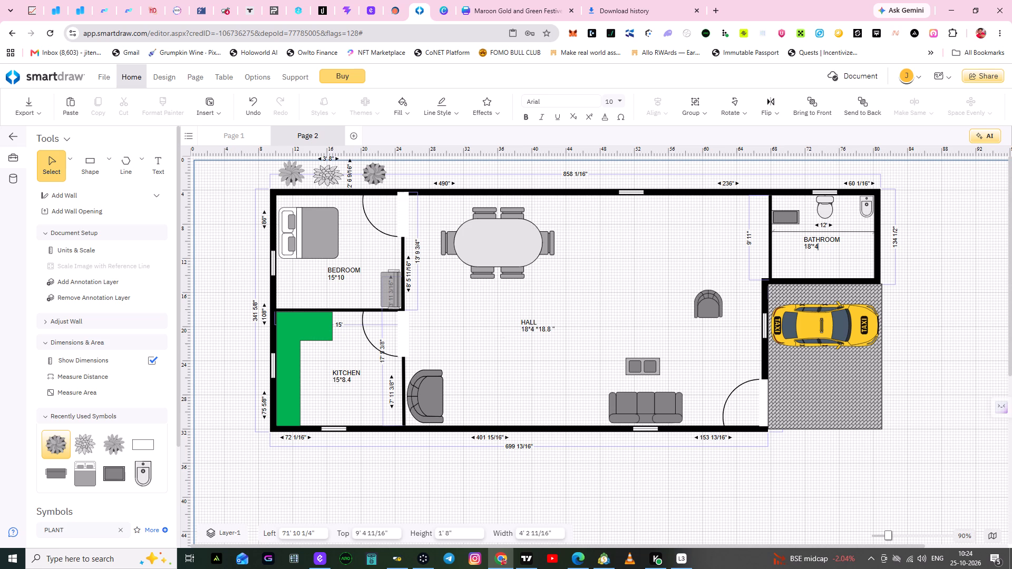
Correct the dimensions in the BATHROOM label to 12'*6.
left_click(815, 244)
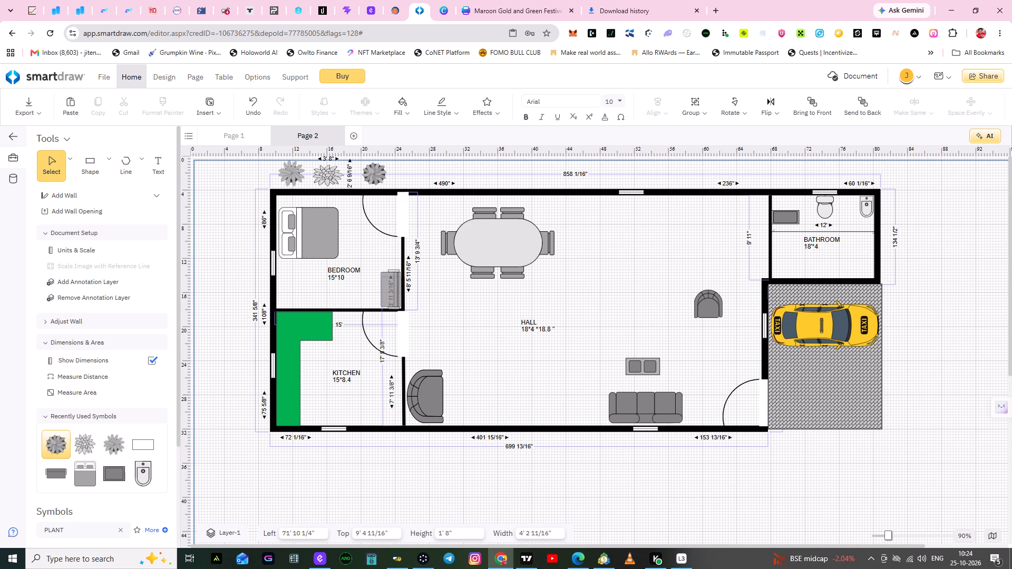
left_click(810, 247)
key("BackSpace")
key("2")
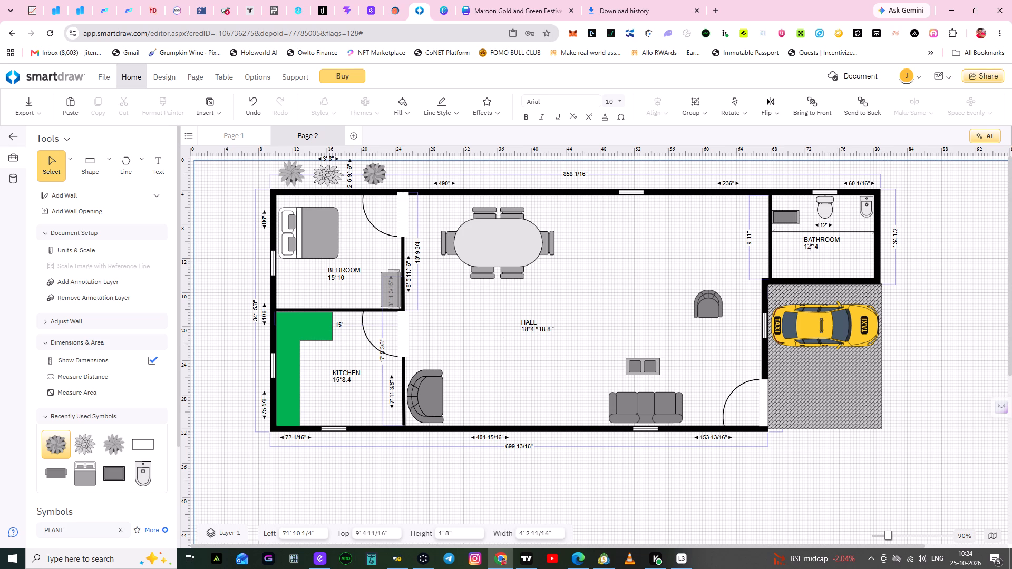
left_click(818, 246)
key("BackSpace")
key("6")
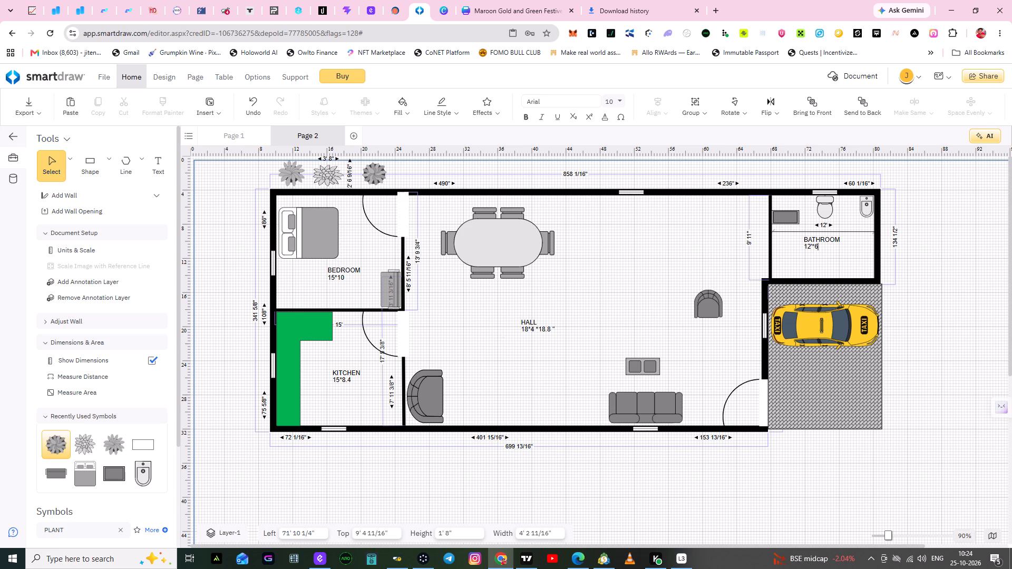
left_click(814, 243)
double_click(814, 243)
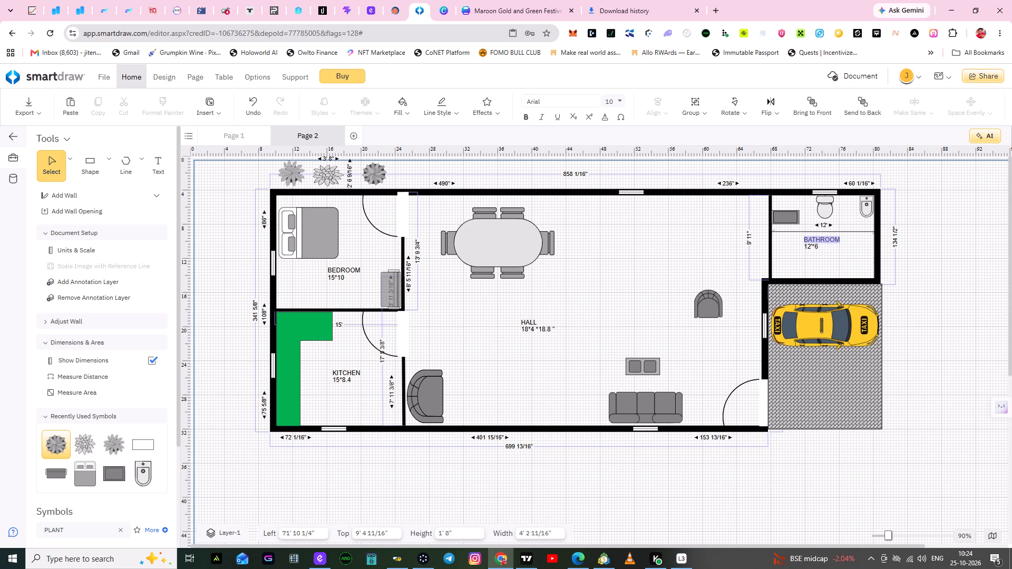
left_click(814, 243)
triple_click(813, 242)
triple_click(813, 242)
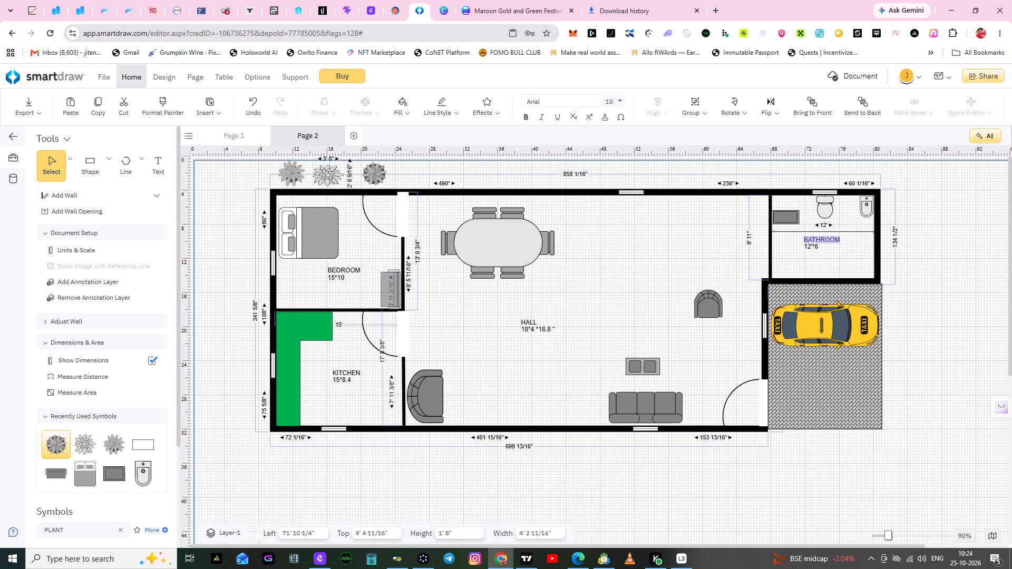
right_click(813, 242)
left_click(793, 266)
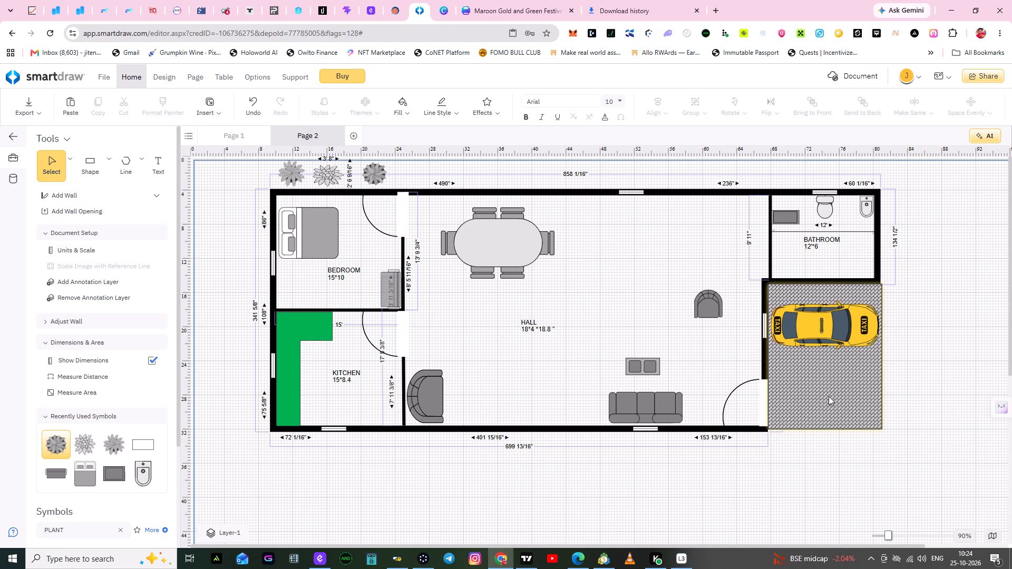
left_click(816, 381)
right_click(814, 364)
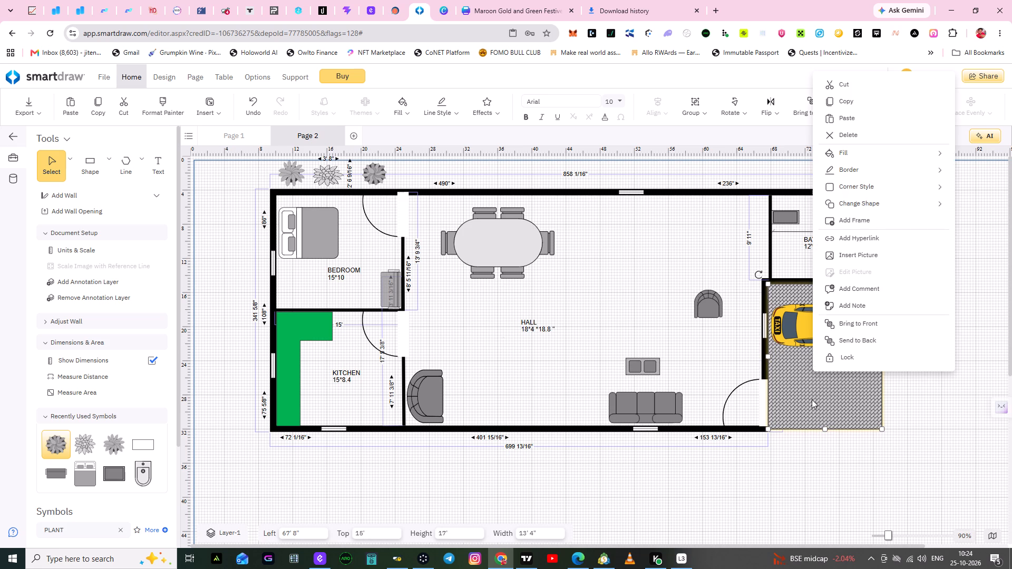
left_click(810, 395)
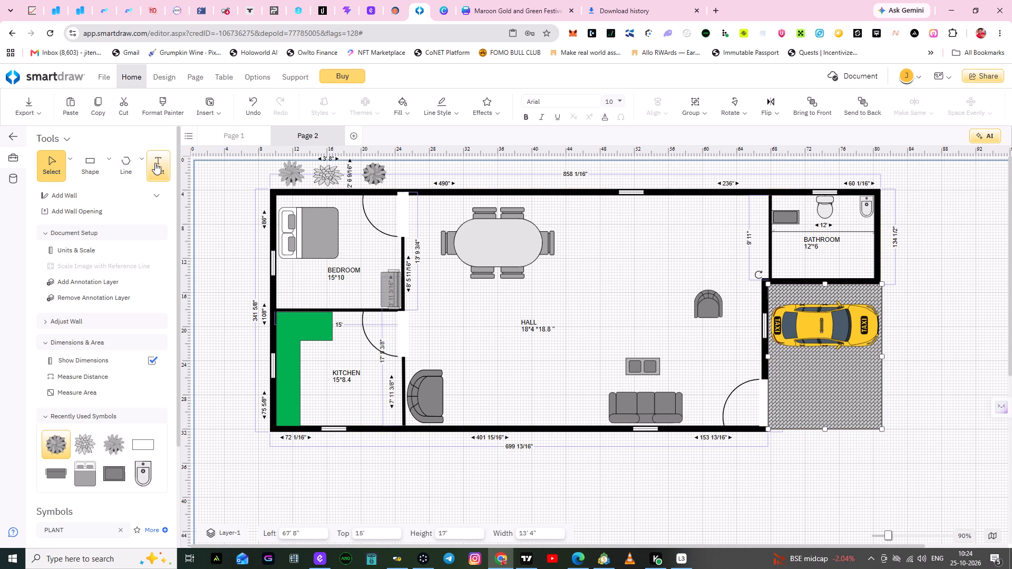
Add the text PORCH to the paved area beside the hall where the taxi is parked.
left_click(155, 163)
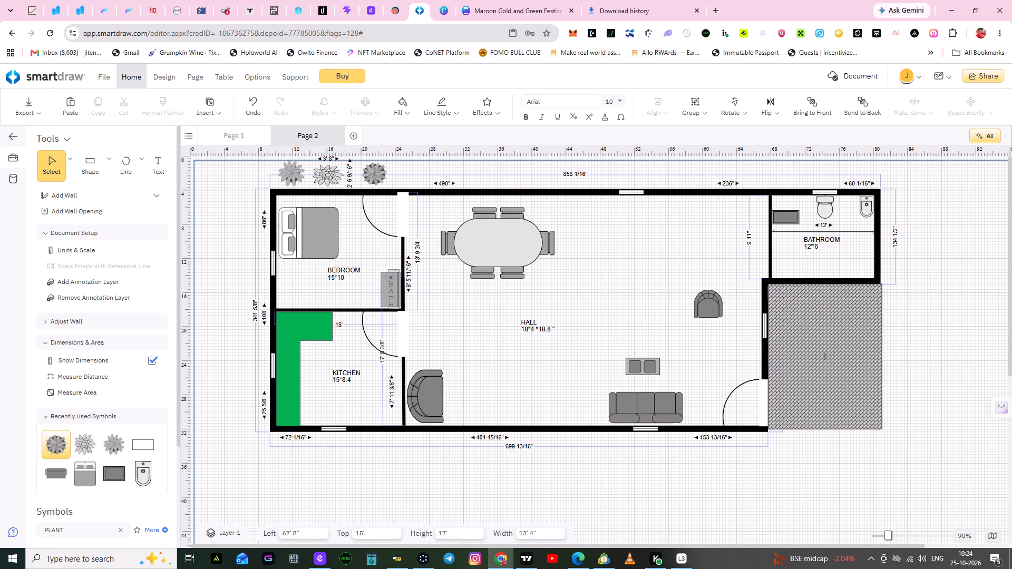
left_click(816, 344)
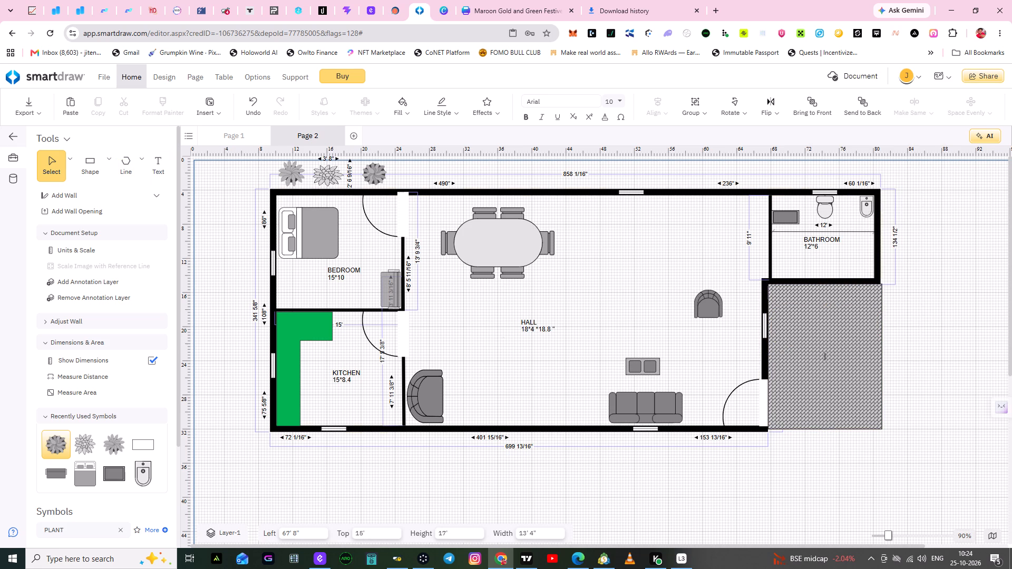
right_click(816, 344)
left_click(803, 321)
type("PO")
type("RCH")
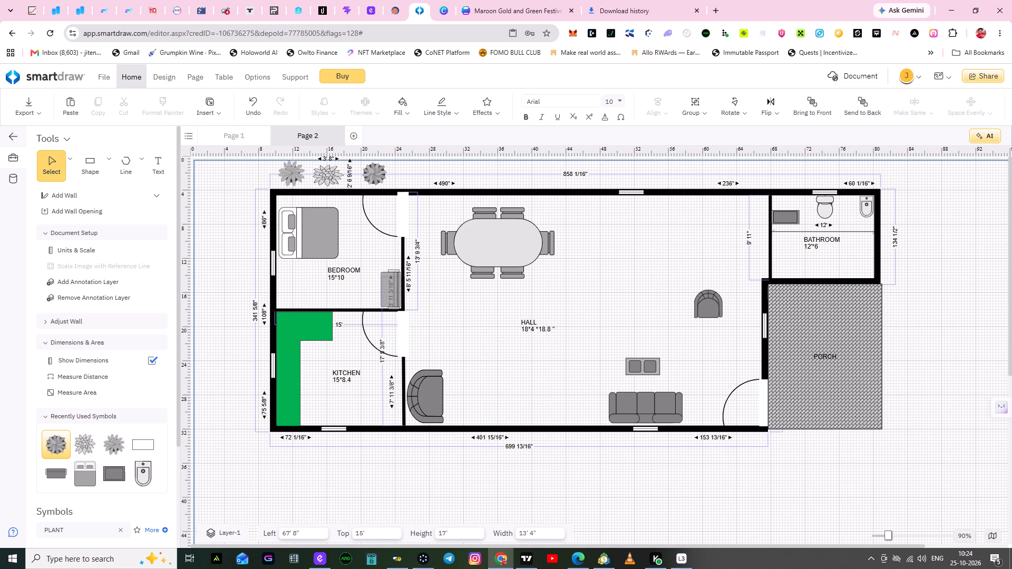
key("space")
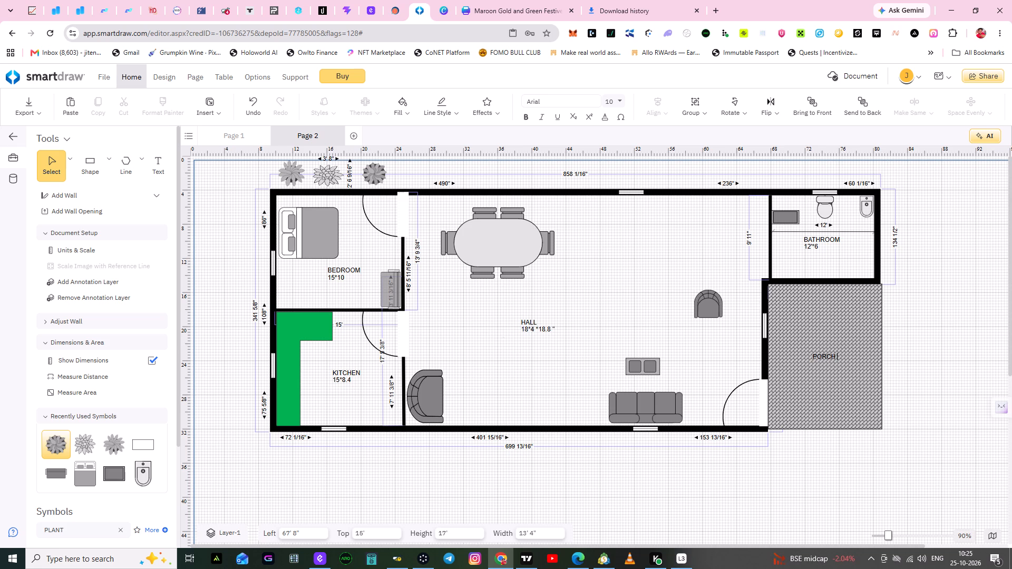
key("BackSpace")
Undo the last change made while labelling the porch.
left_click(254, 101)
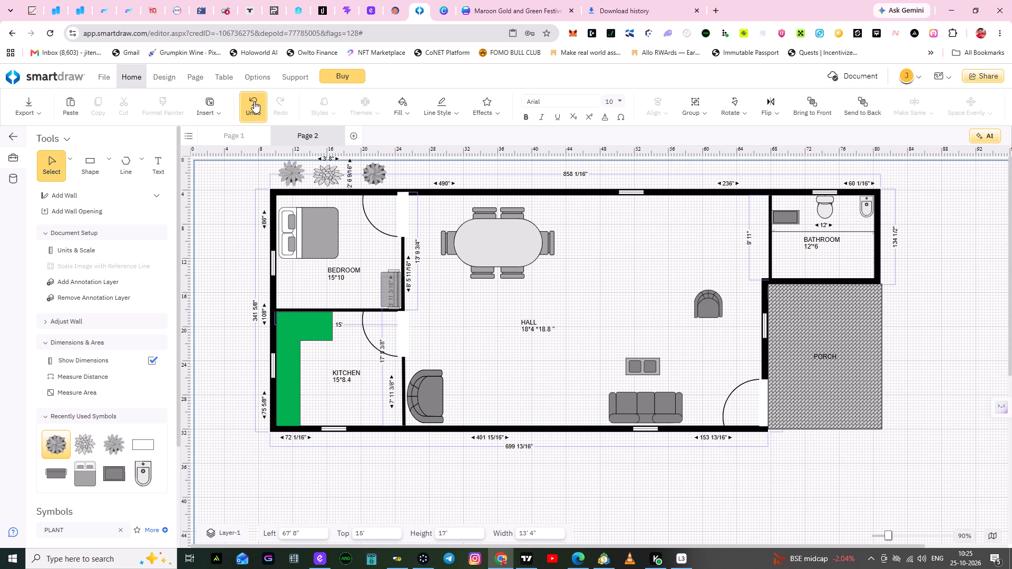
left_click(254, 101)
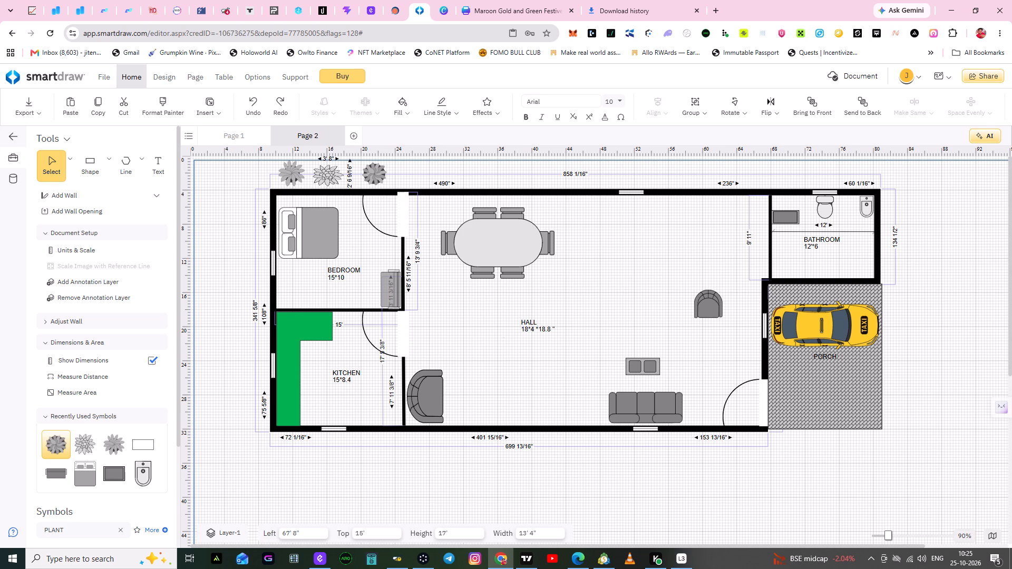
Add a second line reading 5'*12 under PORCH in the porch label.
key("Return")
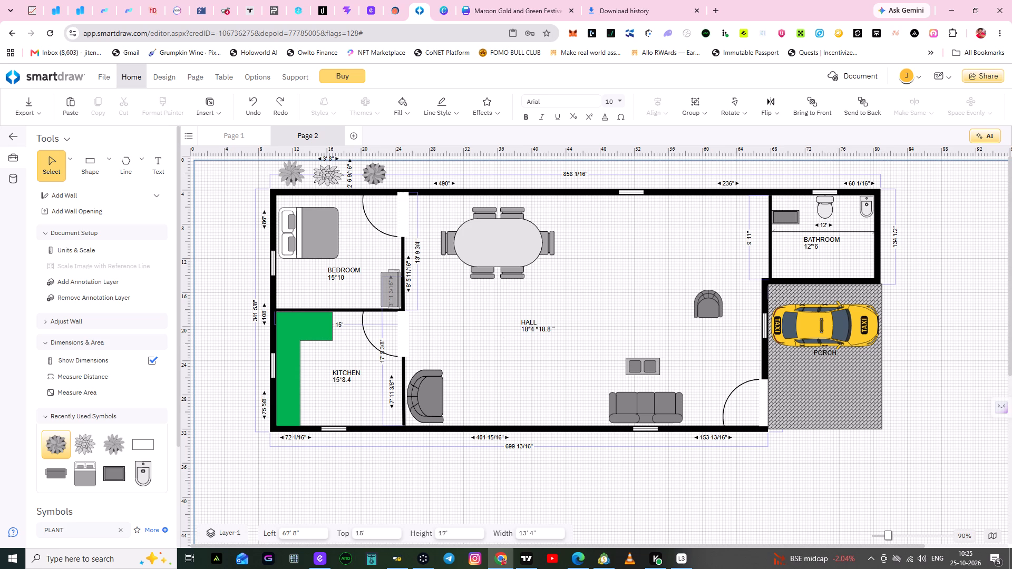
key("5")
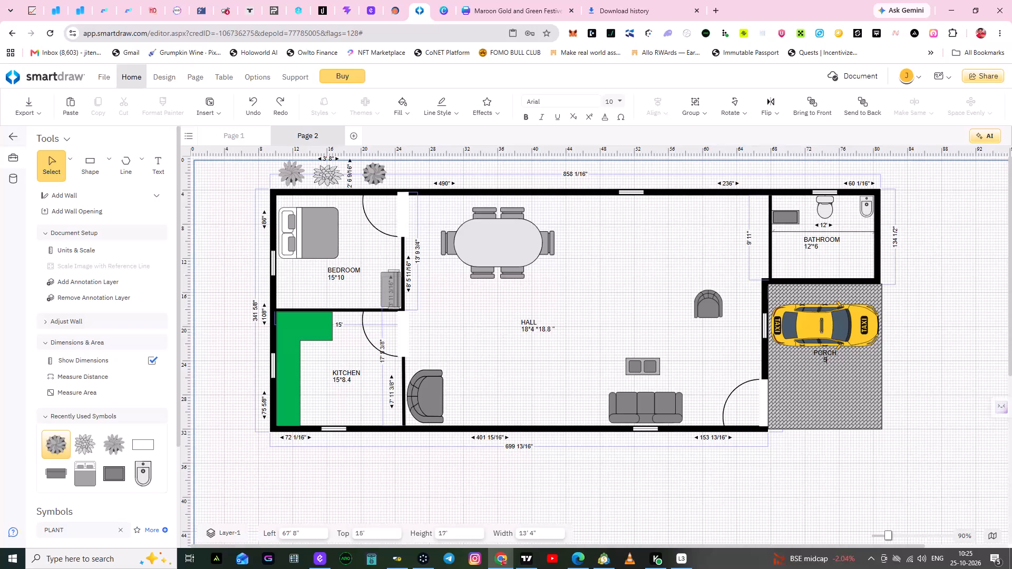
key("backslash")
key("BackSpace")
key("apostrophe")
key("asterisk")
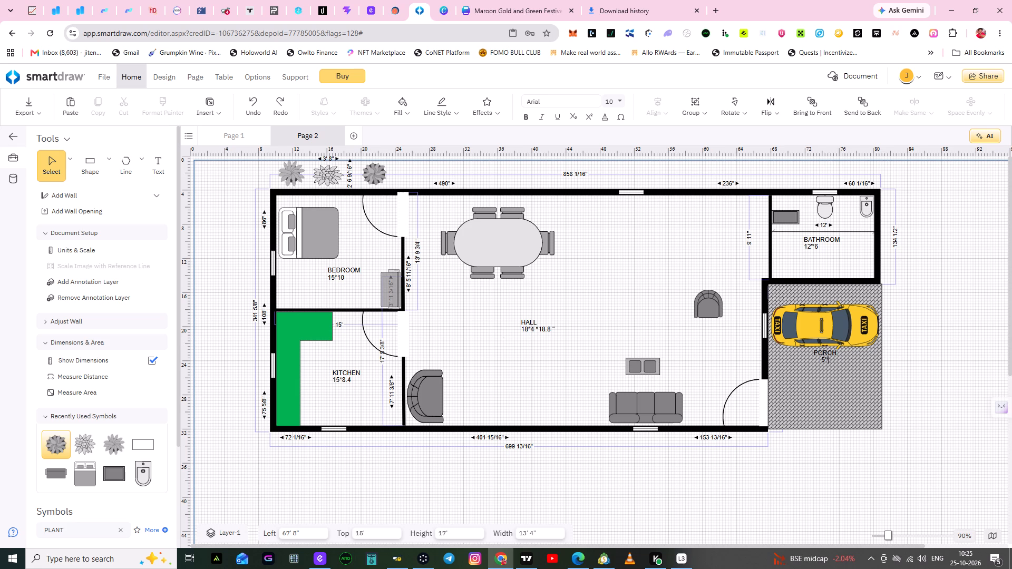
type("12")
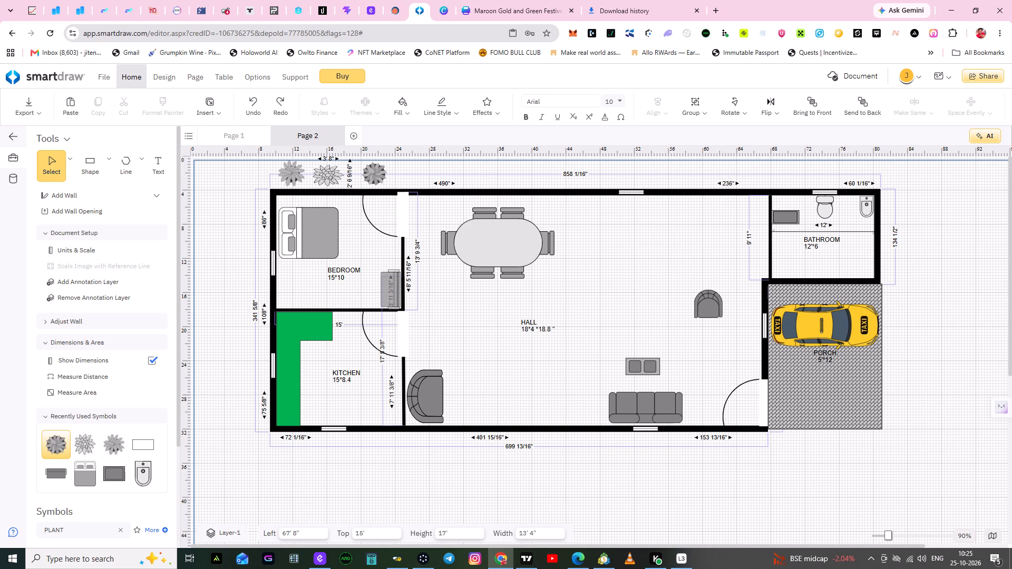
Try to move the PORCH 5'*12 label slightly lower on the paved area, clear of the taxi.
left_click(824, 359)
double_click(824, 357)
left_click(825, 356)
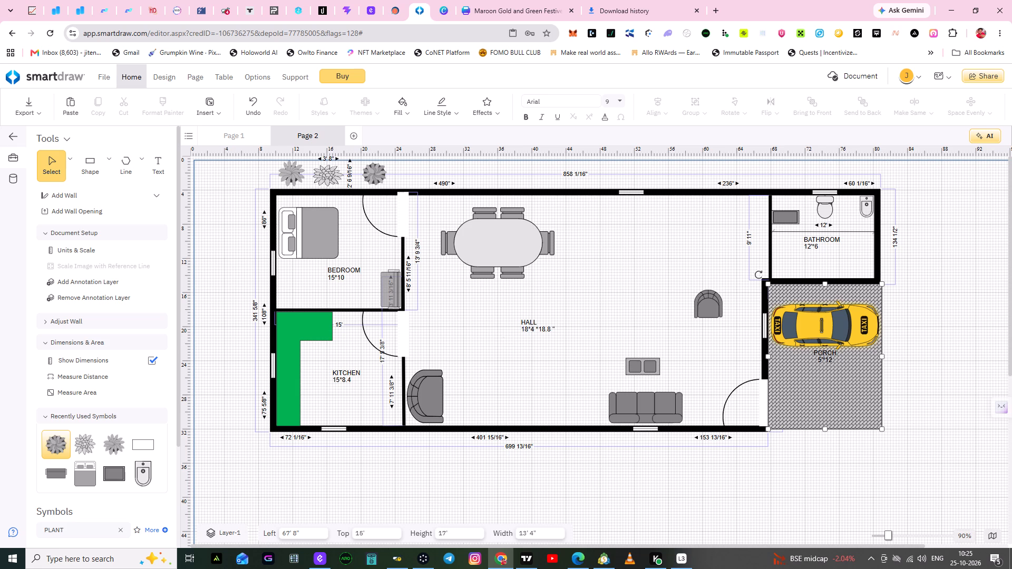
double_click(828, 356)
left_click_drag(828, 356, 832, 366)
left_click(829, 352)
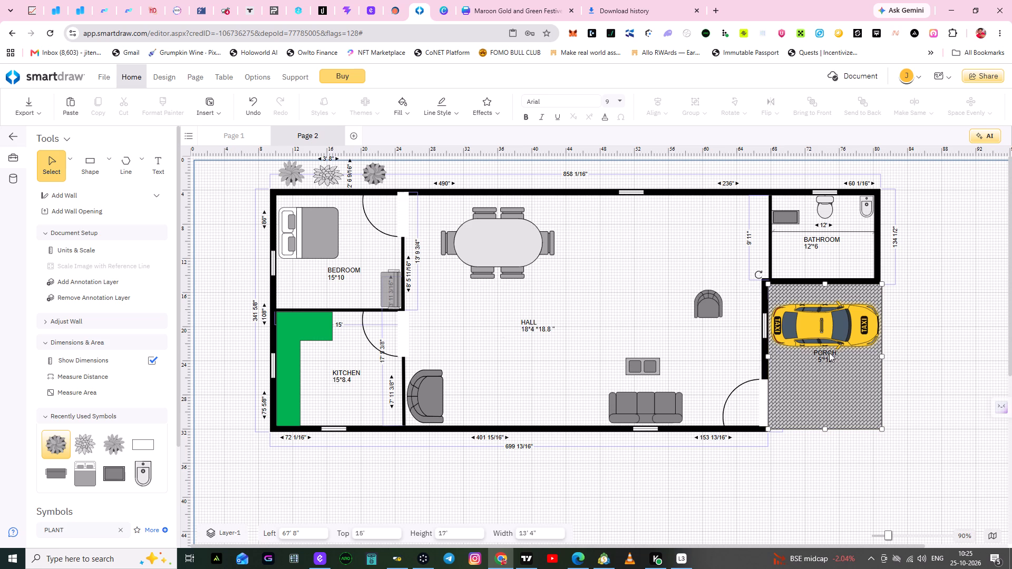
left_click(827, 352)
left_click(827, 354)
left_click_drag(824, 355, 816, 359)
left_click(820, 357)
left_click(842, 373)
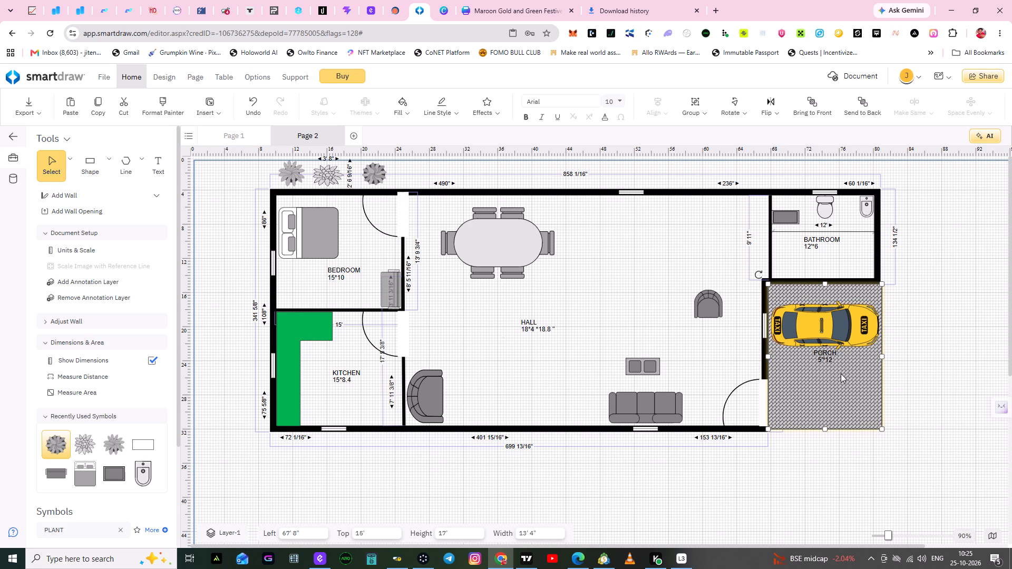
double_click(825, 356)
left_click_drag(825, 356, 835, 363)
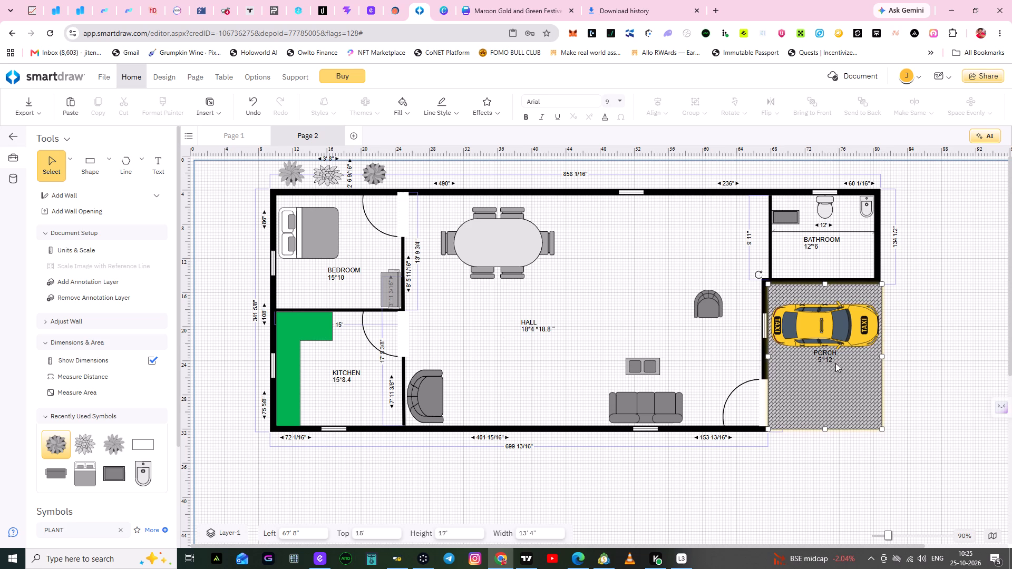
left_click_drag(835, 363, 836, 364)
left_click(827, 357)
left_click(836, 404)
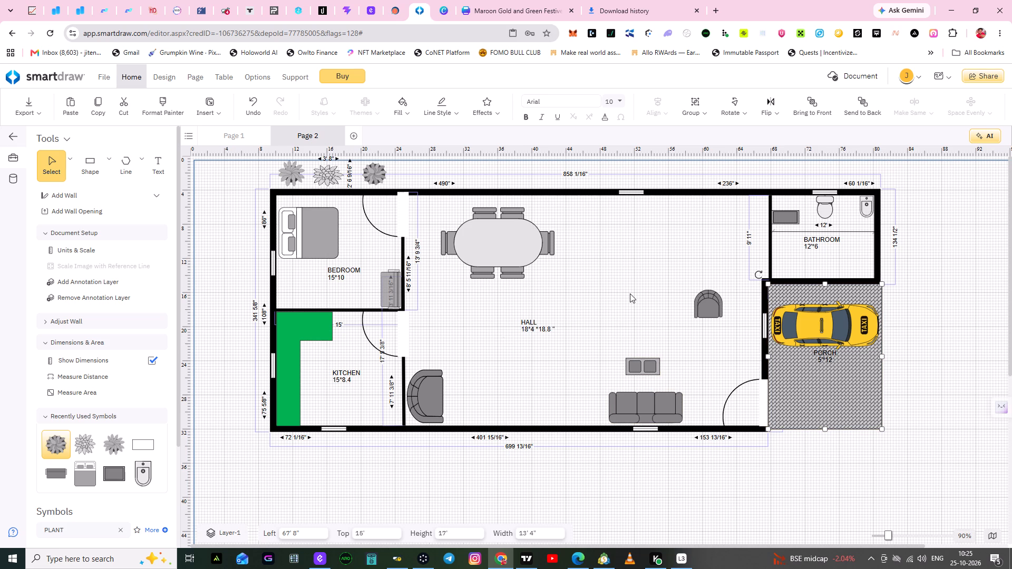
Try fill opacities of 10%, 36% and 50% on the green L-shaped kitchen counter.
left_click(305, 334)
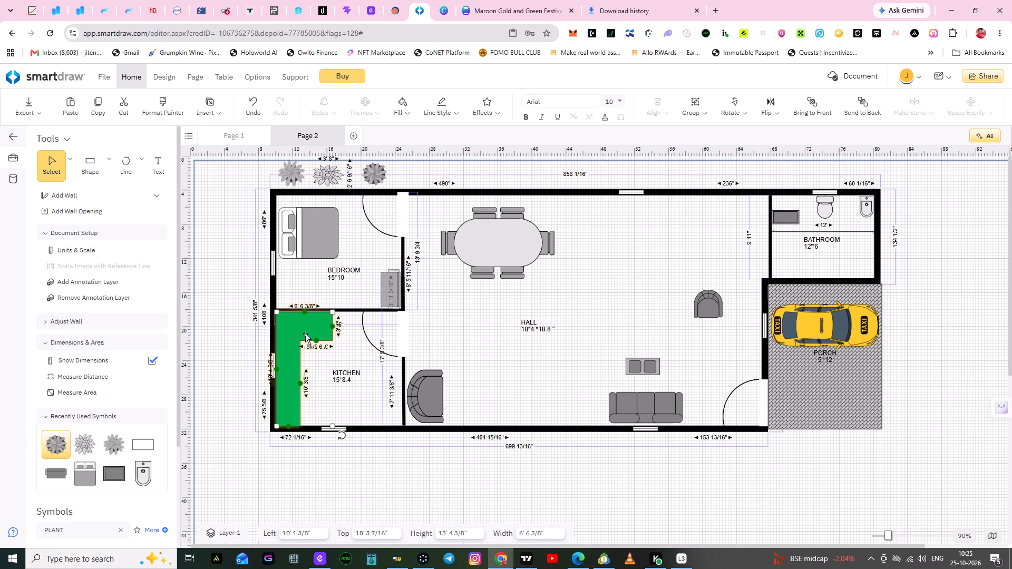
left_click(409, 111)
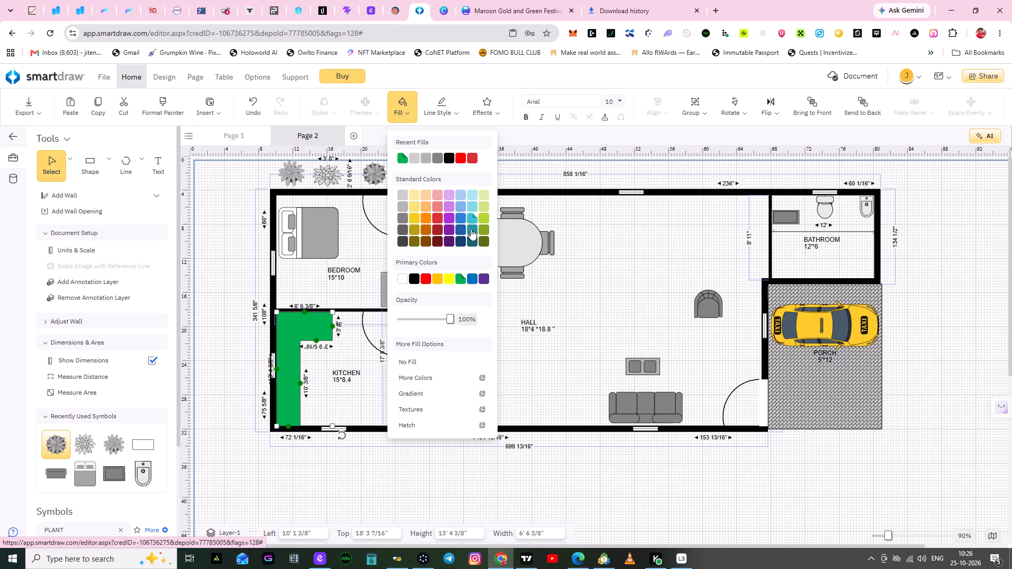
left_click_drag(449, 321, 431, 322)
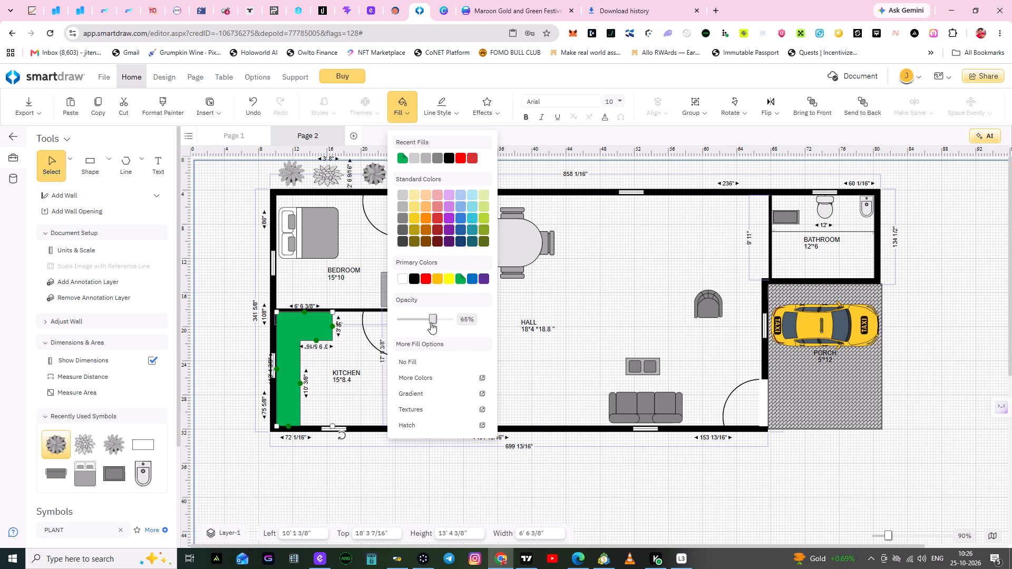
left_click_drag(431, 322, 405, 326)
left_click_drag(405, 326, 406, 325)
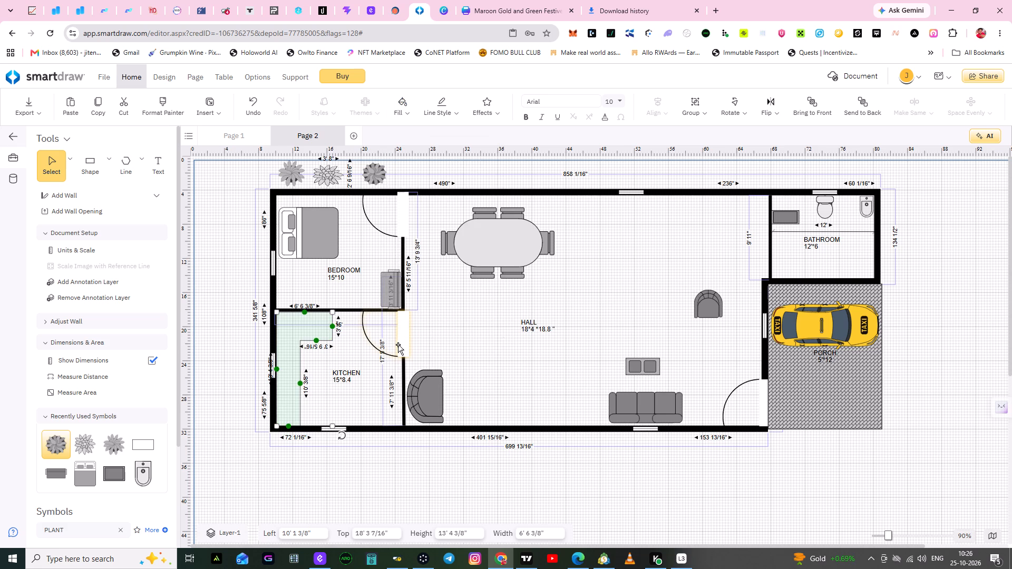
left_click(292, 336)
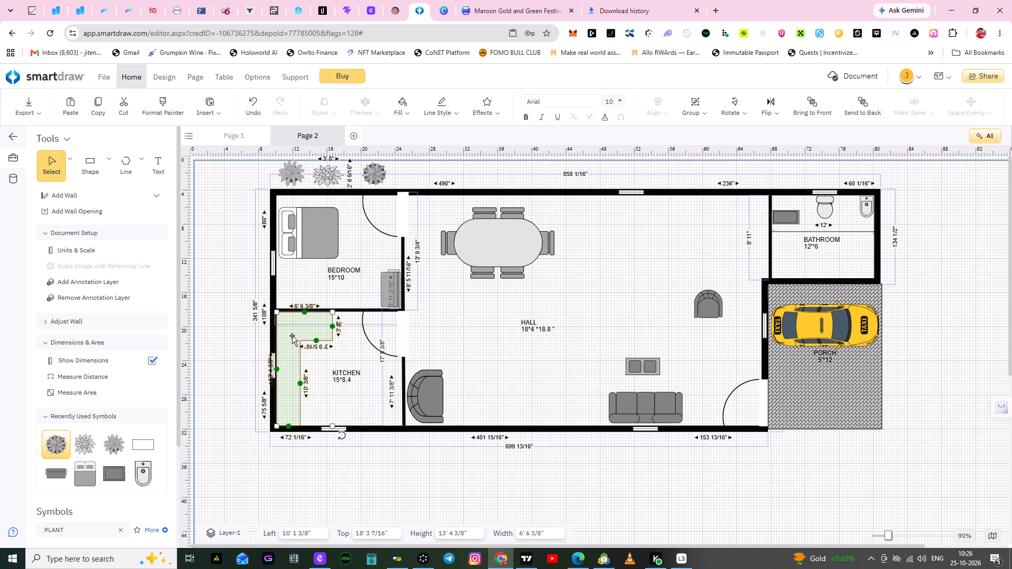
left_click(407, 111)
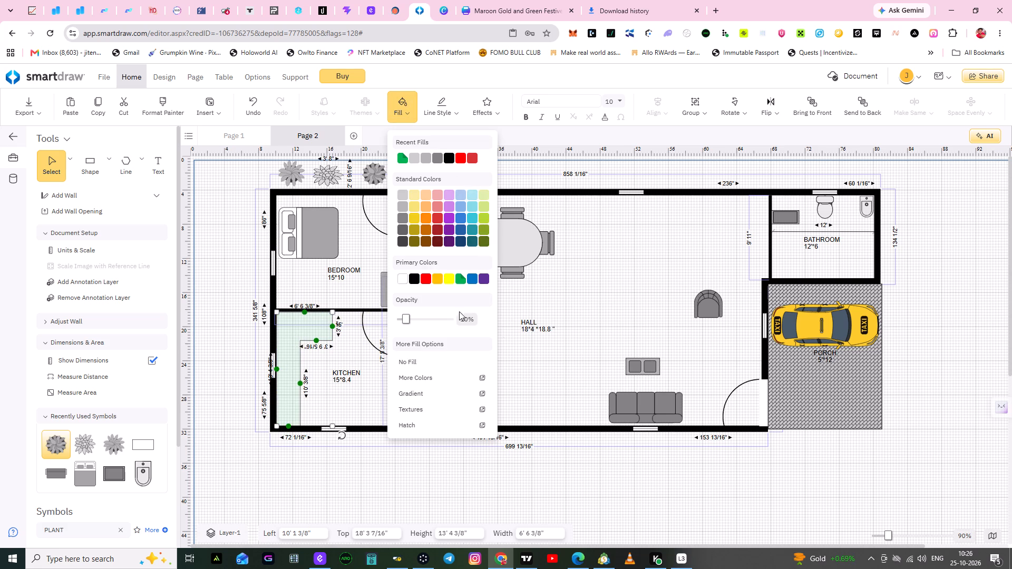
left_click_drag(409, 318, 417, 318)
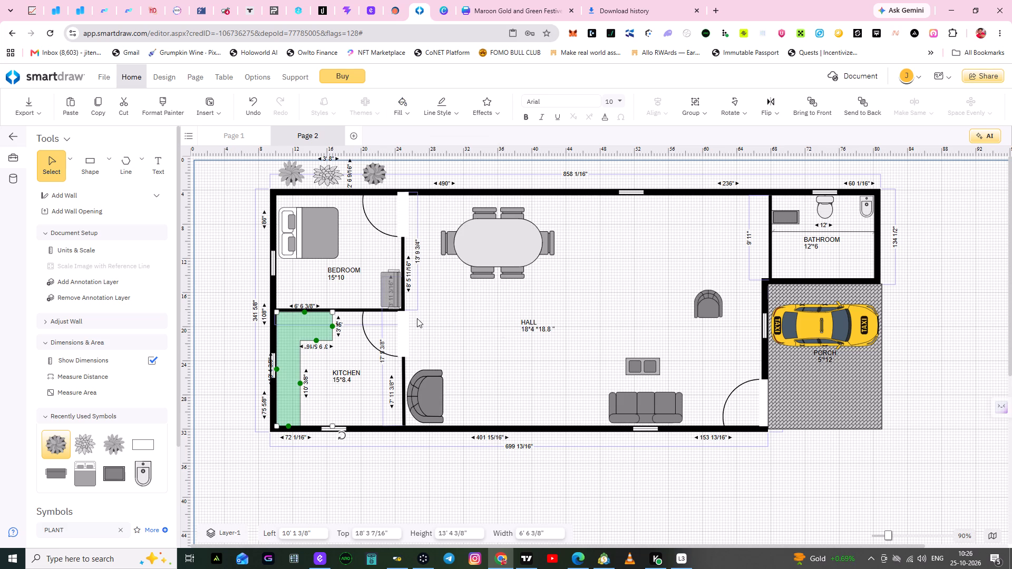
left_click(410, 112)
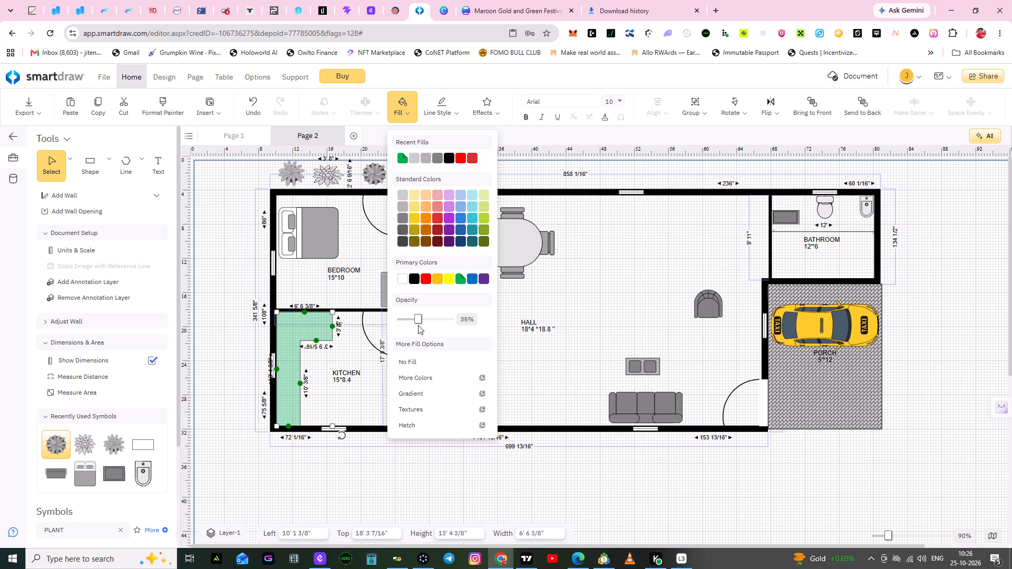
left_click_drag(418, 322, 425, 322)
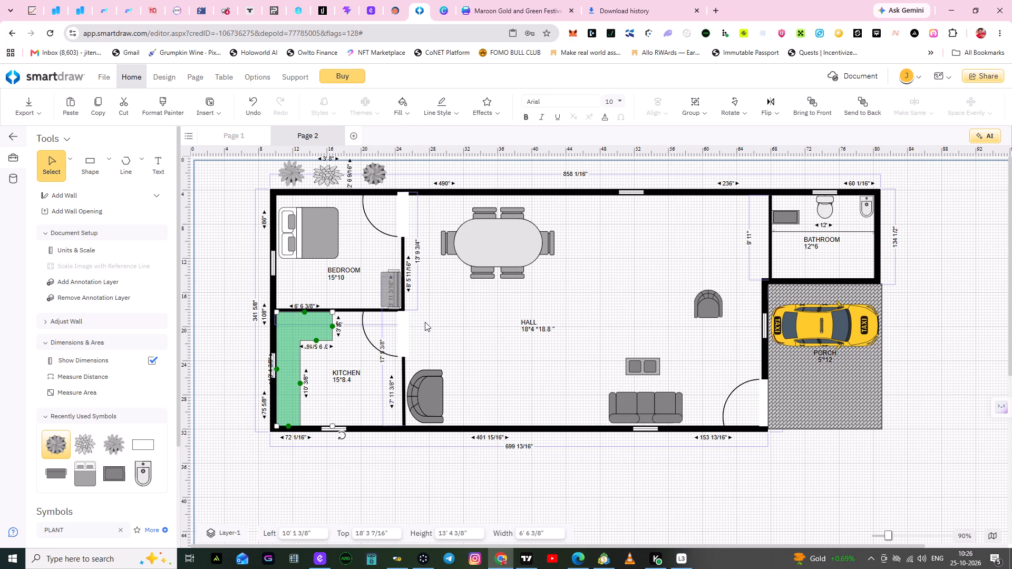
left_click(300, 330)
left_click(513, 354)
Set the fill opacity of the green L-shaped kitchen counter to 65%.
left_click(290, 329)
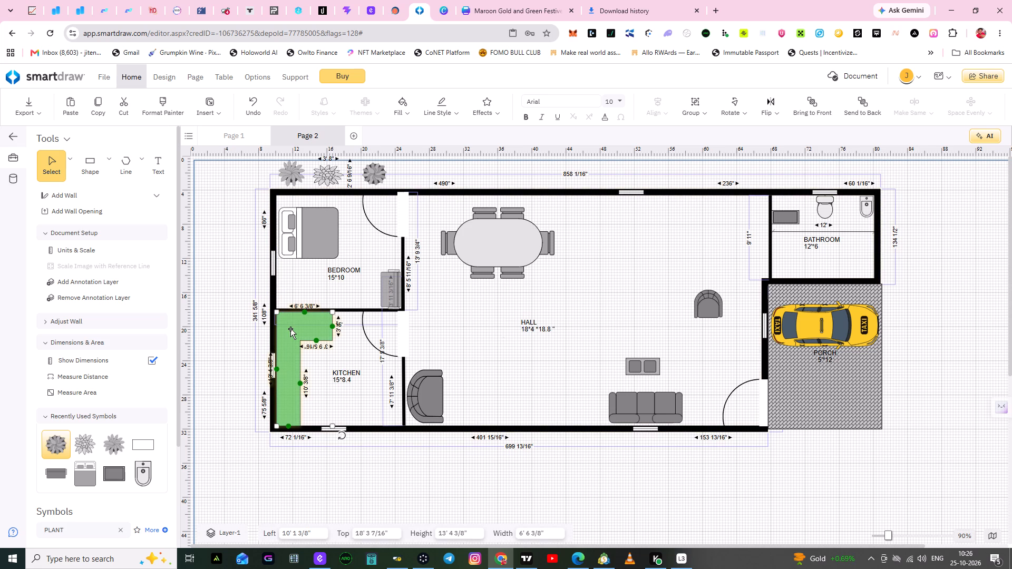
left_click(412, 107)
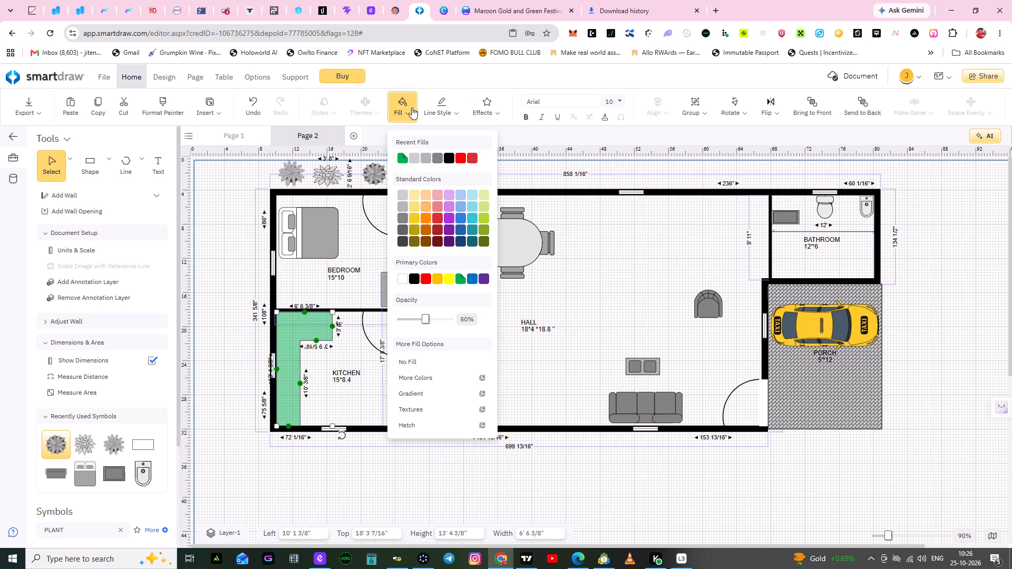
left_click_drag(427, 318, 432, 318)
left_click(475, 347)
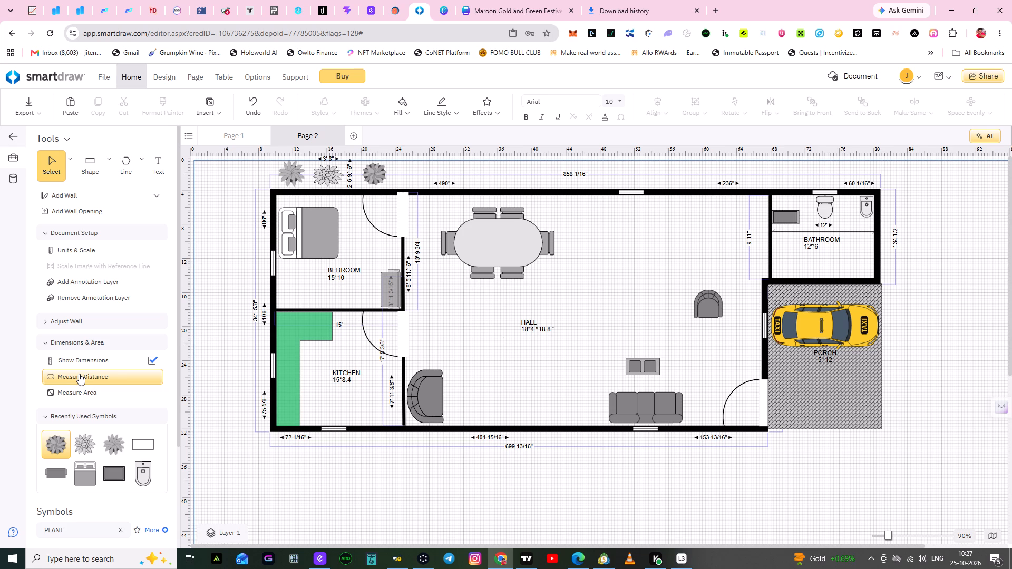
Nudge the dining table set in the hall to a left offset of 29' and top offset of 6' 3 1/4".
left_click(516, 252)
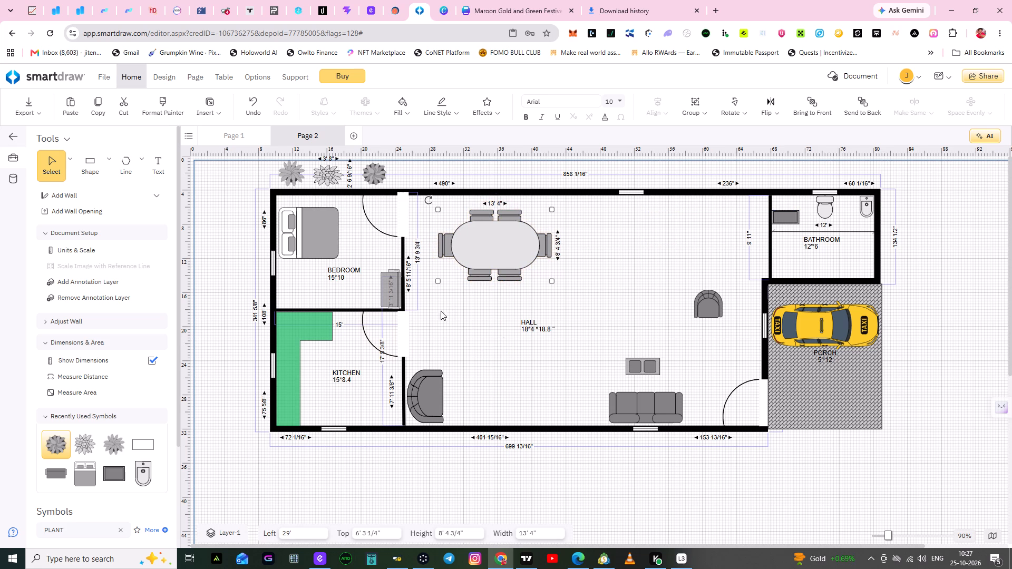
Add a distance measurement of about 71' along the upper exterior wall, spanning from the bedroom's outer corner to the bathroom's.
left_click(79, 375)
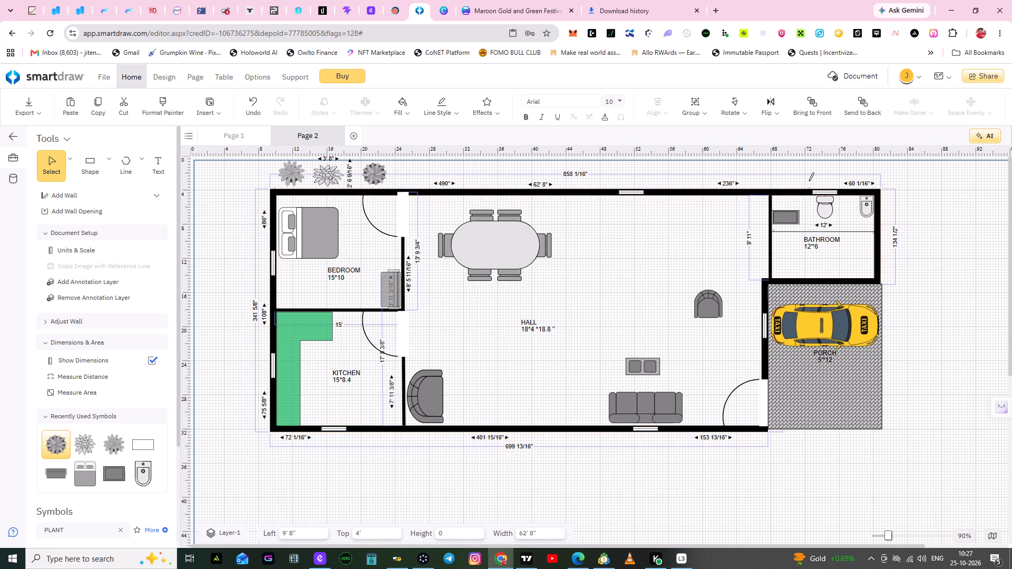
left_click(880, 189)
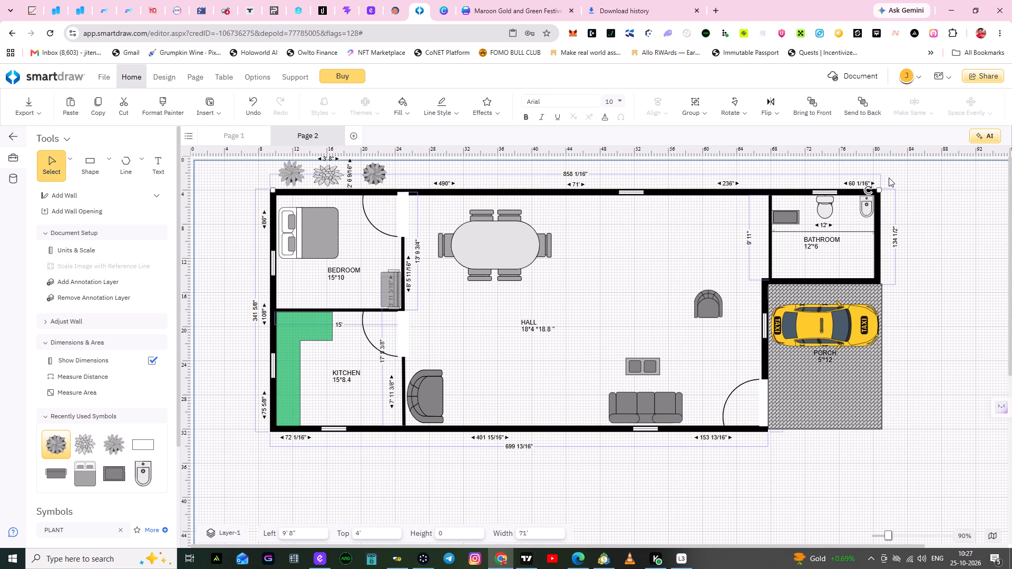
left_click(889, 176)
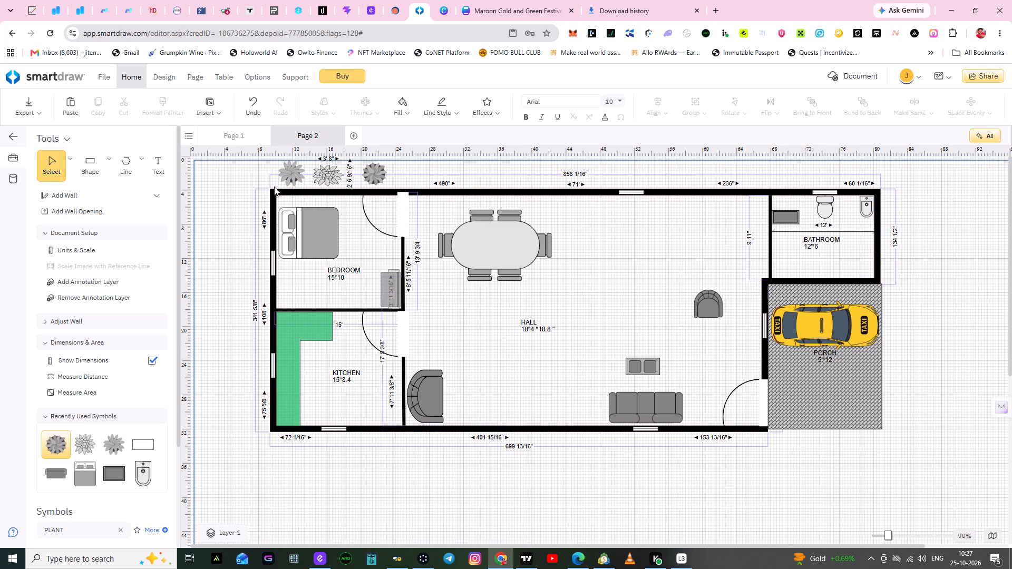
left_click(270, 187)
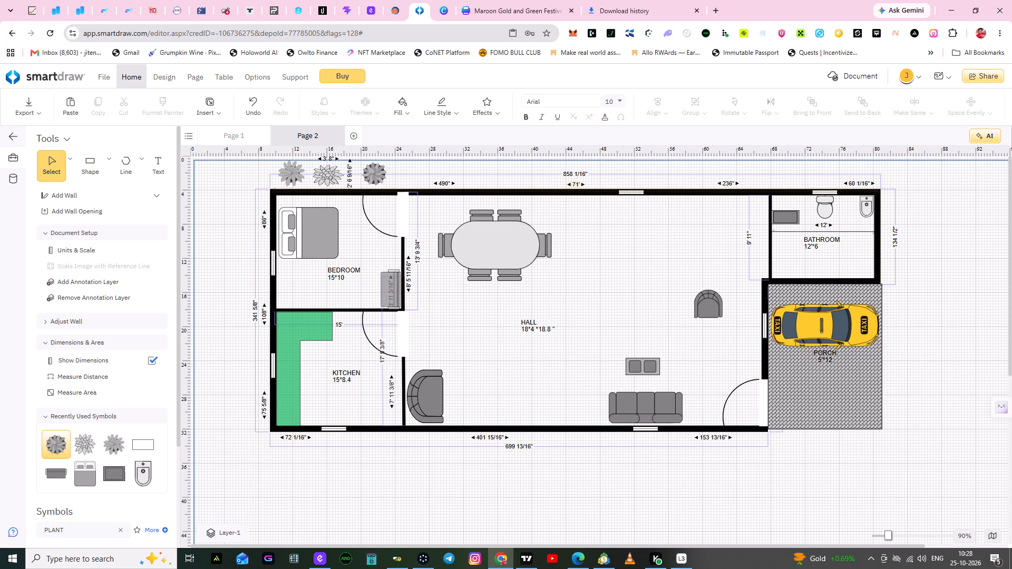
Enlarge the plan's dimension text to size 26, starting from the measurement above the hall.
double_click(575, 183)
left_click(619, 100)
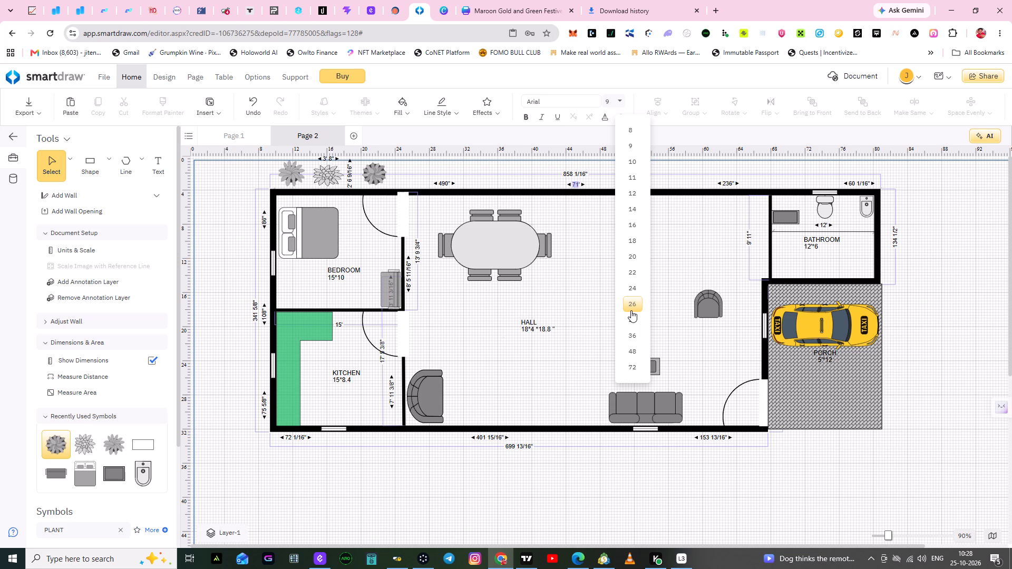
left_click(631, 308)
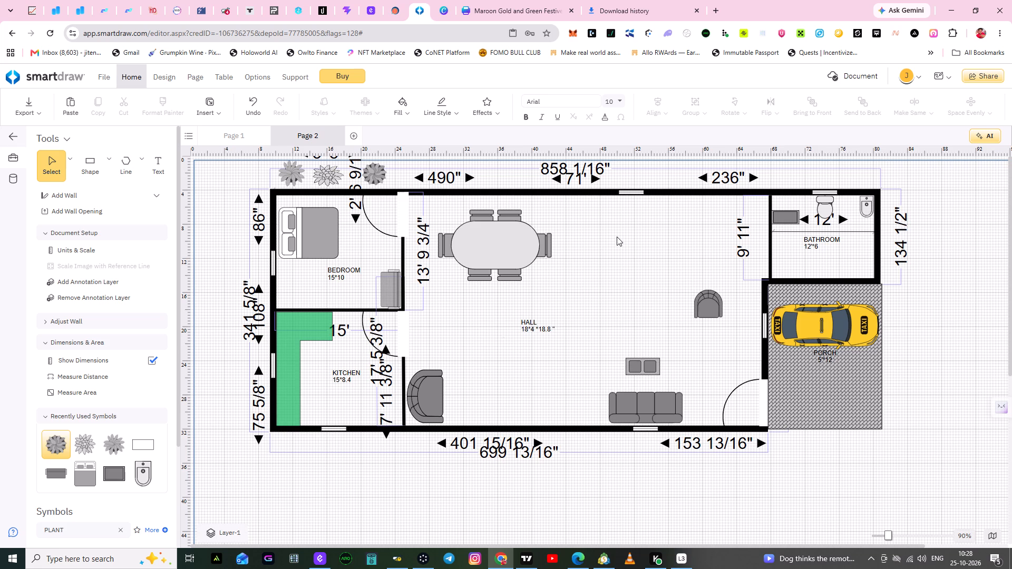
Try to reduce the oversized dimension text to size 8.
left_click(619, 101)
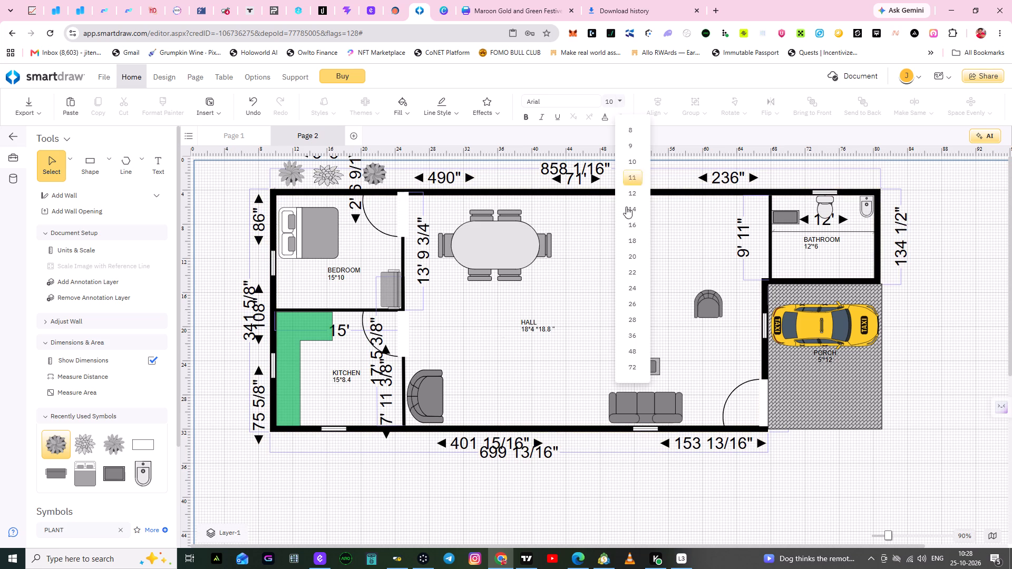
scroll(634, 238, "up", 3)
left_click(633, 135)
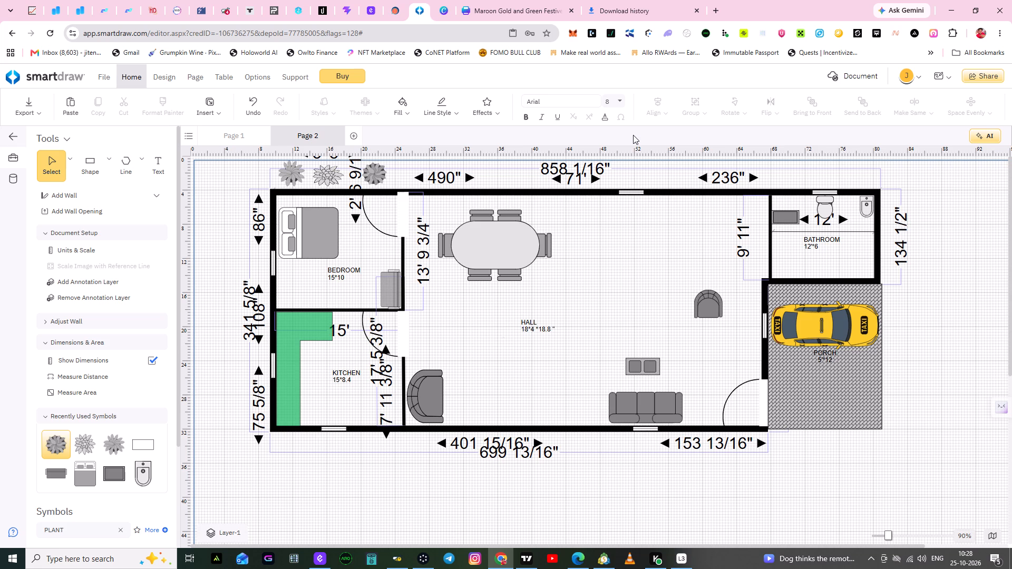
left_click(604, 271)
Set the dimension text size to 10 using the 71' measurement on the upper wall.
double_click(573, 180)
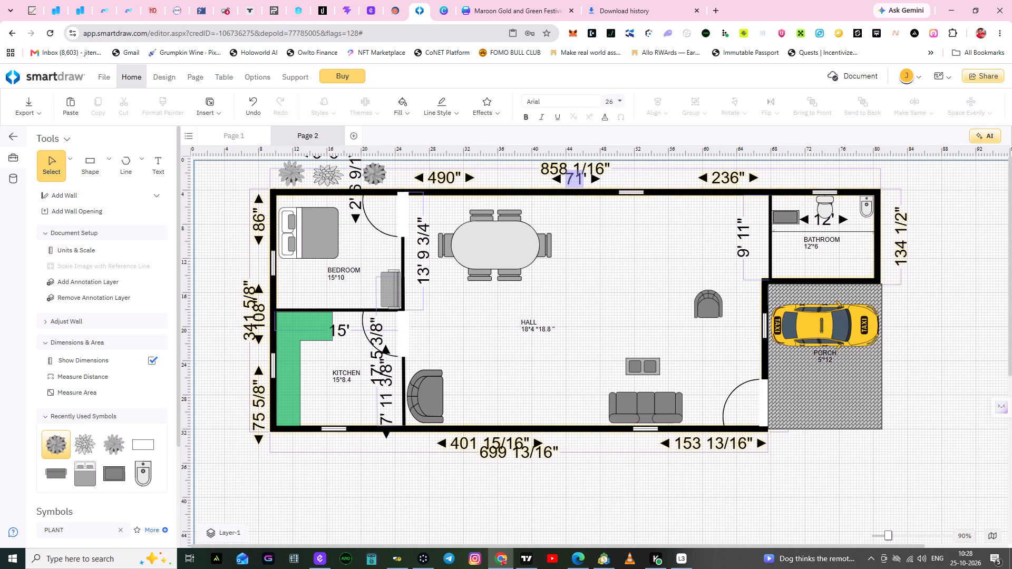
left_click(619, 100)
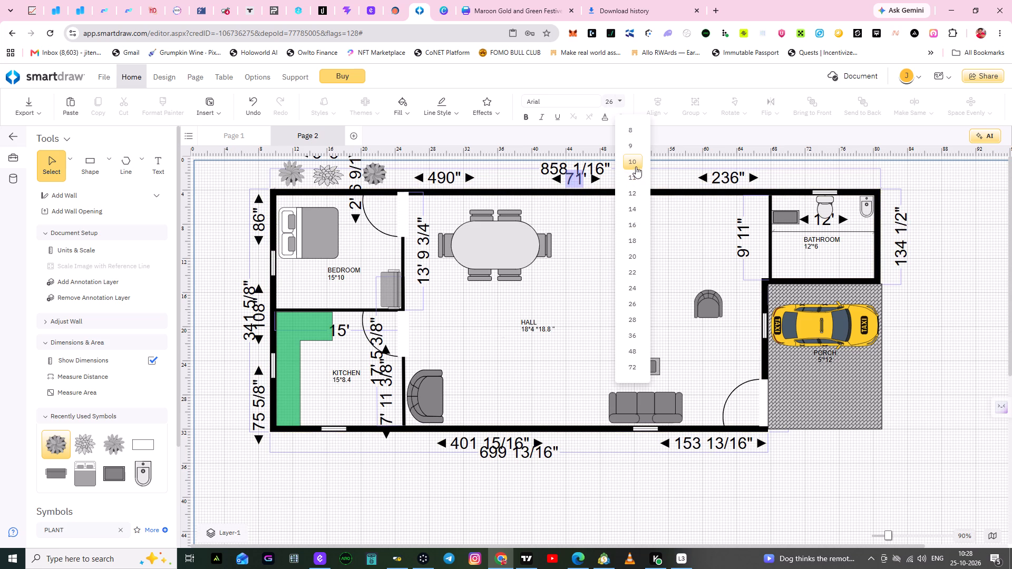
left_click(635, 165)
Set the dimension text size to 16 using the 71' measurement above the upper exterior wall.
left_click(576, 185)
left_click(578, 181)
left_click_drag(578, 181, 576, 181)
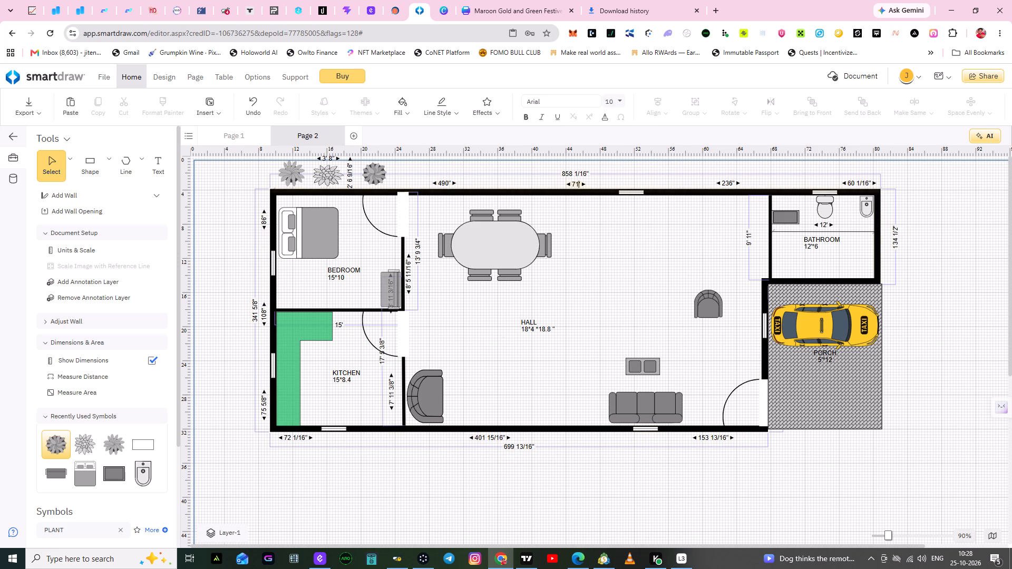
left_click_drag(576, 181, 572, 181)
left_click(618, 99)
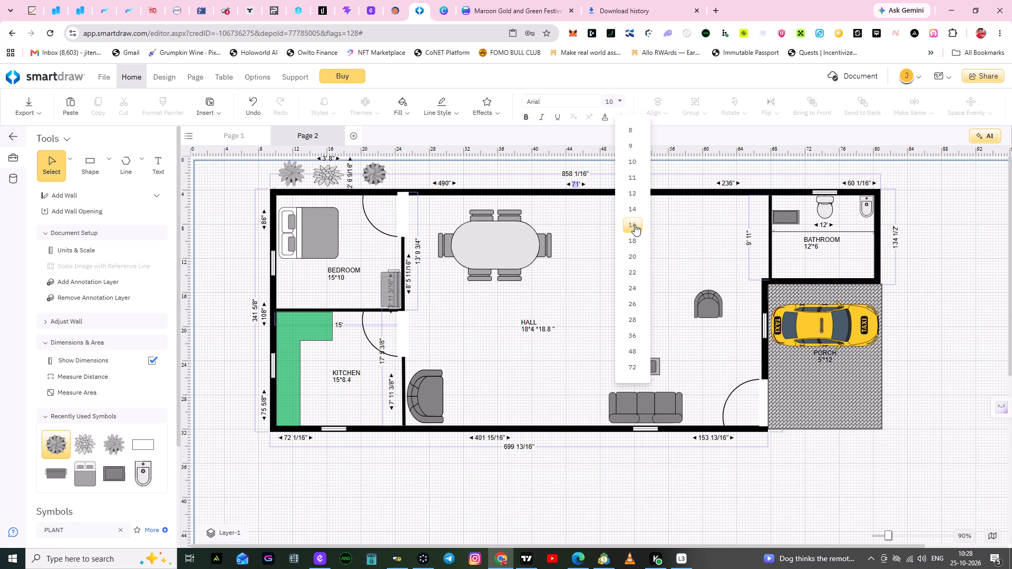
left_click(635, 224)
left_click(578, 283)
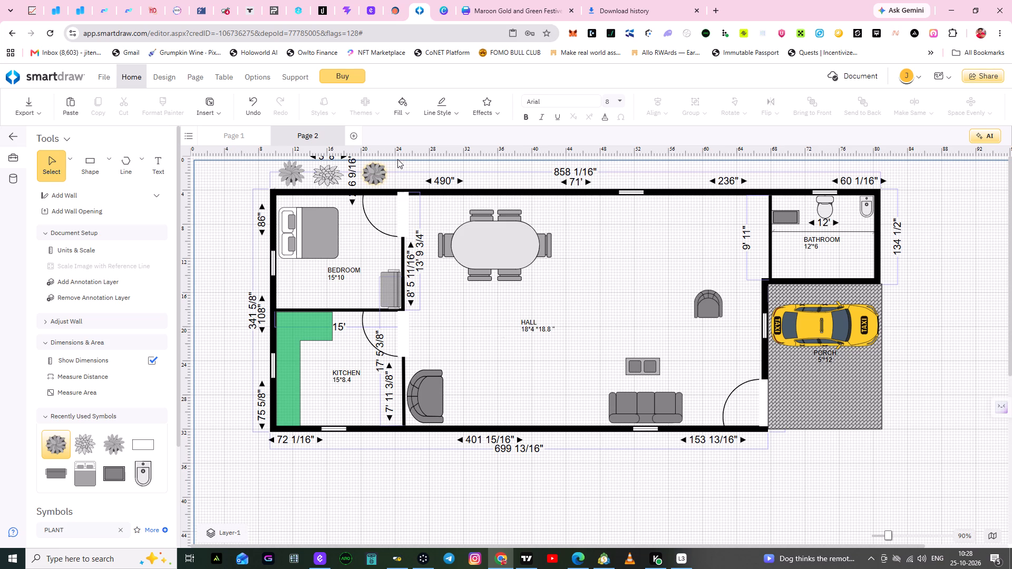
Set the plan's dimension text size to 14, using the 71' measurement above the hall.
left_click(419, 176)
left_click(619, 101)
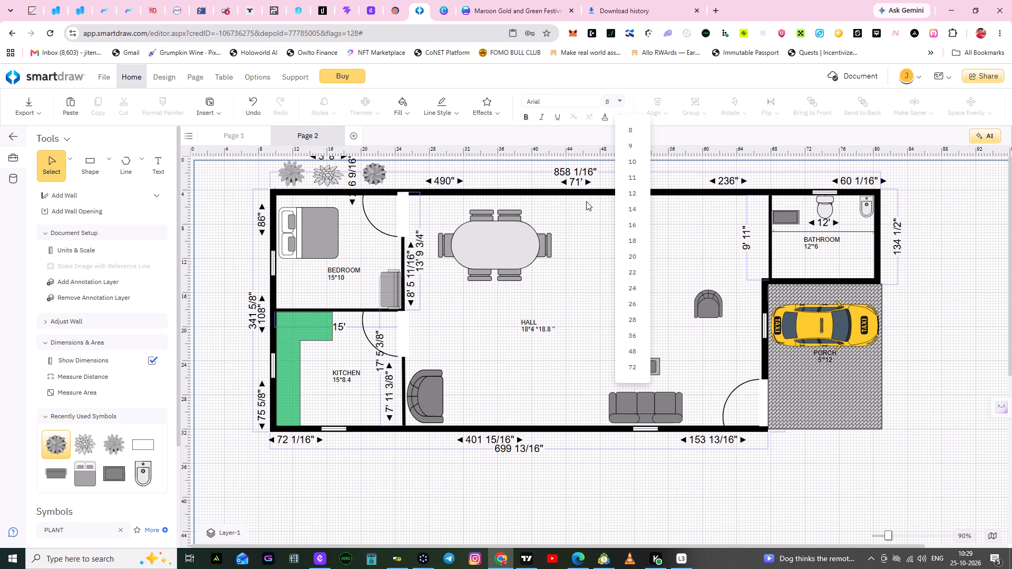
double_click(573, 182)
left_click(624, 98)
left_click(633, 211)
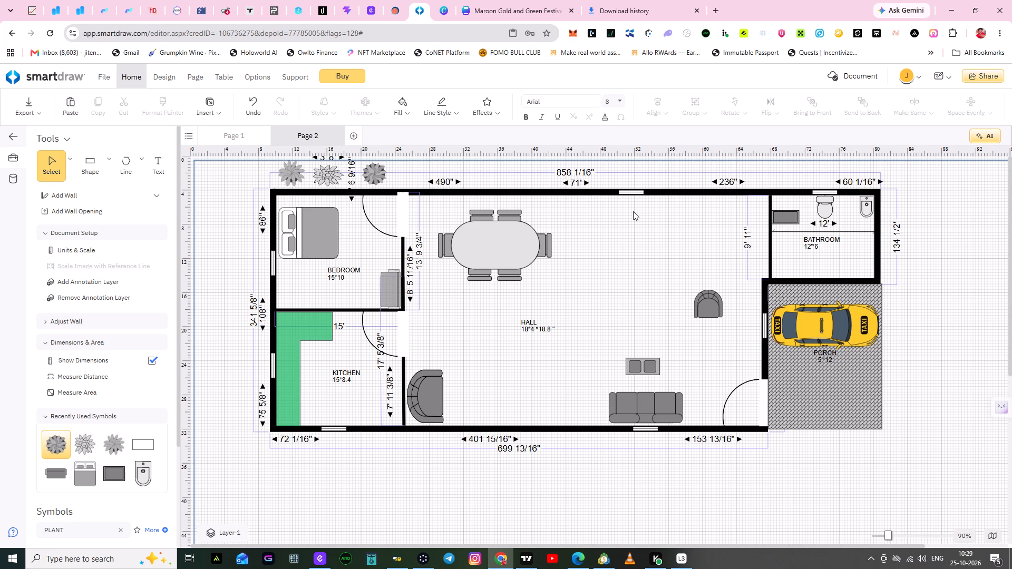
Set the plan's dimension text size to 11 through the 71' measurement on the upper wall.
left_click(620, 100)
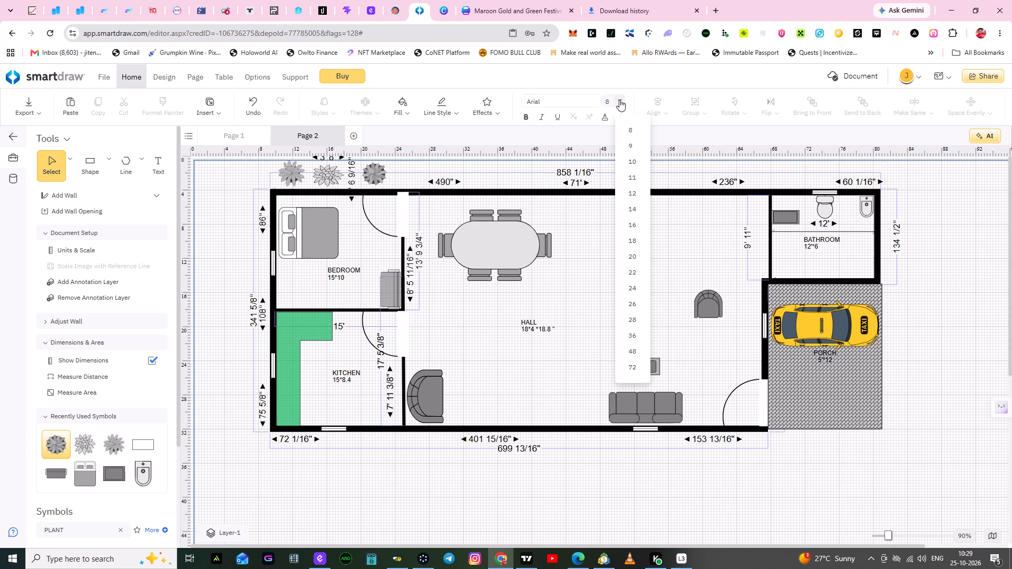
double_click(576, 184)
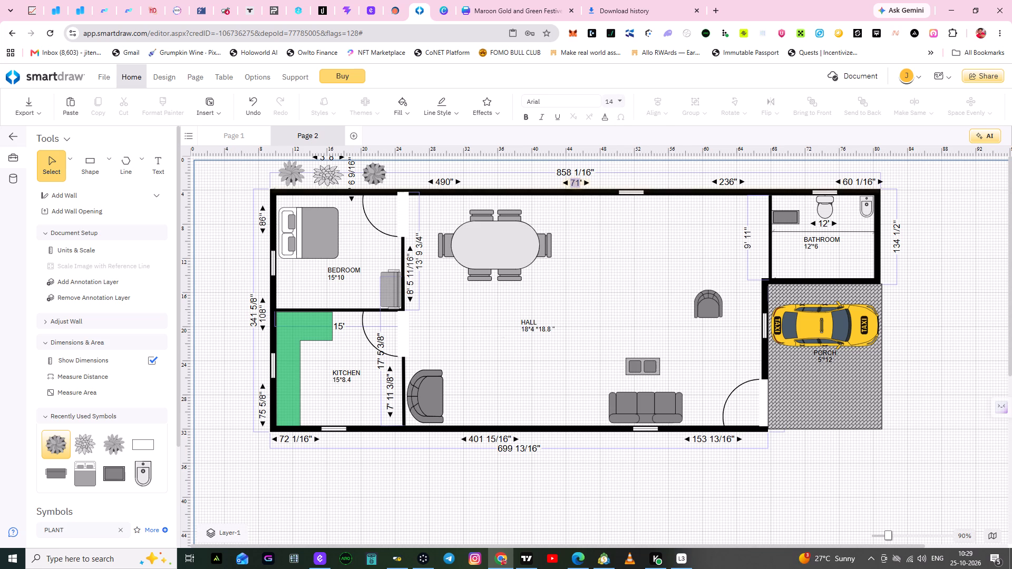
left_click(620, 100)
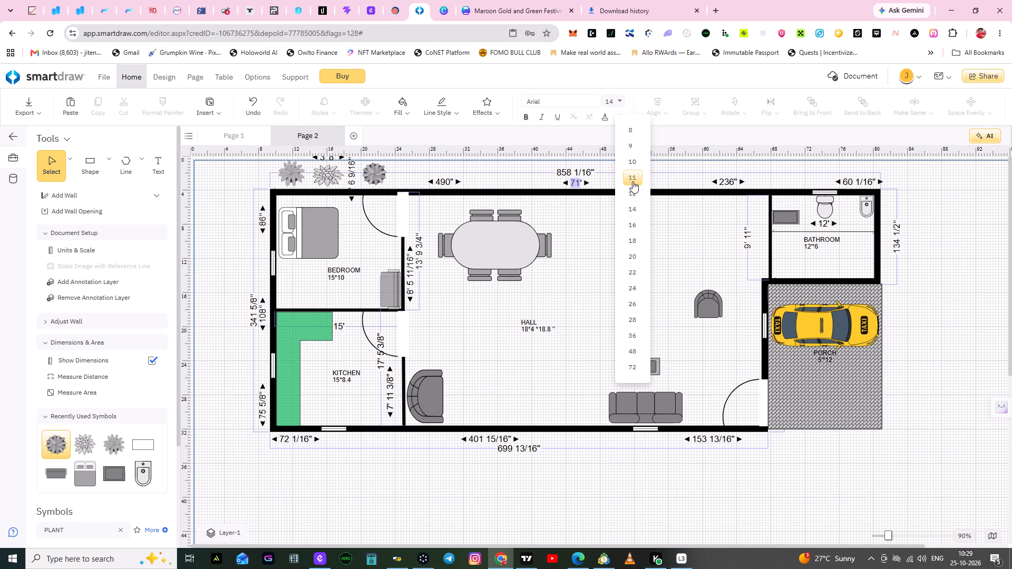
left_click(632, 180)
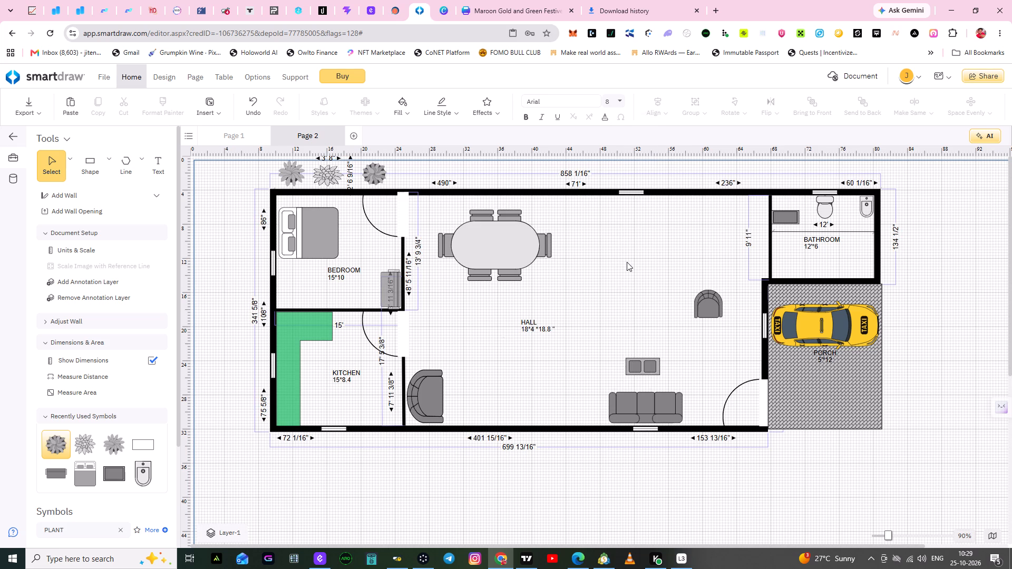
left_click(606, 227)
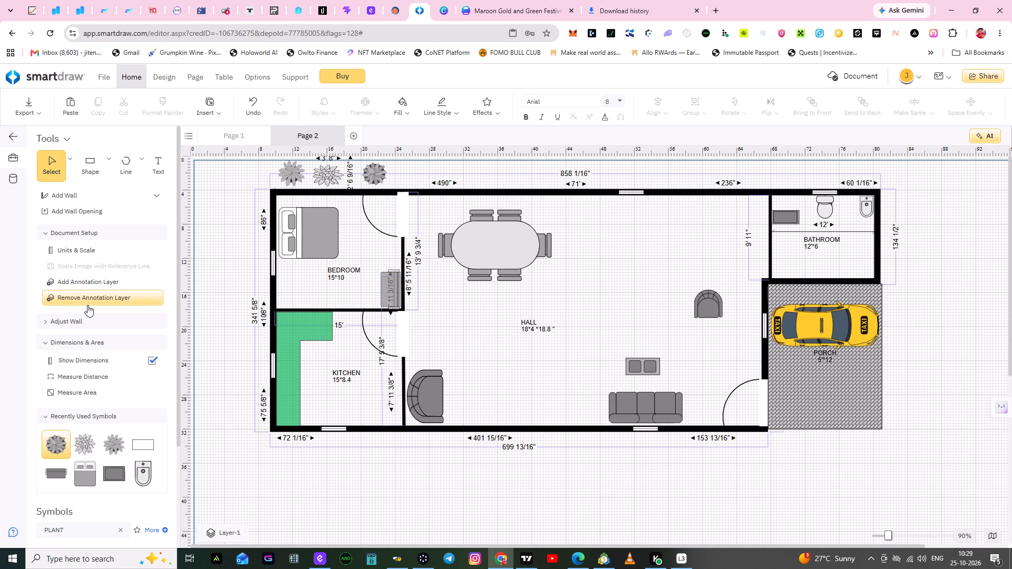
Add a vertical distance measurement of about 28' 4" outside the bedroom and kitchen's exterior wall, spanning the building's full depth.
left_click(78, 377)
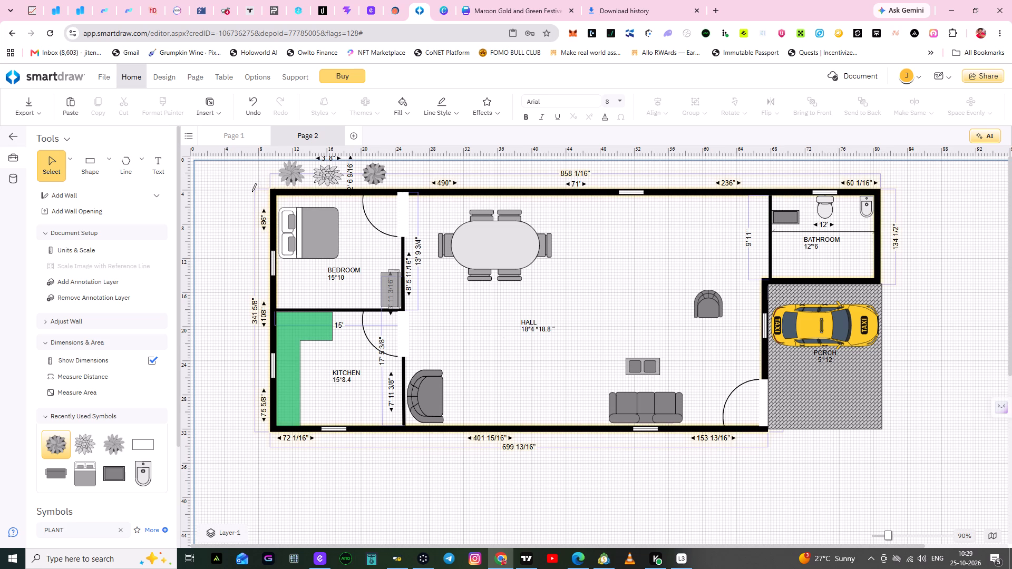
left_click_drag(250, 190, 247, 210)
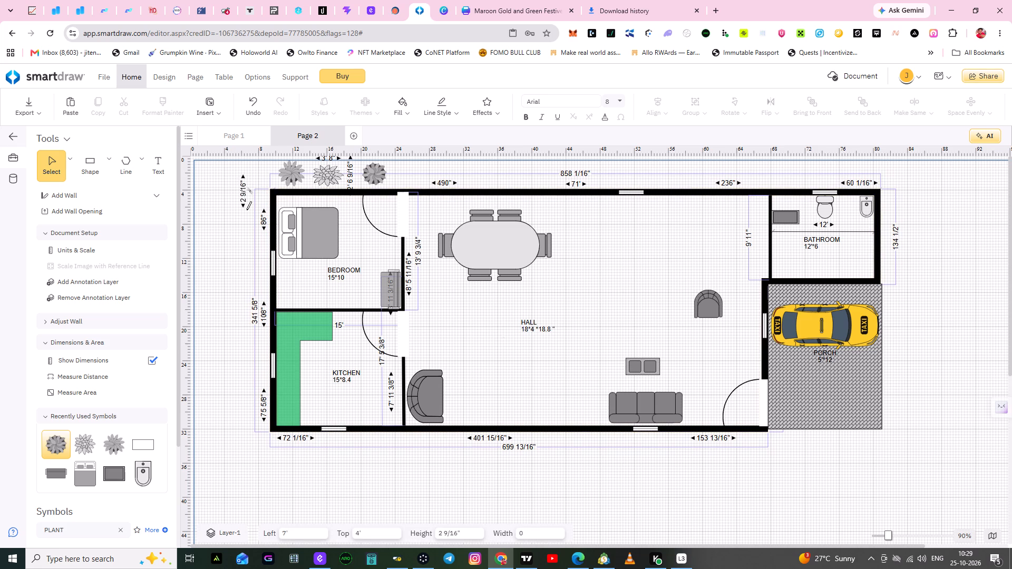
left_click_drag(247, 210, 246, 429)
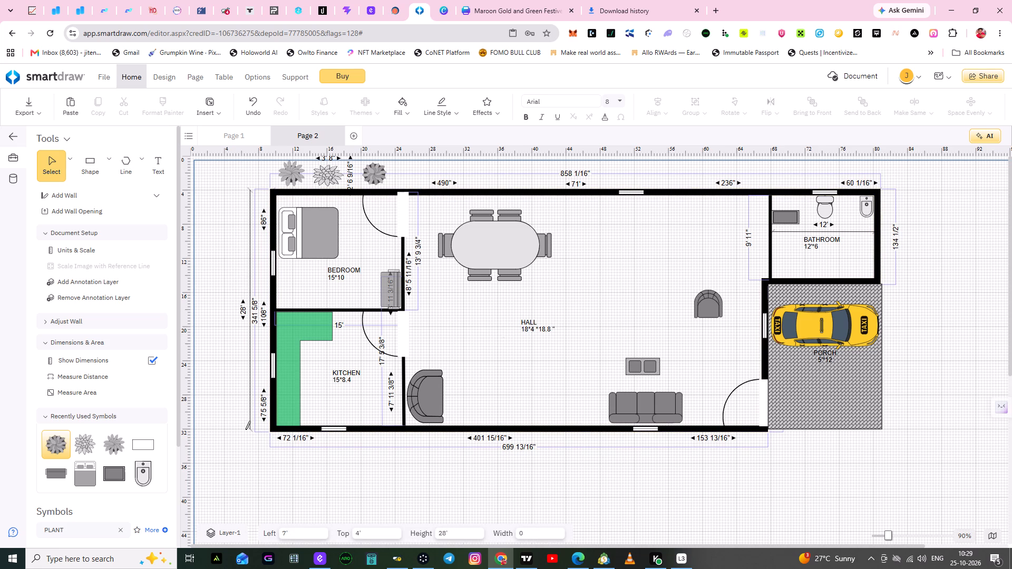
left_click_drag(246, 429, 244, 433)
left_click(235, 427)
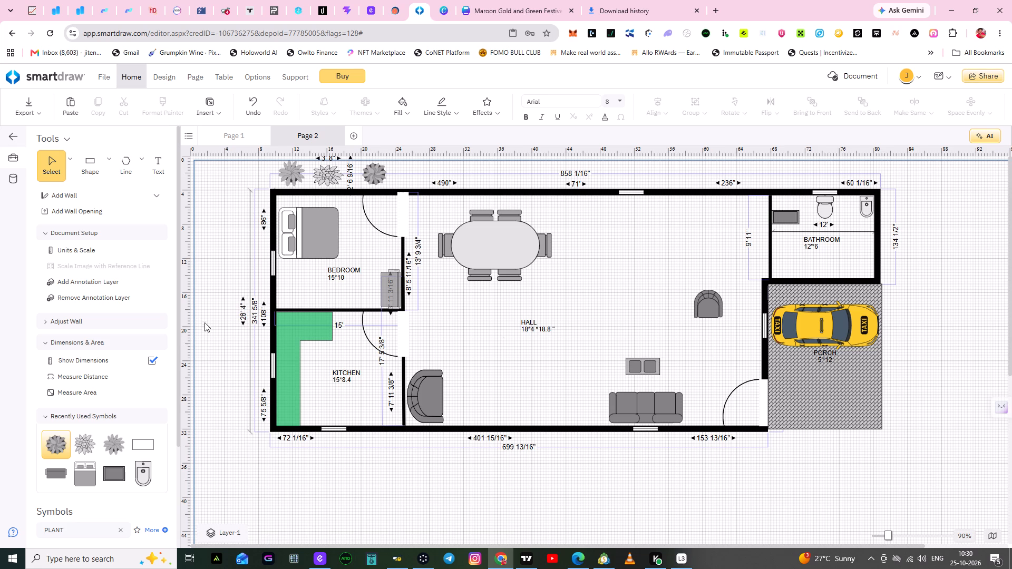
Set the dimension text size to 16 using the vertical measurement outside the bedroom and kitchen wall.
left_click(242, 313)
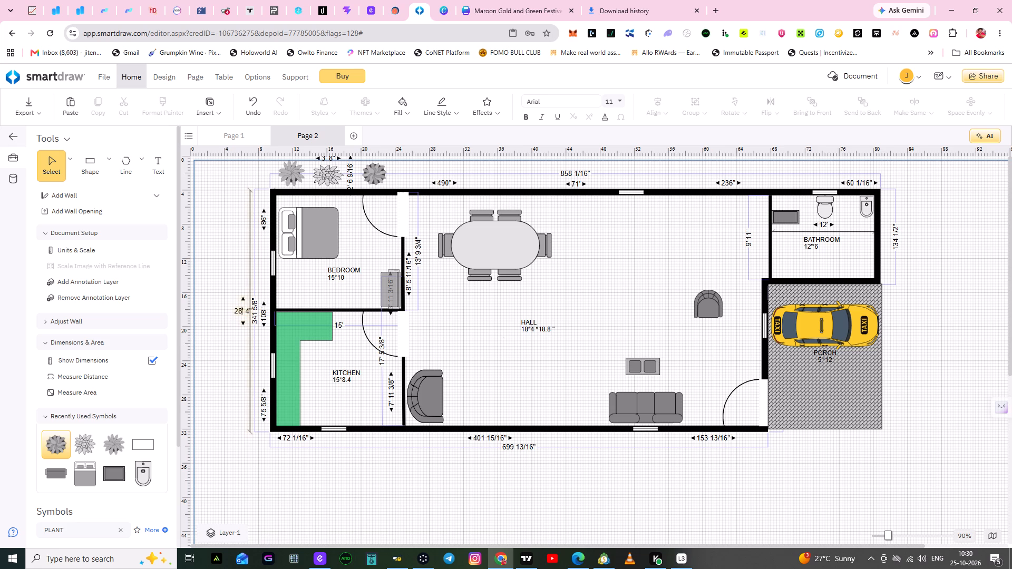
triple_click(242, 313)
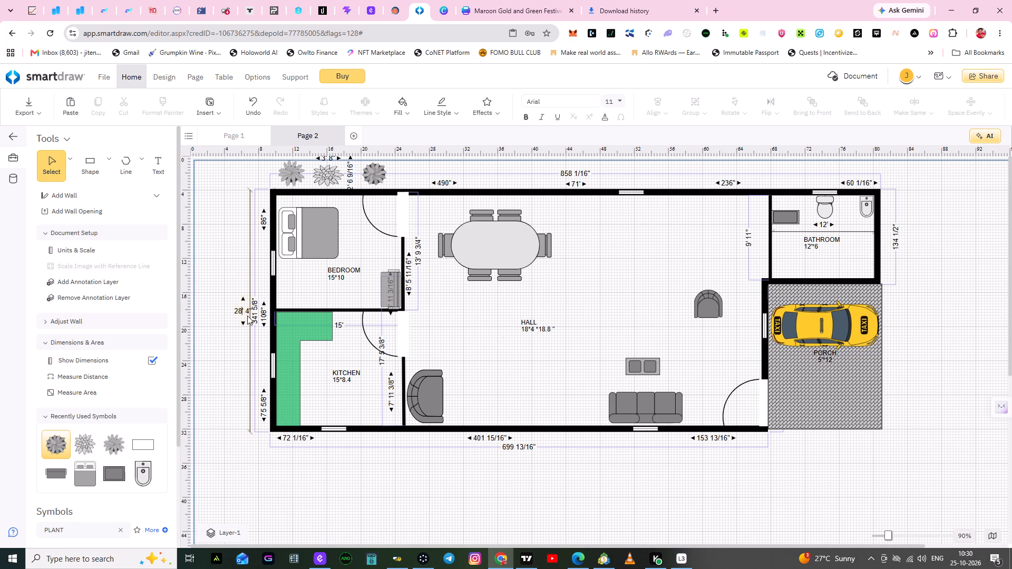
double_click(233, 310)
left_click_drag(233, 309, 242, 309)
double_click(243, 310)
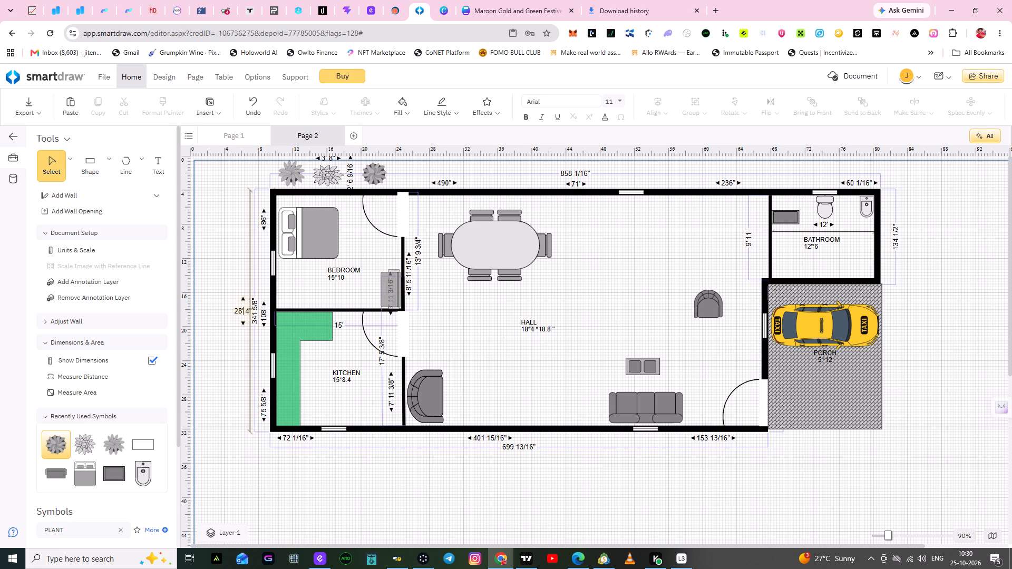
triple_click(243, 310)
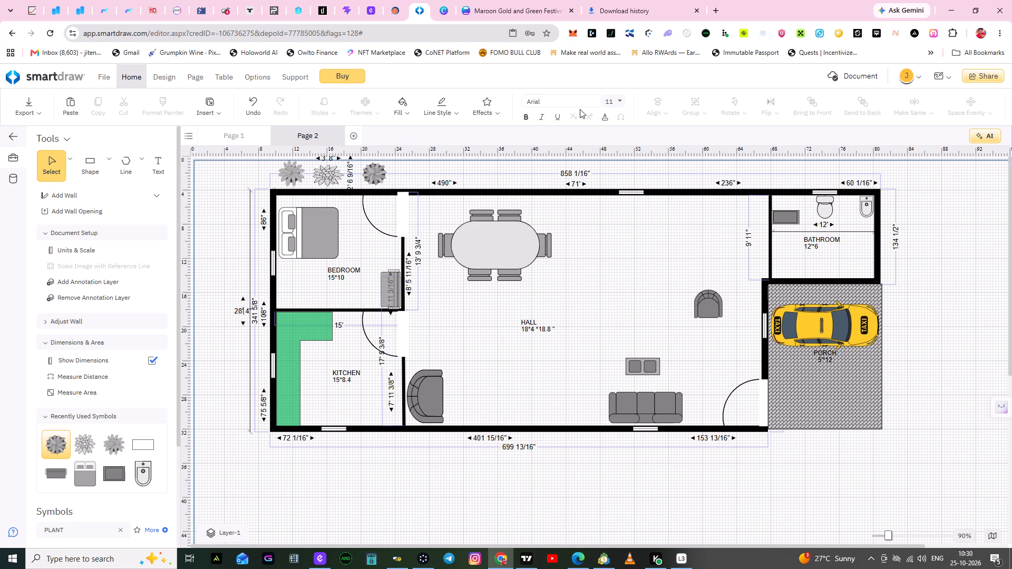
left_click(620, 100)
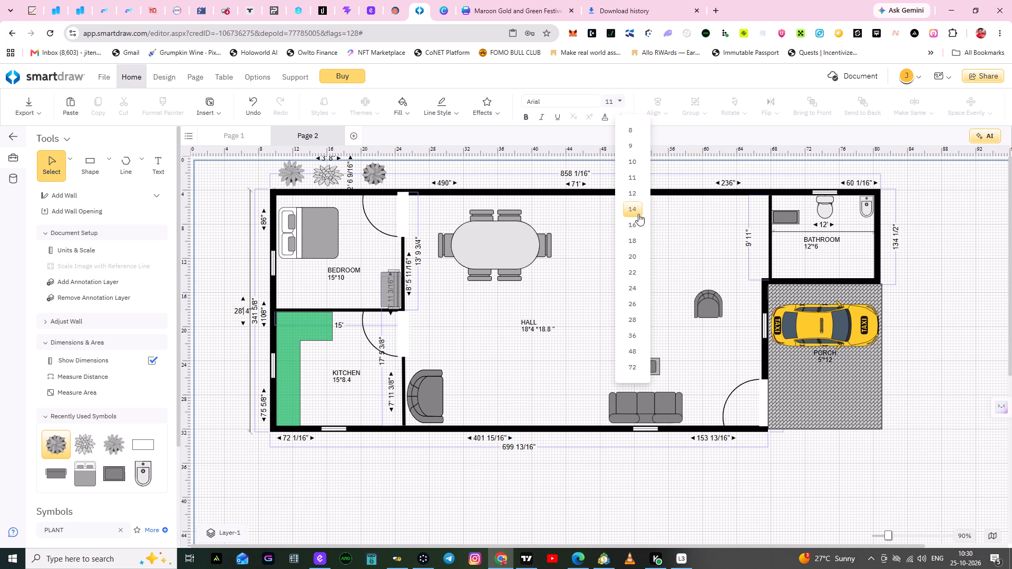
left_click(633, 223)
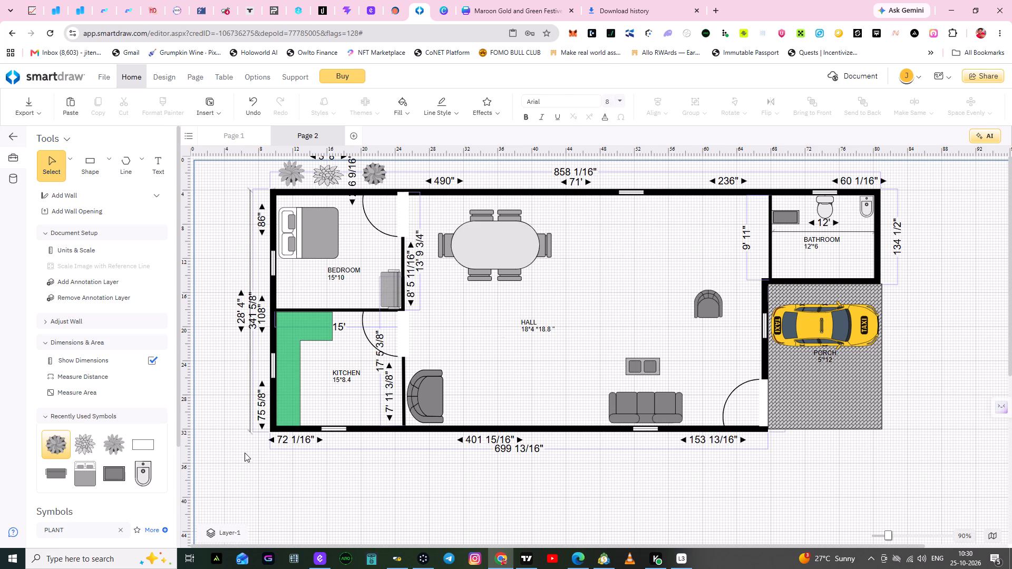
Set the dimension text size to 11 using the vertical measurement beside the bedroom and kitchen wall.
left_click(618, 101)
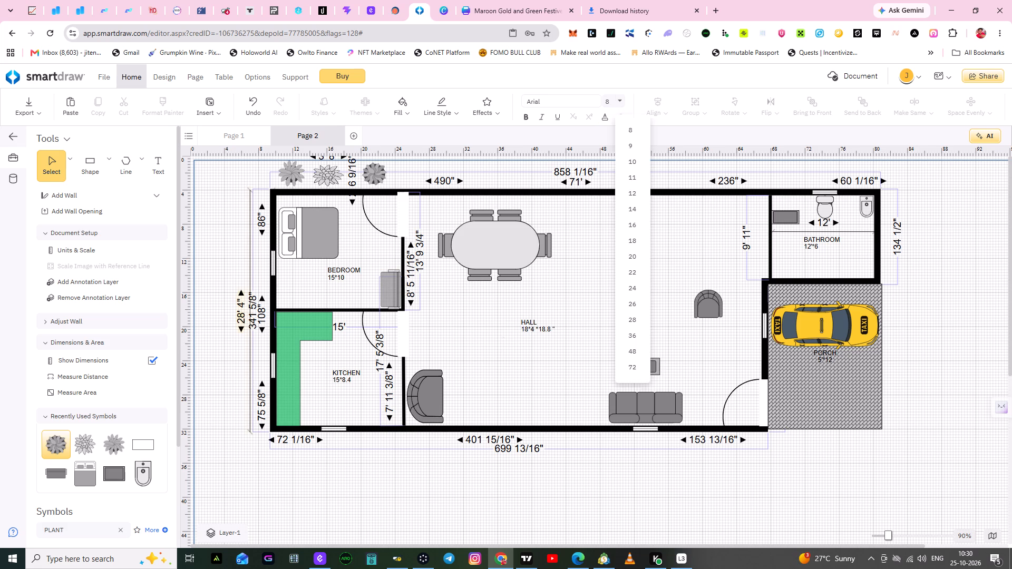
double_click(237, 317)
left_click(618, 103)
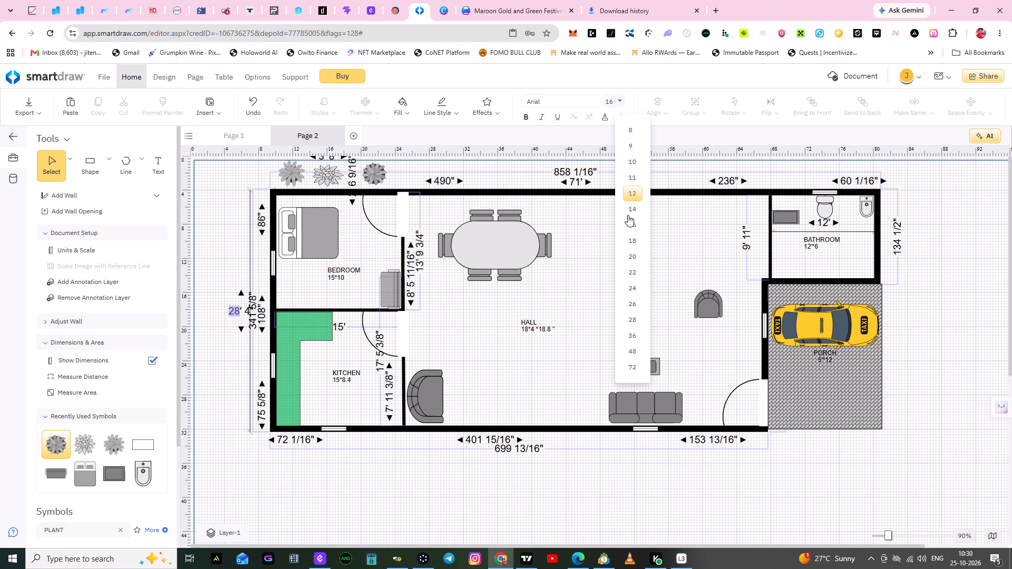
left_click(633, 181)
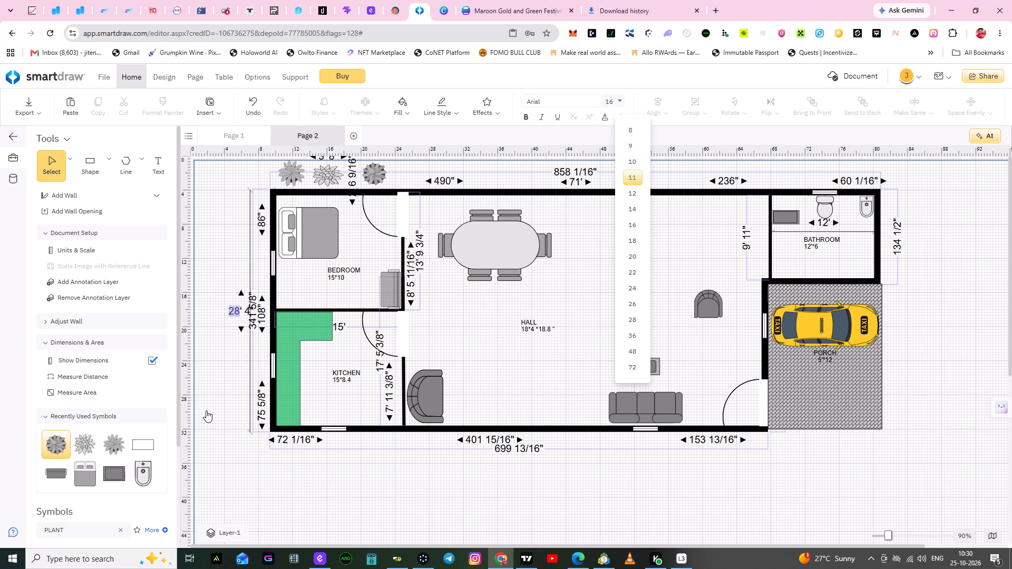
left_click(214, 401)
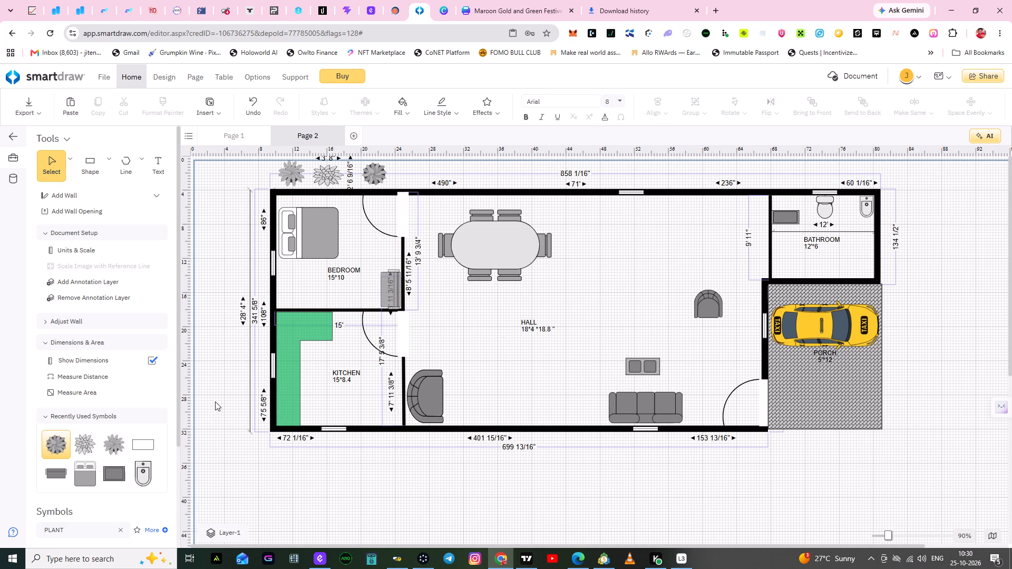
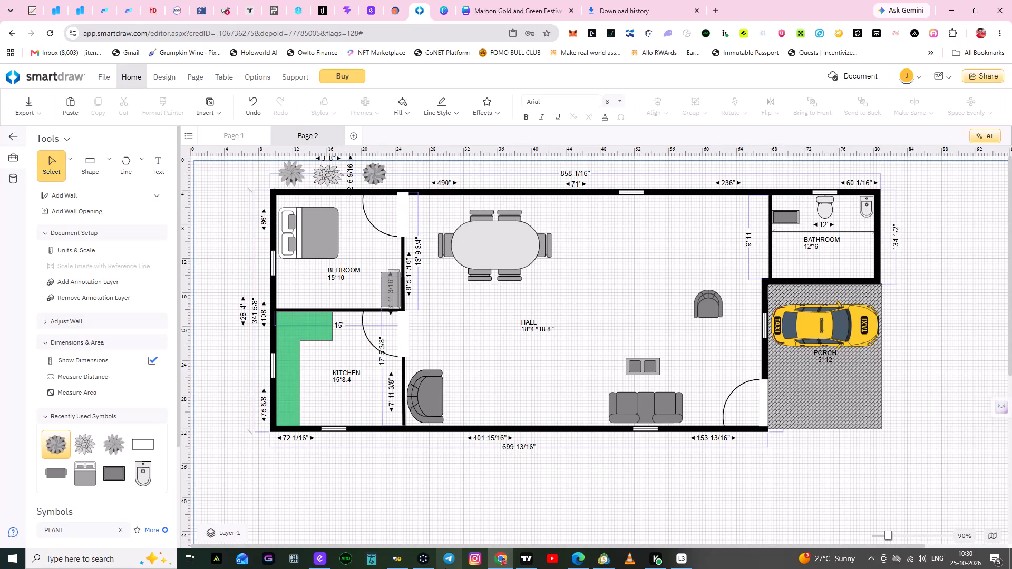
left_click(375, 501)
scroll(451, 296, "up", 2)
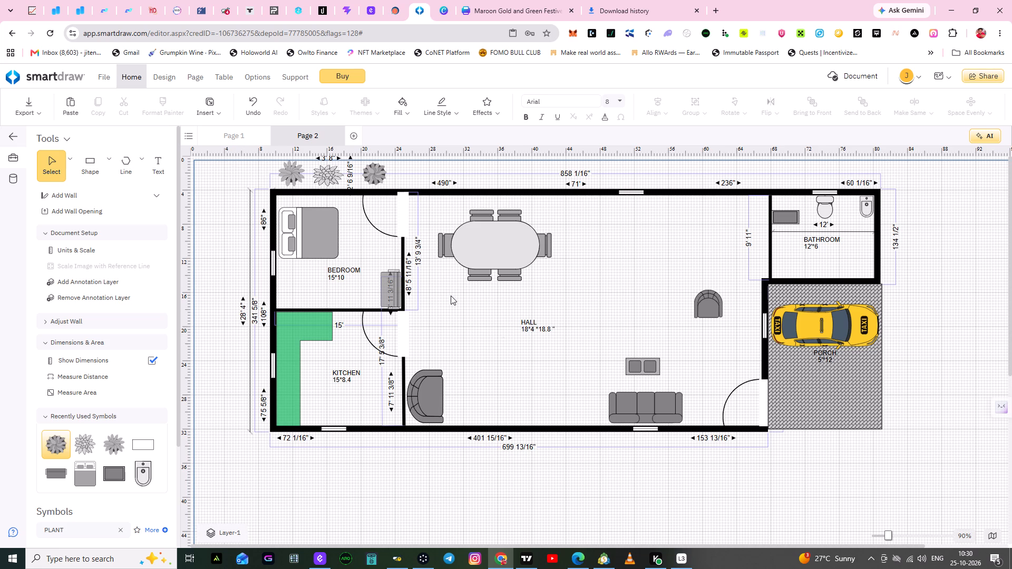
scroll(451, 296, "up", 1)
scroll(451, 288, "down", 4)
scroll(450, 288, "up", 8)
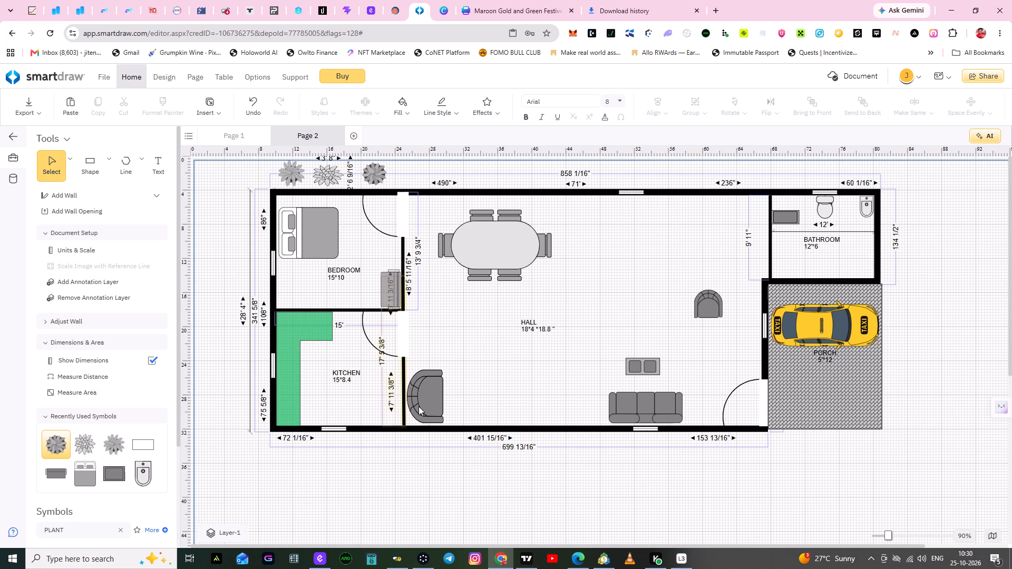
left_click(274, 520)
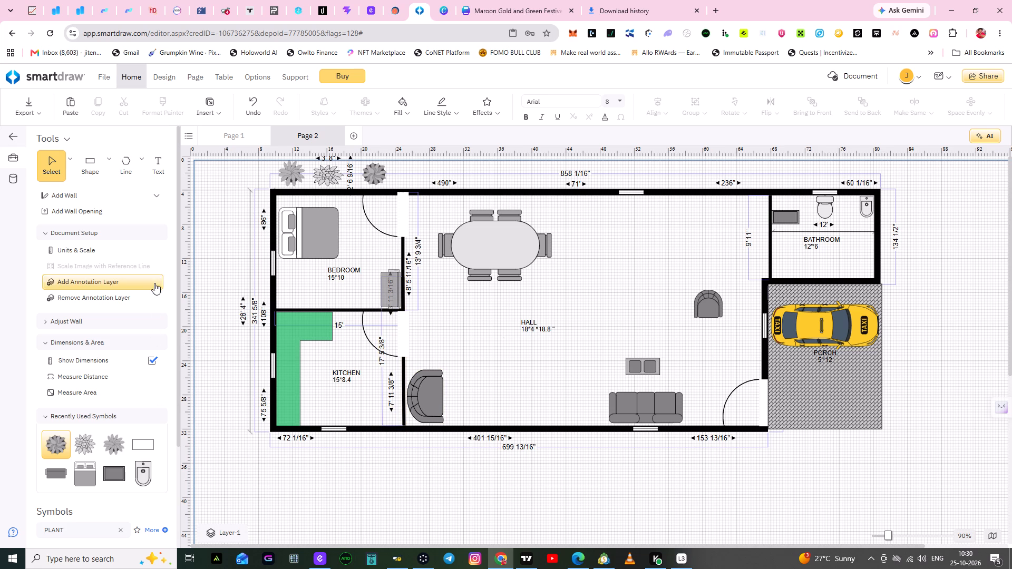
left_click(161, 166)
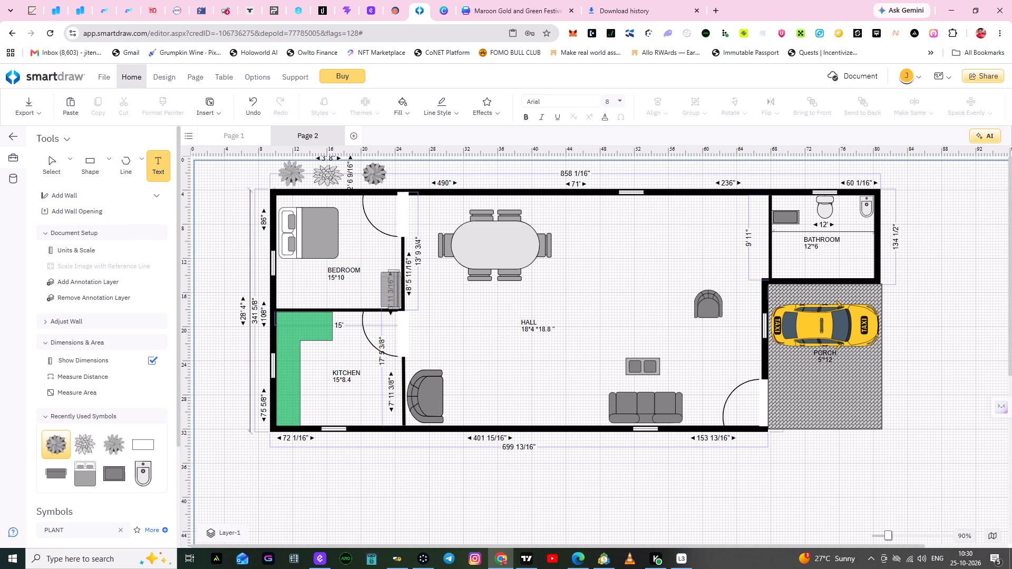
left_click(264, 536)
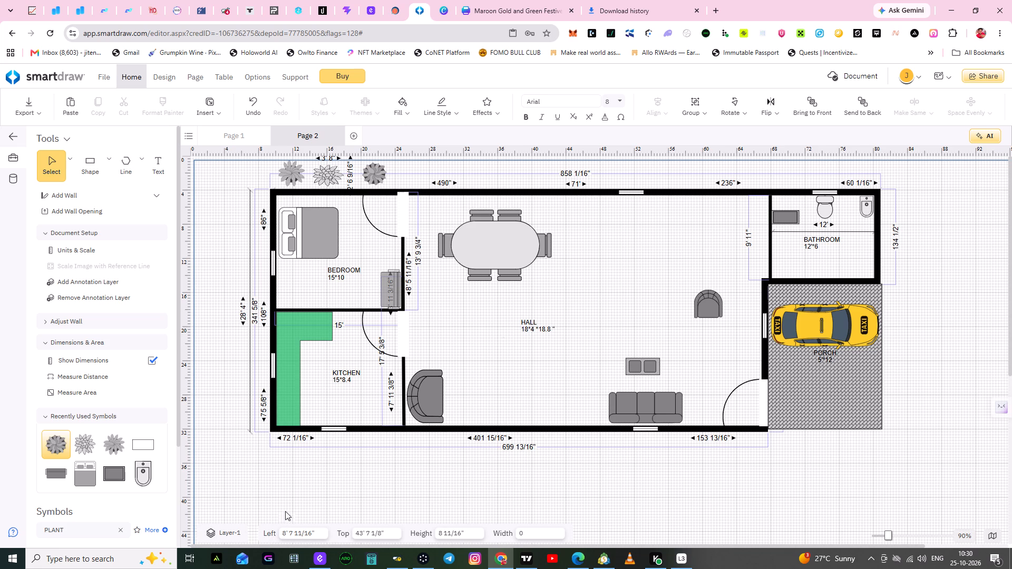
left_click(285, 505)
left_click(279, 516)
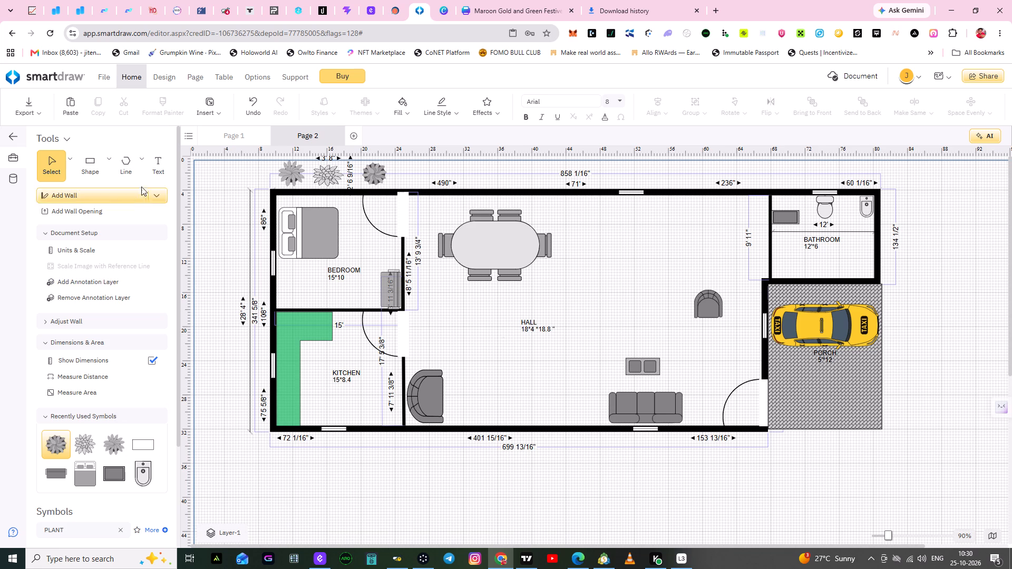
Add the text label "JRN INFOTECH TUTORIALS" in the empty area below the floor plan, under the kitchen.
left_click(153, 169)
left_click(257, 521)
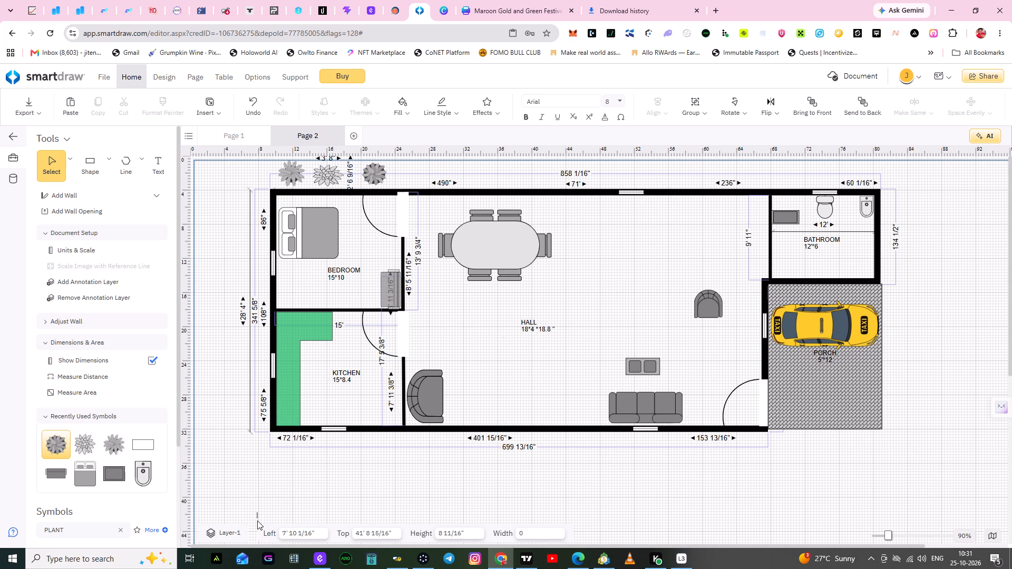
type("JRN")
key("space")
key("i")
type("NF")
key("o")
type("TECH")
key("space")
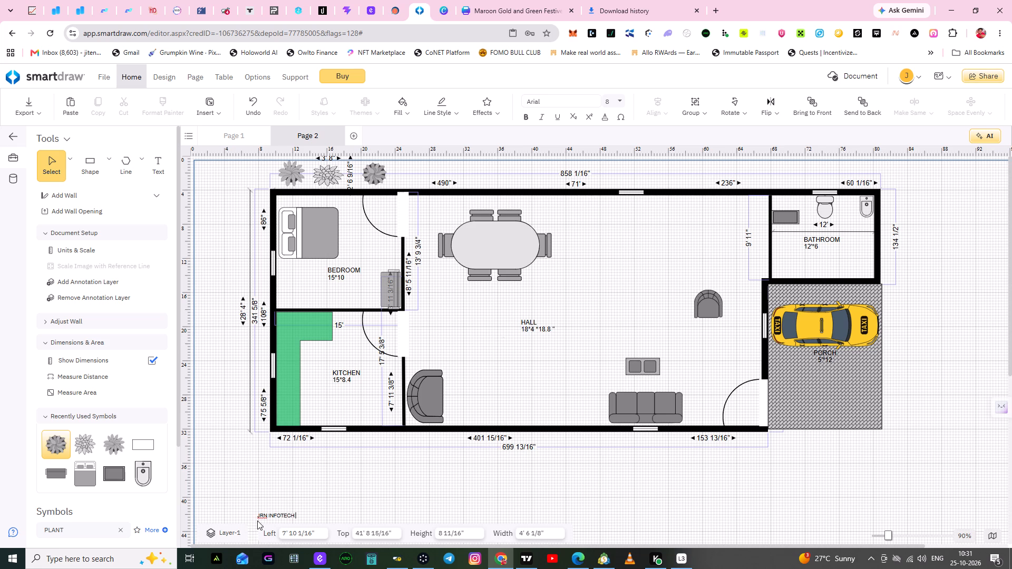
key("t")
key("u")
key("t")
key("o")
type("RI")
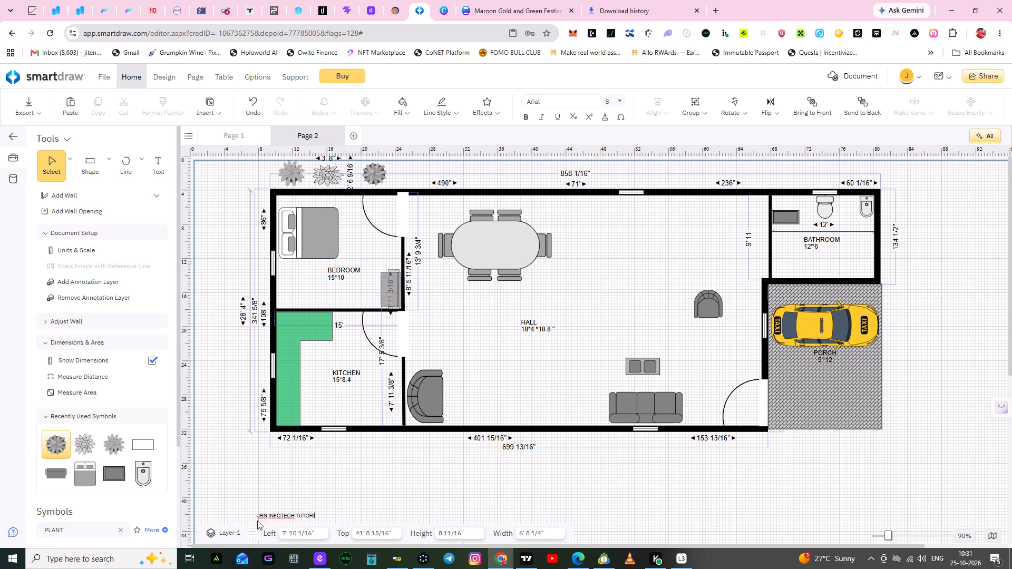
type("AL")
key("s")
left_click(372, 494)
left_click(316, 516)
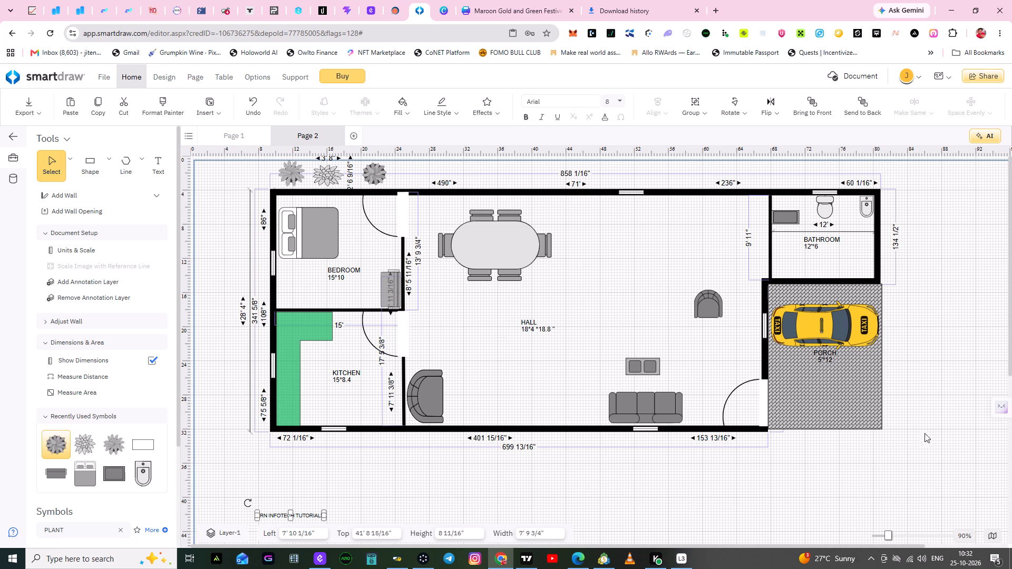
left_click(398, 485)
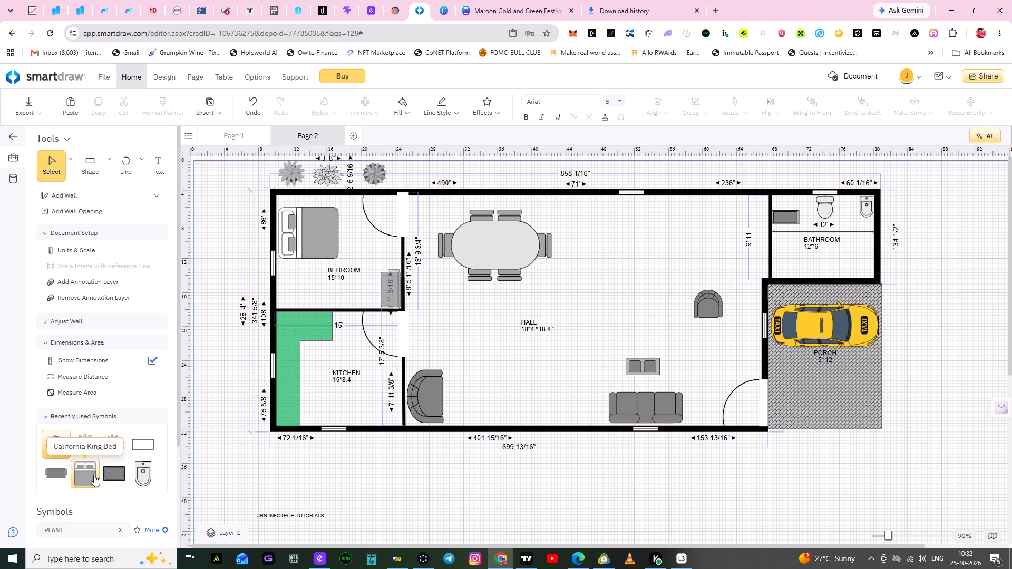
Look through the PLANT symbol search results and the furniture and fixture categories listed with them.
scroll(157, 492, "up", 2)
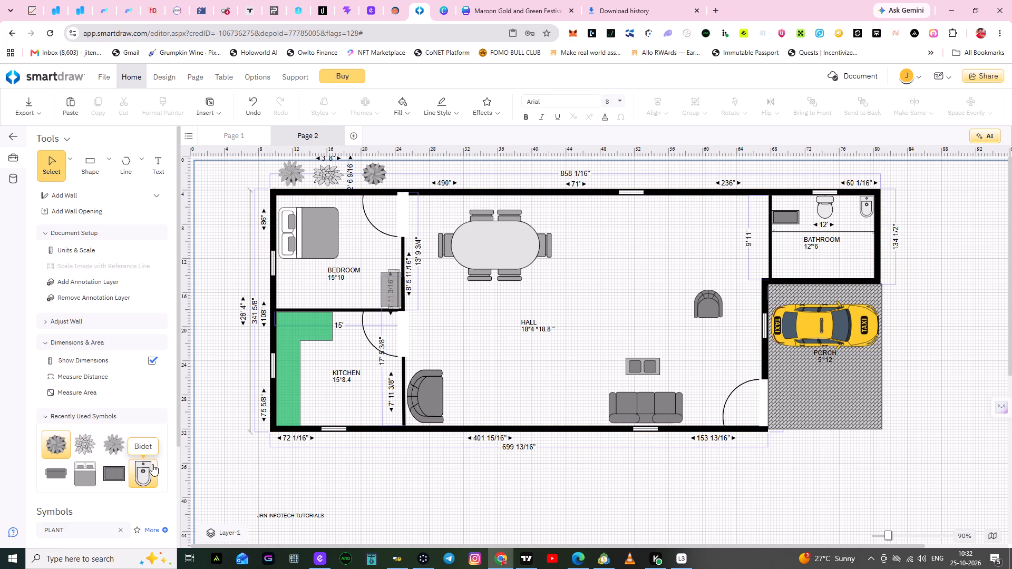
scroll(152, 463, "down", 6)
scroll(151, 464, "up", 4)
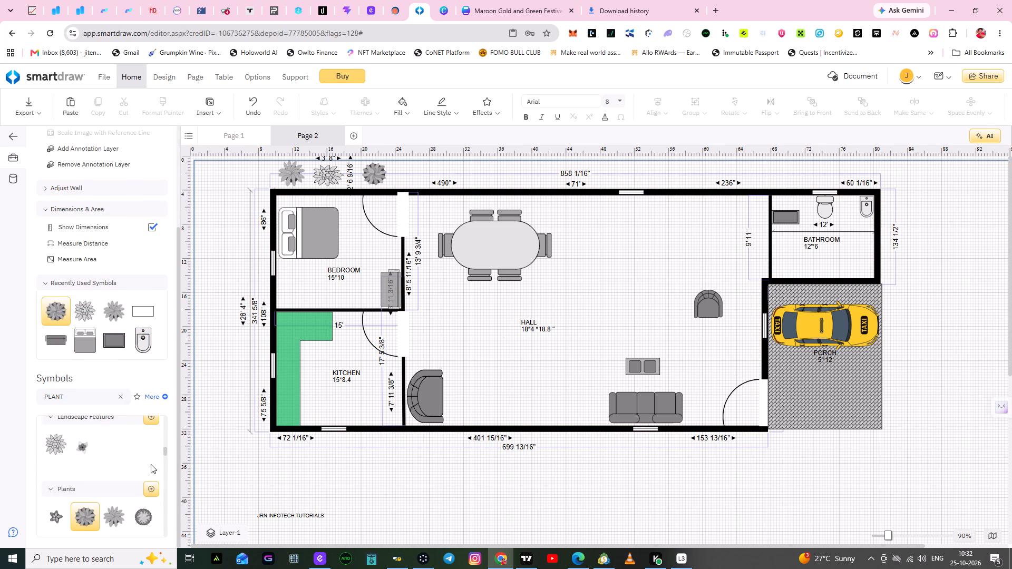
scroll(151, 464, "up", 3)
scroll(153, 410, "up", 8)
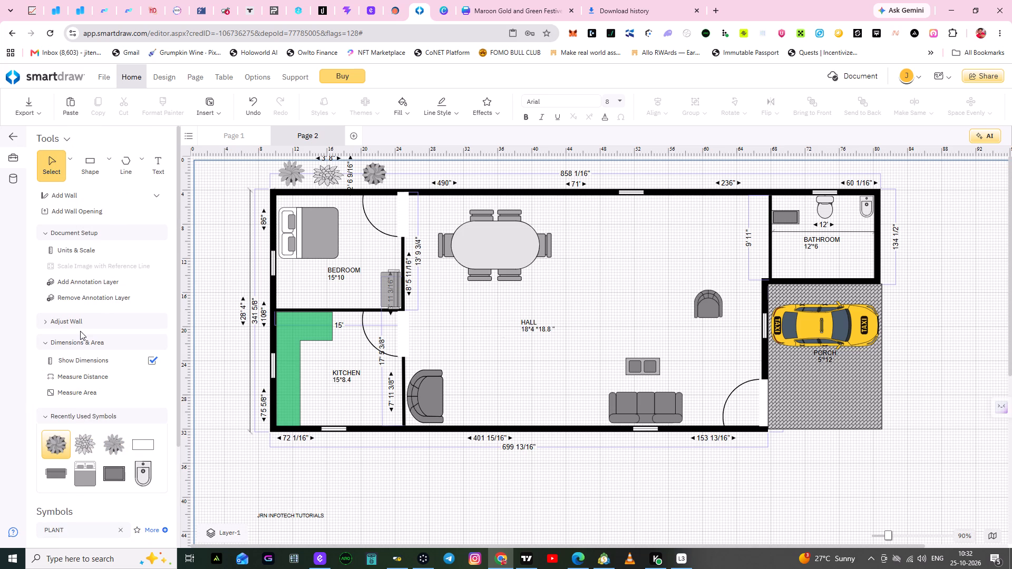
scroll(103, 365, "up", 2)
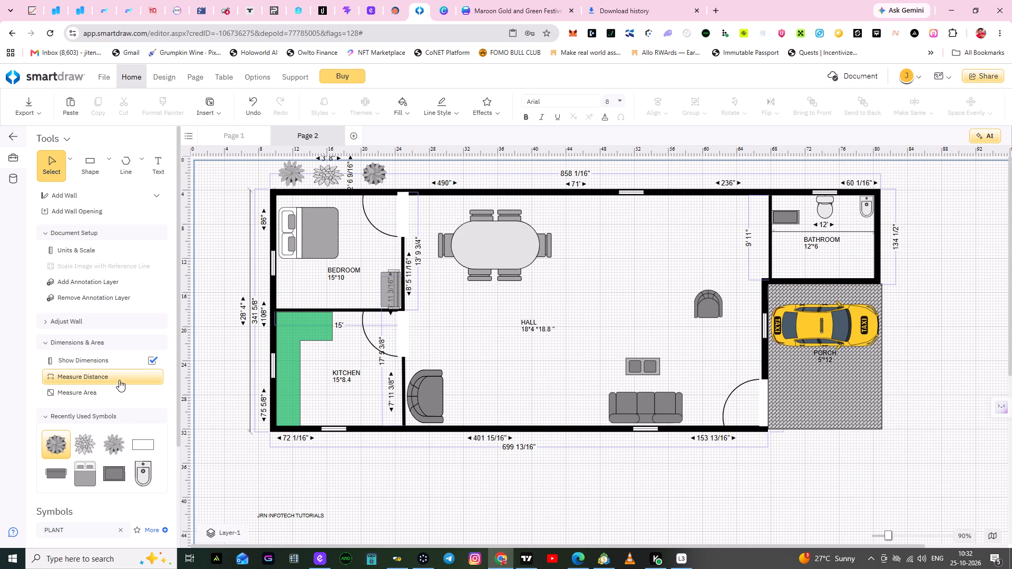
scroll(123, 398, "down", 2)
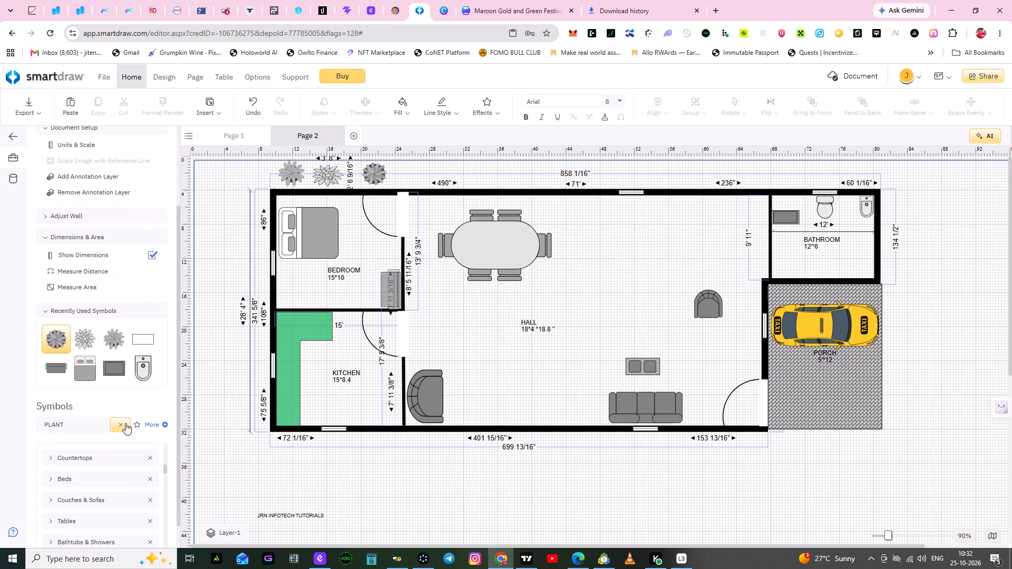
scroll(124, 413, "down", 3)
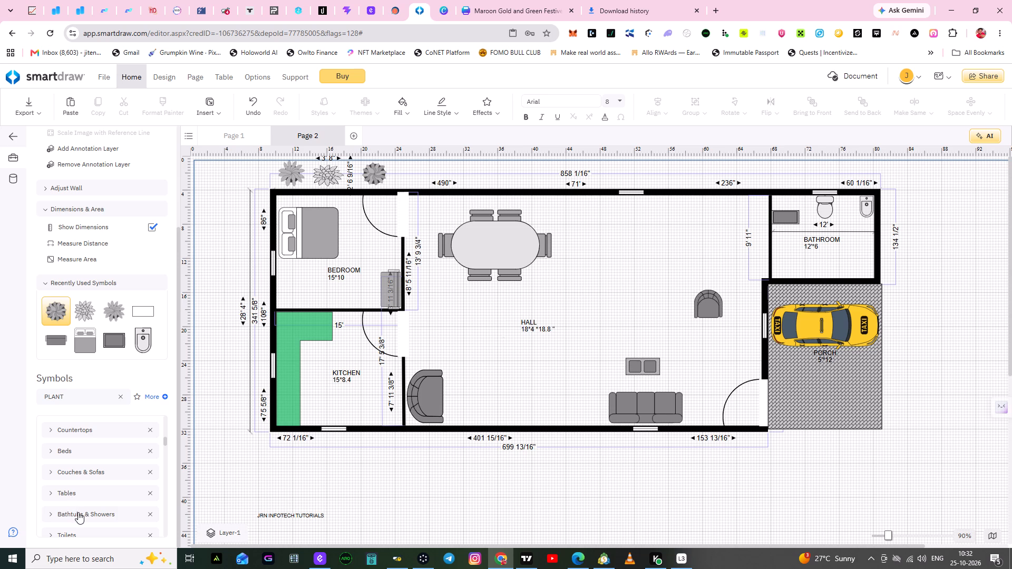
scroll(107, 494, "down", 2)
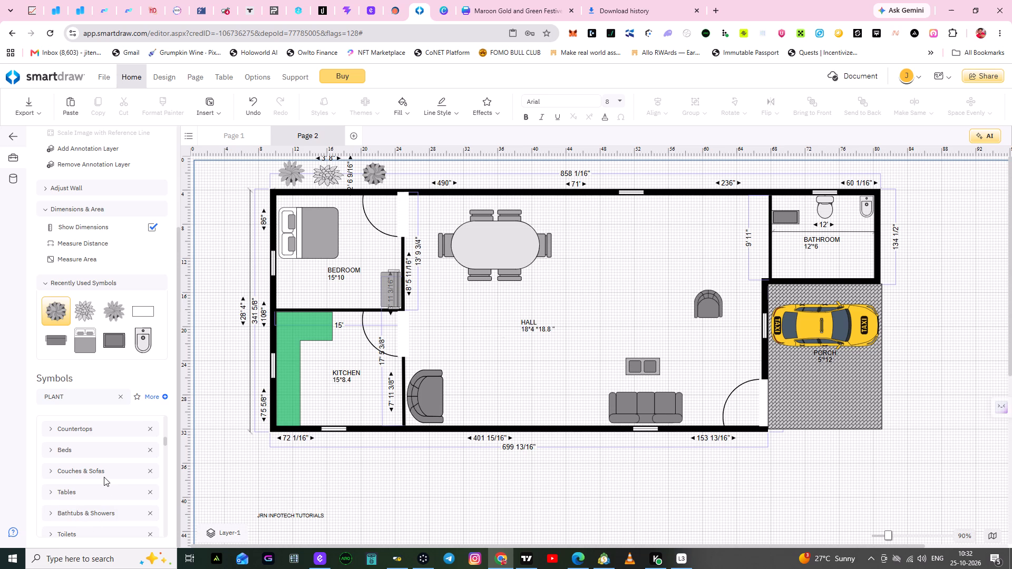
scroll(104, 477, "down", 3)
scroll(104, 477, "up", 2)
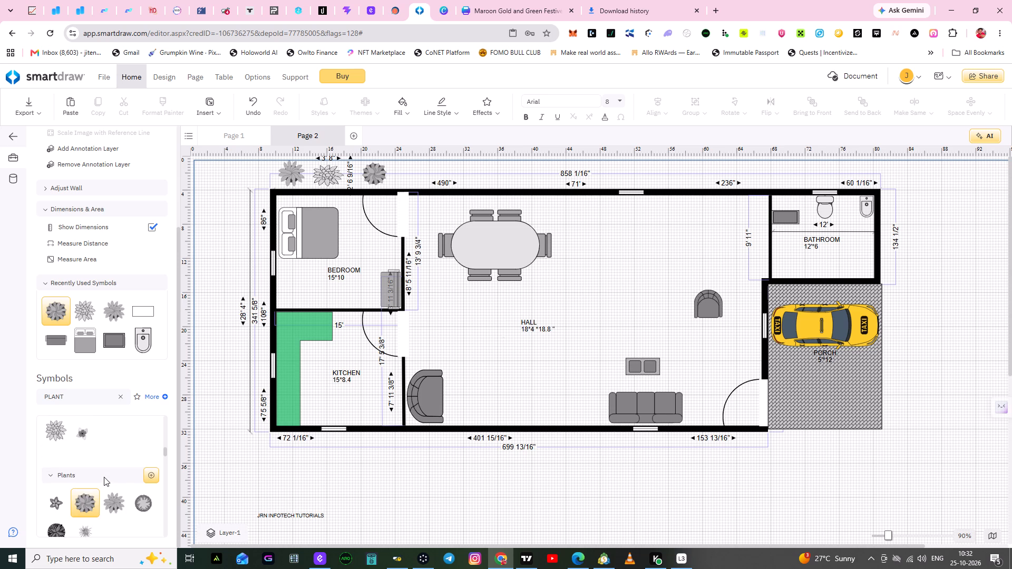
scroll(104, 477, "up", 2)
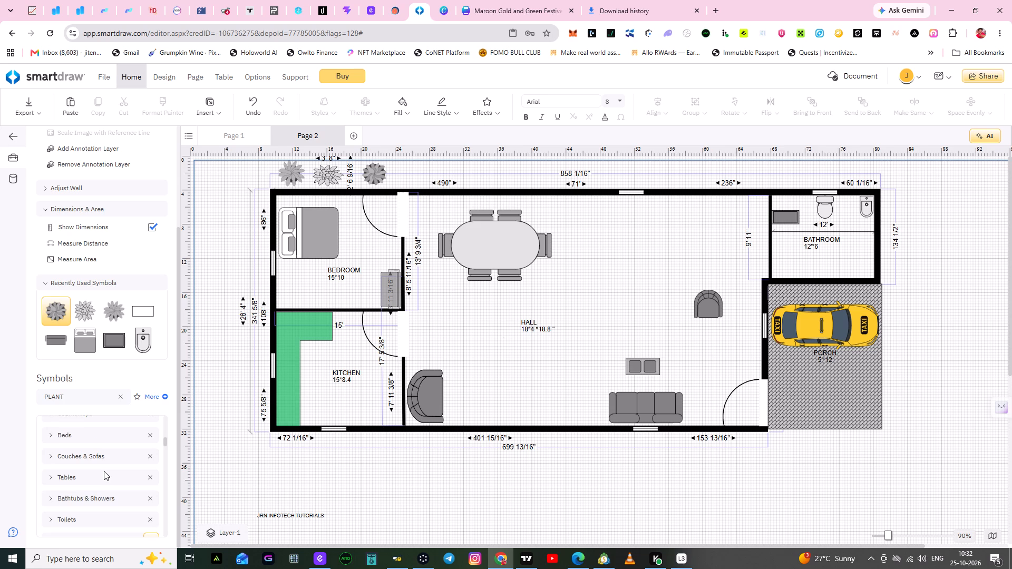
scroll(104, 471, "up", 1)
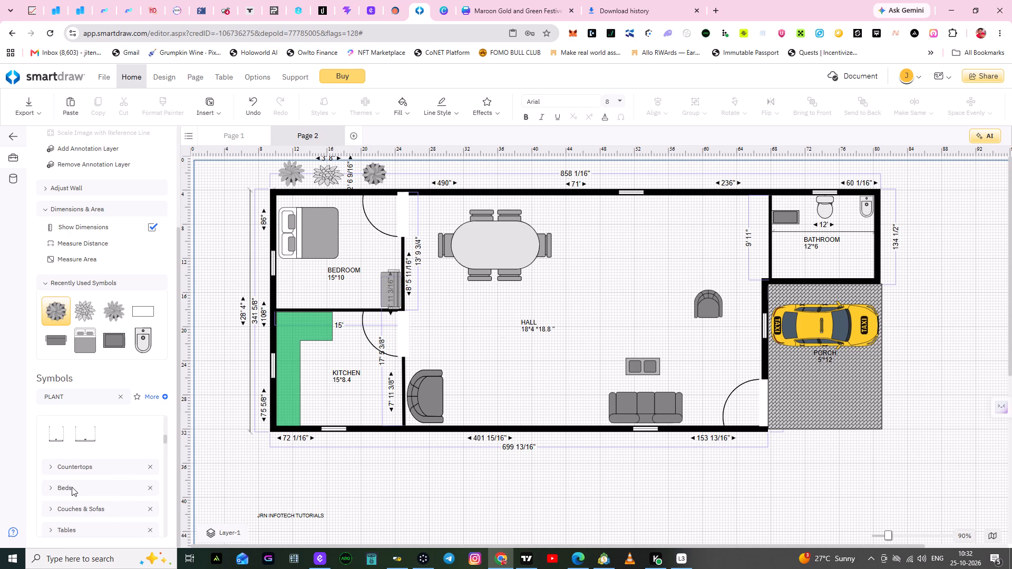
scroll(72, 487, "up", 3)
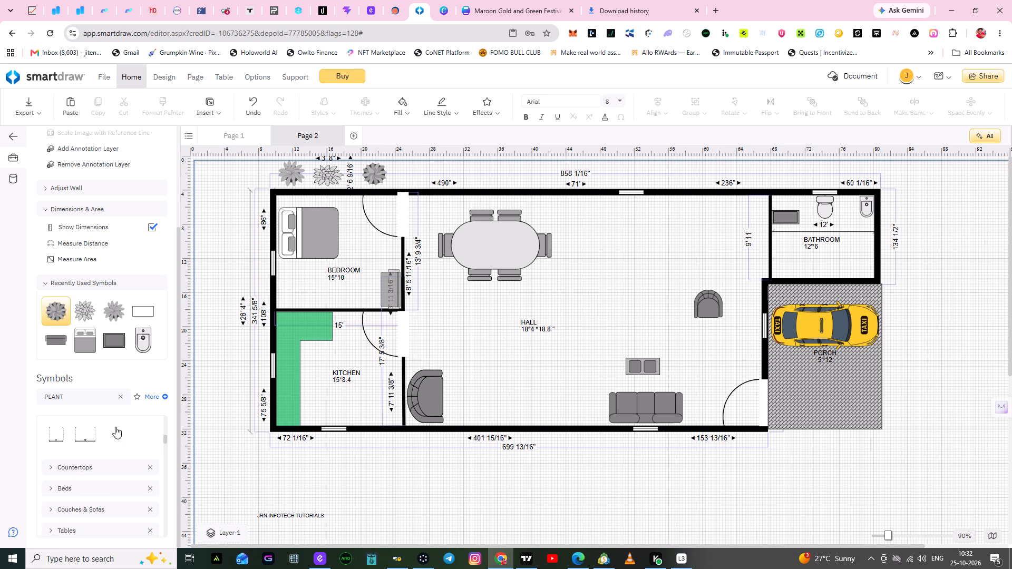
Clear the PLANT symbol search and look through the Doors & Windows symbols and the furniture and fixture categories.
left_click(120, 395)
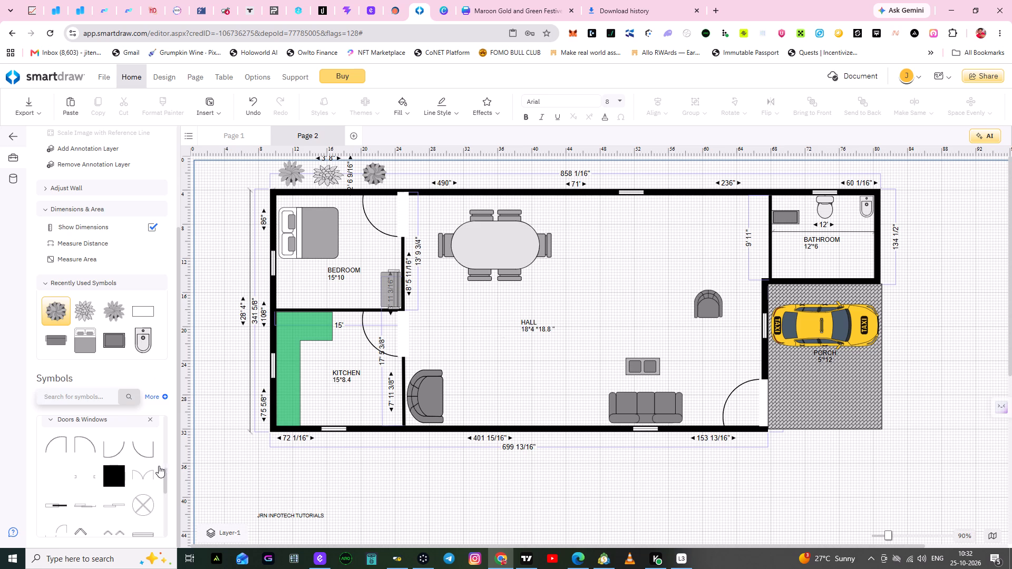
scroll(148, 466, "up", 5)
scroll(137, 485, "down", 3)
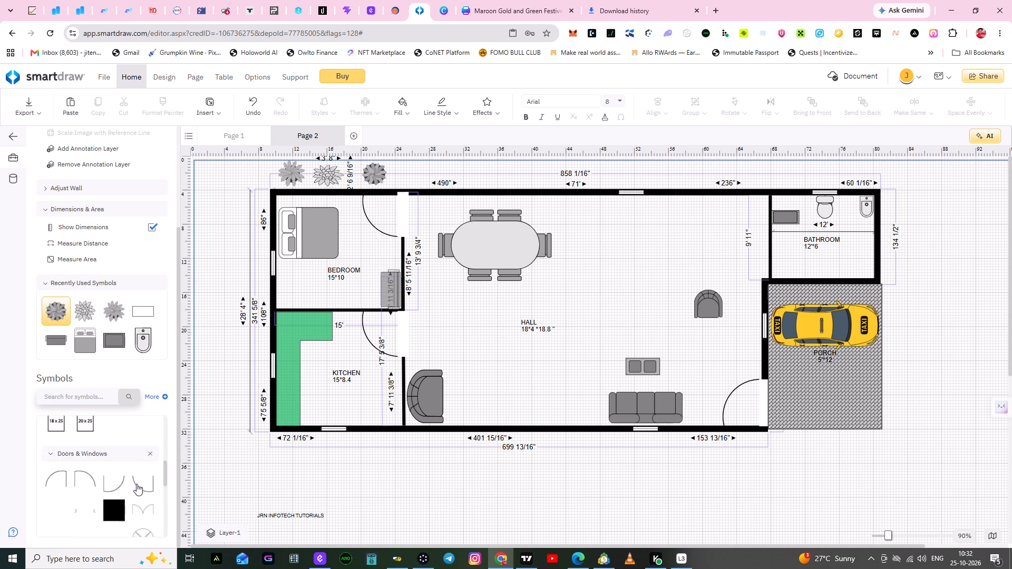
scroll(137, 484, "down", 9)
scroll(133, 474, "up", 3)
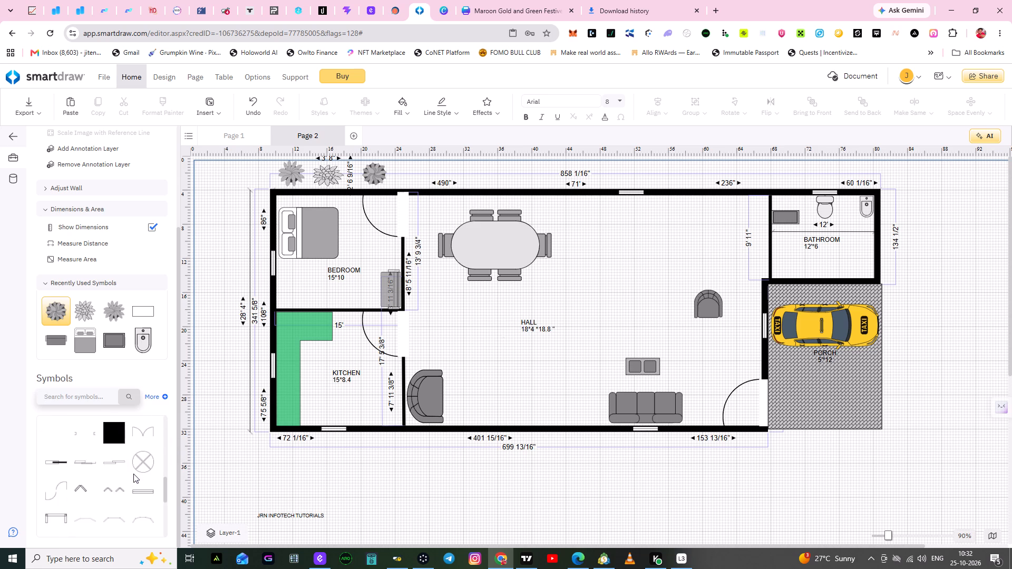
scroll(133, 474, "down", 4)
left_click(75, 446)
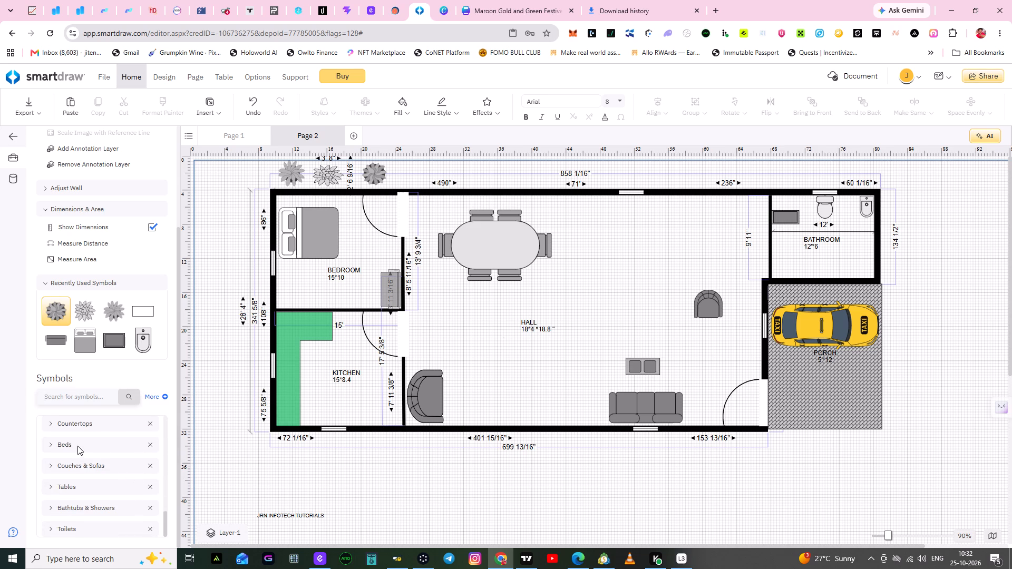
scroll(133, 479, "down", 2)
scroll(100, 472, "up", 3)
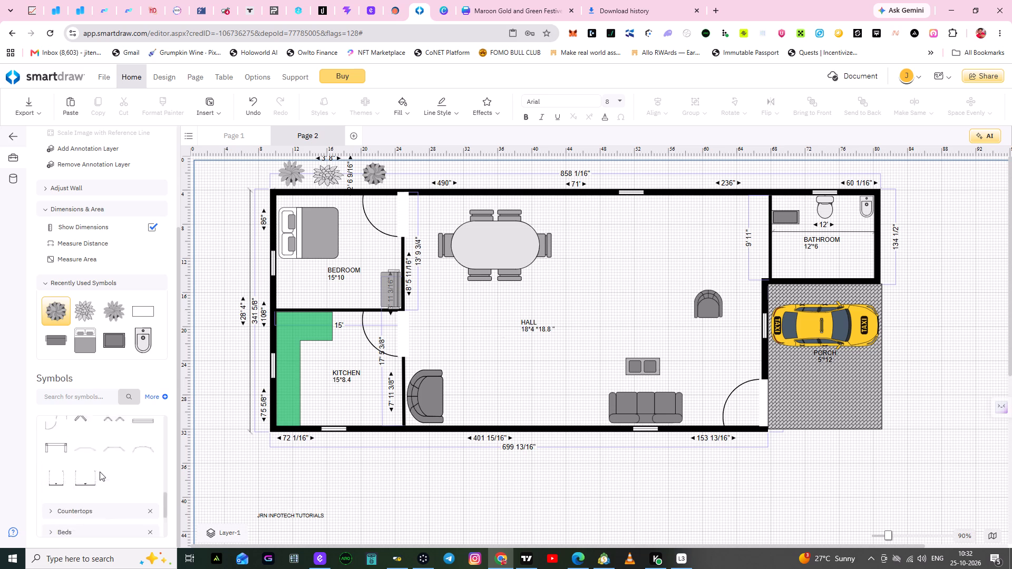
scroll(100, 472, "down", 6)
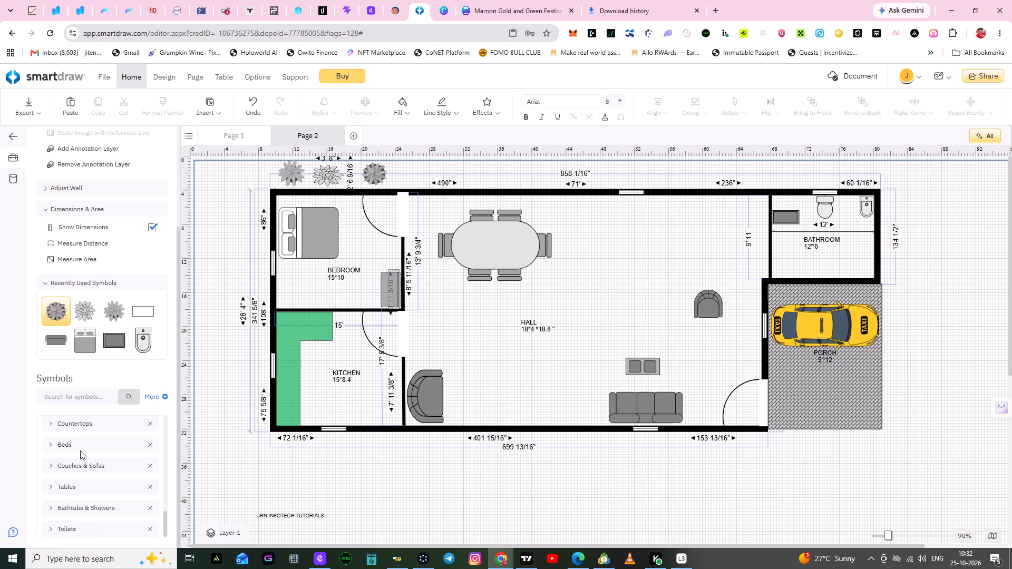
Place a Loveseat from Couches & Sofas in the hall, between the curved sofa by the kitchen wall and the three-seat sofa.
left_click(78, 468)
scroll(95, 474, "up", 3)
scroll(95, 474, "down", 4)
left_click(62, 462)
scroll(107, 479, "down", 2)
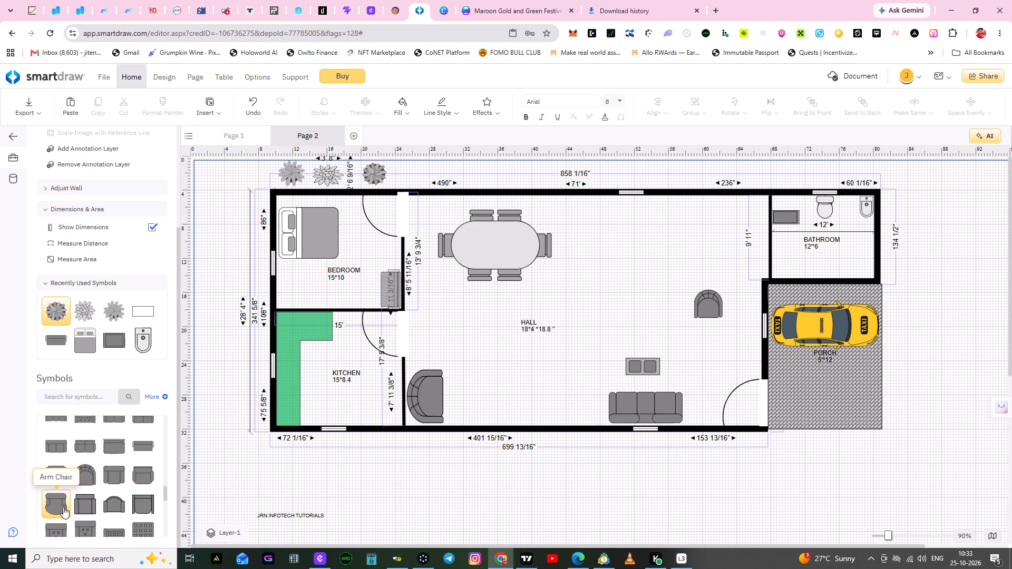
scroll(114, 496, "down", 1)
scroll(114, 495, "up", 1)
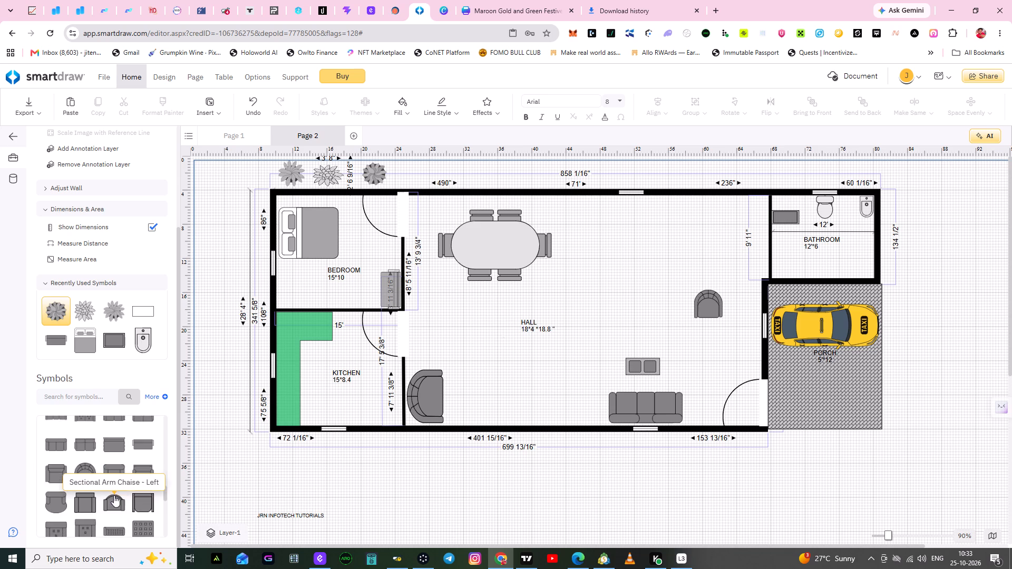
scroll(74, 464, "up", 1)
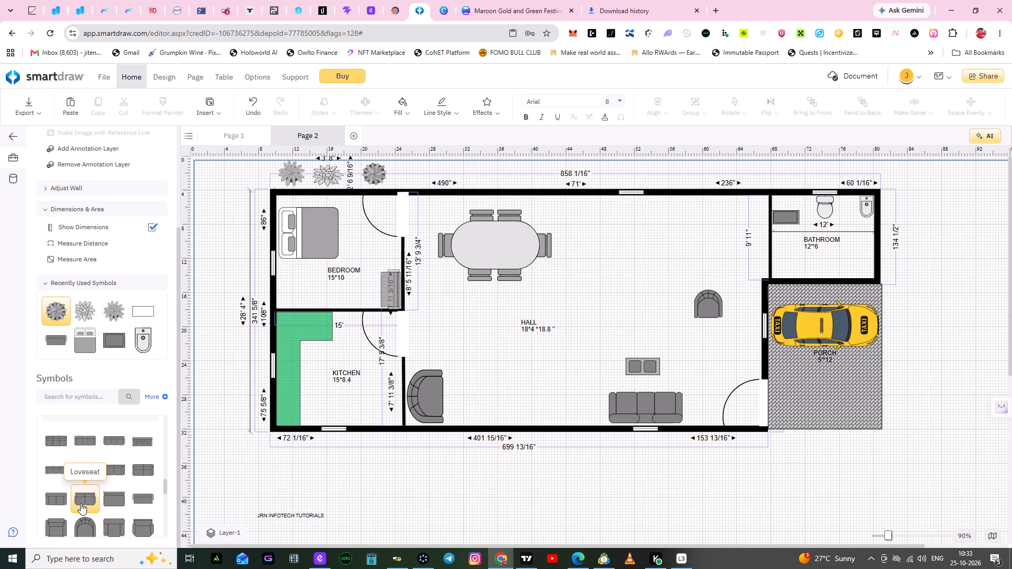
left_click_drag(81, 503, 495, 393)
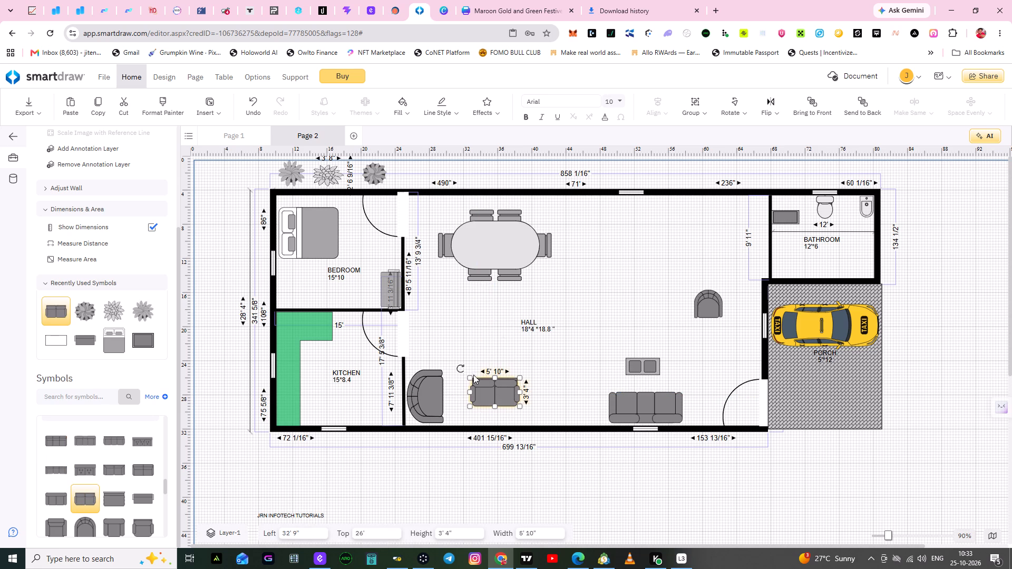
Enlarge the new loveseat in the hall to about 10' 11" wide and 5' 4" high.
left_click_drag(495, 379, 498, 365)
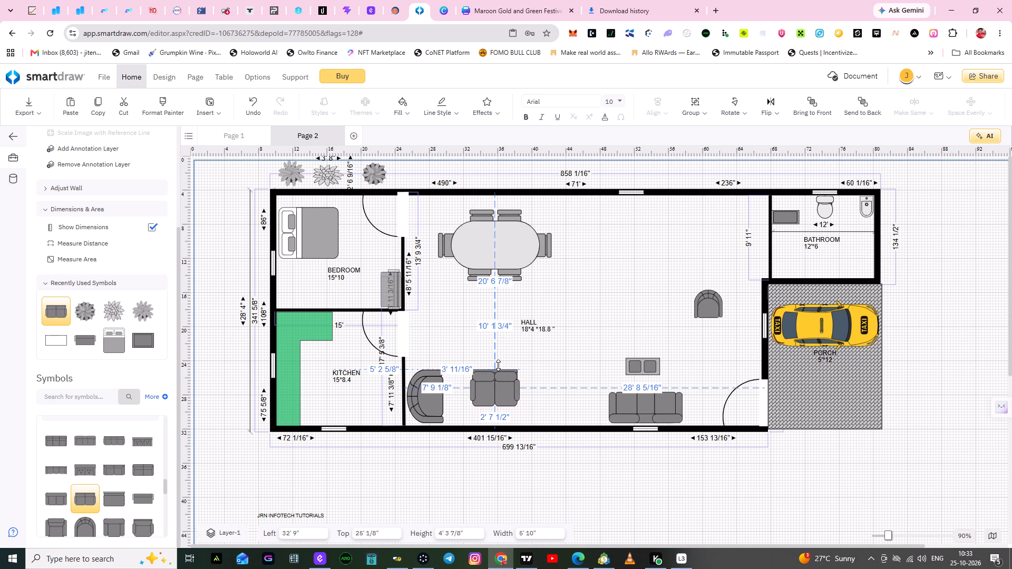
left_click_drag(498, 365, 492, 360)
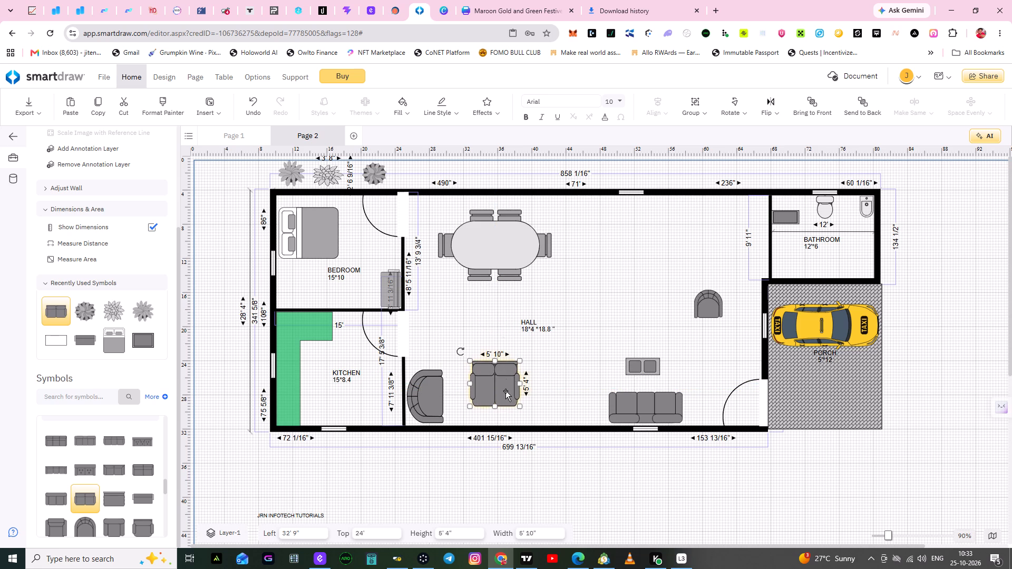
left_click_drag(519, 386, 560, 381)
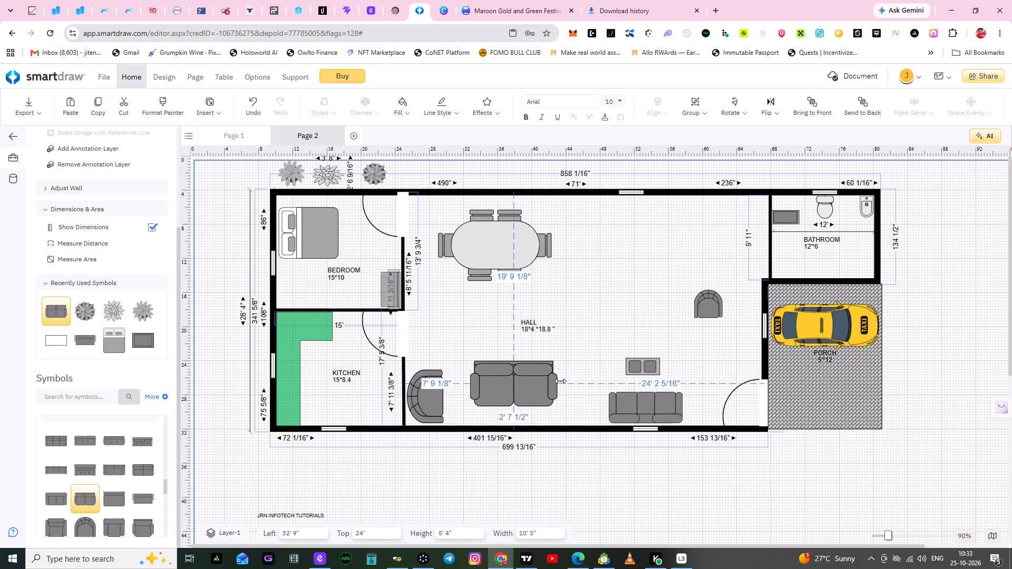
left_click_drag(560, 381, 563, 381)
left_click(514, 383)
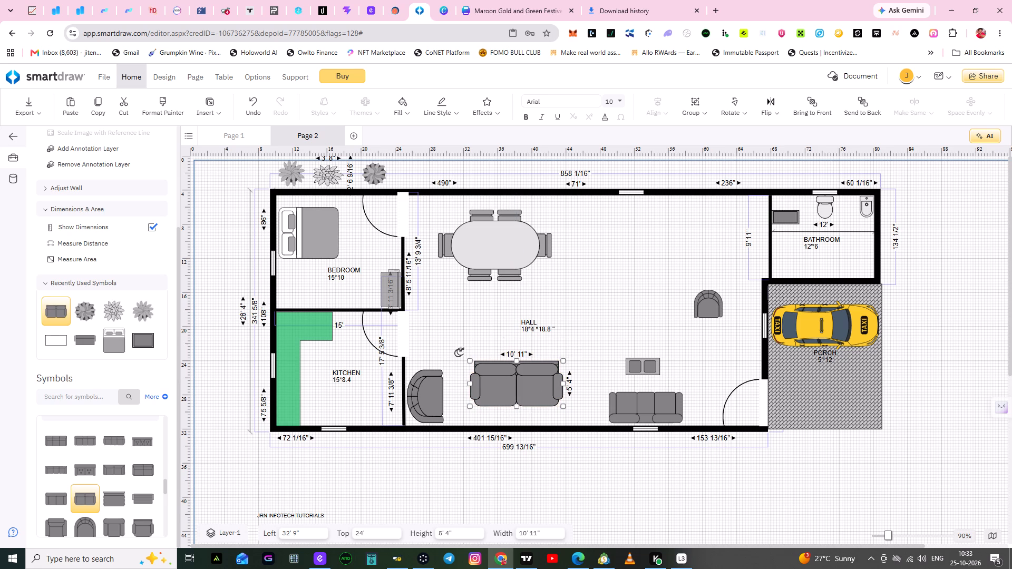
Rotate the new loveseat in the hall by 180° so its back faces the lower wall.
left_click_drag(458, 353, 585, 405)
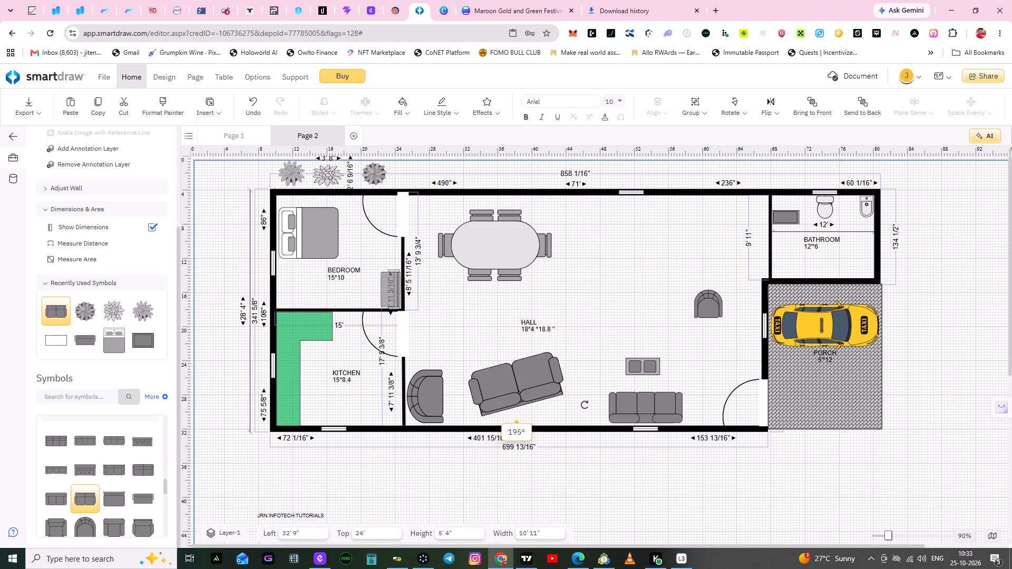
left_click_drag(585, 405, 577, 417)
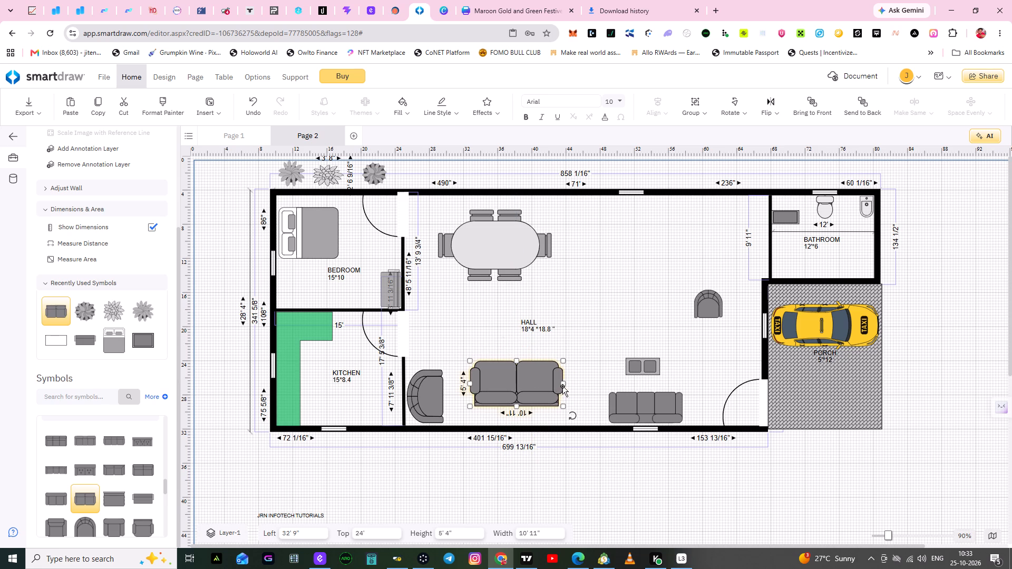
Narrow the rotated loveseat to about 9' 7" wide.
left_click_drag(563, 385, 551, 384)
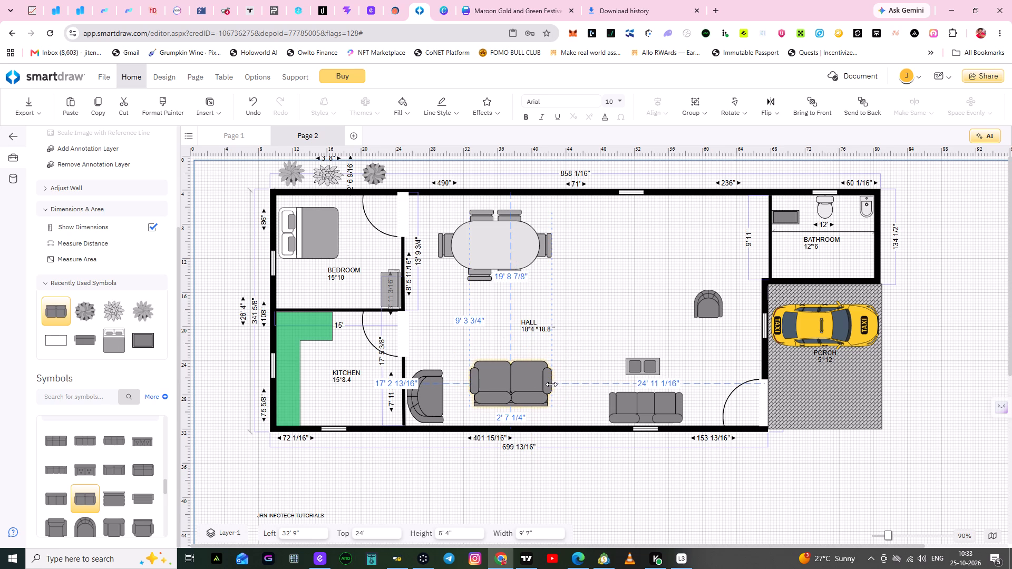
left_click_drag(551, 384, 552, 384)
Move the loveseat against the hall's lower wall, to about 34' 4" from the left and 26' from the top.
left_click_drag(505, 389, 517, 397)
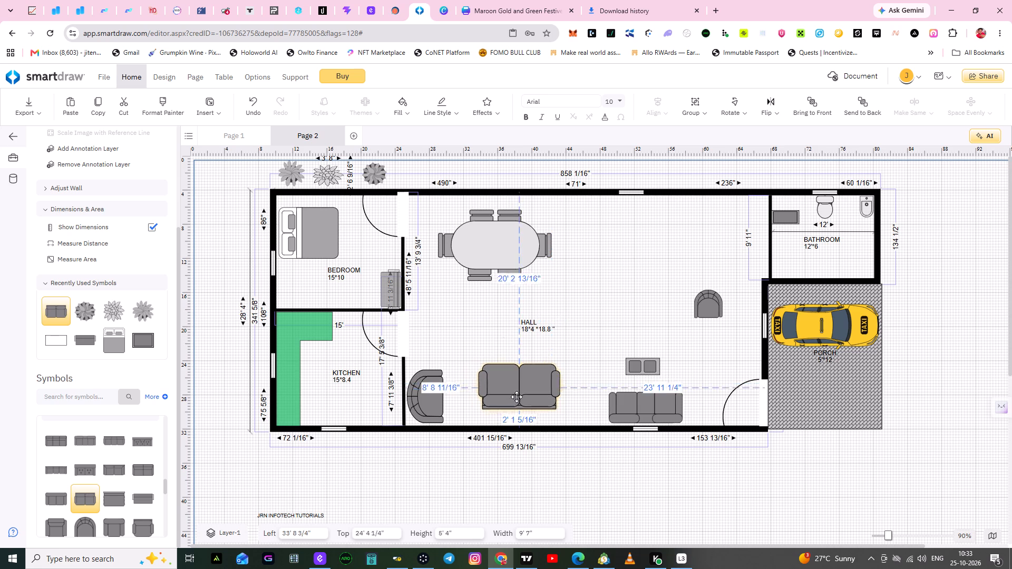
left_click_drag(517, 397, 518, 408)
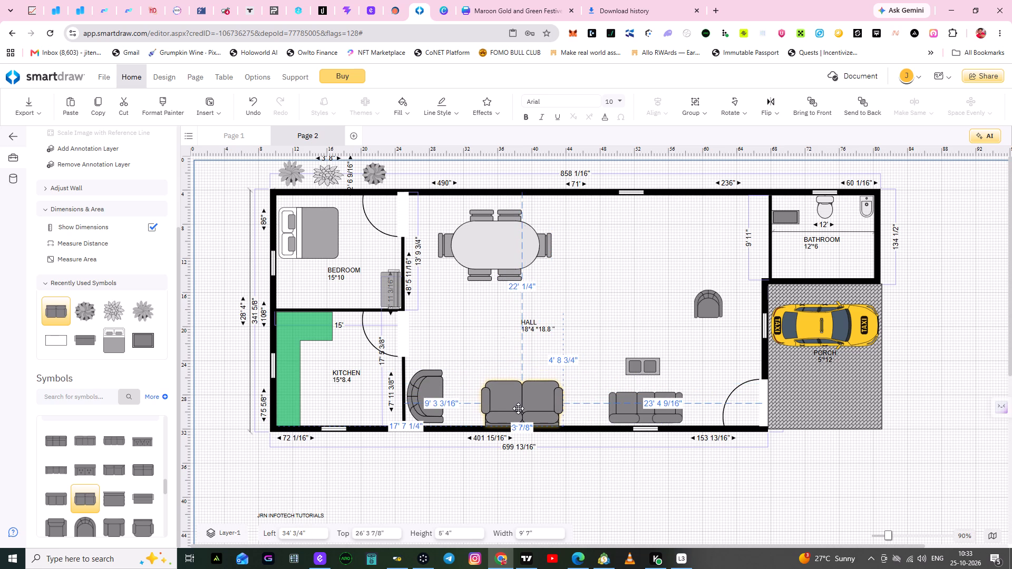
left_click_drag(518, 408, 519, 407)
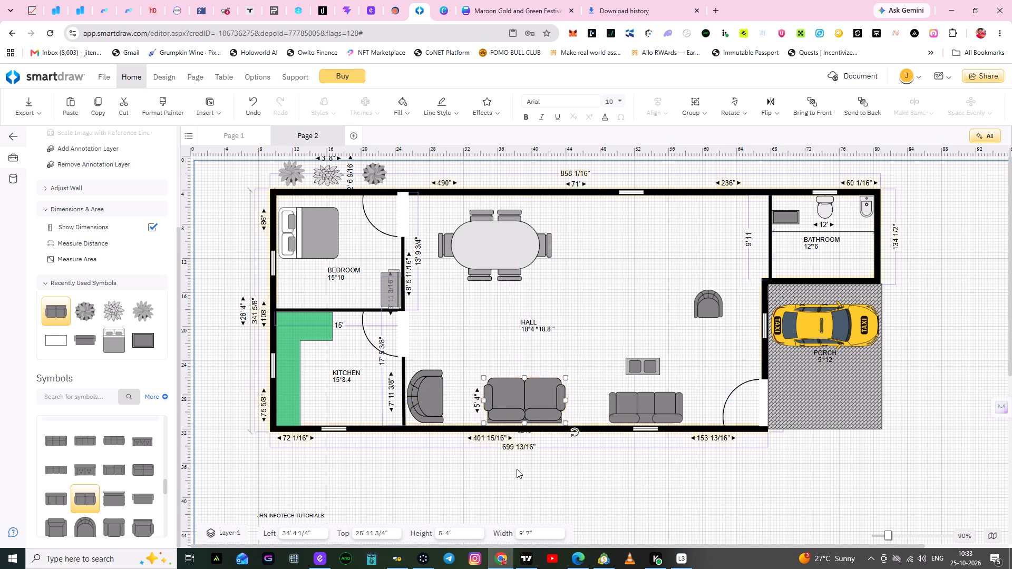
left_click(581, 348)
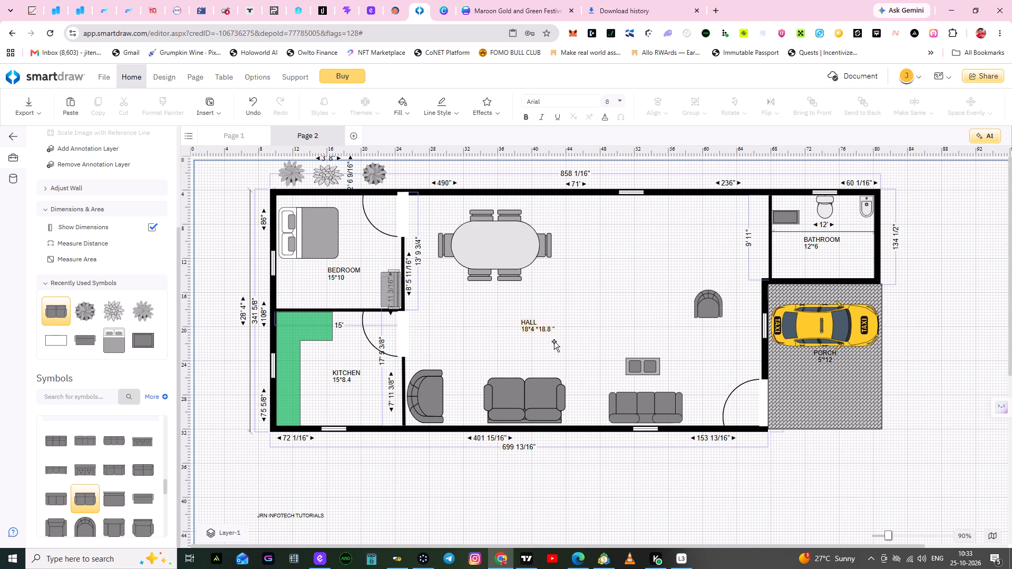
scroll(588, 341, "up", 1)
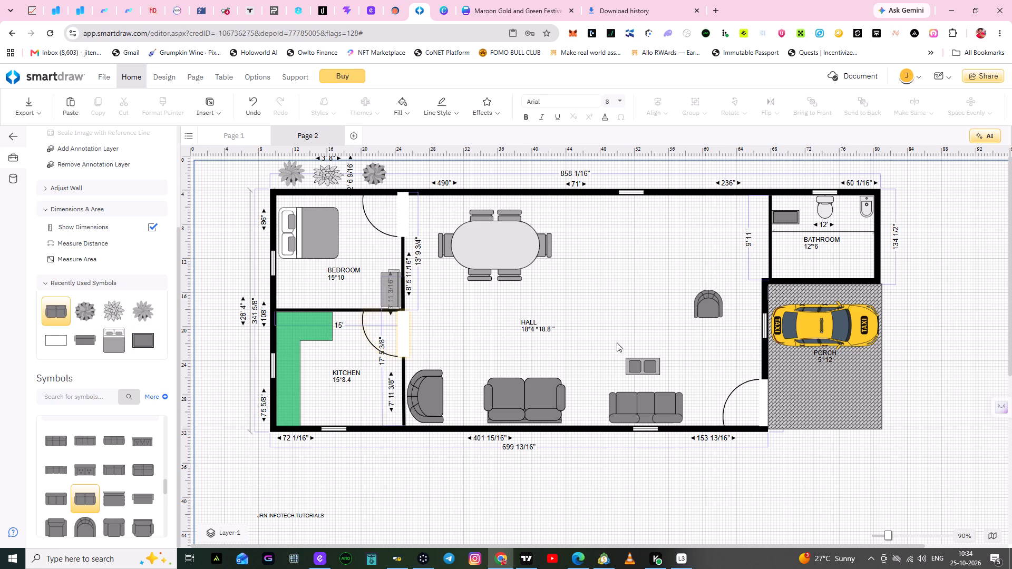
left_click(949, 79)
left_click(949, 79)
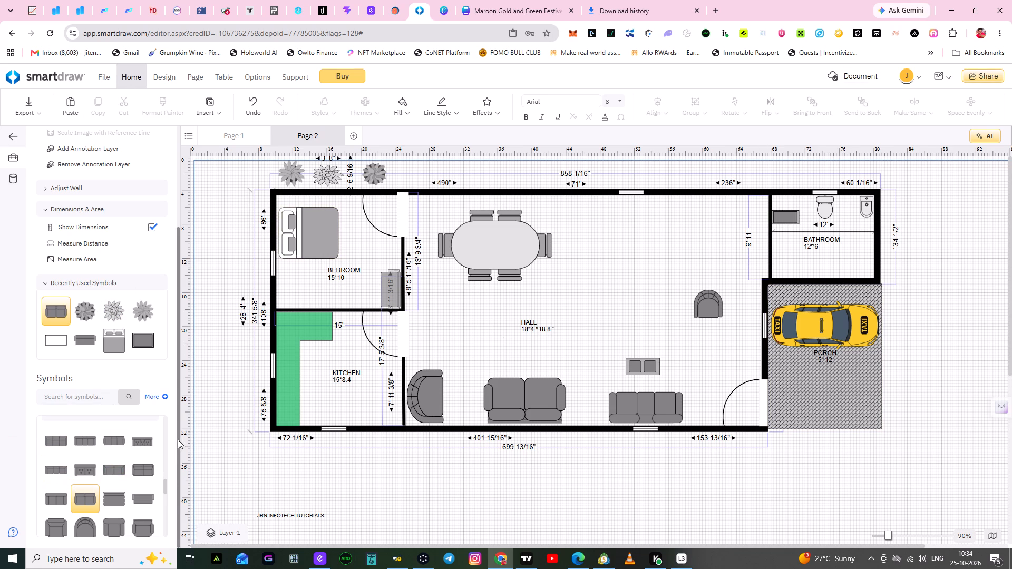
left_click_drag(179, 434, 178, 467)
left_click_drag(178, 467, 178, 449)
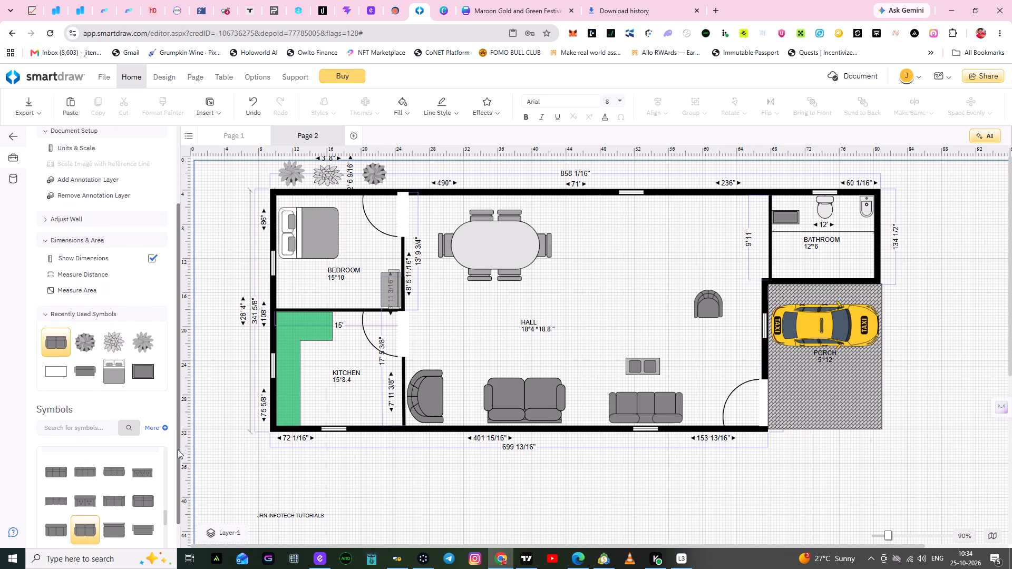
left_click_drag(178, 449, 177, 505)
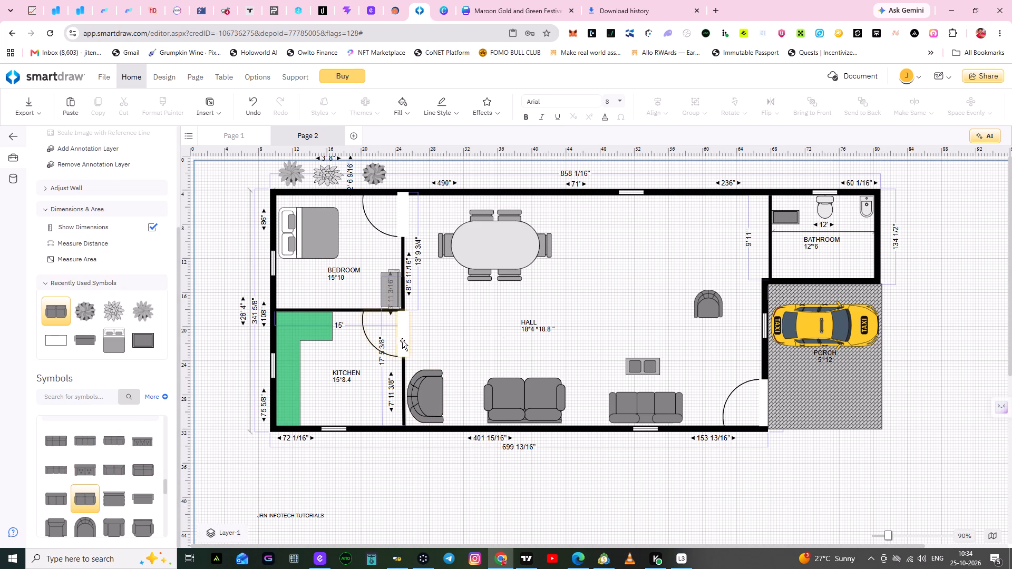
Place a Towel Bar (24") from the Bathtubs & Showers symbols in the bathroom, below the room label, about 73' from the left and 12' from the top.
scroll(152, 394, "up", 1)
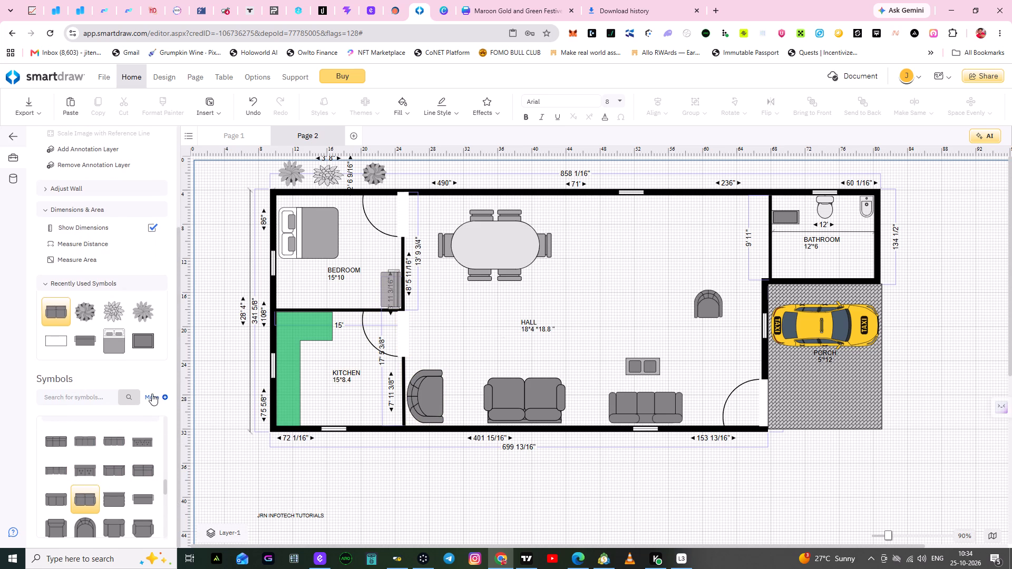
scroll(152, 394, "up", 1)
scroll(152, 394, "down", 8)
scroll(143, 439, "down", 2)
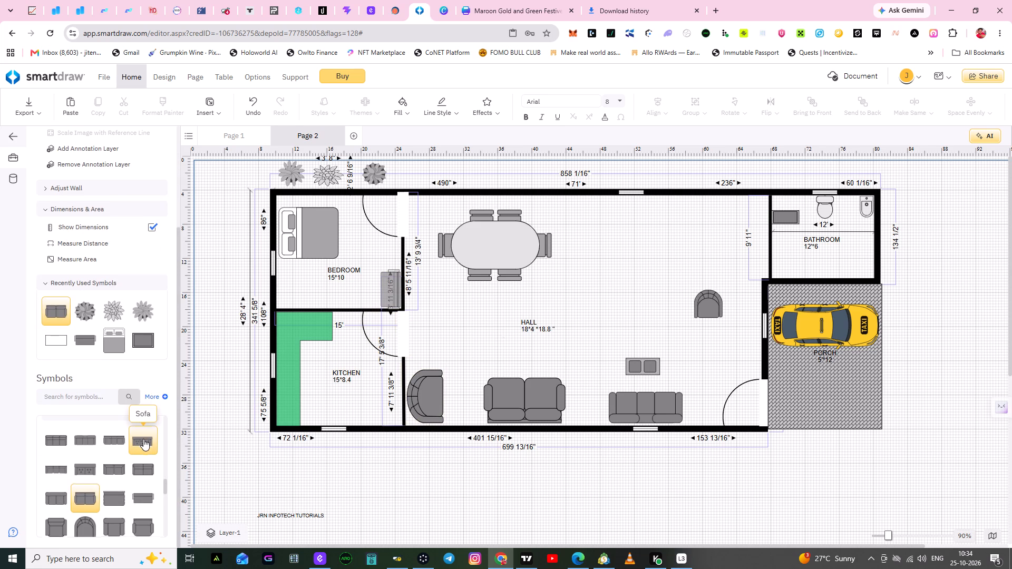
scroll(143, 440, "down", 3)
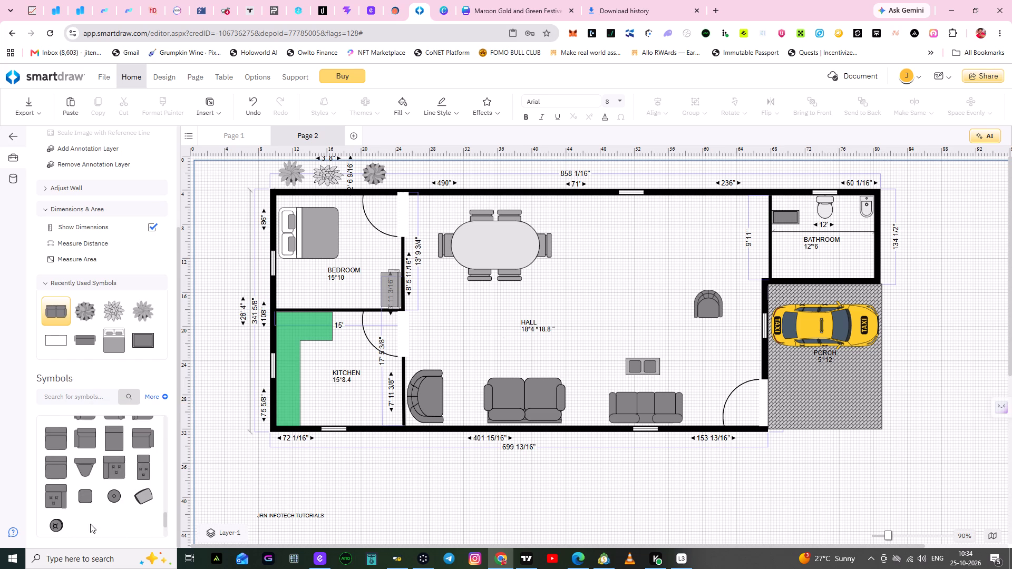
scroll(141, 525, "up", 1)
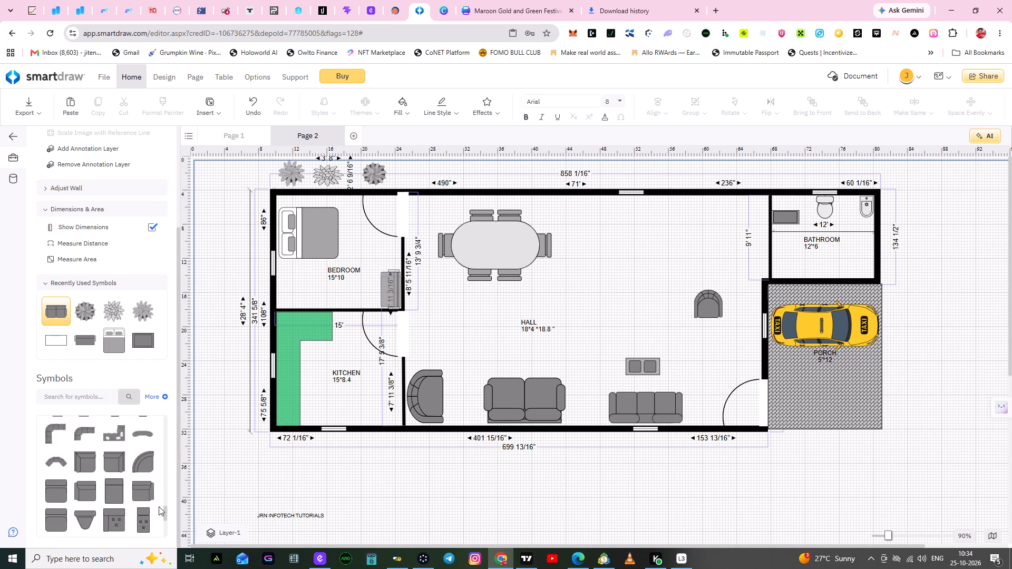
scroll(159, 506, "down", 2)
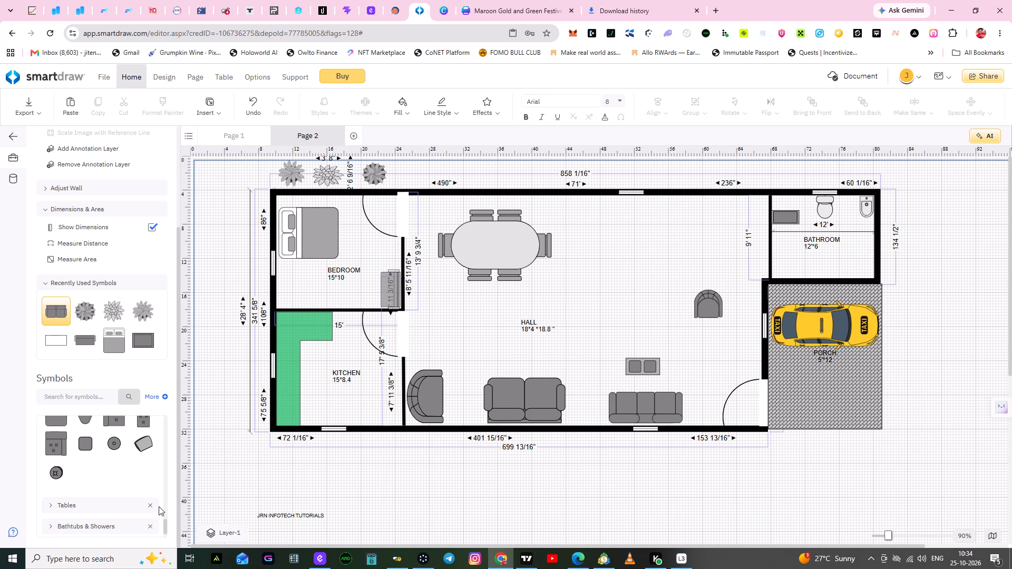
scroll(159, 506, "down", 2)
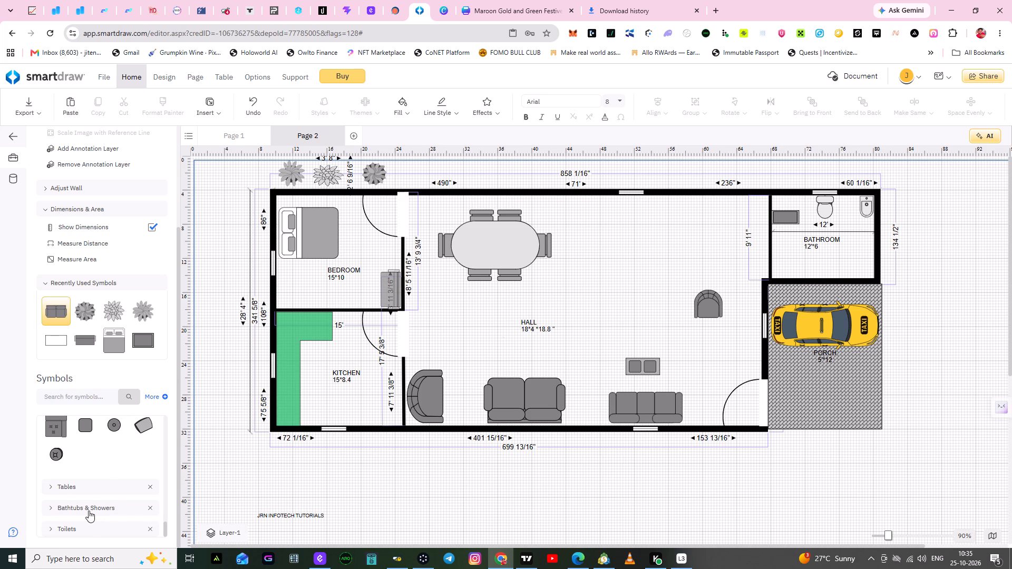
left_click(86, 509)
scroll(126, 489, "down", 2)
left_click(89, 507)
scroll(105, 491, "down", 2)
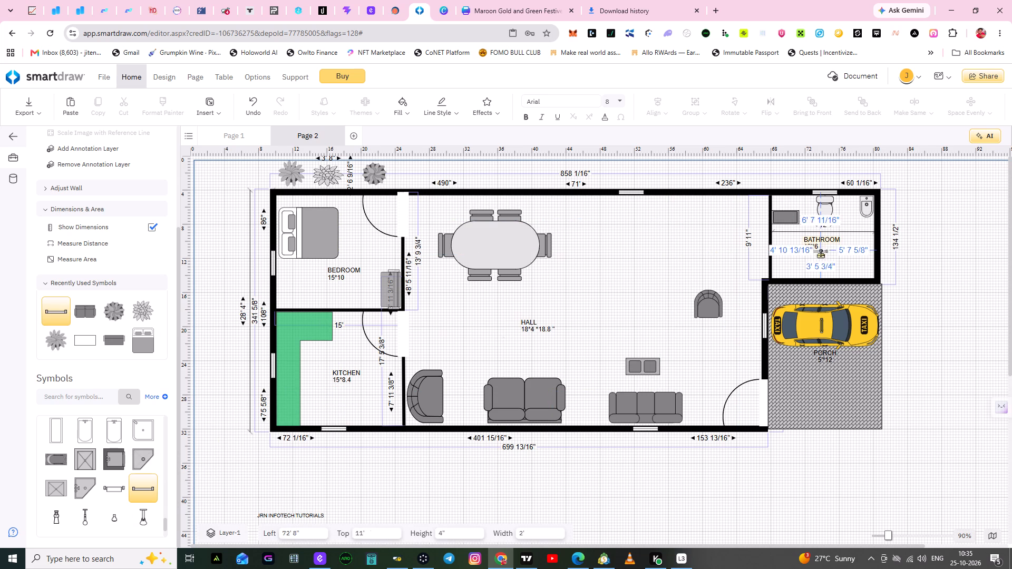
left_click(844, 269)
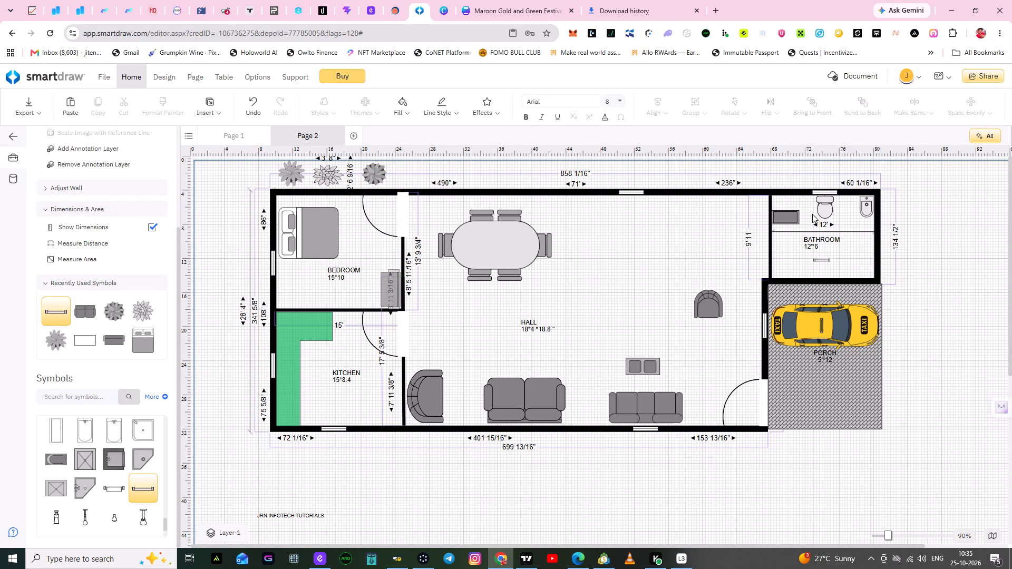
Resize the bathroom's towel bar to about 2' 9" wide and 7 1/2" high.
left_click(821, 261)
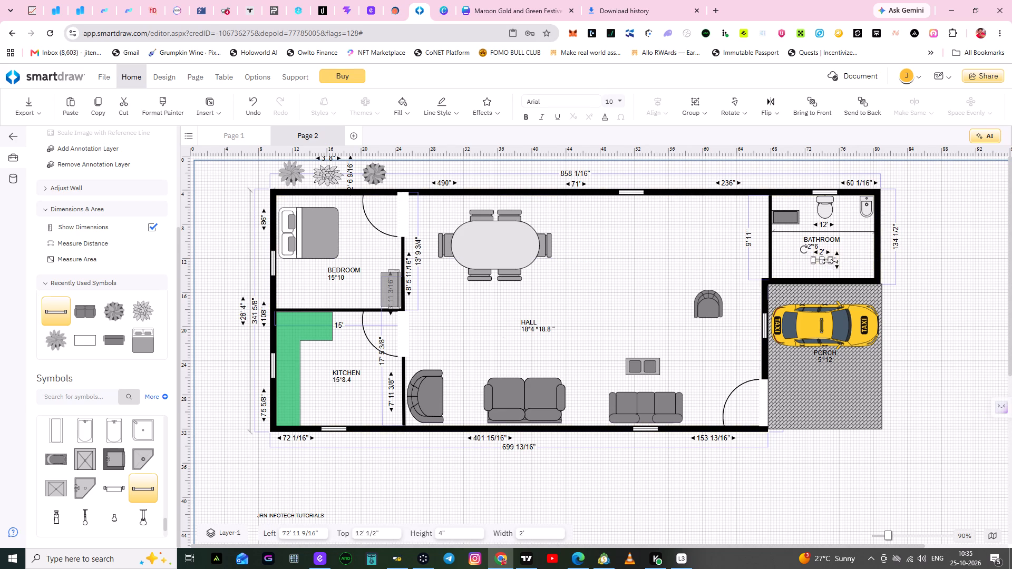
left_click_drag(831, 259, 840, 259)
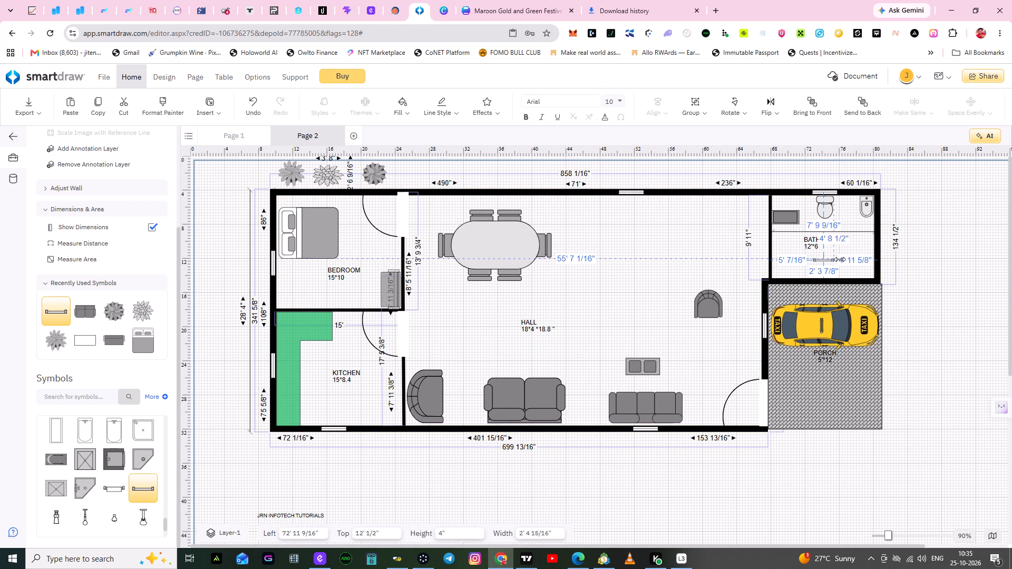
left_click_drag(840, 259, 842, 260)
left_click(839, 269)
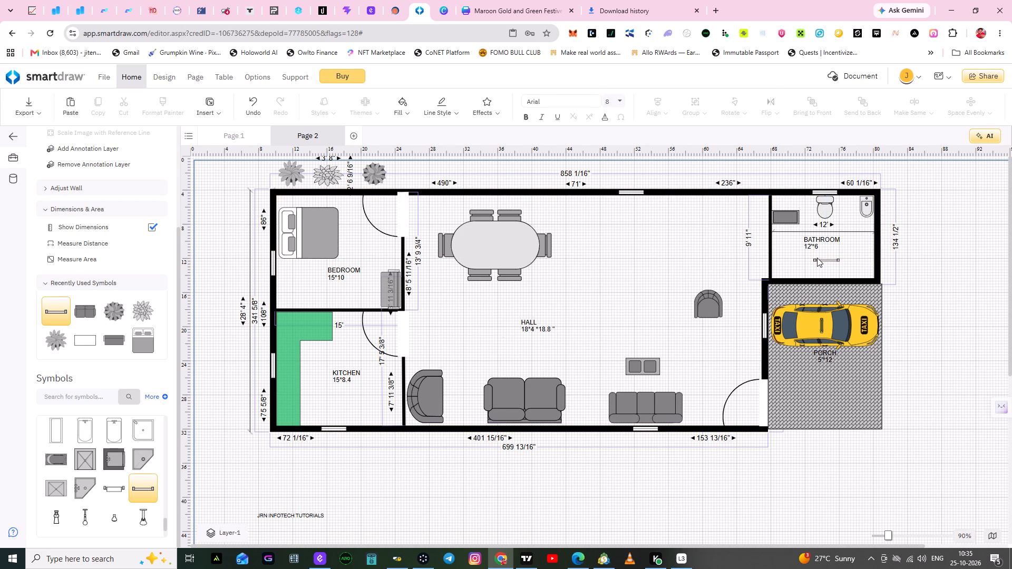
left_click(815, 259)
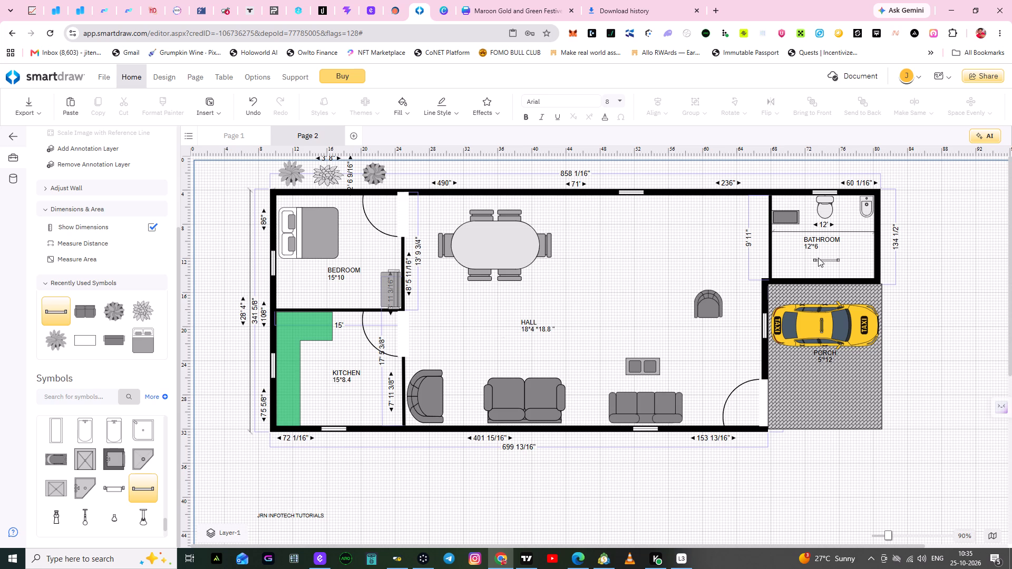
left_click(818, 260)
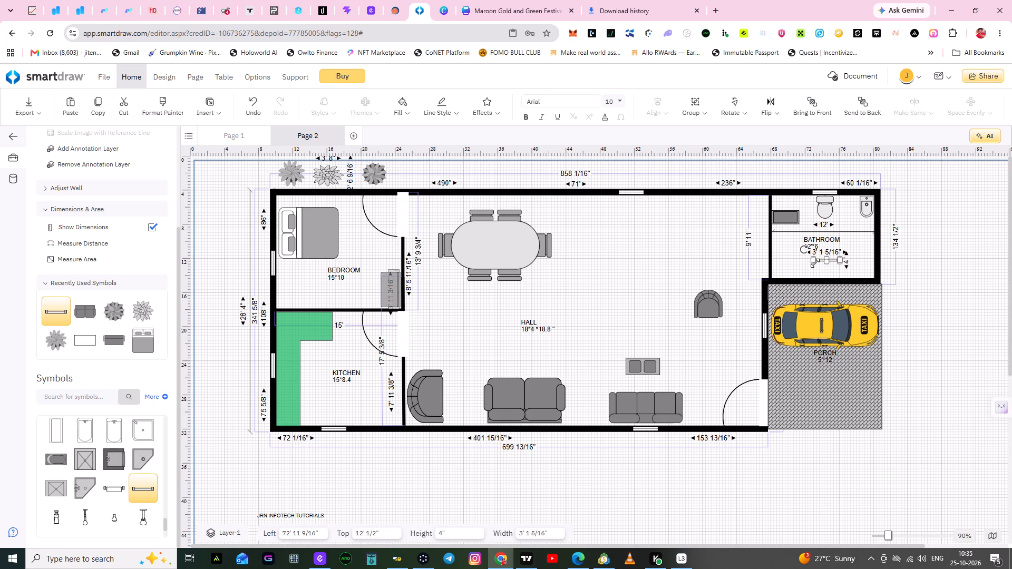
left_click(815, 263)
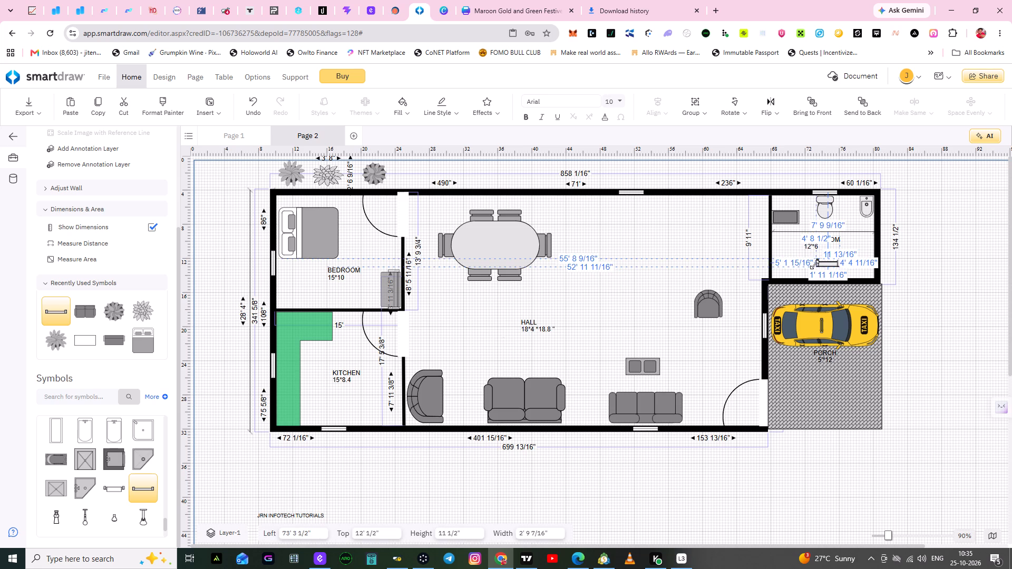
left_click(806, 266)
Rotate the bathroom's towel bar to 270° so it stands vertically.
left_click(822, 262)
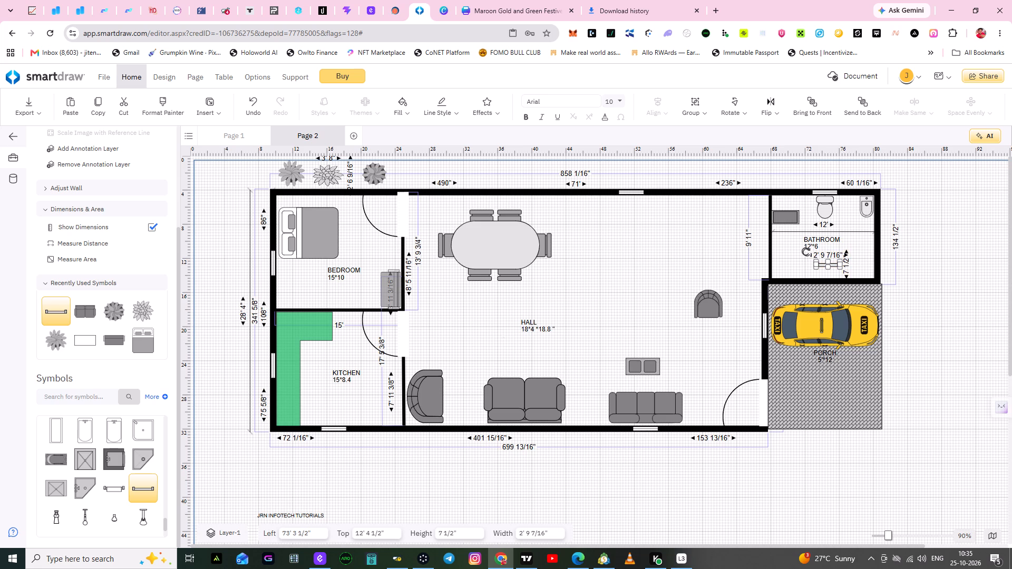
left_click_drag(805, 251, 838, 248)
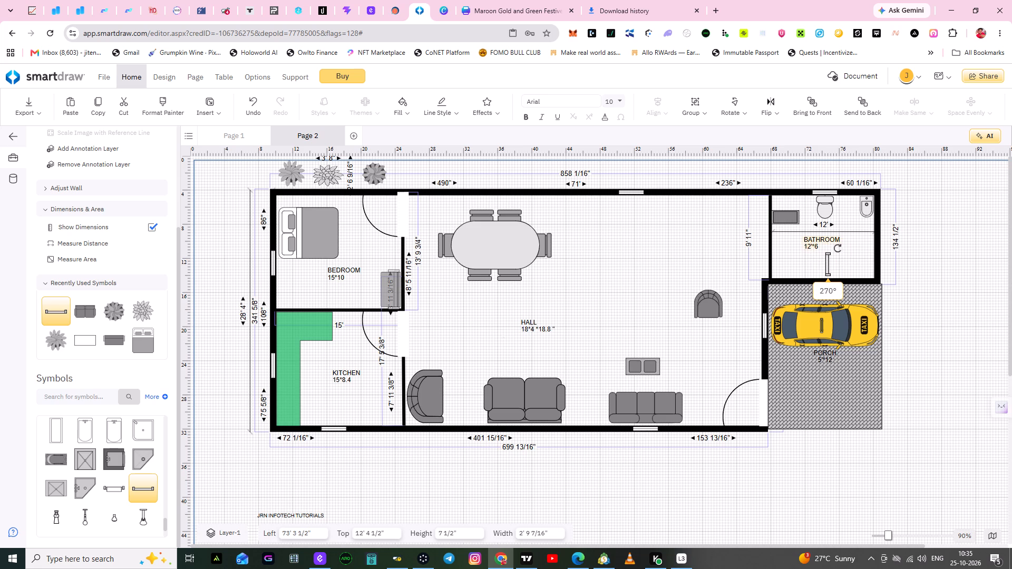
left_click_drag(838, 248, 838, 247)
Set the rotated towel bar's thickness to about 8", keeping its length.
left_click_drag(828, 264, 850, 248)
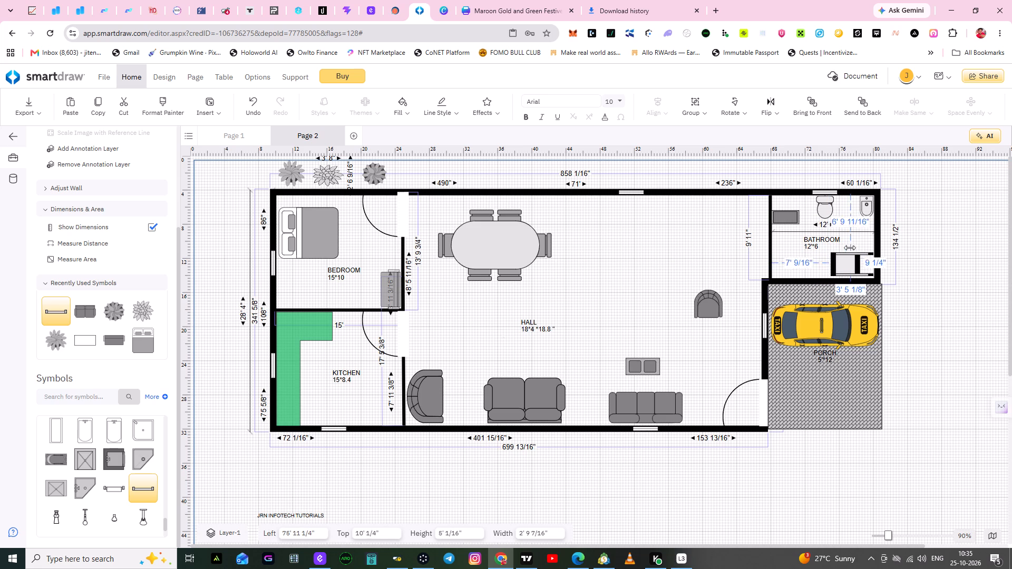
left_click_drag(850, 248, 834, 251)
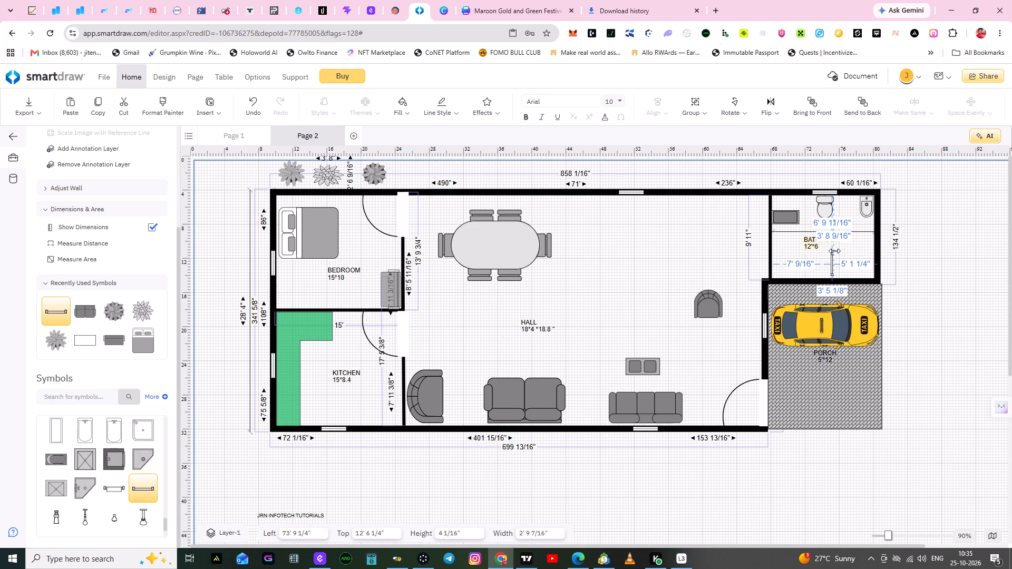
left_click_drag(834, 251, 838, 251)
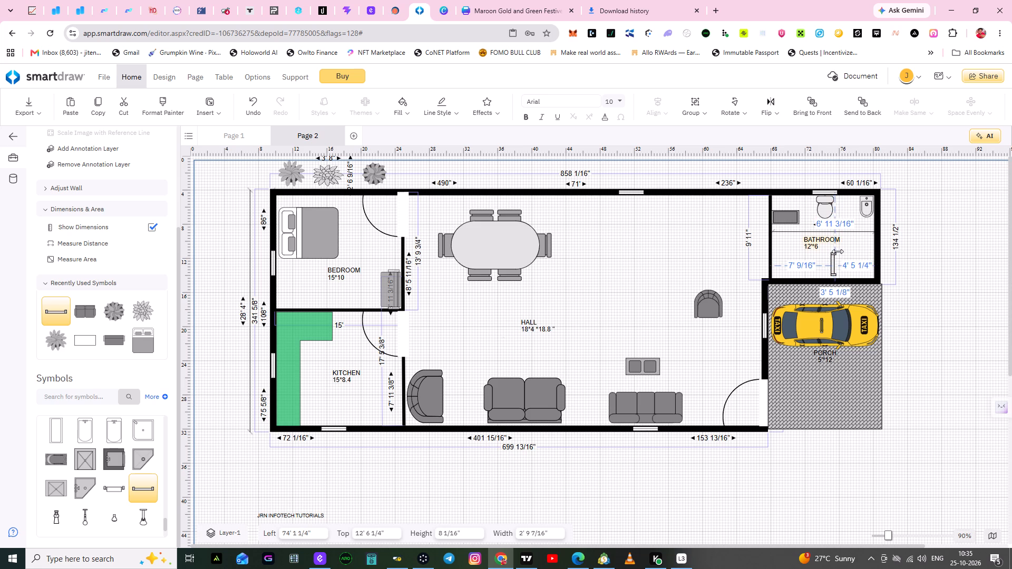
left_click_drag(838, 251, 837, 251)
left_click(849, 247)
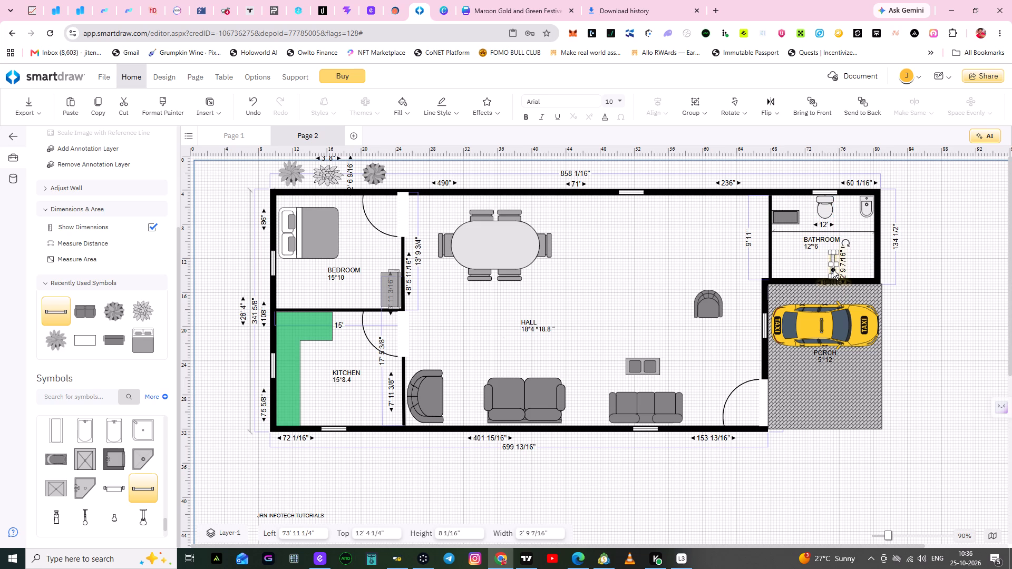
Move the towel bar against the bathroom's outer side wall, below the sink, about 11' 3" from the top.
left_click_drag(833, 270, 868, 254)
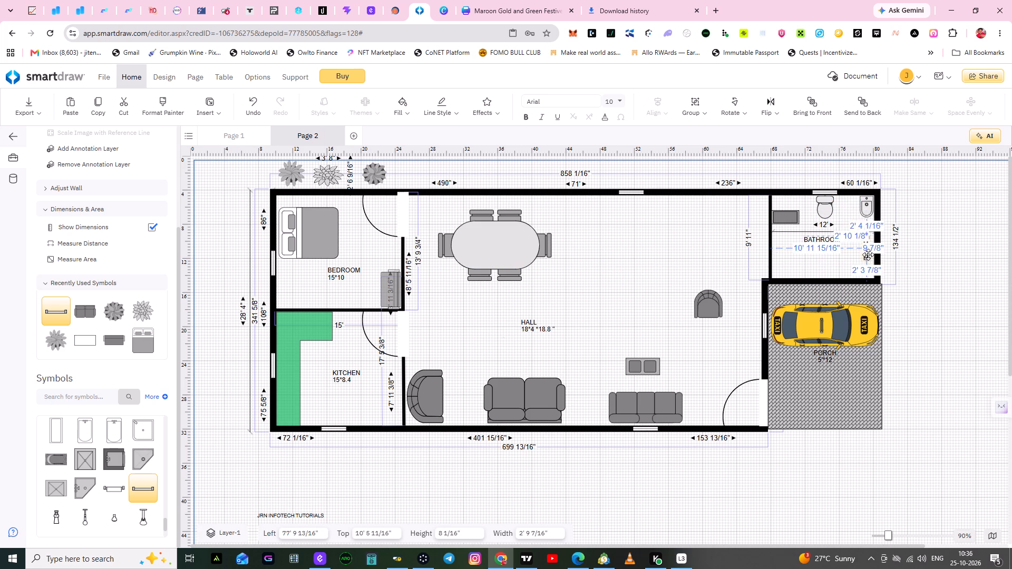
left_click_drag(868, 254, 873, 260)
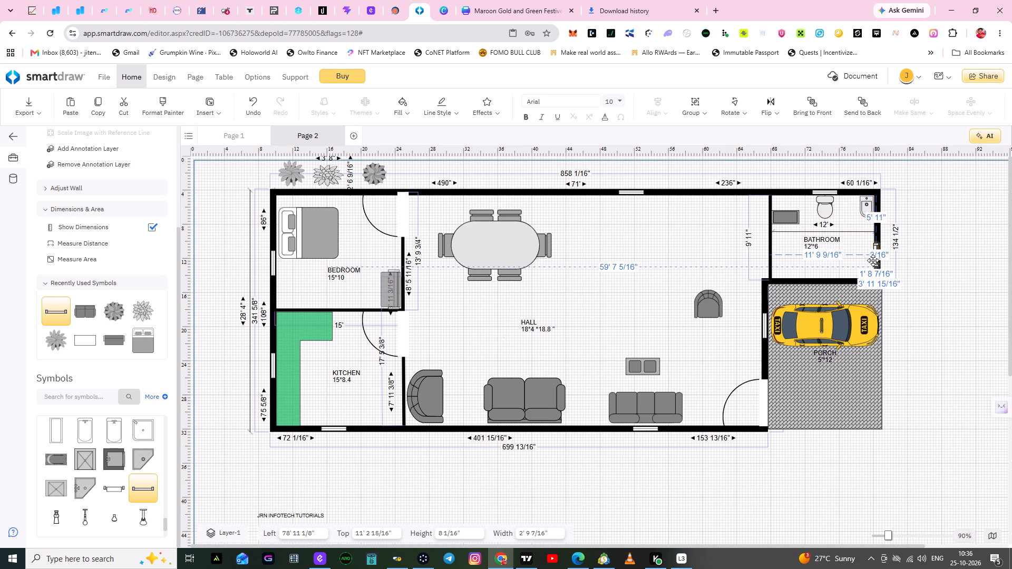
left_click_drag(873, 260, 871, 260)
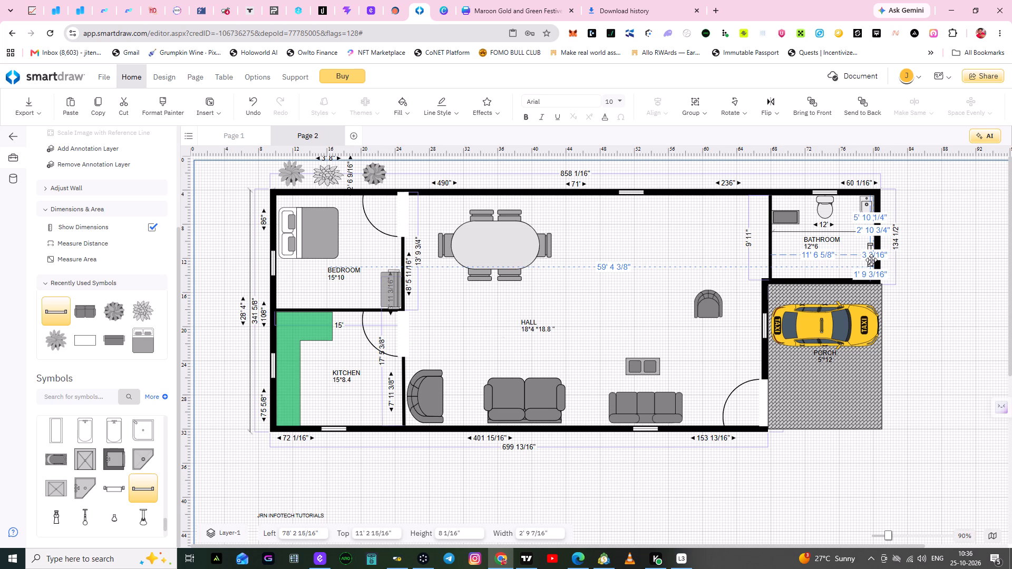
left_click_drag(871, 260, 872, 260)
left_click(841, 264)
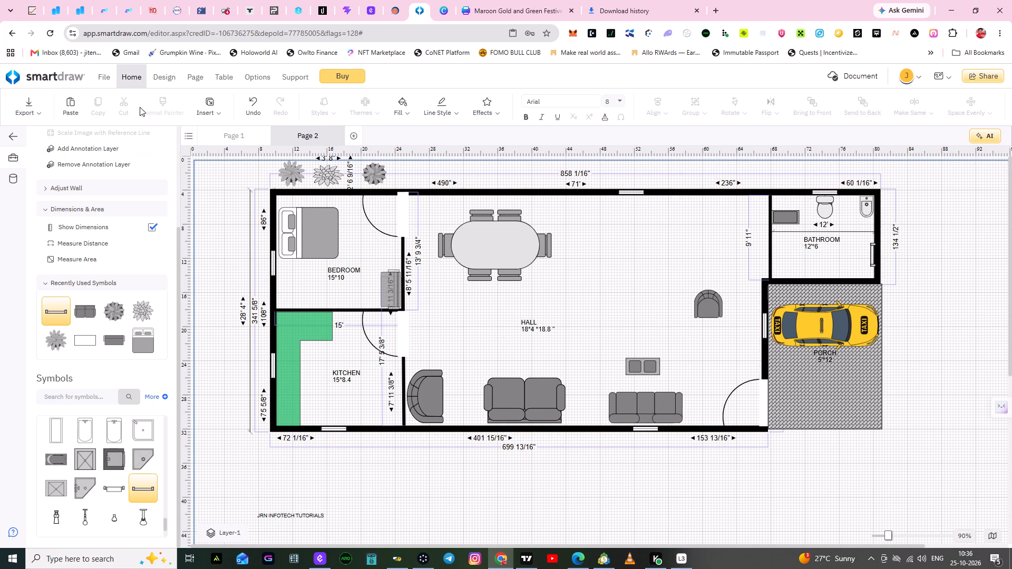
Add the text label TOWEL BAR beside the bathroom's towel bar, about 78' 4" from the left and 10' 10" from the top.
scroll(143, 203, "up", 2)
scroll(143, 203, "down", 3)
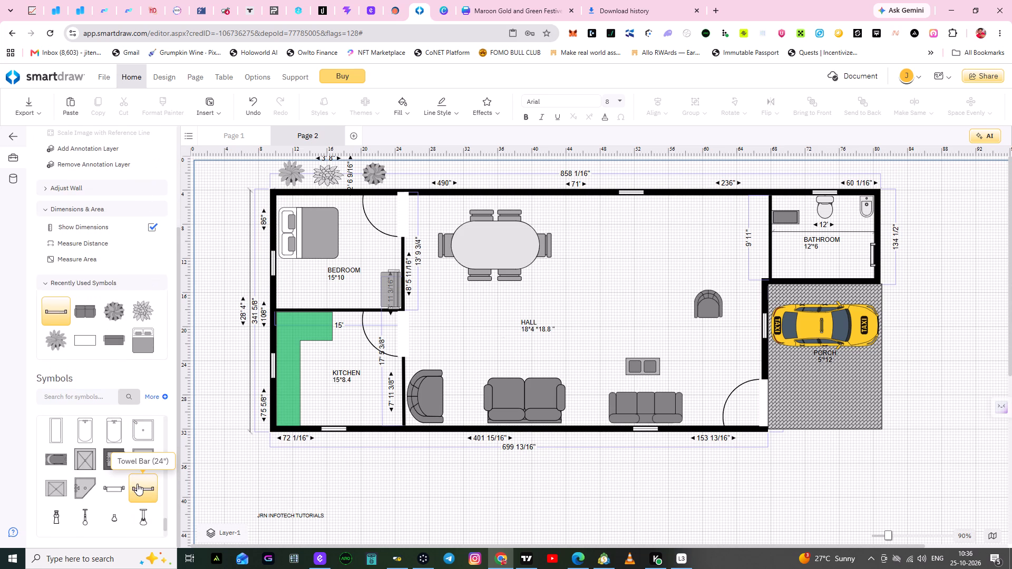
scroll(147, 261, "up", 4)
left_click(157, 171)
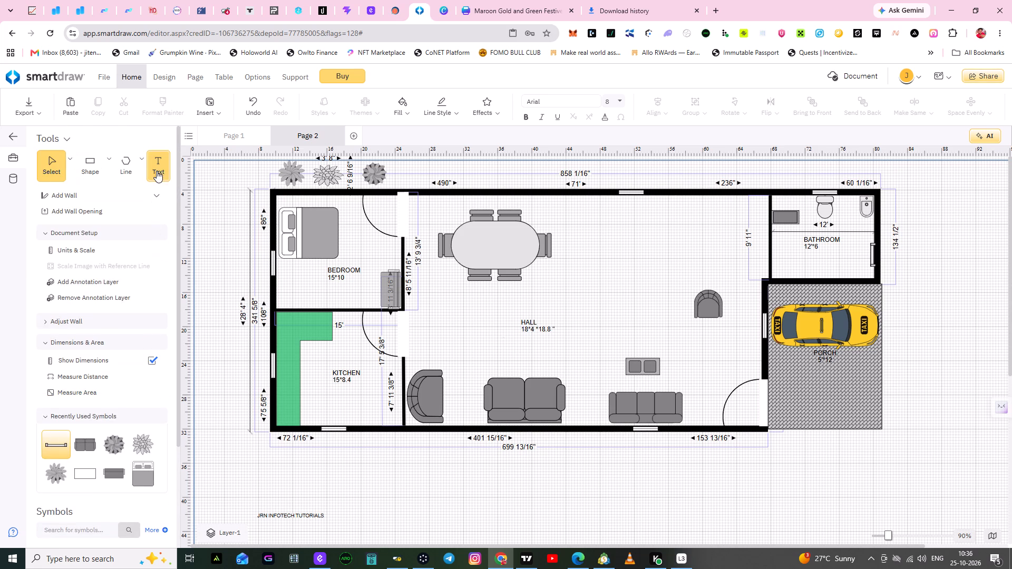
left_click(859, 257)
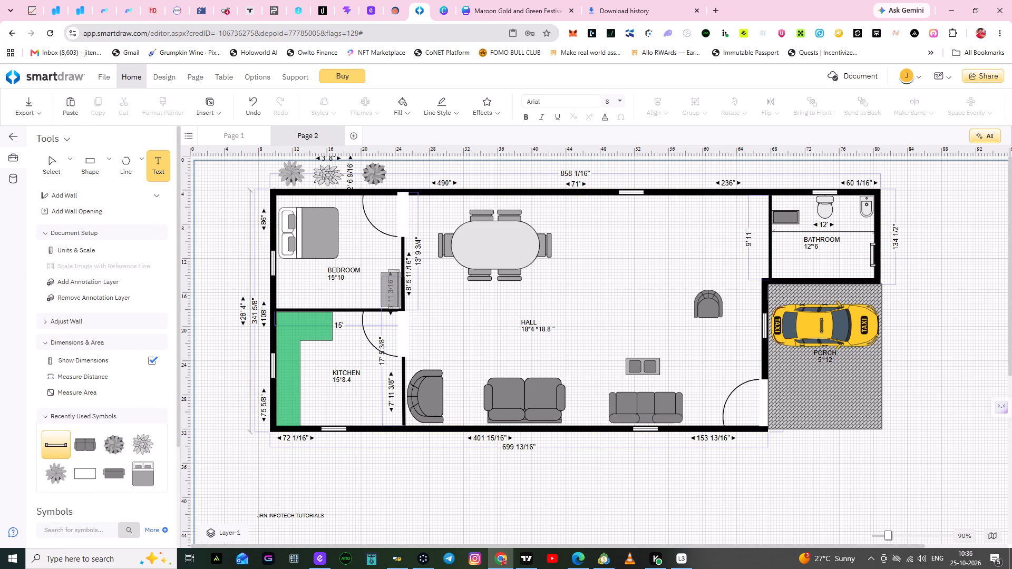
type("TOWEL")
key("space")
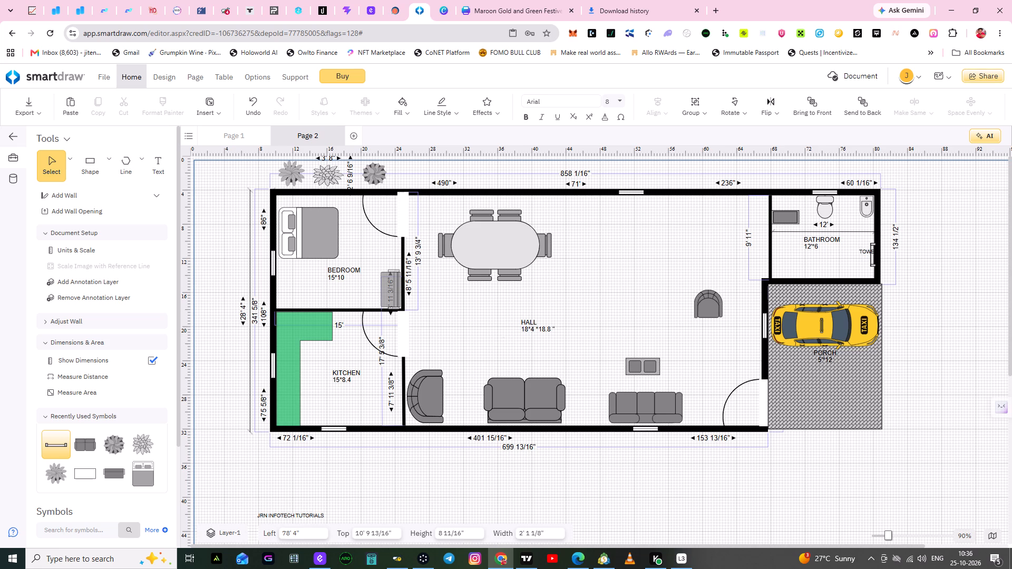
type("BAR")
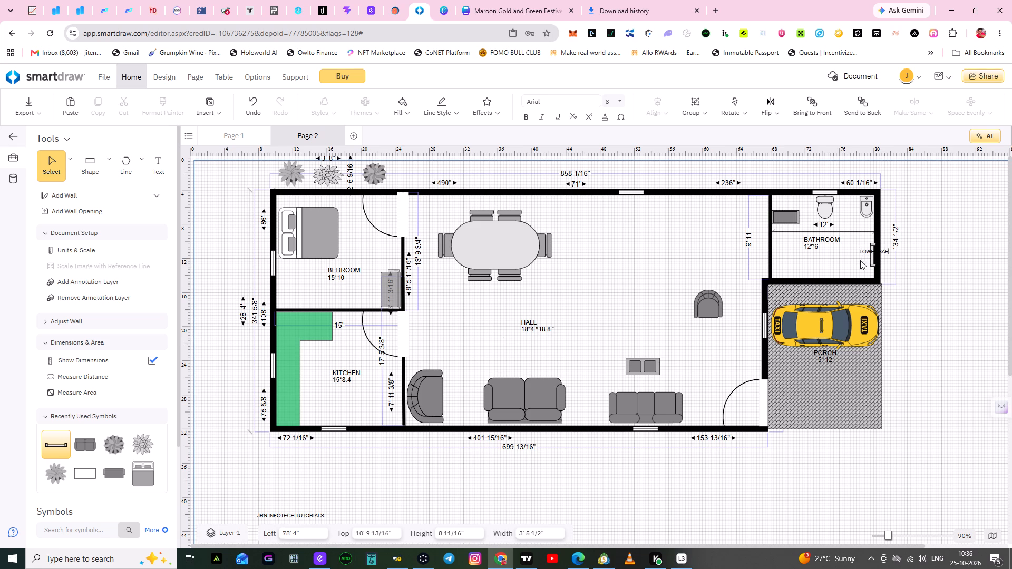
Move the TOWEL BAR label onto the room side of the bathroom's towel bar, about 76' 1" from the left and 11' 1" from the top.
left_click(871, 253)
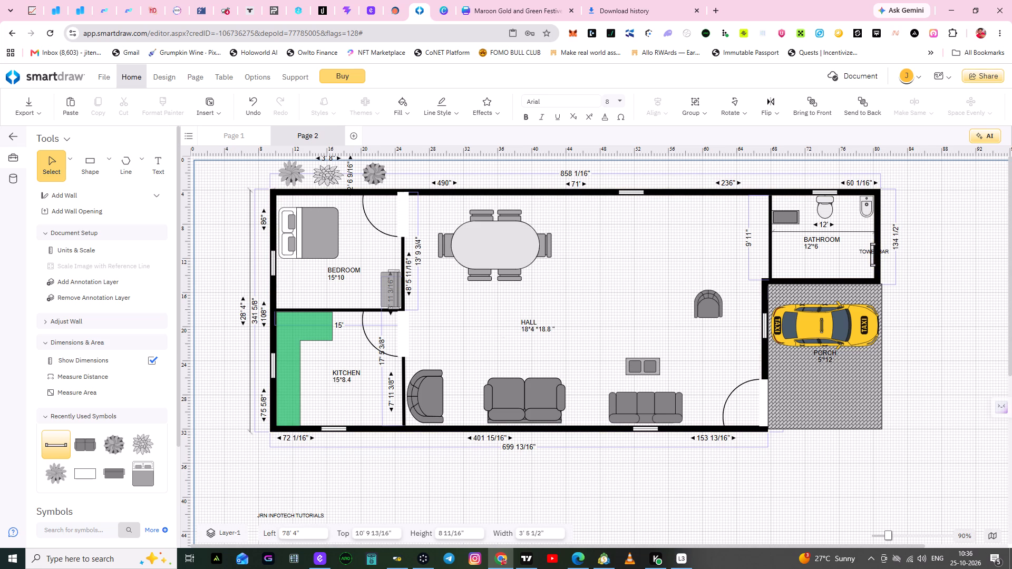
double_click(862, 249)
left_click_drag(862, 249, 854, 249)
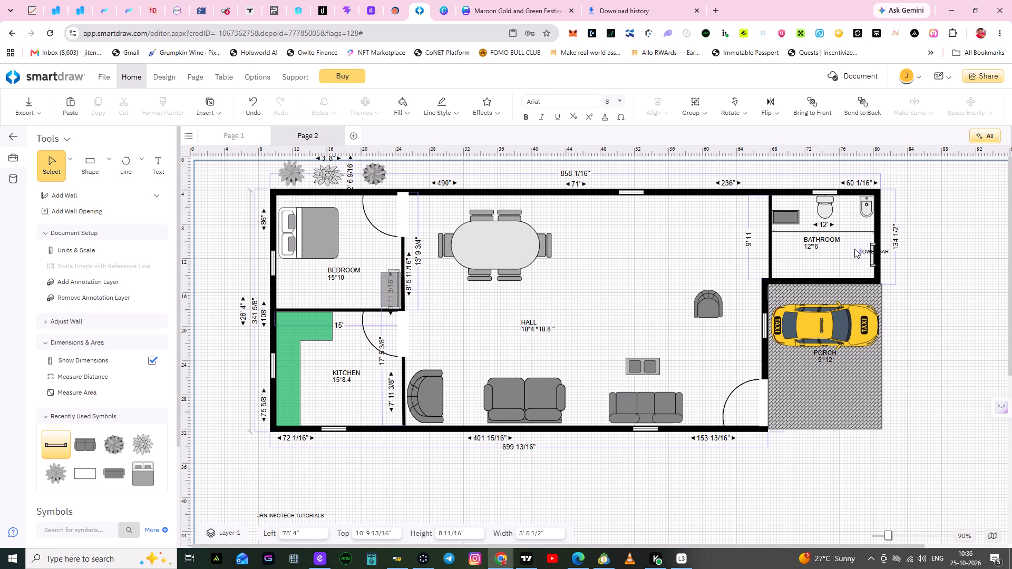
left_click_drag(854, 249, 854, 248)
left_click(863, 253)
left_click_drag(864, 252, 867, 252)
left_click_drag(867, 252, 868, 259)
left_click_drag(867, 252, 859, 252)
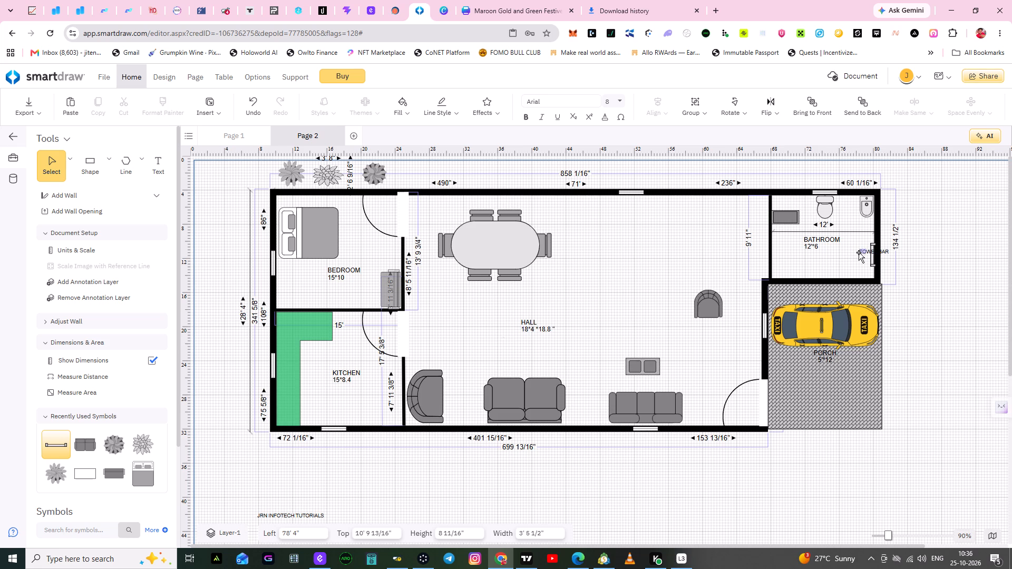
left_click_drag(859, 252, 860, 252)
left_click(844, 269)
left_click(863, 254)
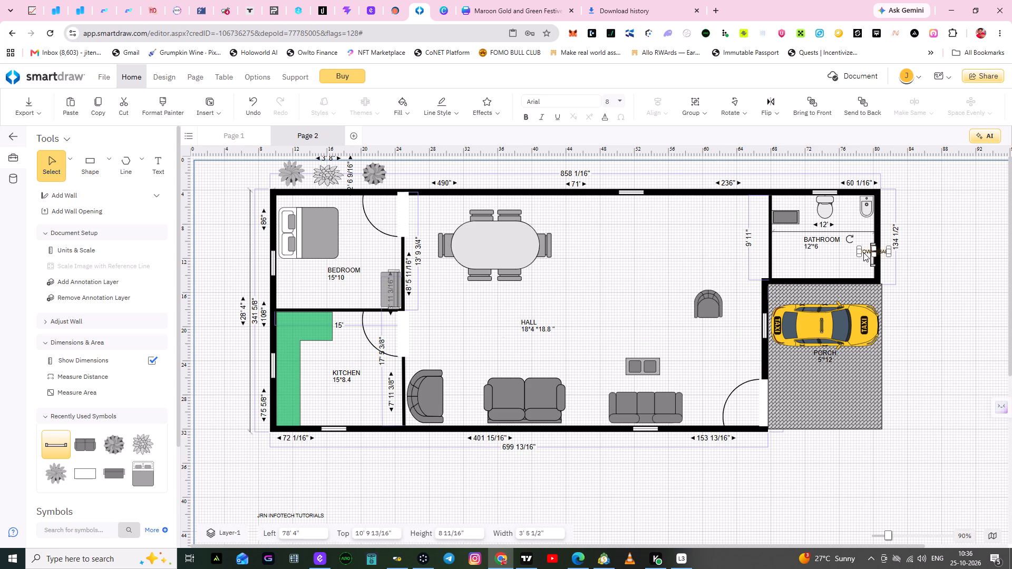
left_click_drag(864, 251, 845, 247)
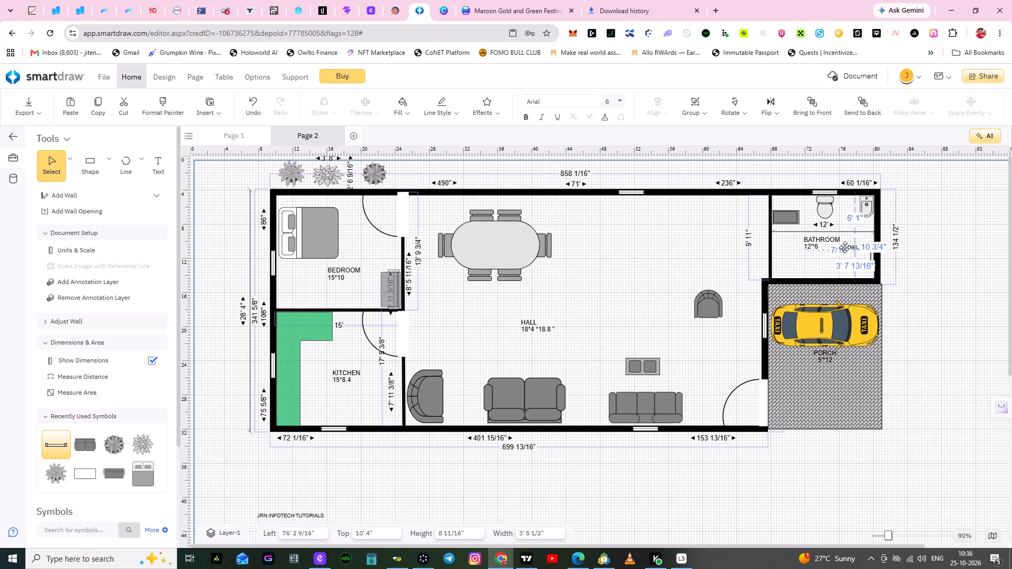
left_click_drag(845, 247, 846, 253)
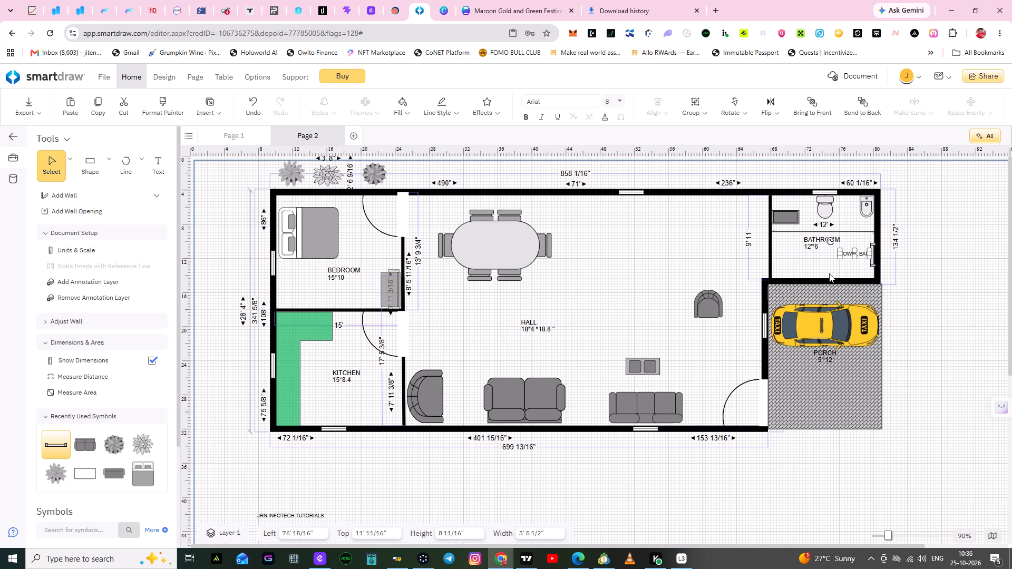
left_click(828, 270)
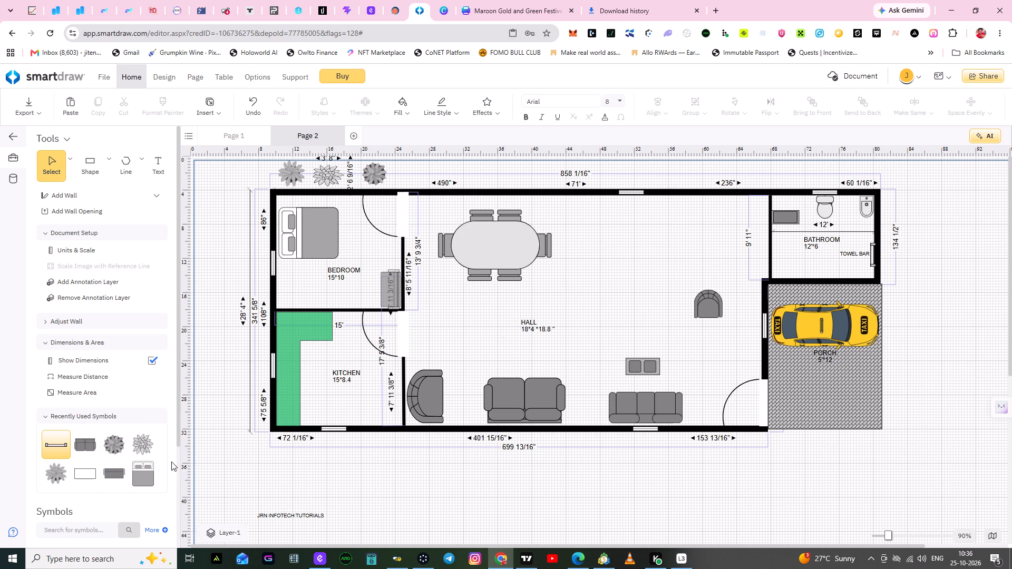
Place the Shower Head - 5 symbol in the lower part of the bathroom, about 70' 6" from the left and 12' 4" from the top.
left_click_drag(179, 425, 180, 439)
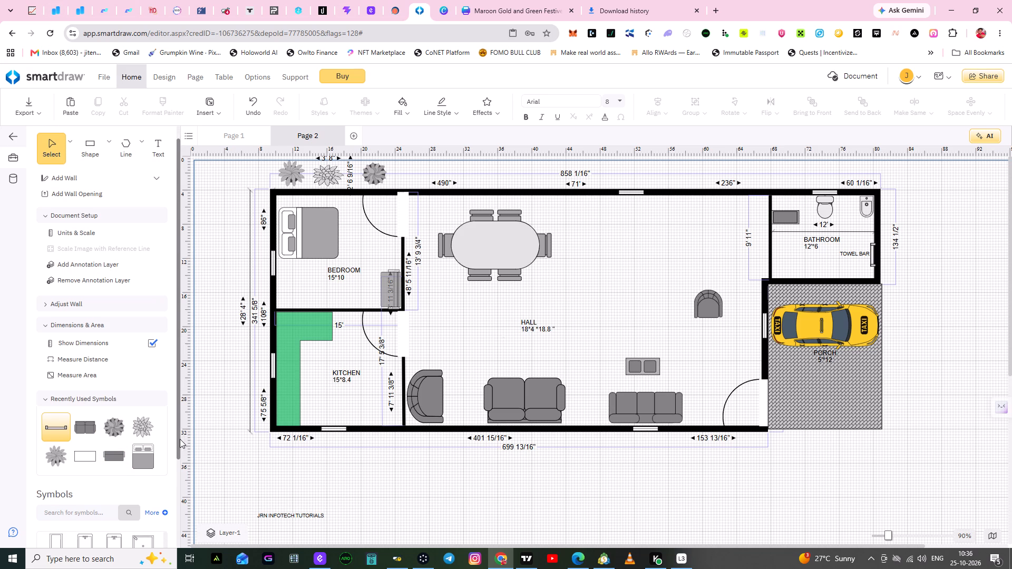
left_click_drag(180, 439, 179, 453)
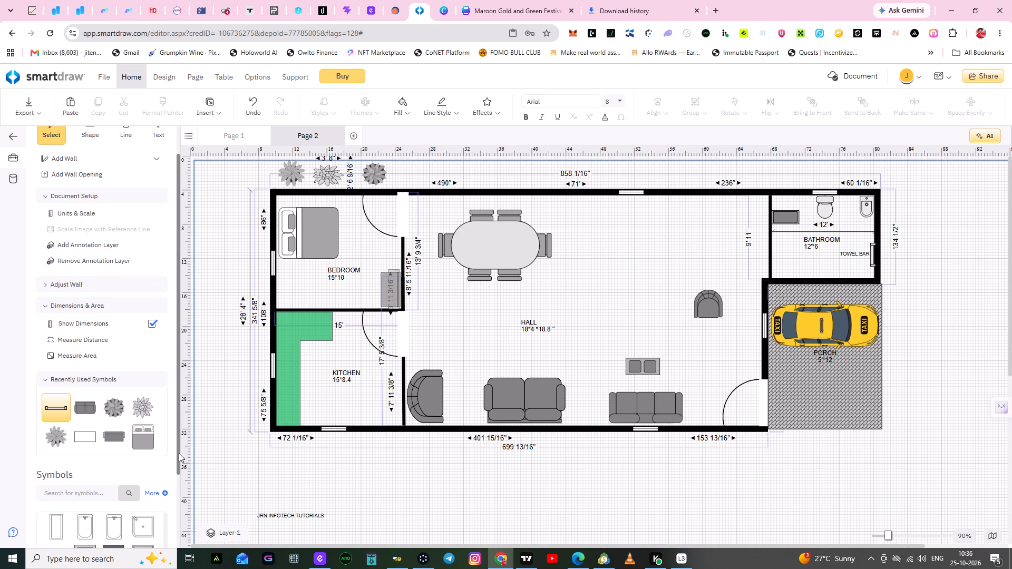
left_click_drag(179, 453, 174, 516)
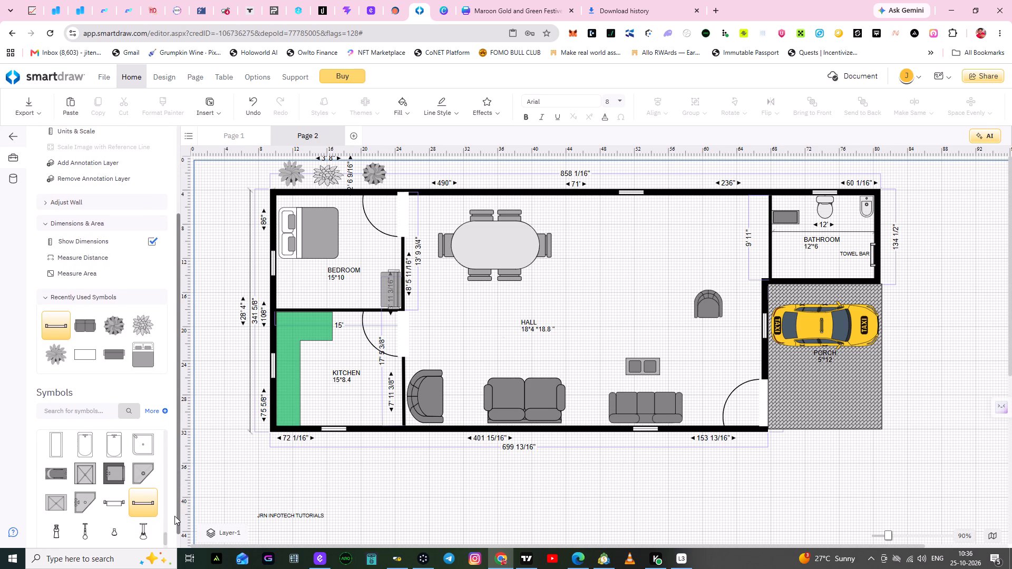
left_click_drag(174, 516, 174, 524)
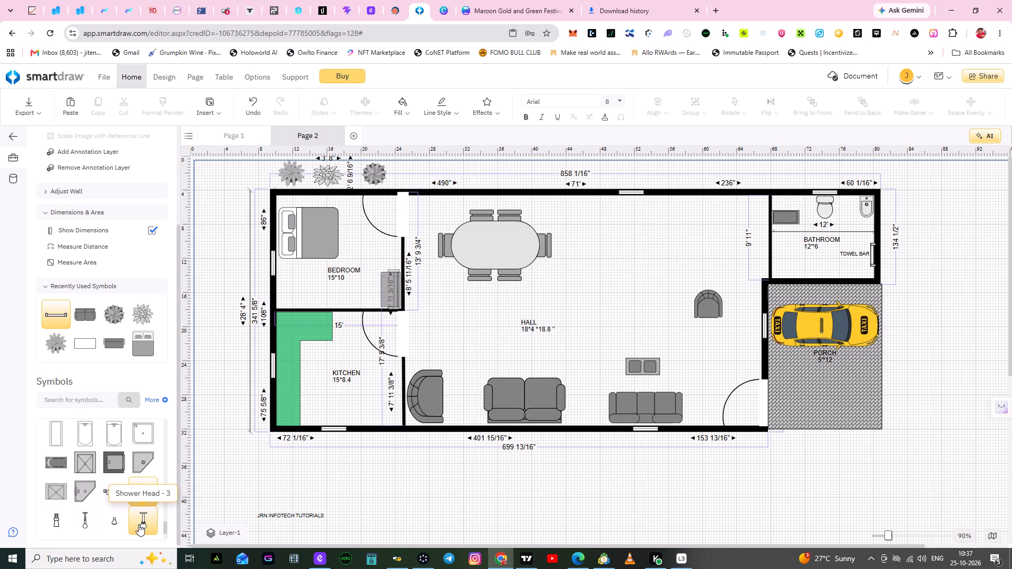
left_click_drag(164, 526, 165, 532)
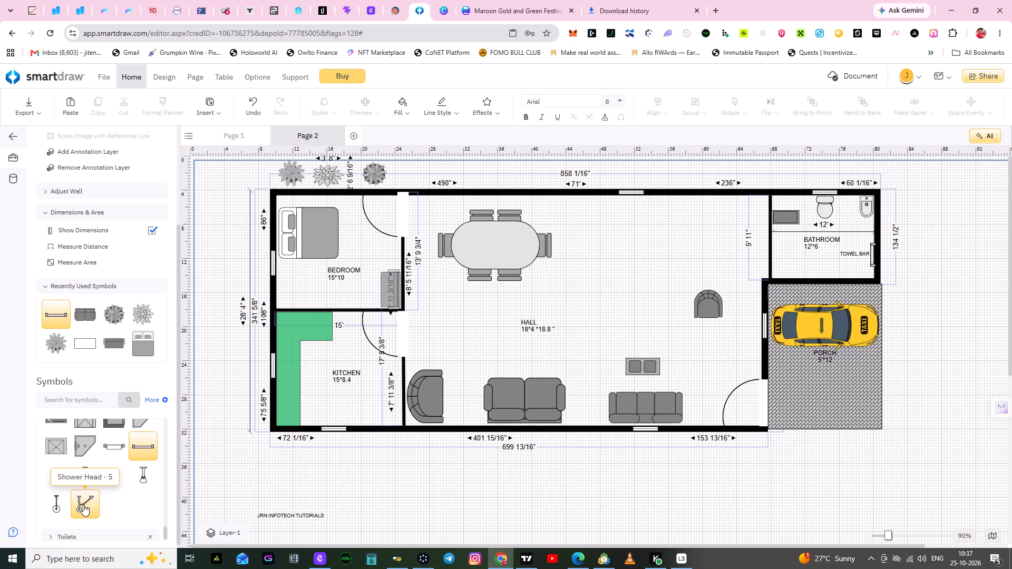
left_click_drag(83, 504, 277, 463)
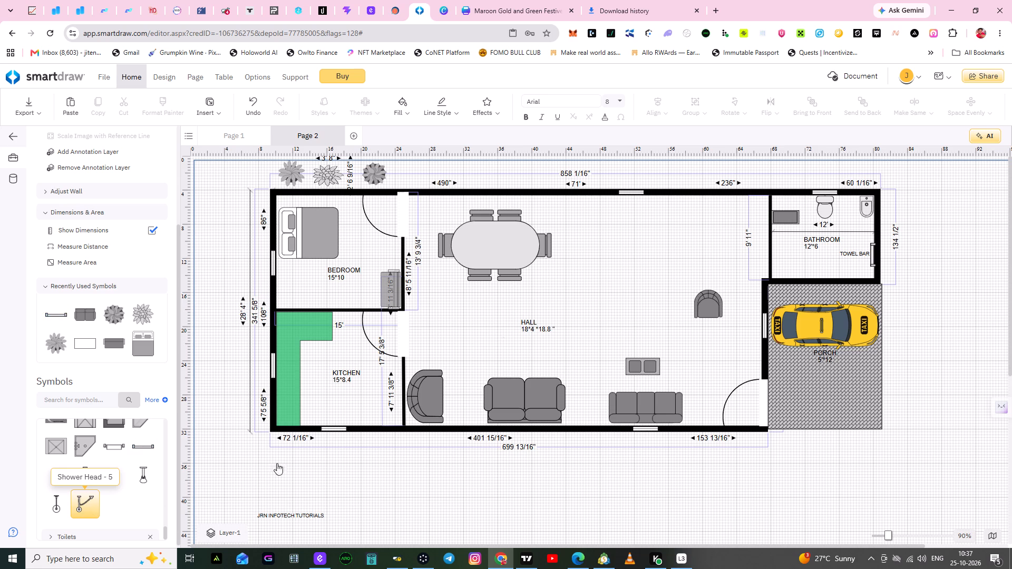
left_click_drag(277, 463, 797, 267)
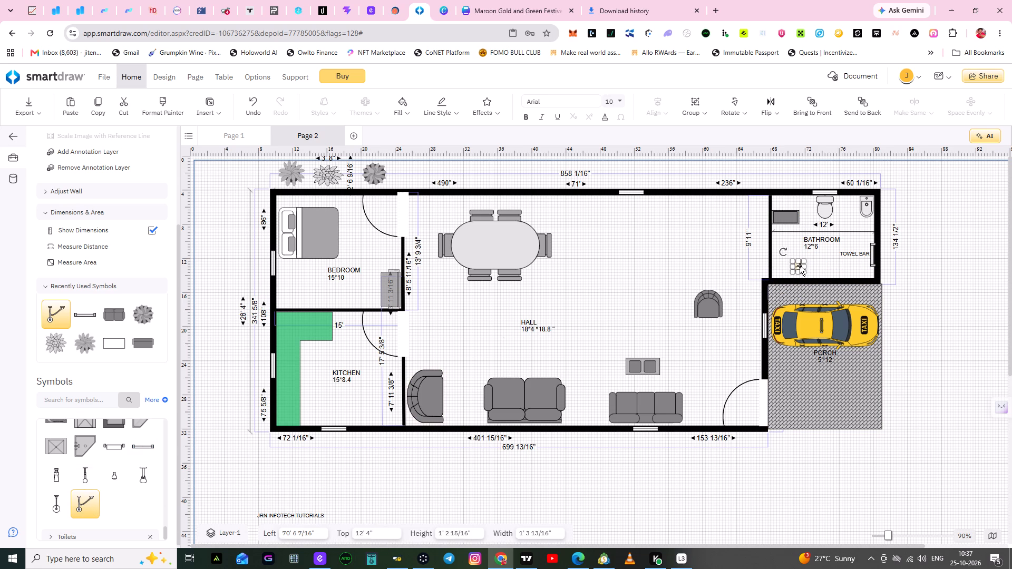
Widen the bathroom's shower head to about 4' 2", keeping its height.
left_click_drag(806, 268, 819, 268)
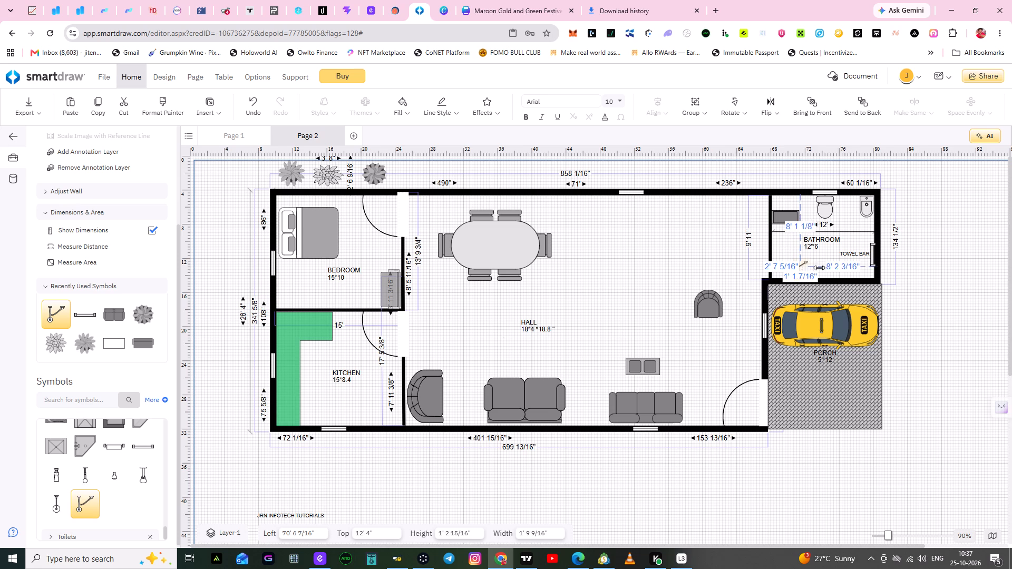
left_click_drag(819, 268, 828, 266)
left_click(836, 267)
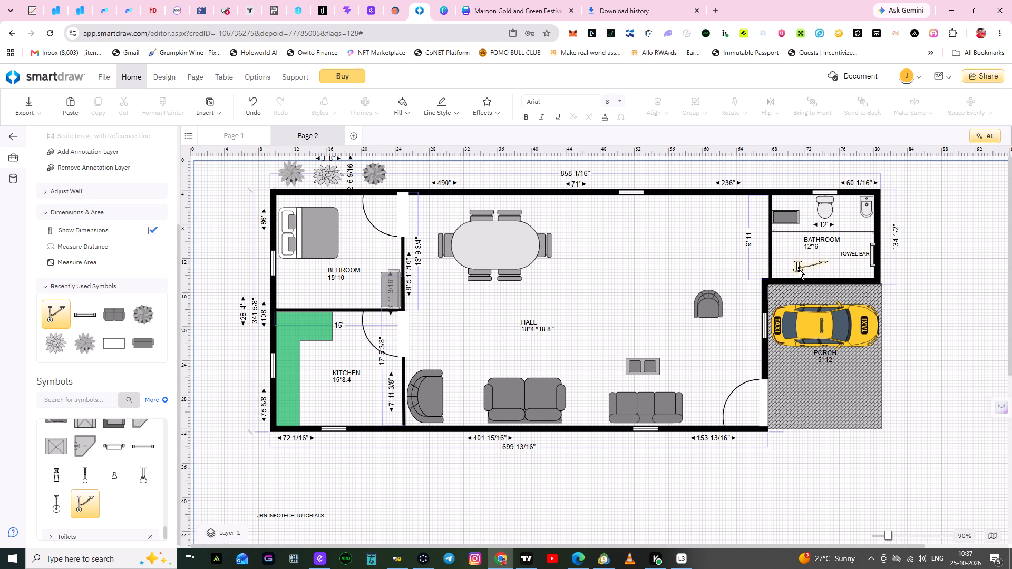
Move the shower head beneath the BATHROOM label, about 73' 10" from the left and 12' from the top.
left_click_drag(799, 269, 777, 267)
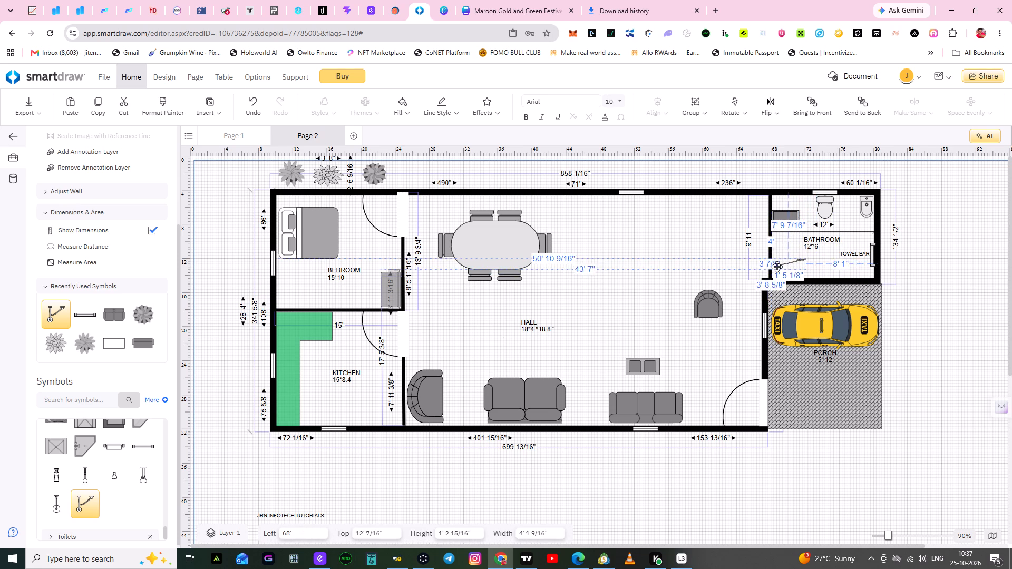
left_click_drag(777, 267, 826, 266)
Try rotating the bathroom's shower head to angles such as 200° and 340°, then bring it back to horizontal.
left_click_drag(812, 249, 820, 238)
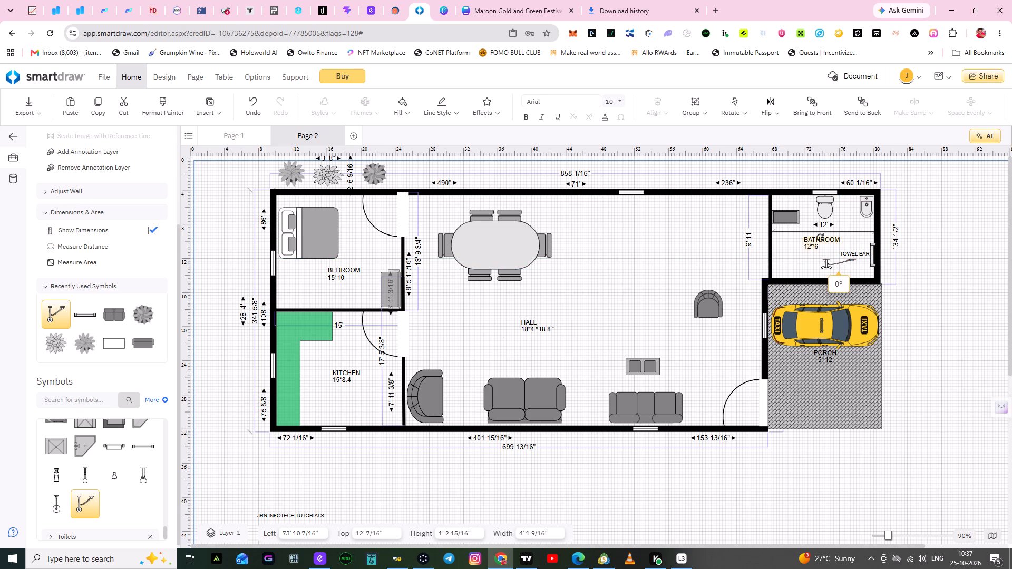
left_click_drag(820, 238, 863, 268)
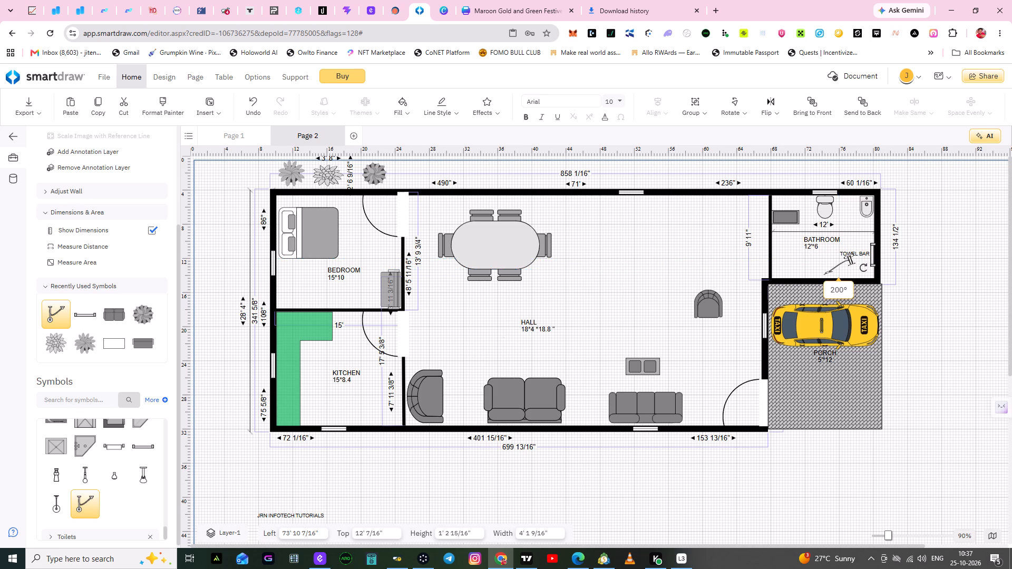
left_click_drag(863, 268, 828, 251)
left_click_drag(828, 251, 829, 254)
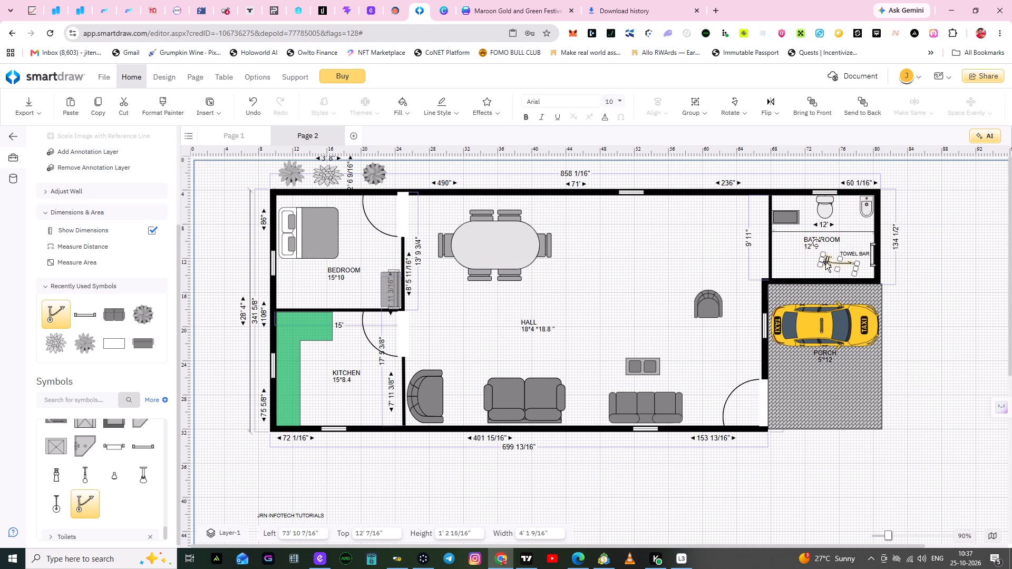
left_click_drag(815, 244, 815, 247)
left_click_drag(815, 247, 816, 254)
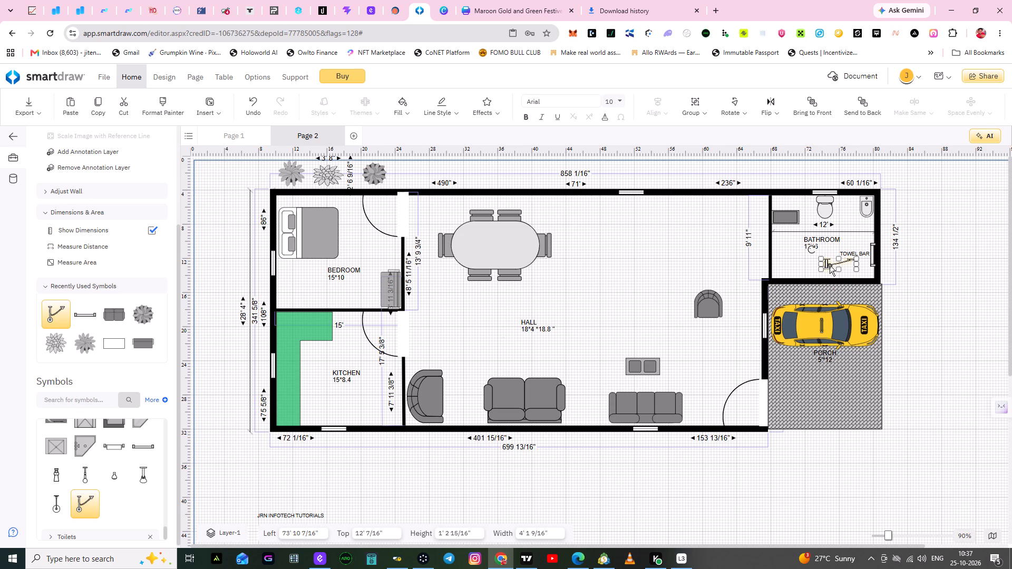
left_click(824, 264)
Try further rotation angles for the shower head, such as 230° and 30°, and settle at about 5°.
left_click_drag(811, 252, 812, 256)
left_click_drag(812, 256, 848, 259)
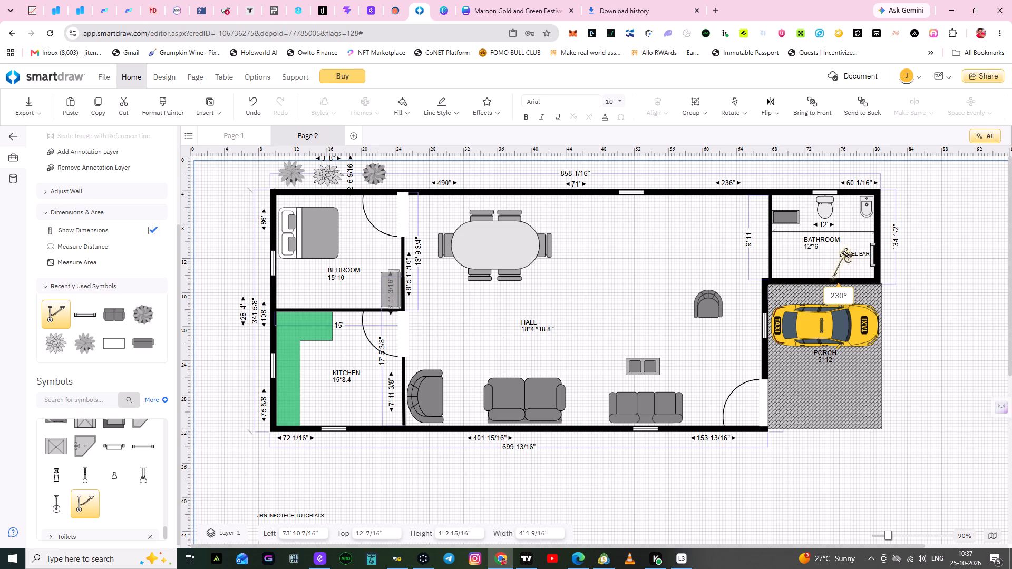
left_click_drag(848, 259, 852, 265)
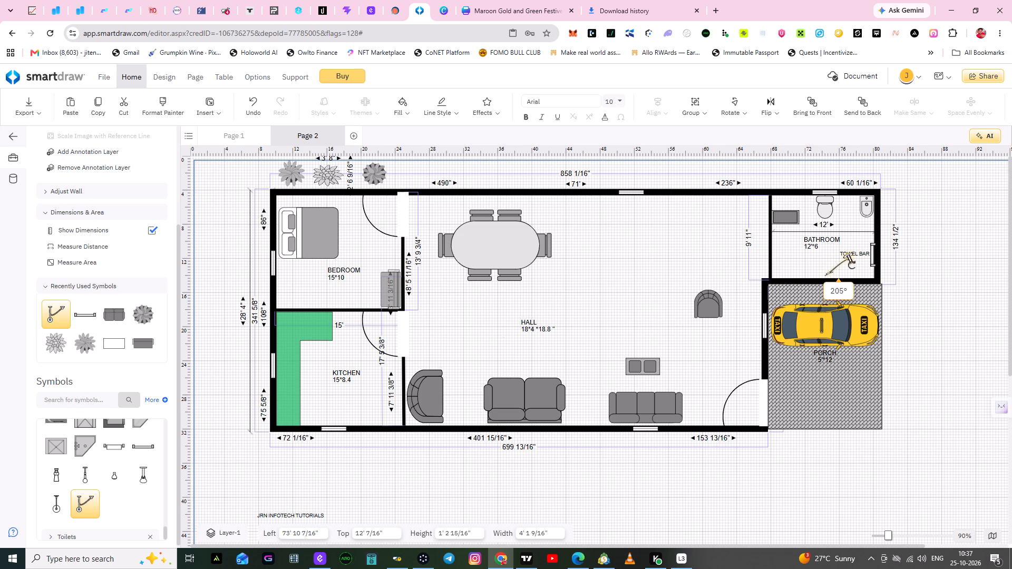
left_click_drag(852, 265, 804, 266)
left_click_drag(804, 266, 805, 252)
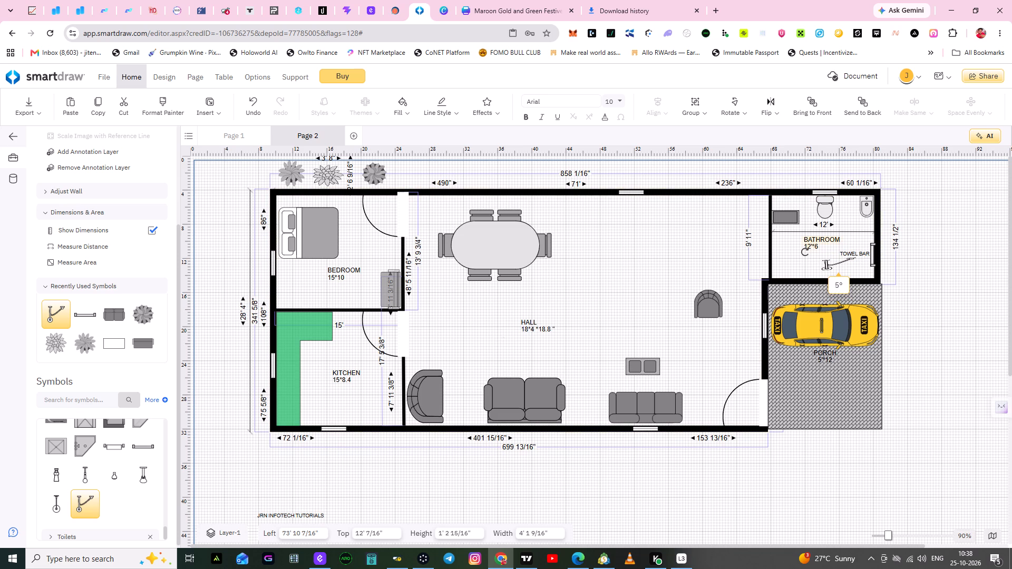
left_click_drag(805, 252, 805, 249)
Move the shower head against the wall between bathroom and hall, 68' from the left and about 11' 1" from the top.
left_click_drag(828, 264, 821, 260)
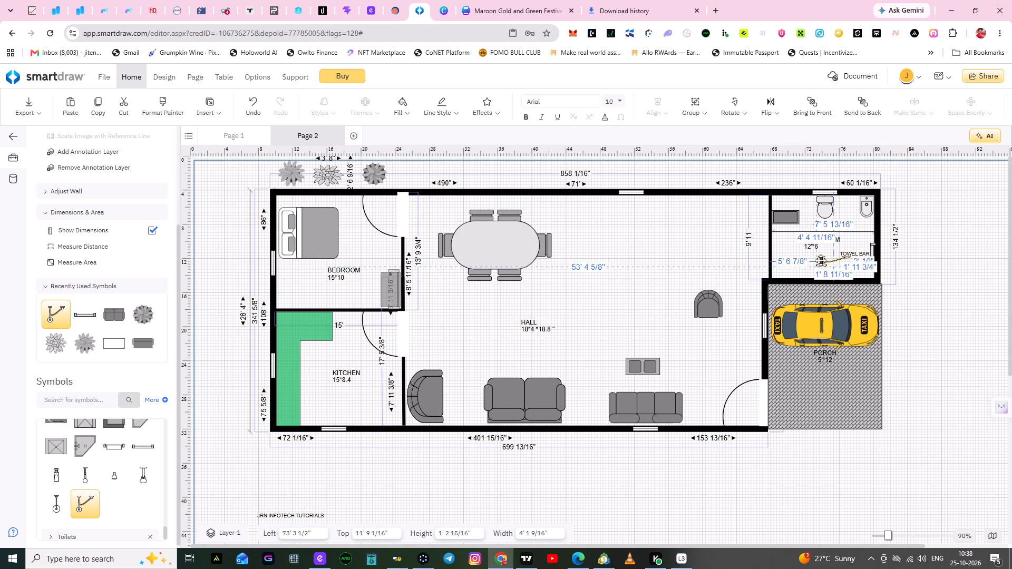
left_click_drag(821, 260, 778, 248)
left_click(808, 262)
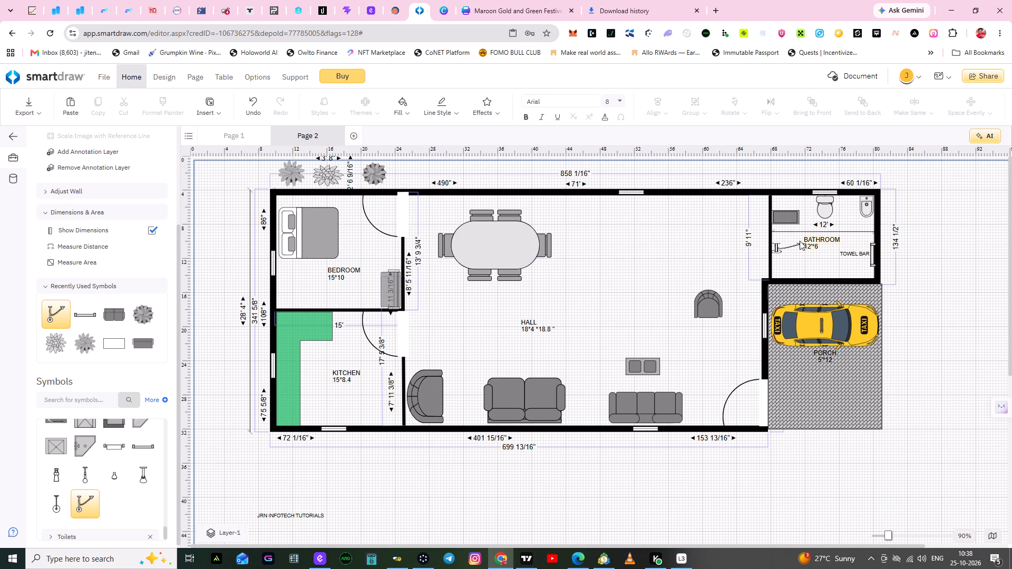
left_click_drag(777, 250, 776, 256)
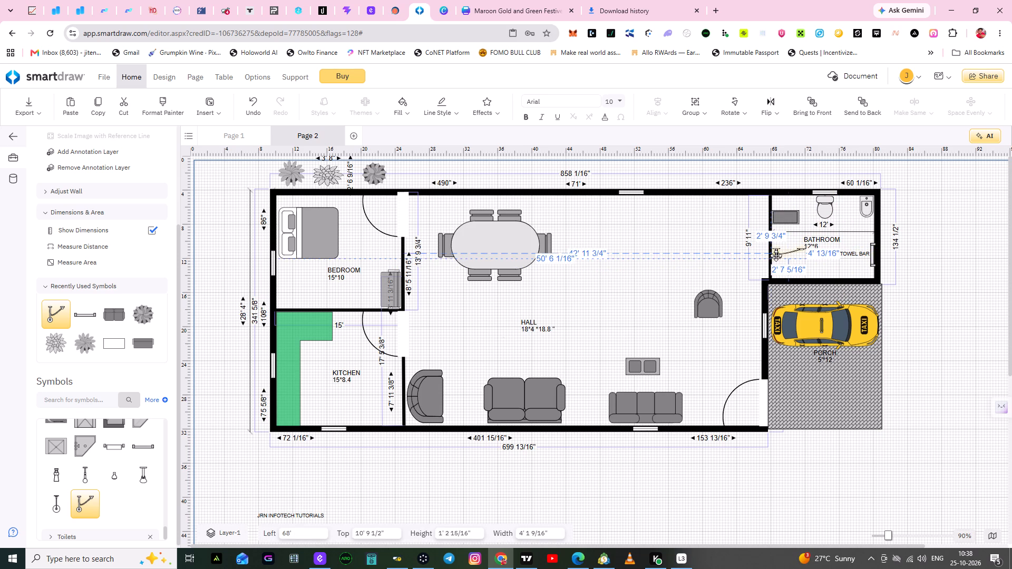
left_click_drag(776, 256, 776, 259)
left_click(816, 268)
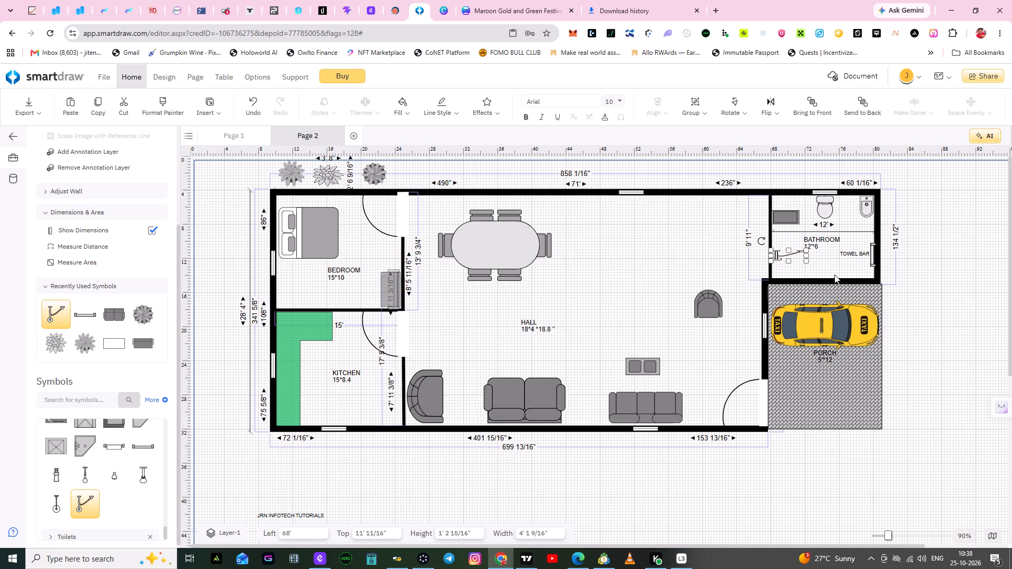
Move the BATHROOM label and its size text slightly away from the shower head, towards the towel bar side of the room.
left_click(823, 242)
left_click_drag(823, 242, 825, 241)
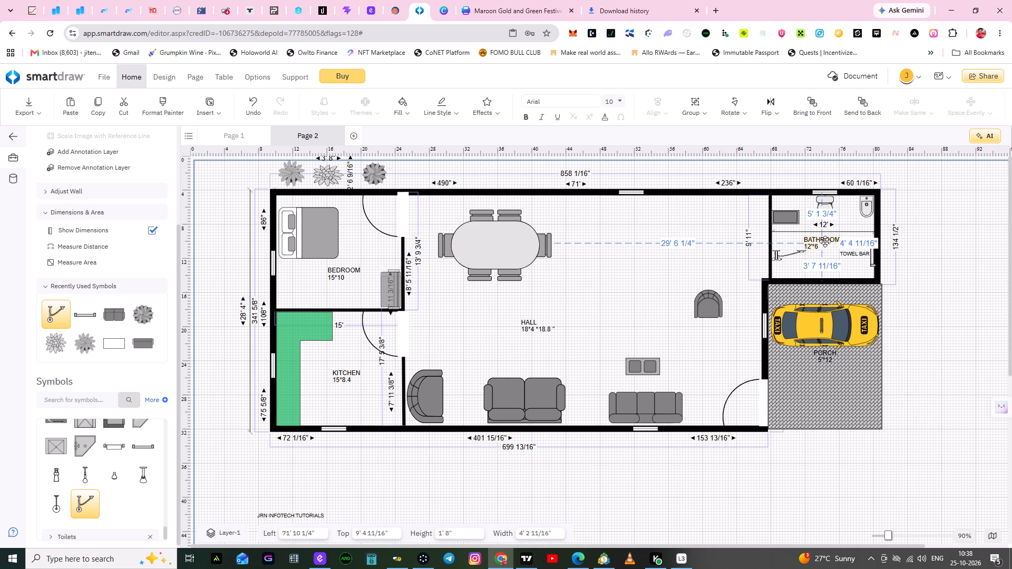
left_click_drag(825, 241, 830, 238)
left_click(821, 270)
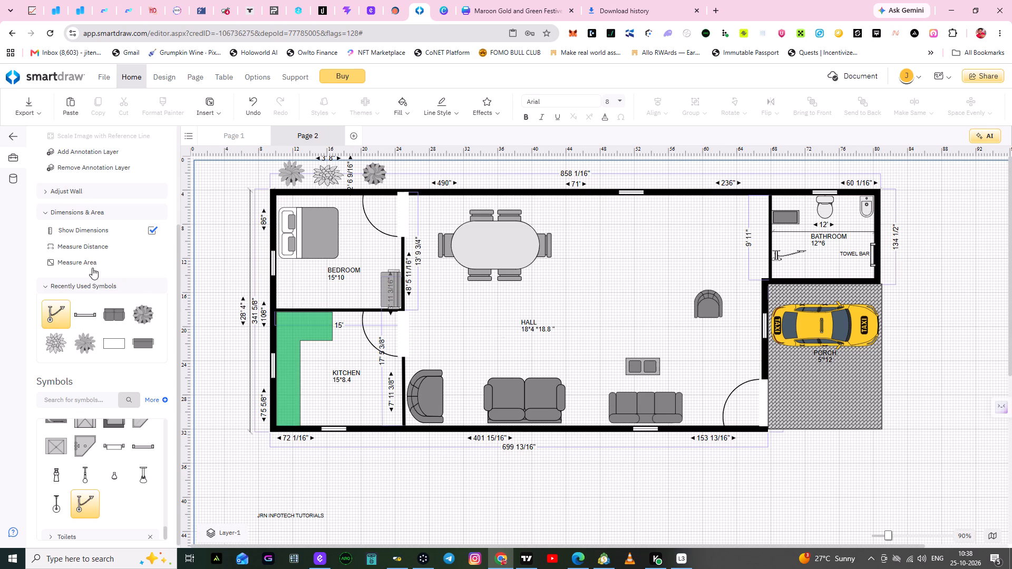
Add a text label reading SHOWER HED just beneath the shower head in the bathroom.
scroll(163, 259, "up", 3)
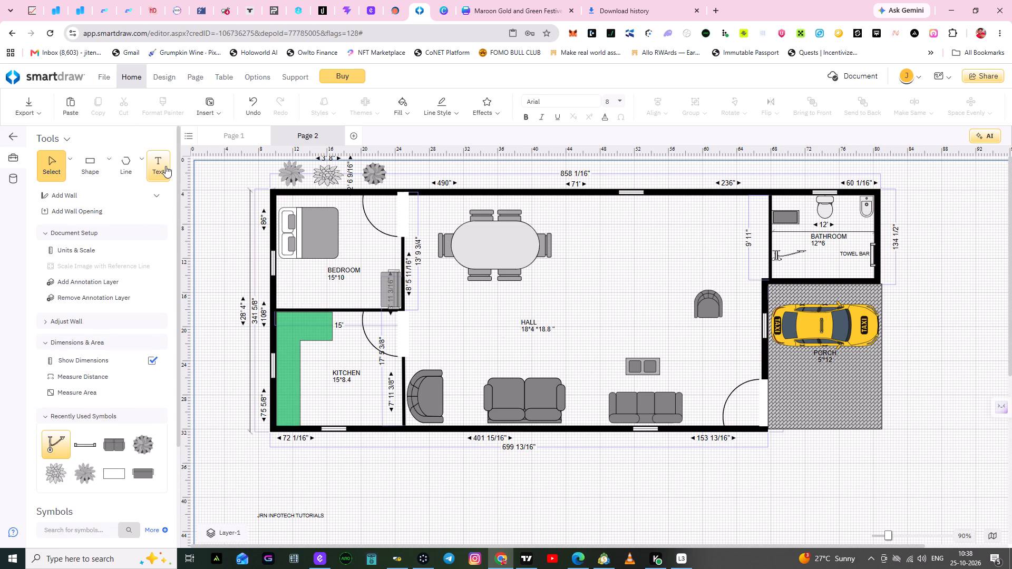
left_click(163, 166)
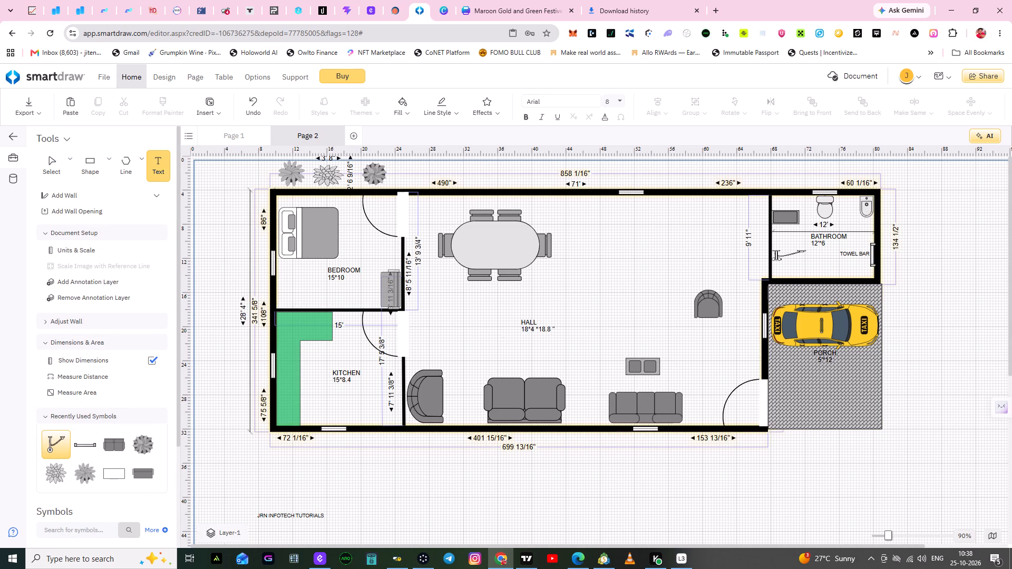
left_click(793, 268)
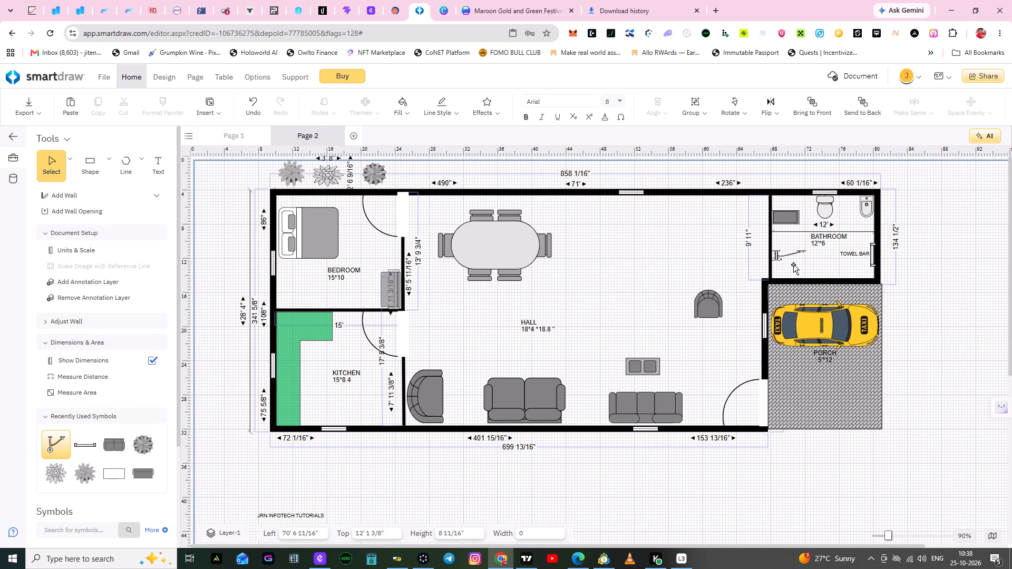
type("SHOWER")
key("space")
type("HED")
left_click(849, 266)
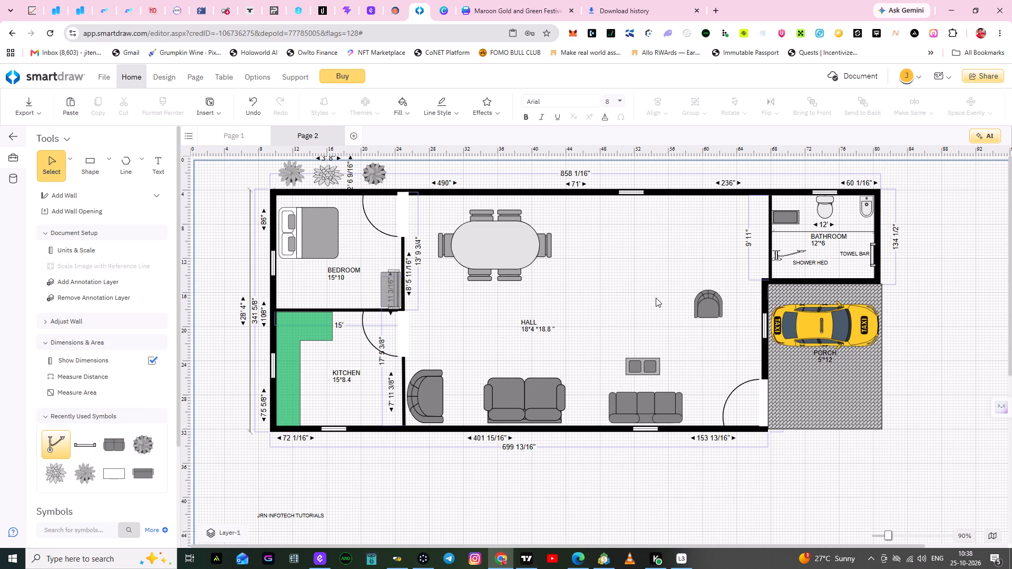
Correct the spelling of the new bathroom fixture label to SHOWER HEAD.
left_click(824, 260)
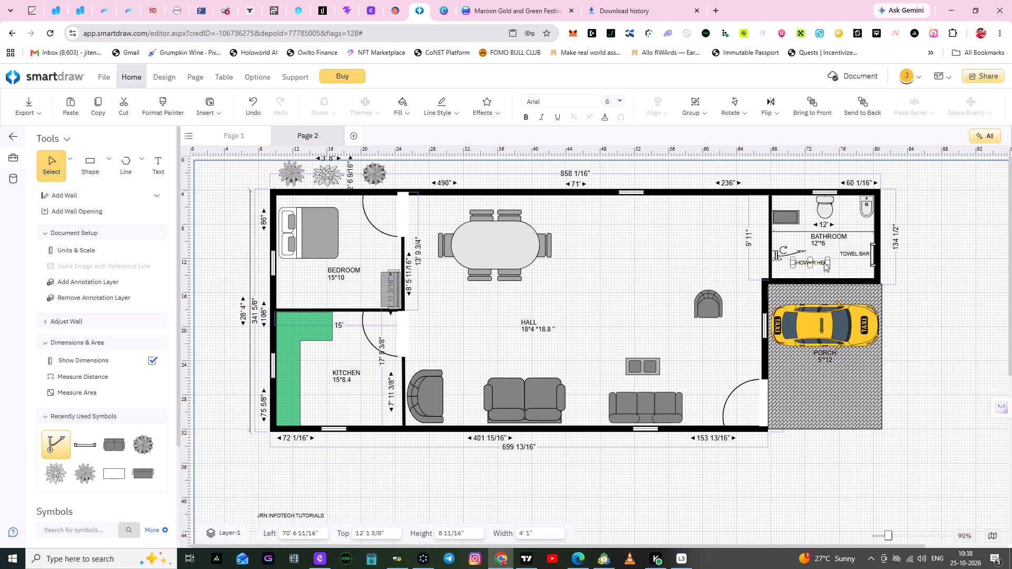
left_click(823, 262)
left_click(823, 262)
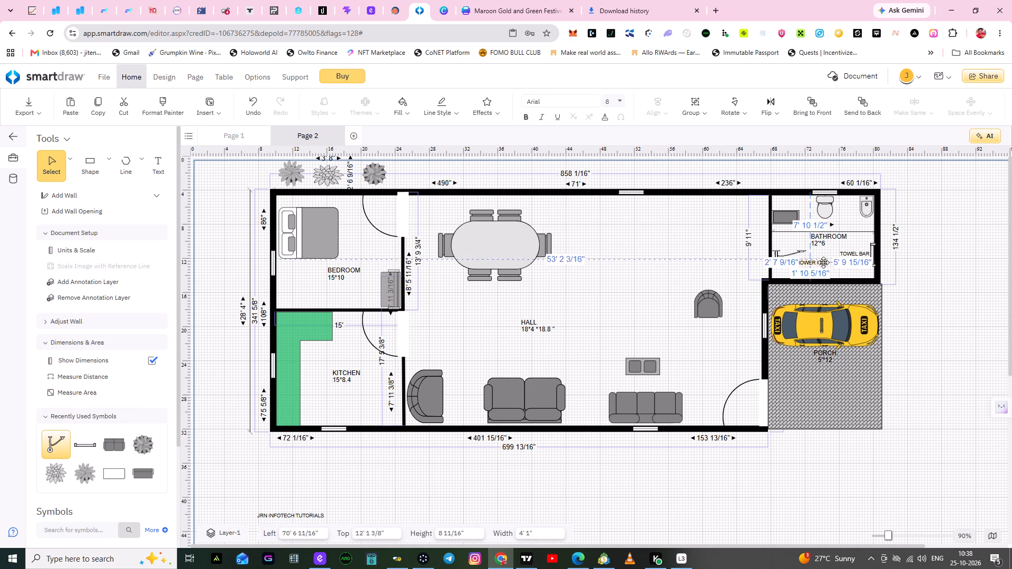
double_click(818, 262)
left_click(820, 261)
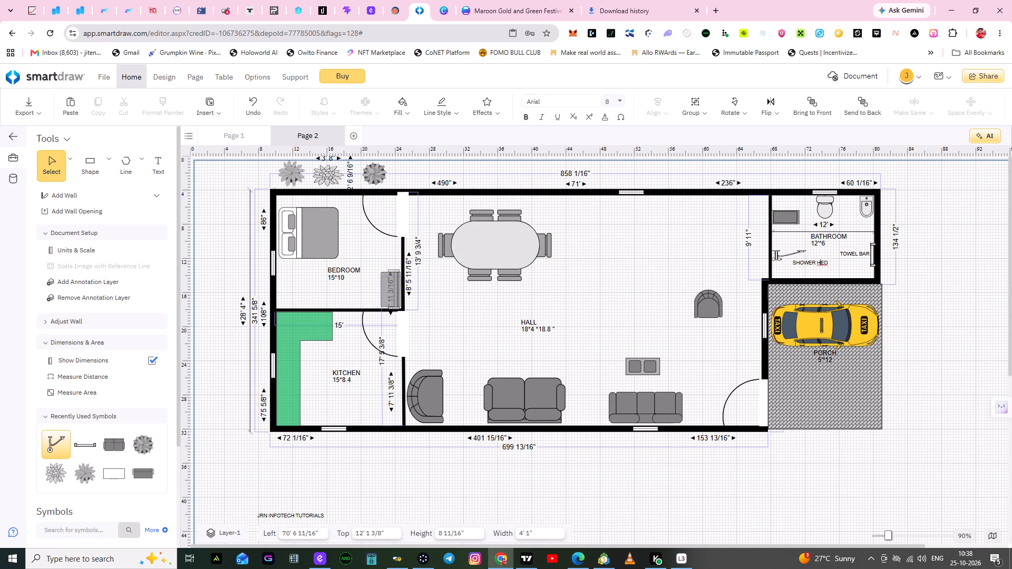
left_click(822, 261)
key("a")
left_click(841, 270)
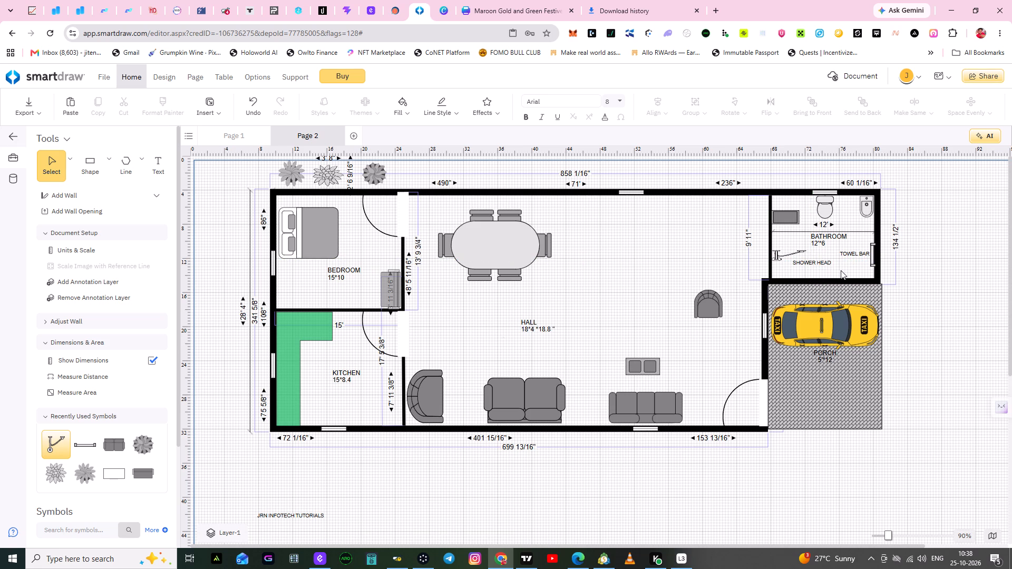
Move the SHOWER HEAD label closer under its fixture, about 69' 2" from the left and 12' from the top.
left_click(816, 261)
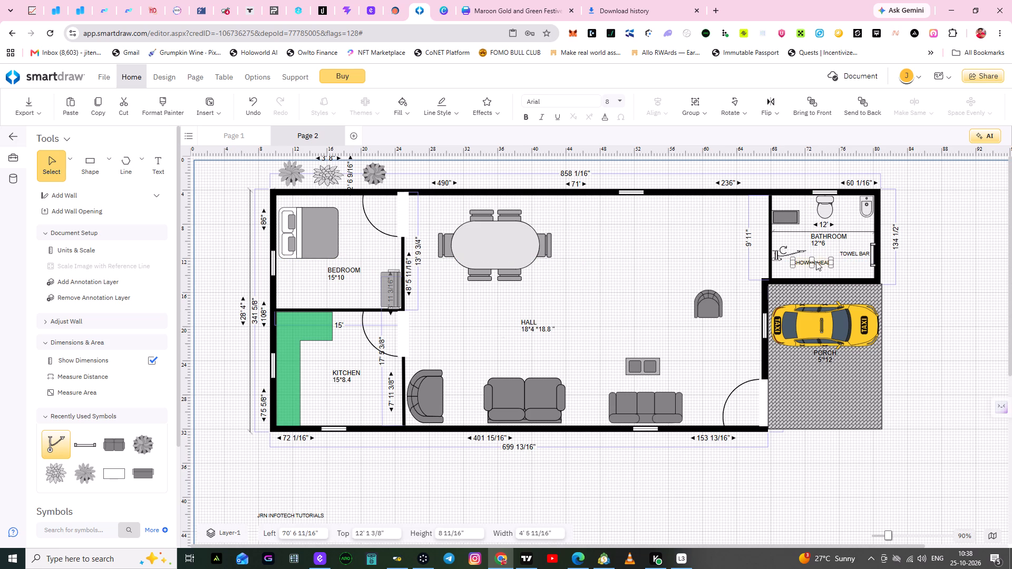
left_click(816, 261)
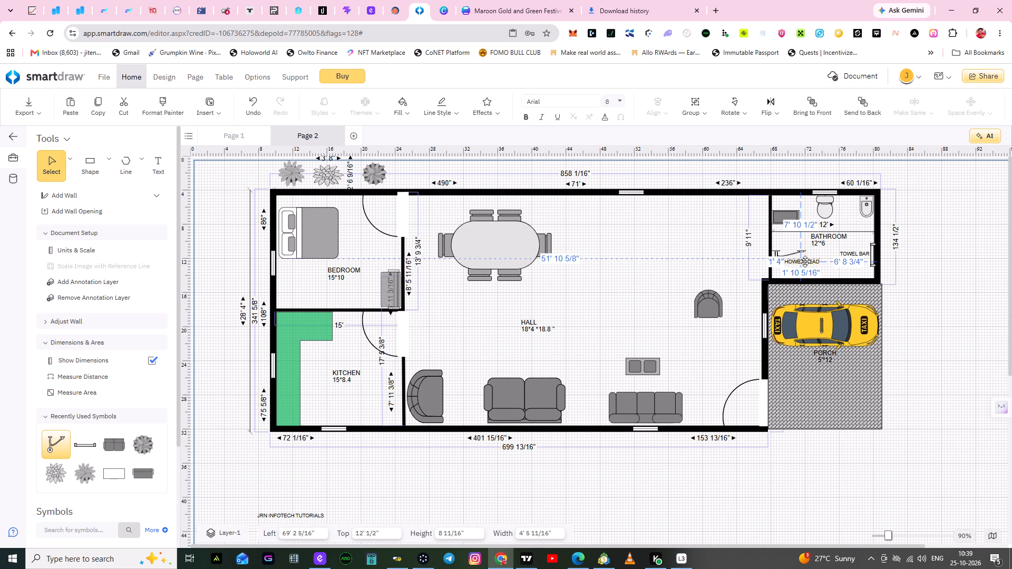
left_click(844, 268)
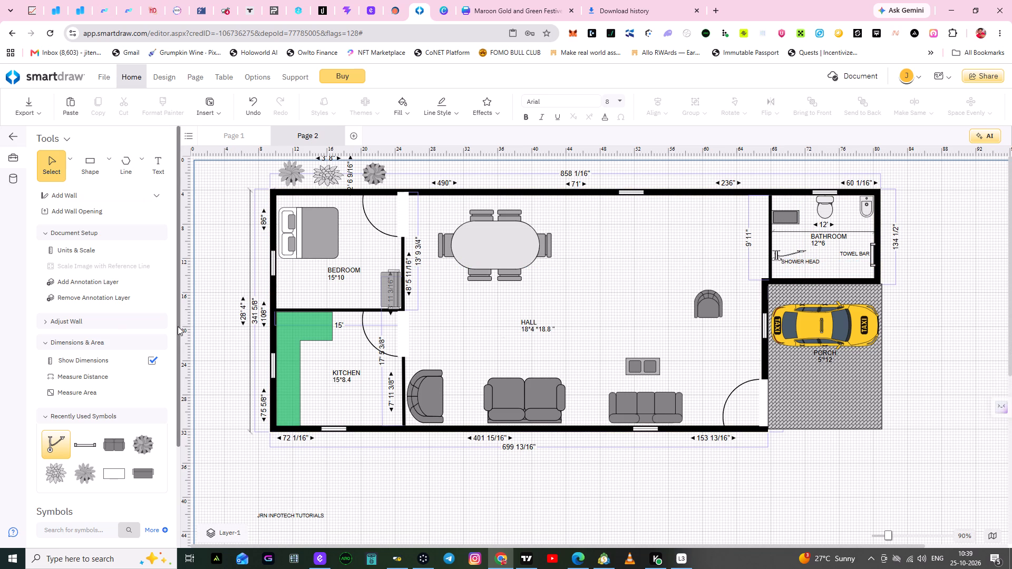
Find the Double Door (60") symbol among the Doors & Windows symbols and place it by the doorway between hall and porch.
left_click_drag(177, 307, 178, 286)
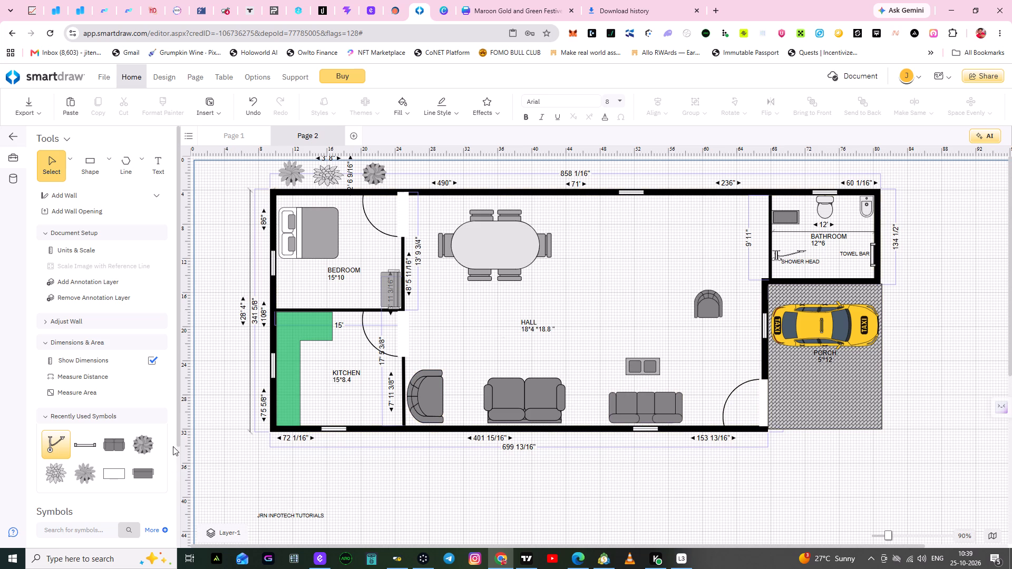
left_click_drag(178, 417, 178, 436)
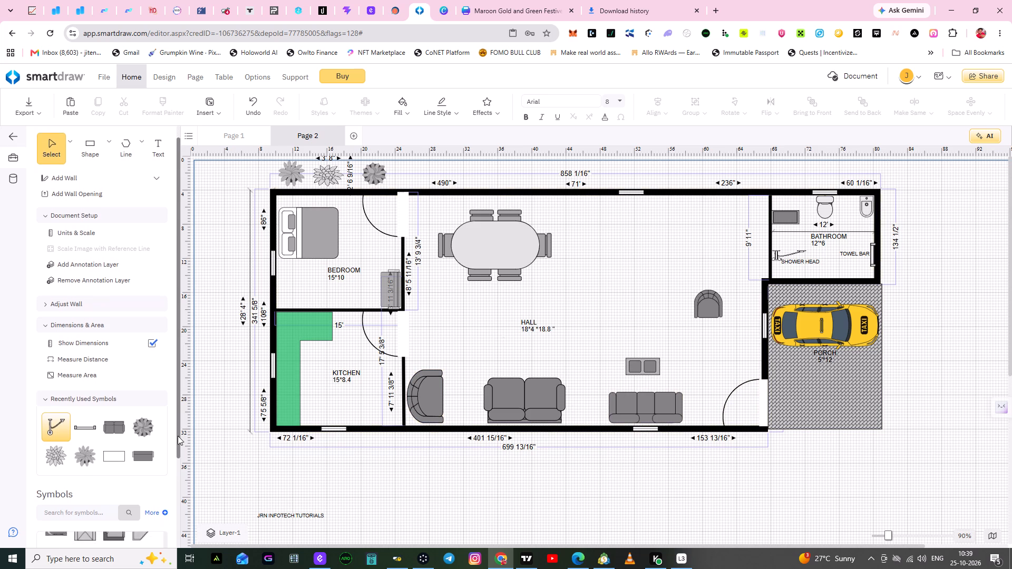
left_click_drag(178, 436, 168, 527)
scroll(108, 462, "up", 11)
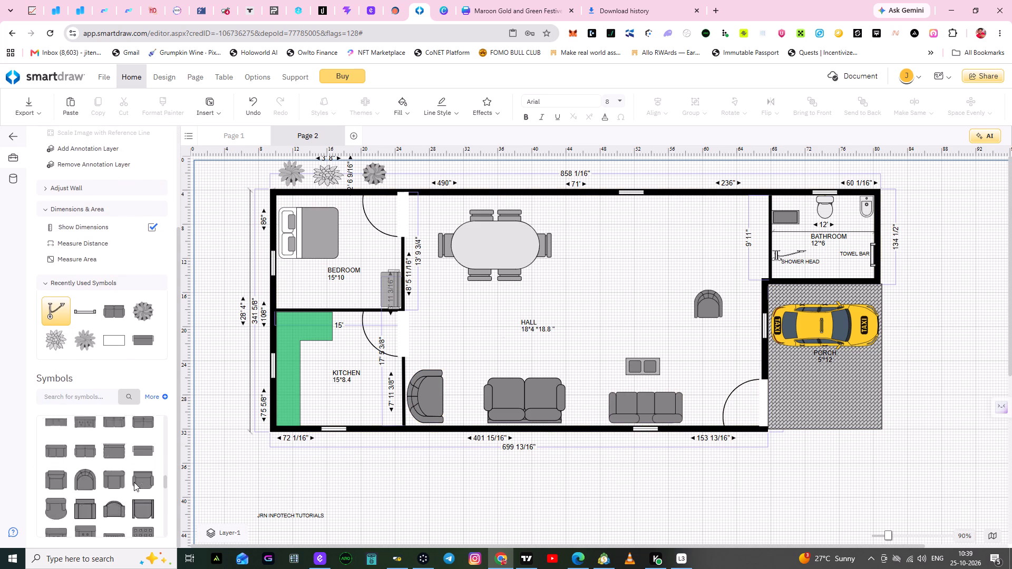
scroll(134, 482, "up", 12)
scroll(134, 482, "down", 3)
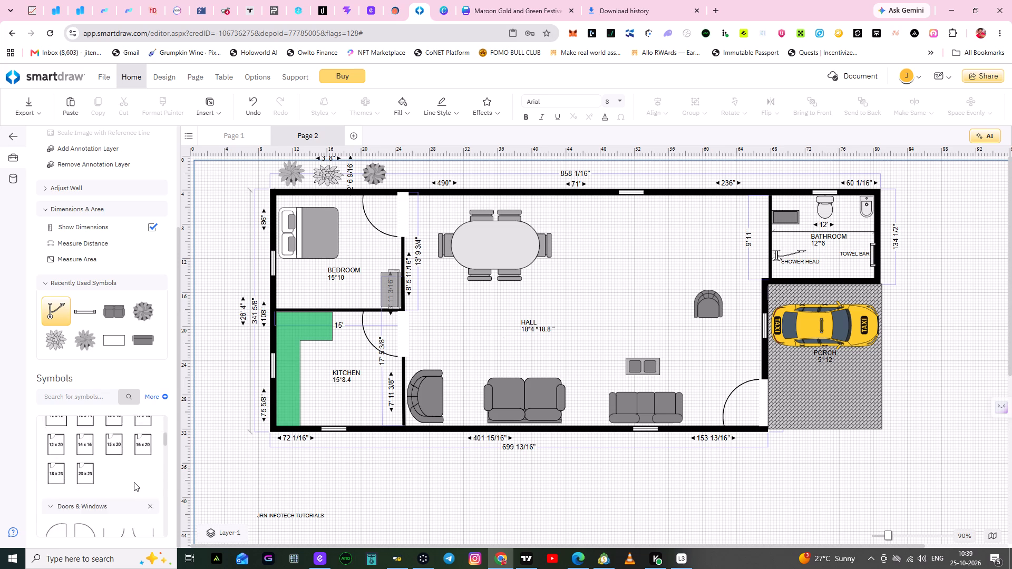
scroll(134, 482, "down", 3)
scroll(134, 485, "up", 1)
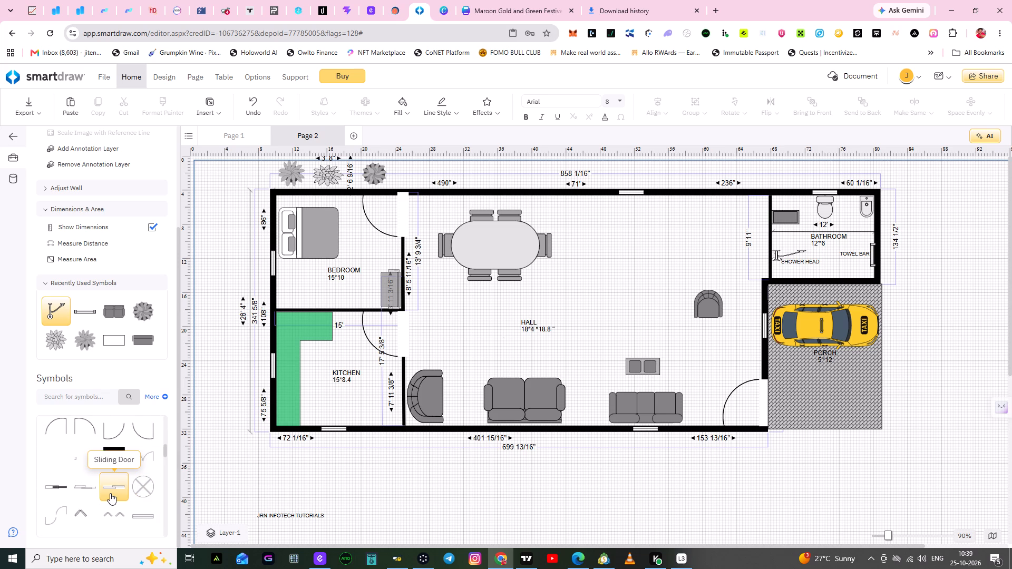
scroll(112, 494, "down", 1)
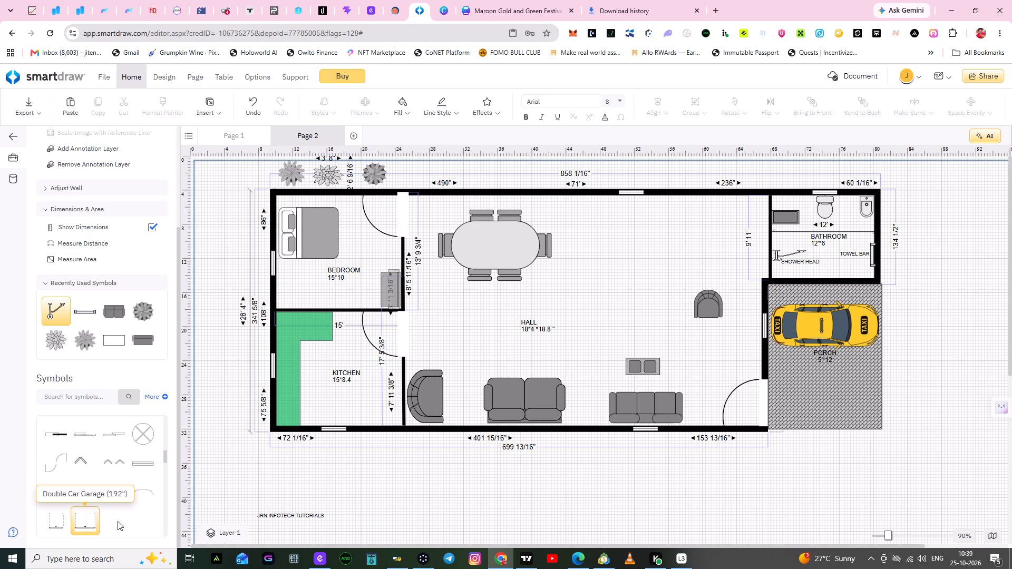
scroll(153, 518, "up", 1)
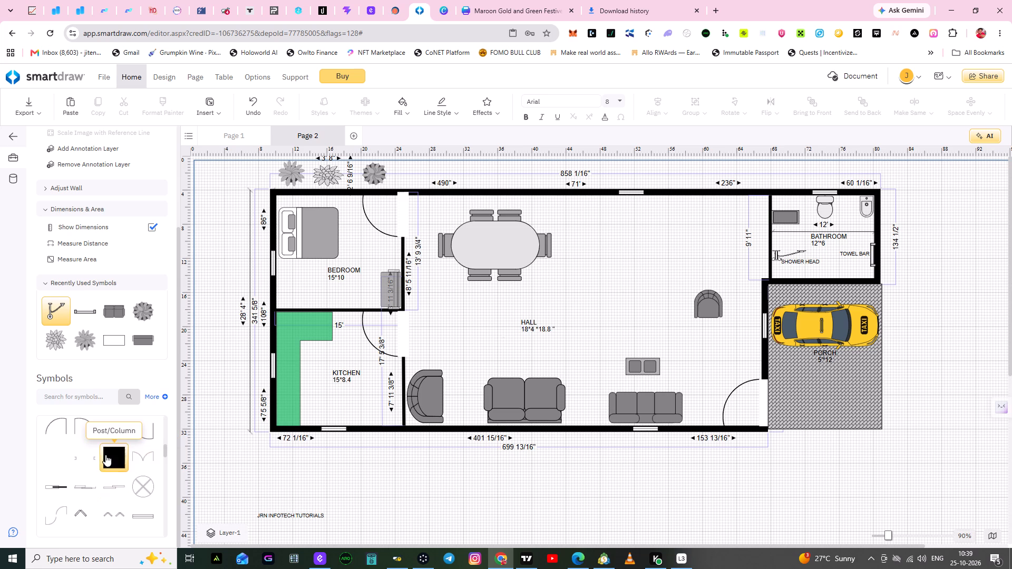
left_click(139, 456)
left_click_drag(139, 456, 580, 396)
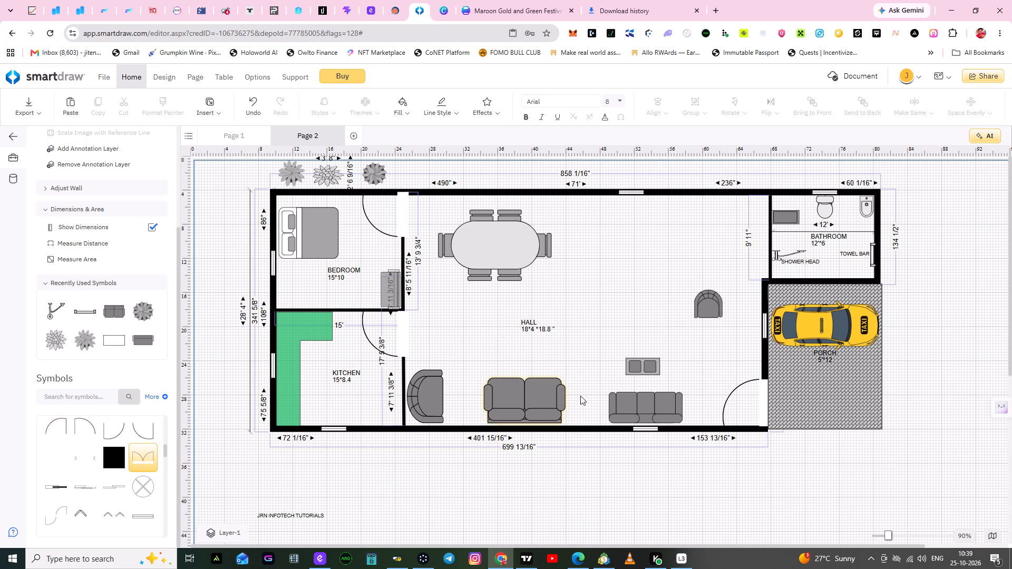
left_click_drag(580, 396, 739, 402)
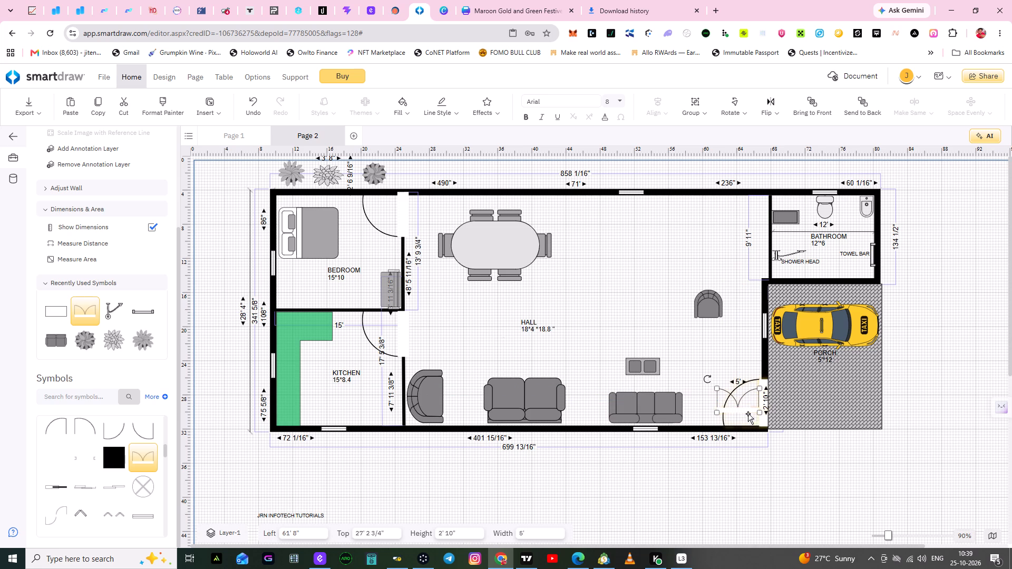
Enlarge the double door to 6' wide and about 3' 5" high.
left_click_drag(760, 413, 766, 427)
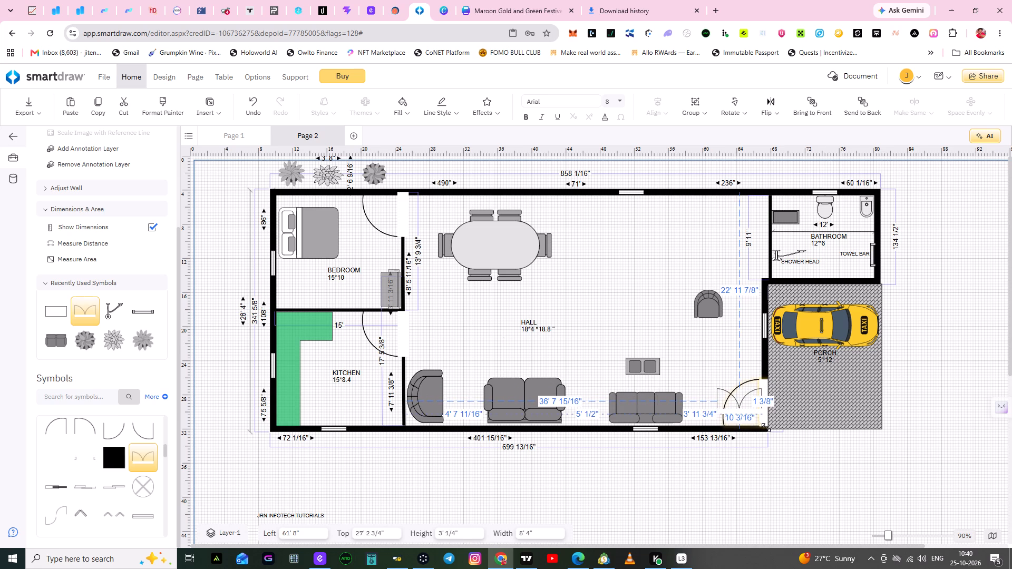
left_click_drag(766, 427, 767, 432)
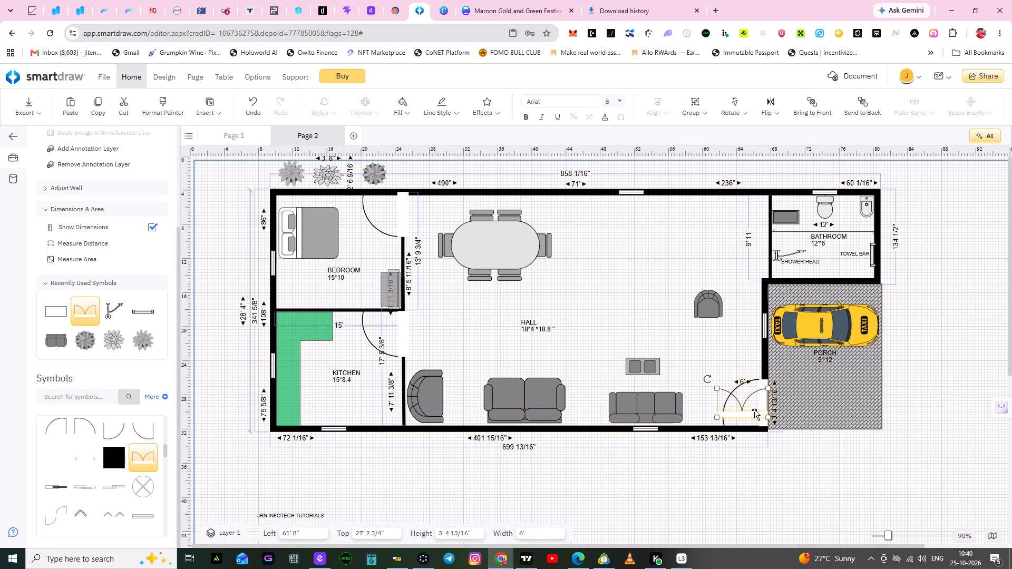
Rotate the double door about 90° and fit it into the hall-to-porch opening, at about 63' left and 27' 4" top.
left_click_drag(709, 379, 707, 386)
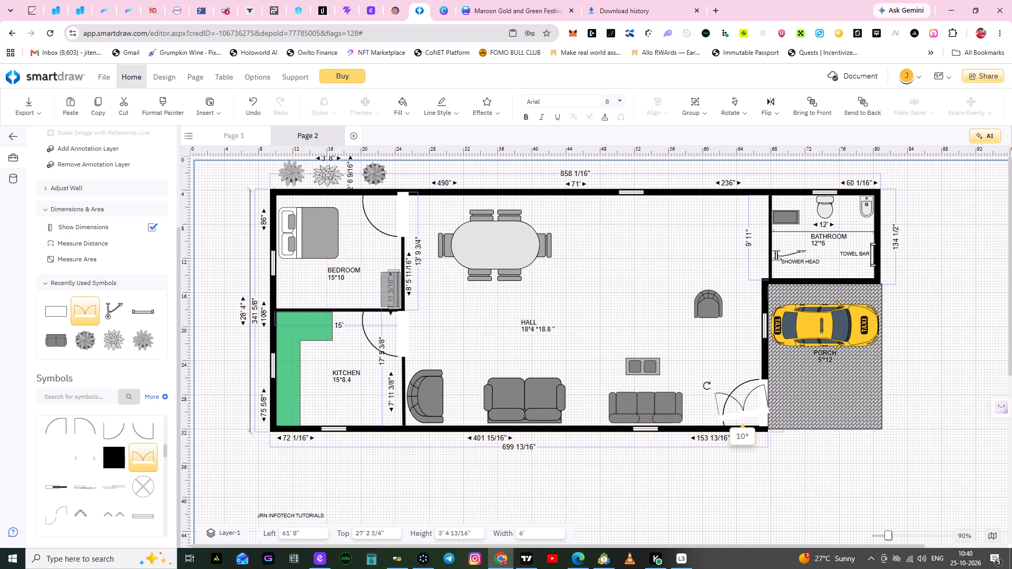
left_click_drag(707, 386, 728, 417)
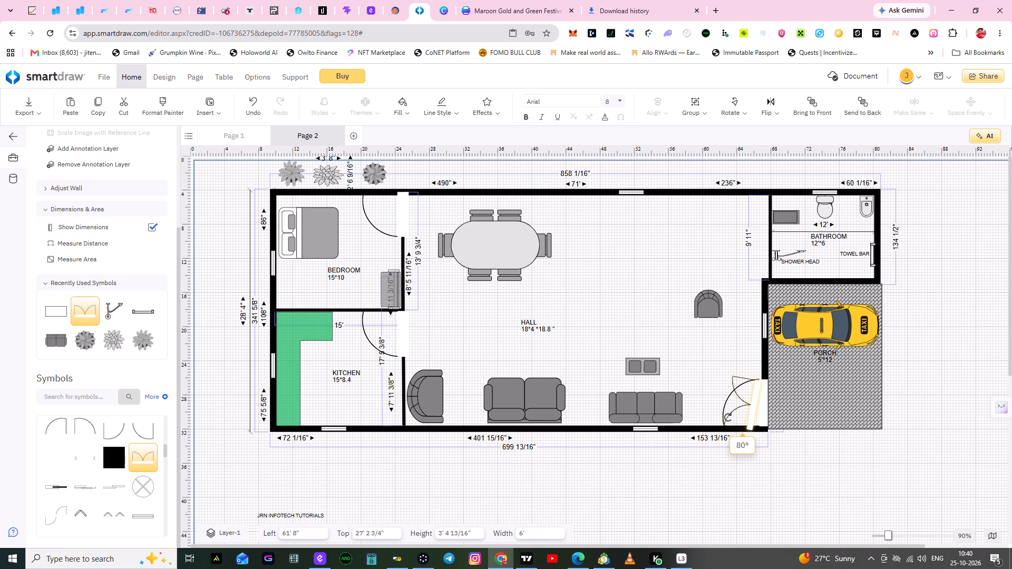
left_click_drag(728, 417, 733, 419)
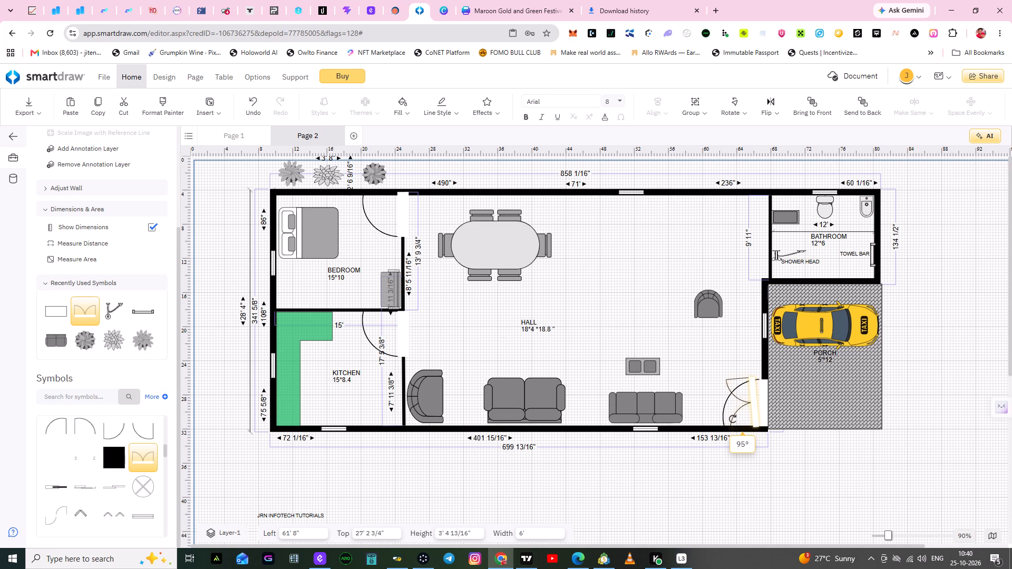
left_click_drag(733, 419, 732, 418)
left_click_drag(745, 412, 756, 412)
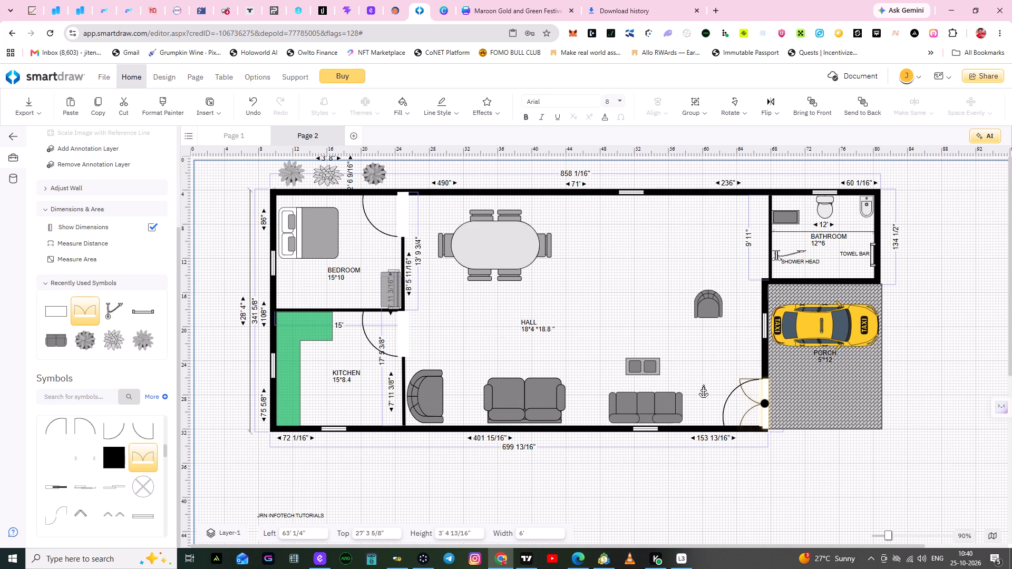
Cut the old 68" single door from the opening between the hall and the porch.
left_click(690, 371)
left_click(724, 405)
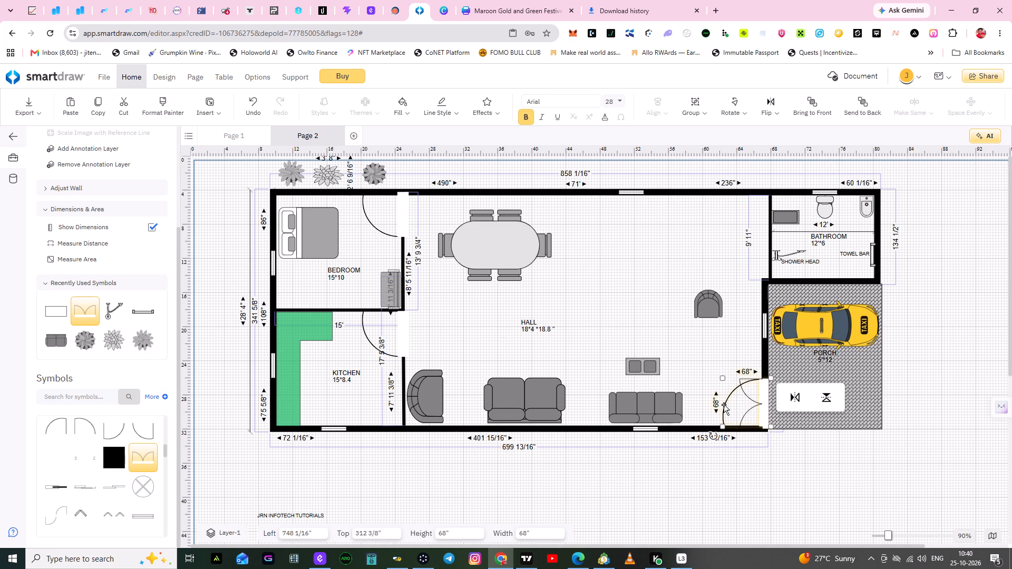
right_click(724, 403)
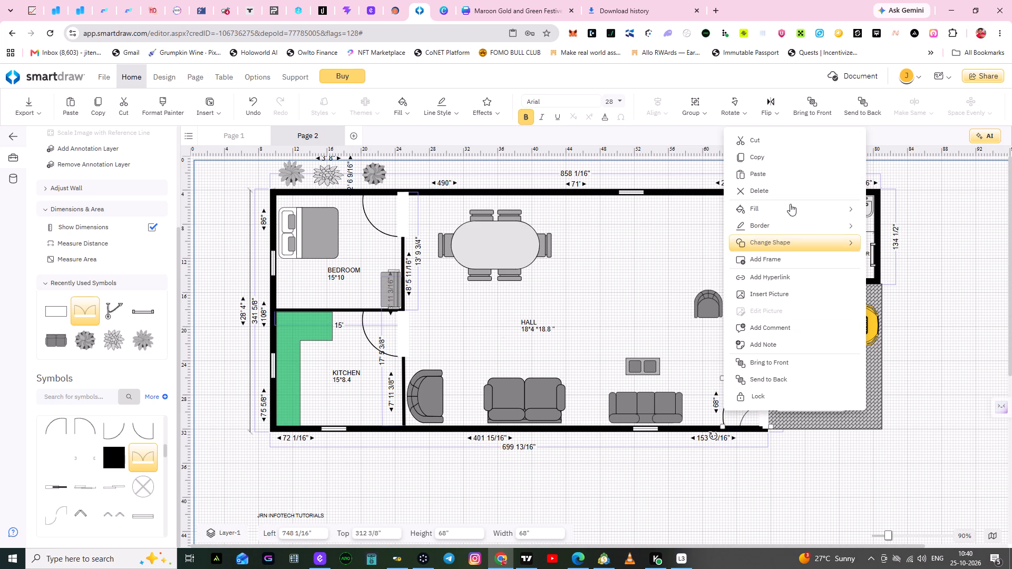
left_click(762, 143)
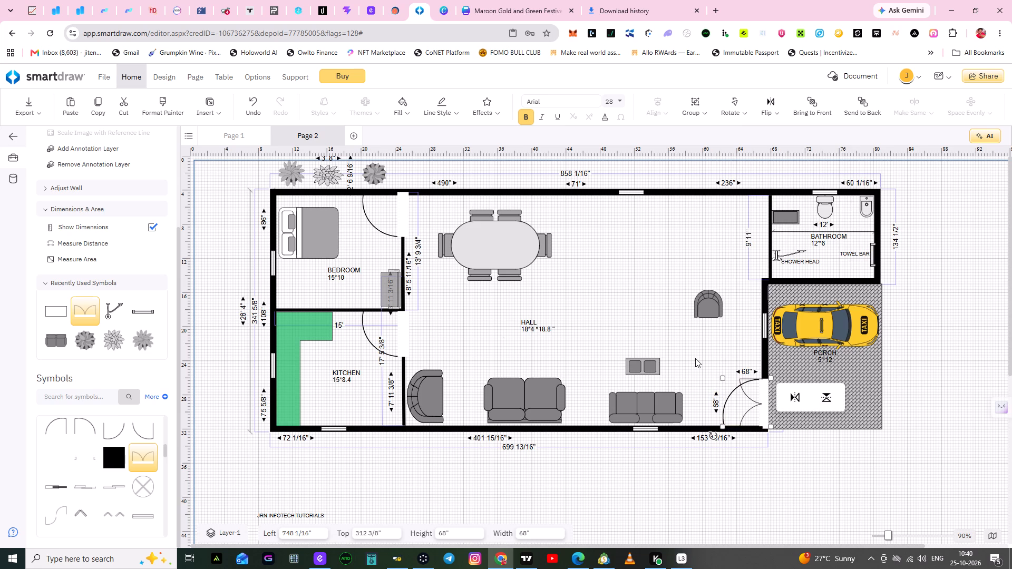
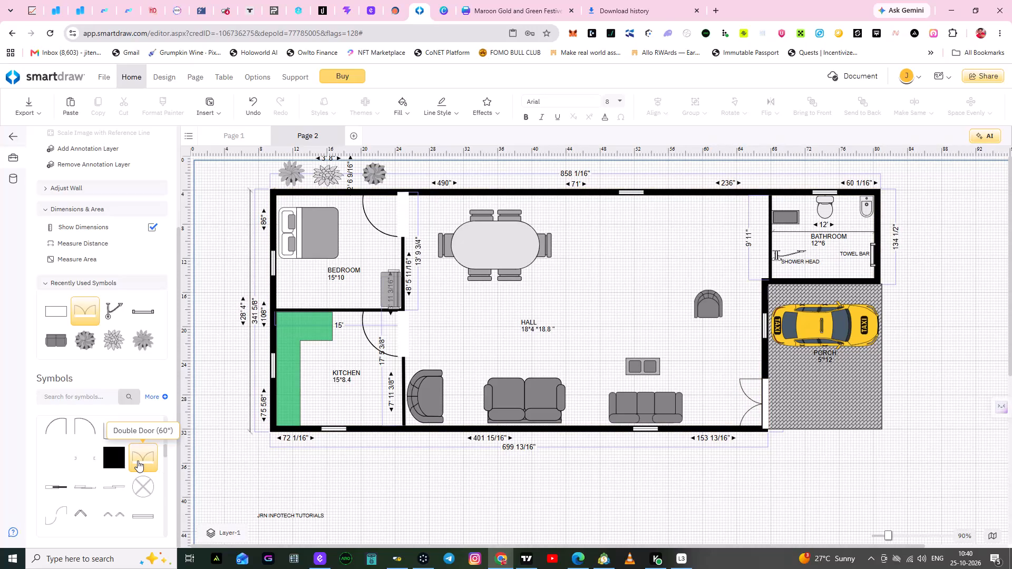
Add the text label "DOUBLE DOOR" in the hall beside the new double door.
left_click(732, 401)
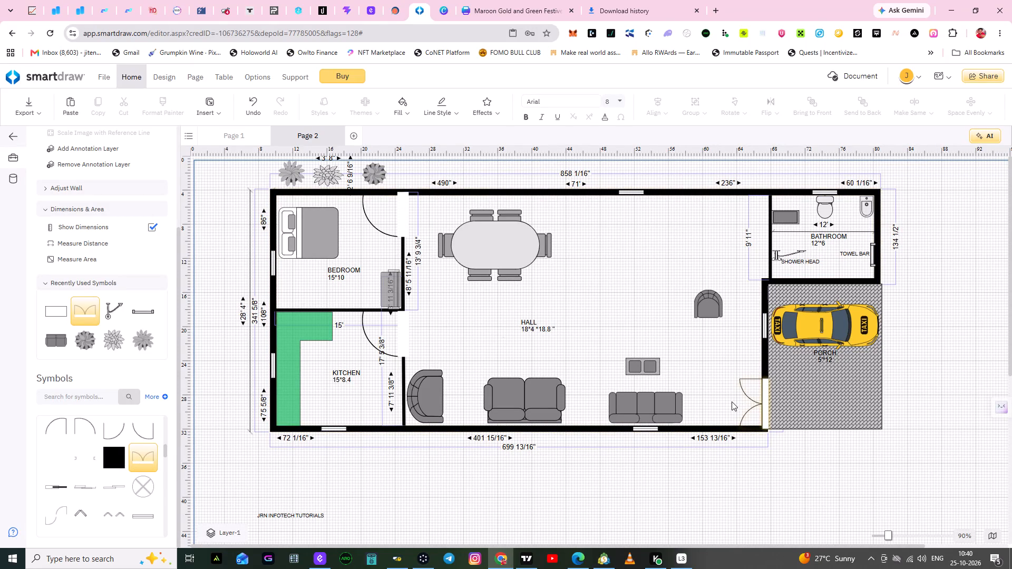
left_click(178, 218)
left_click(159, 162)
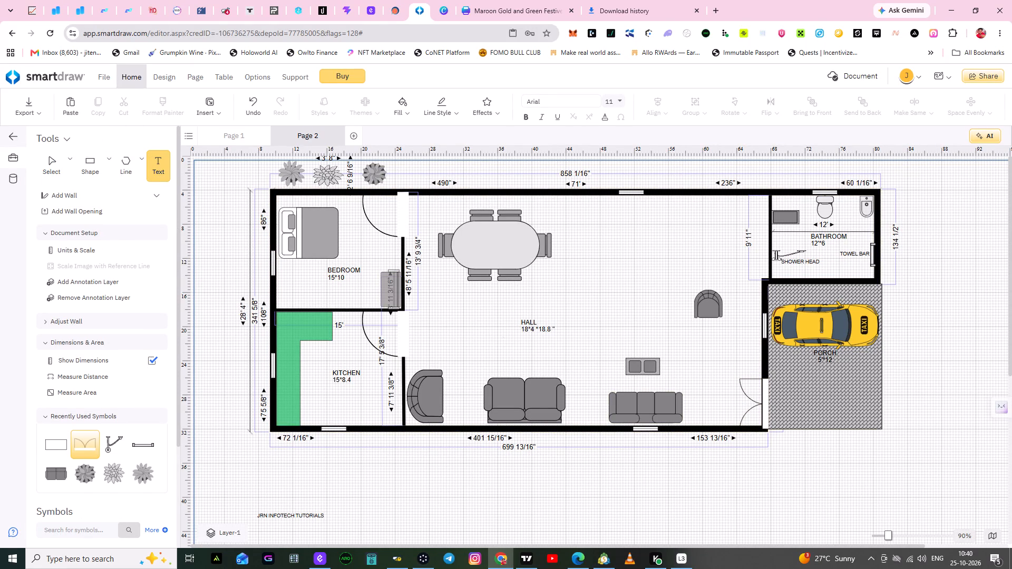
left_click(708, 394)
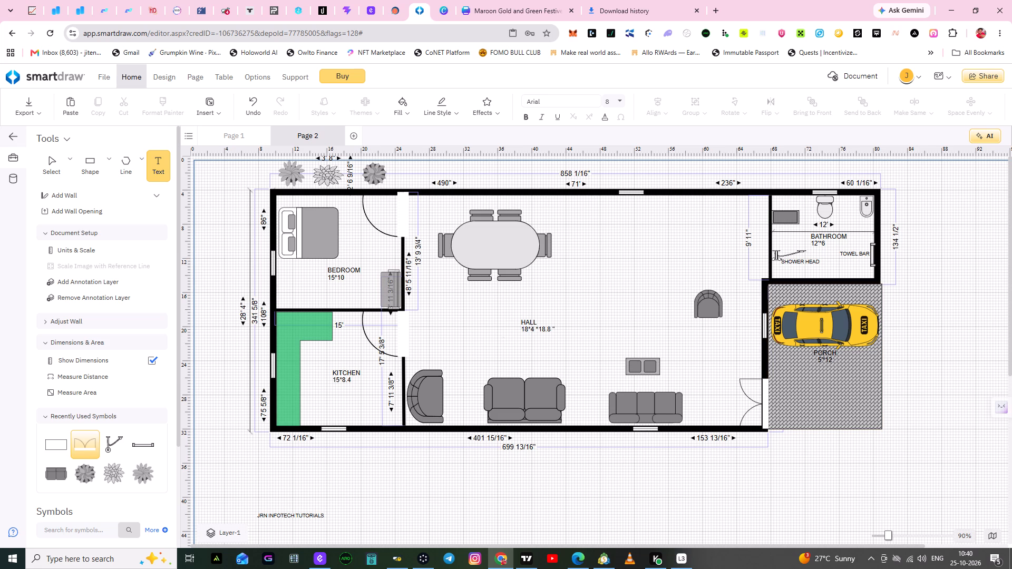
left_click(708, 389)
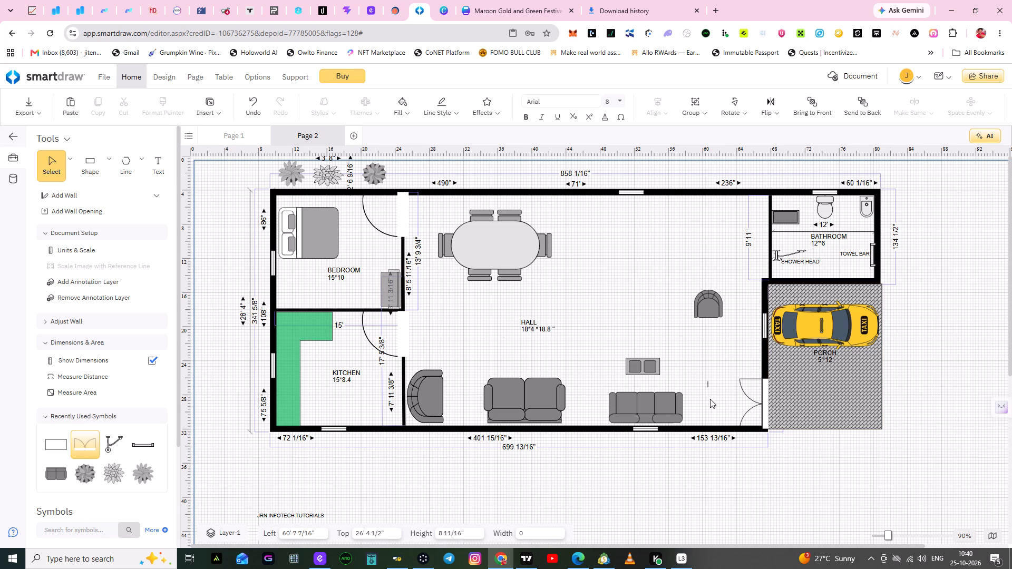
type("DOU")
type("BLE")
key("space")
type("DOO")
key("r")
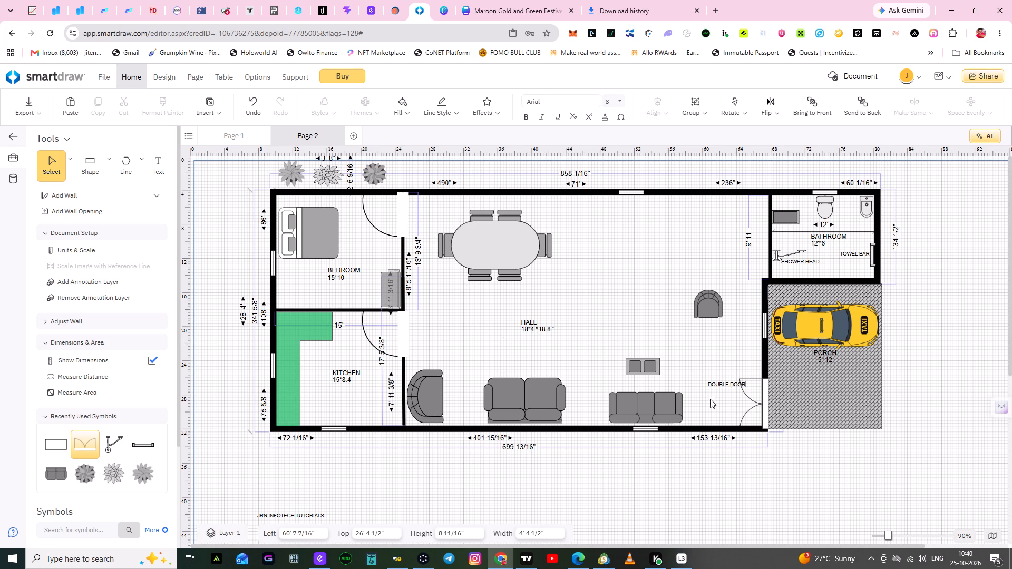
left_click(721, 403)
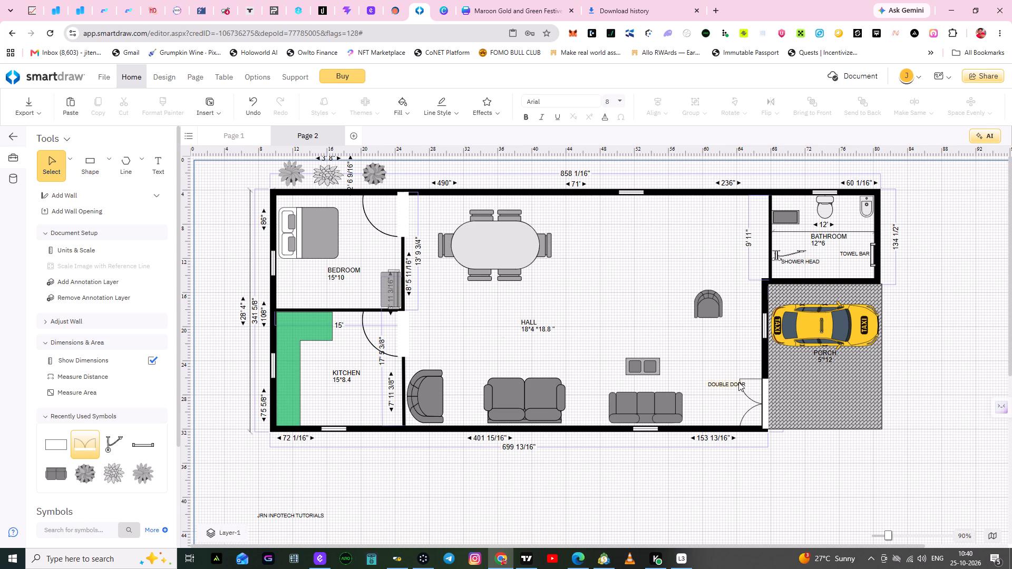
Move the DOUBLE DOOR label just beside the double door's swing, at about 61' 4" left and 28' 3" top.
left_click(737, 382)
left_click_drag(722, 385, 717, 389)
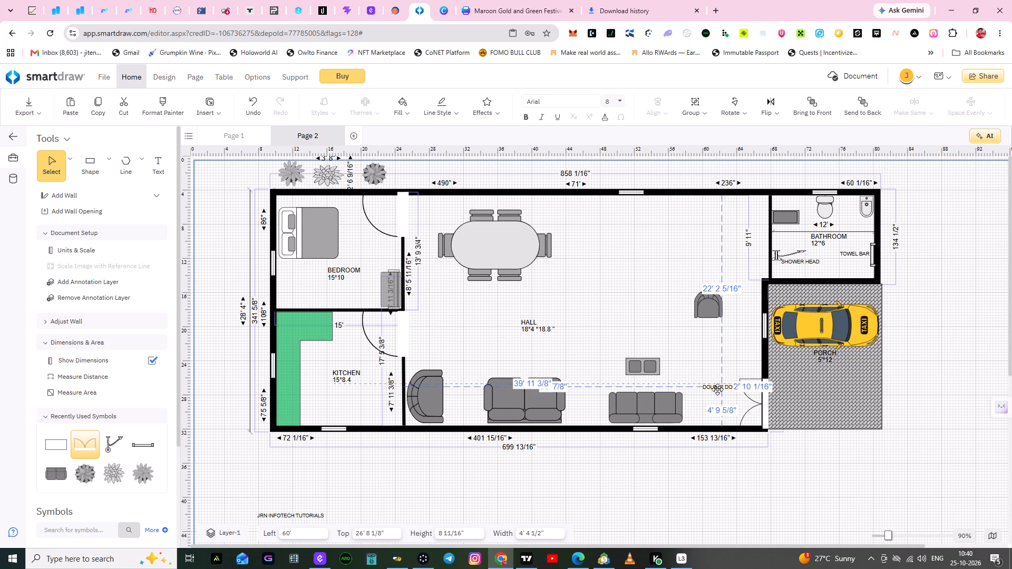
left_click_drag(717, 389, 725, 401)
left_click(720, 381)
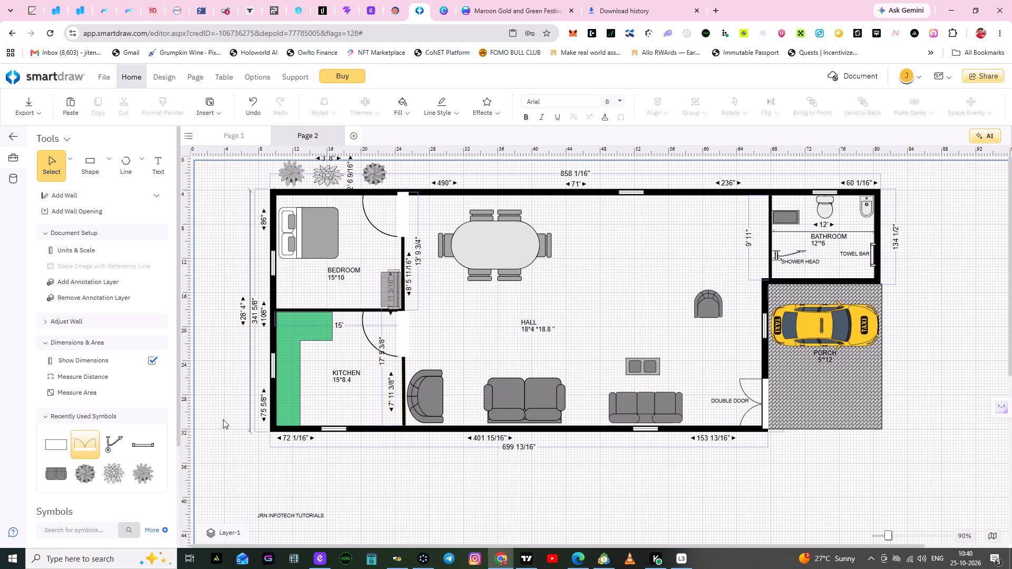
scroll(110, 448, "down", 2)
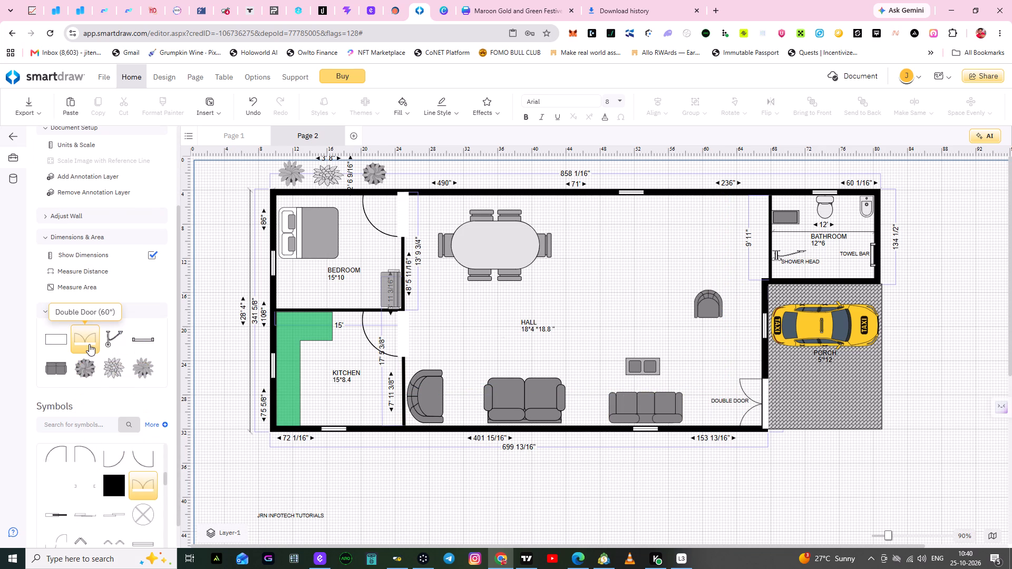
left_click(727, 399)
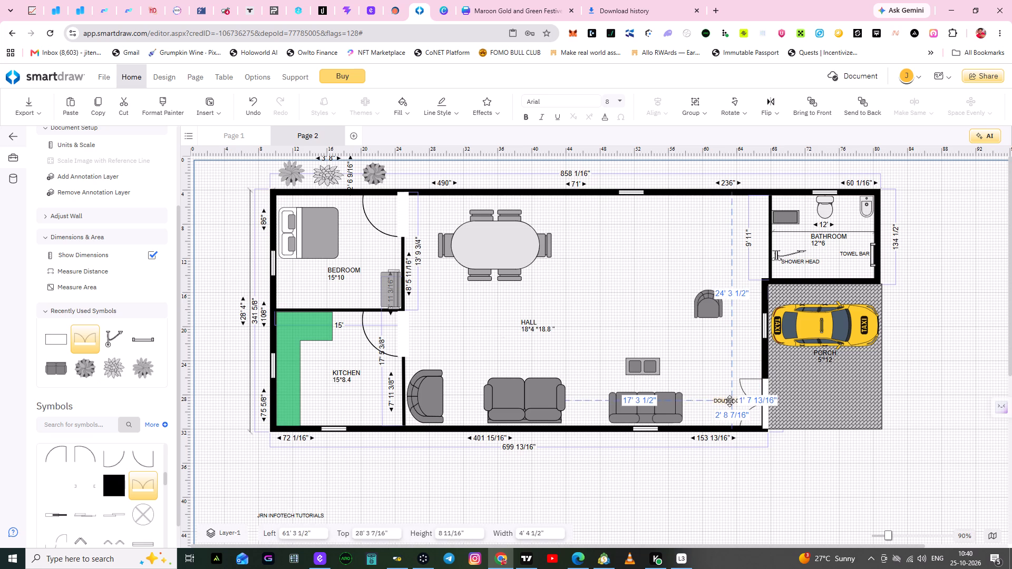
left_click(726, 381)
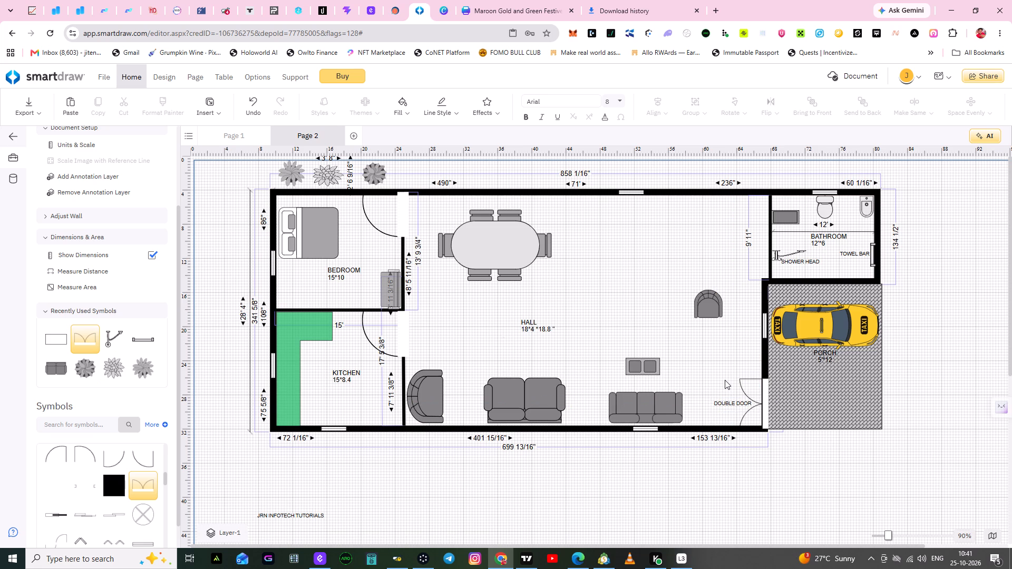
Look through the remaining door symbols and the Couches & Sofas symbols for further furnishings, and check the hall's dining table.
scroll(148, 494, "down", 1)
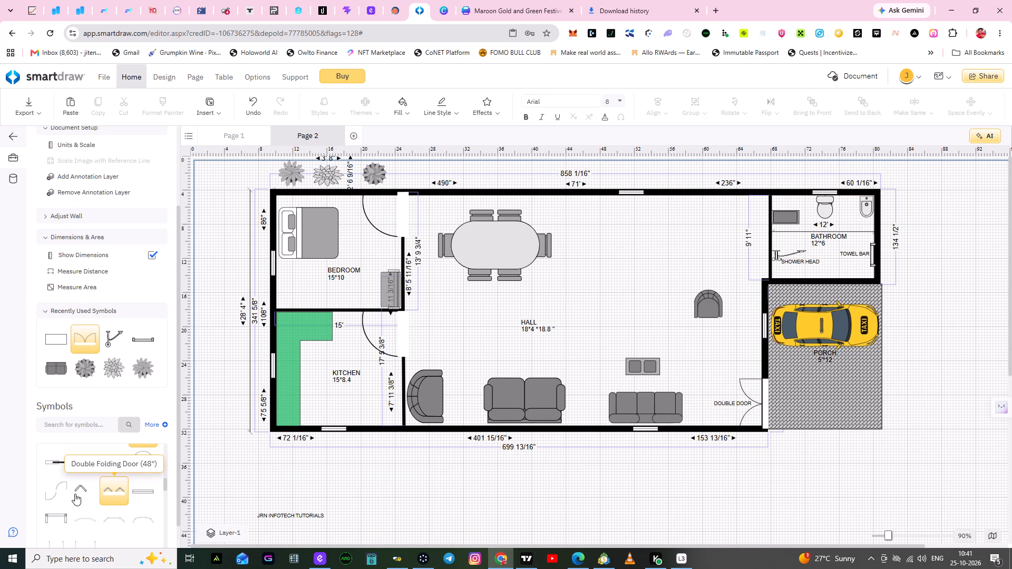
scroll(90, 495, "down", 2)
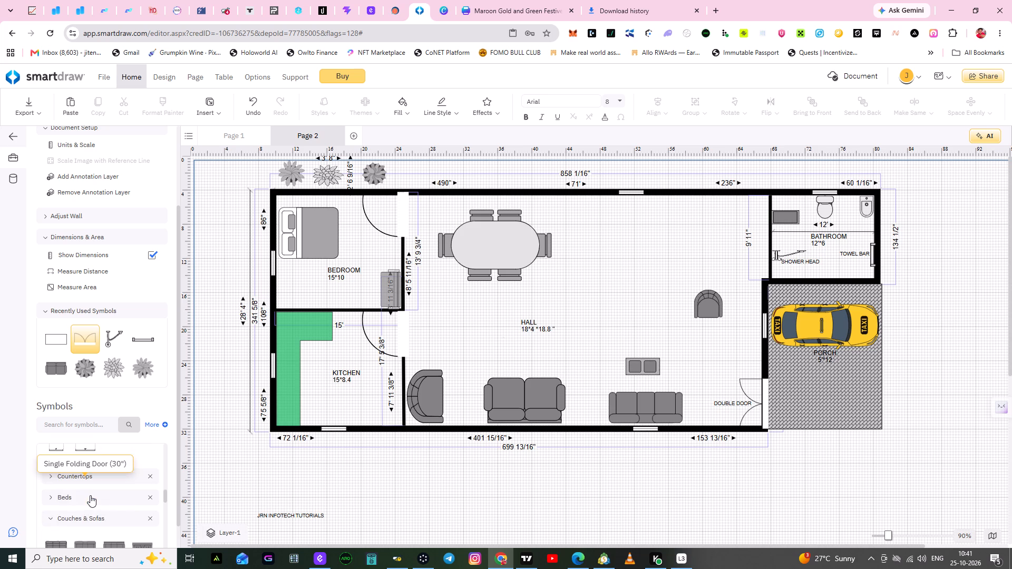
left_click(95, 476)
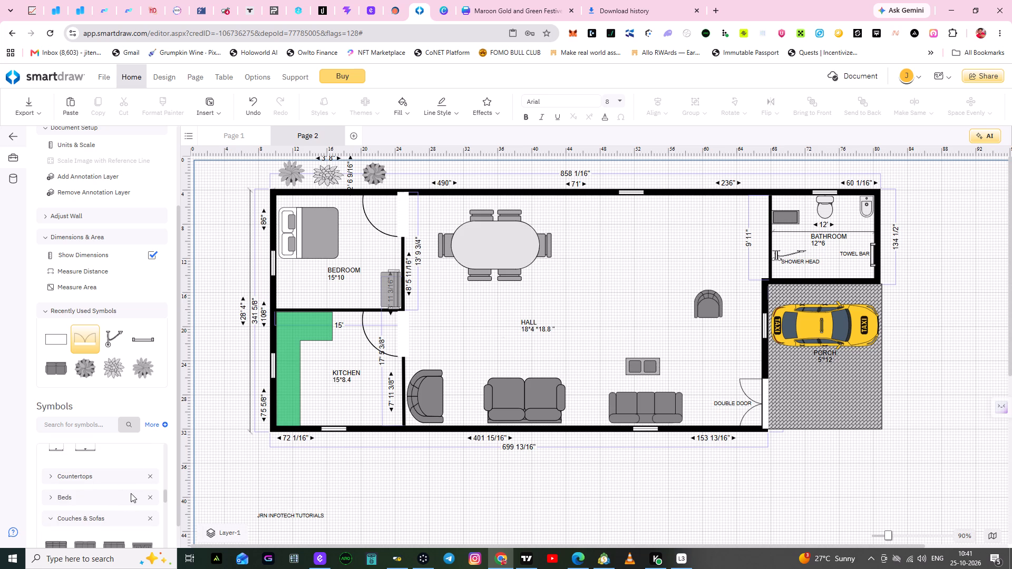
scroll(107, 478, "down", 2)
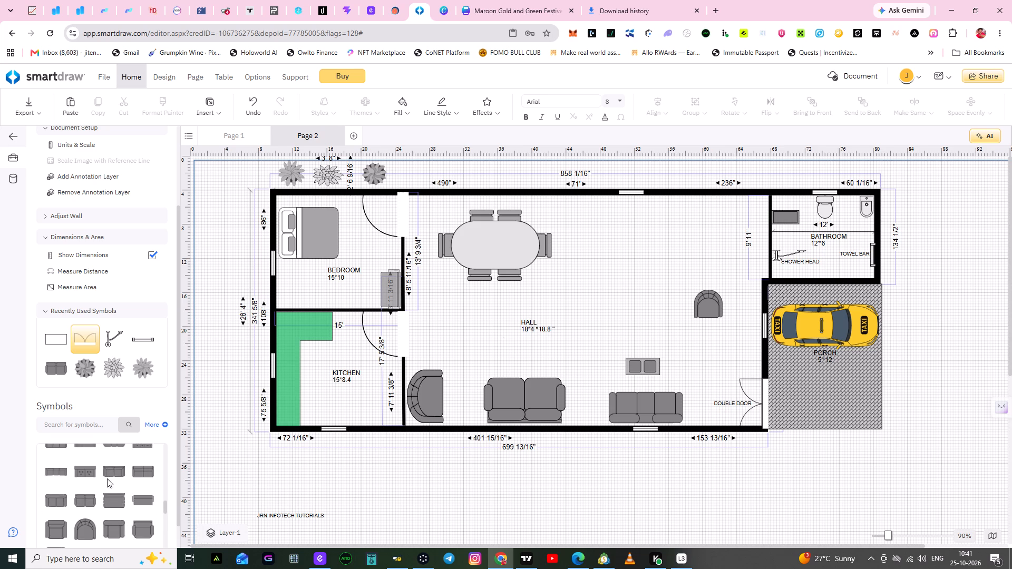
scroll(107, 481, "up", 3)
left_click(85, 528)
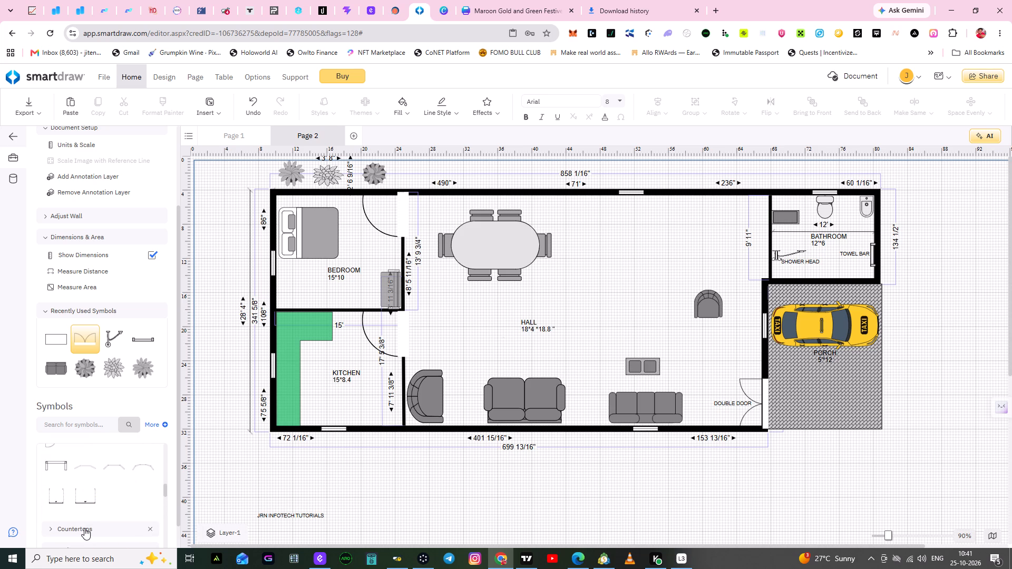
scroll(114, 489, "down", 2)
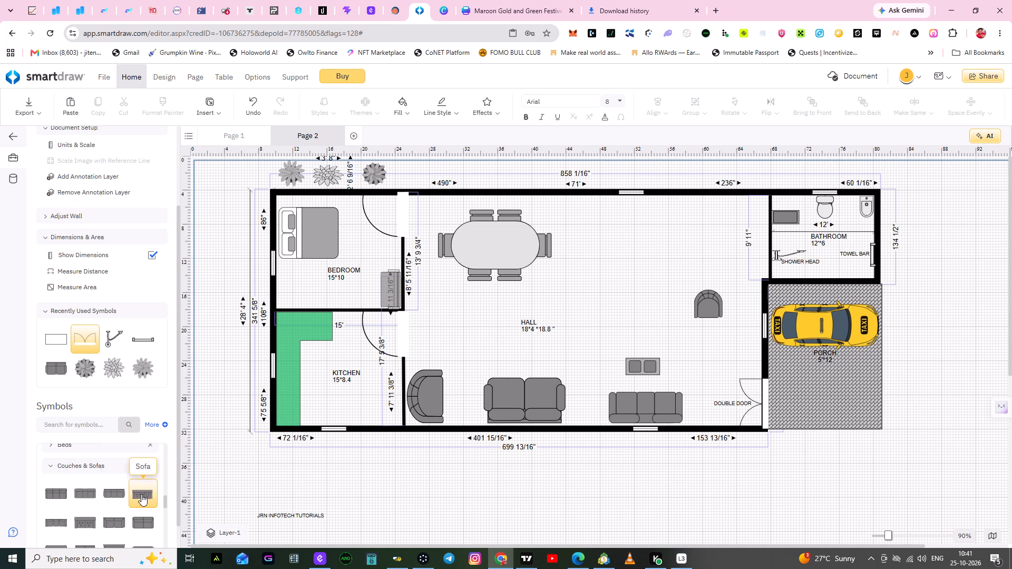
scroll(91, 492, "down", 1)
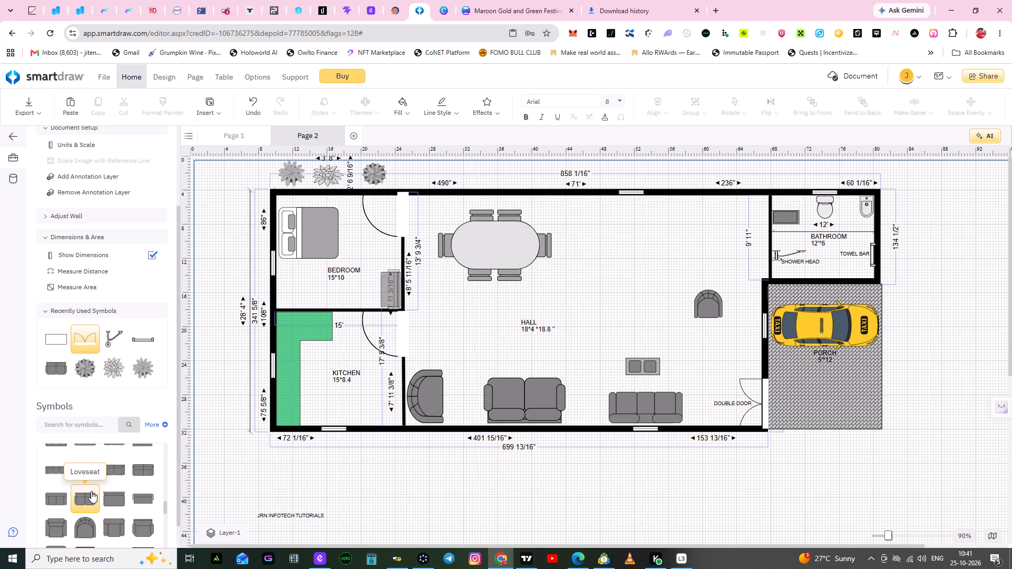
scroll(102, 486, "down", 2)
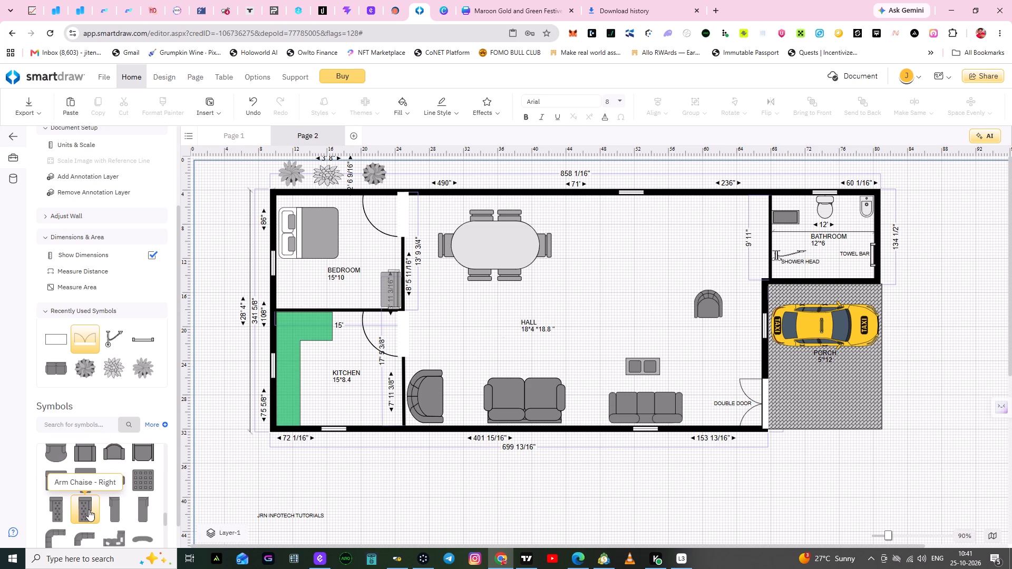
scroll(89, 510, "down", 1)
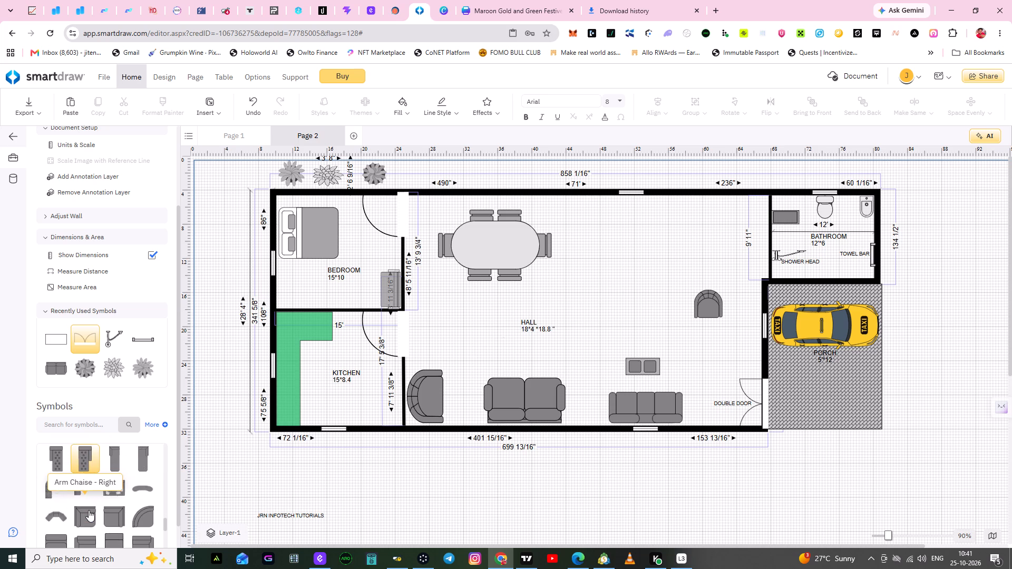
scroll(89, 510, "down", 1)
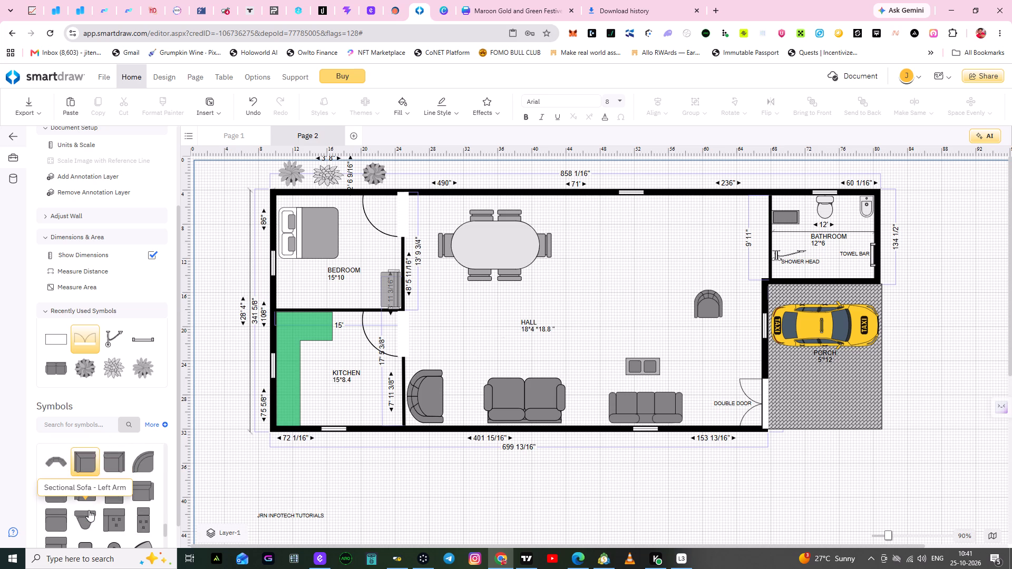
scroll(87, 507, "down", 1)
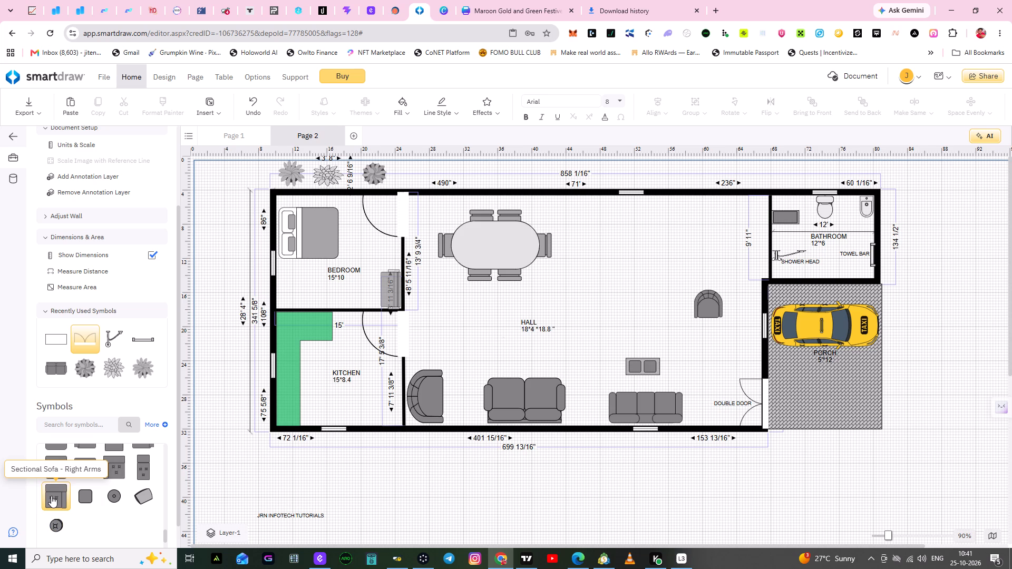
scroll(88, 511, "up", 3)
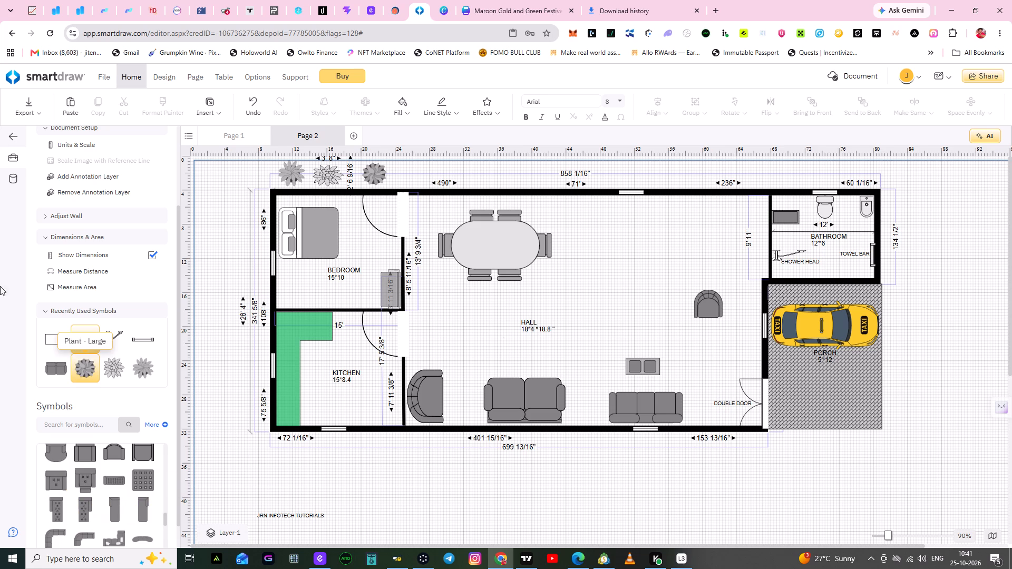
left_click(476, 243)
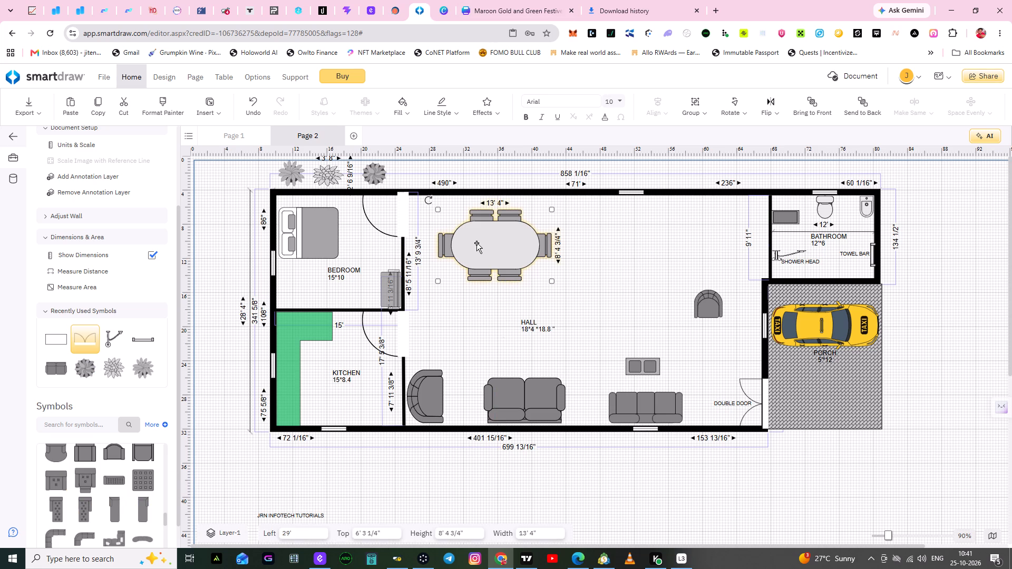
left_click(504, 255)
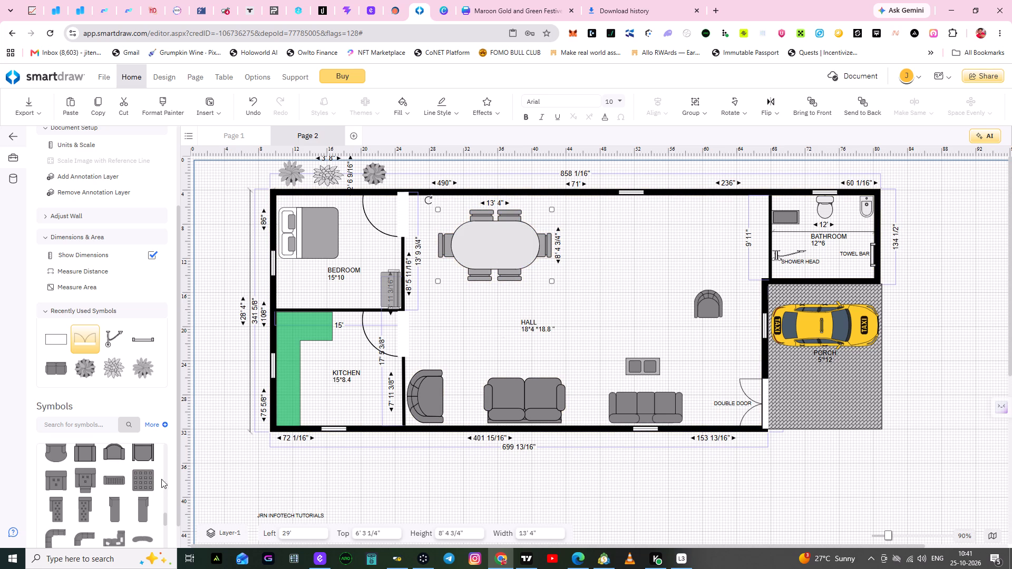
Find the Square Throw Pillow among the Couches & Sofas symbols and place one on the bedroom bed, beside its lower pillow.
left_click_drag(164, 515, 165, 527)
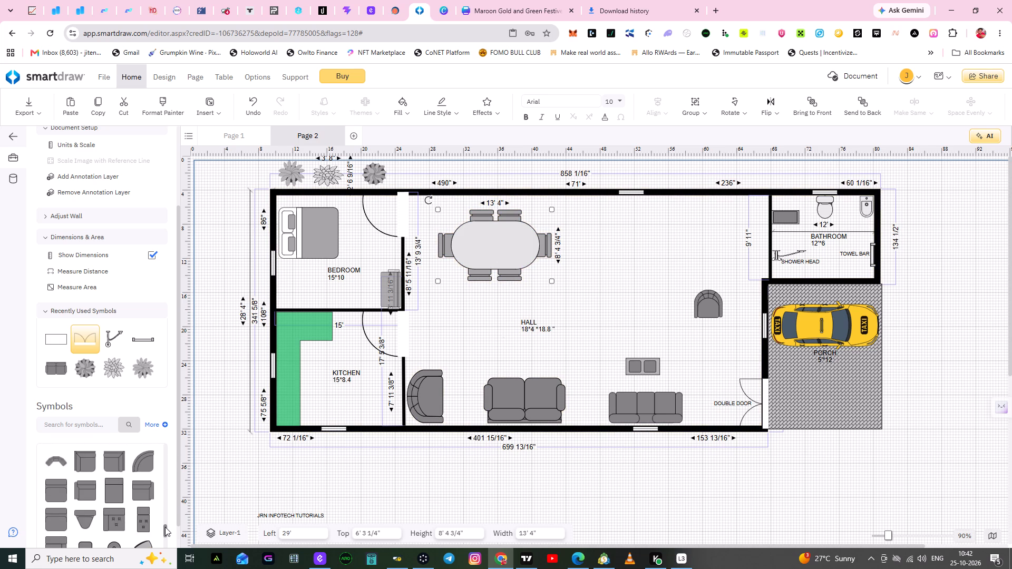
left_click_drag(165, 527, 167, 536)
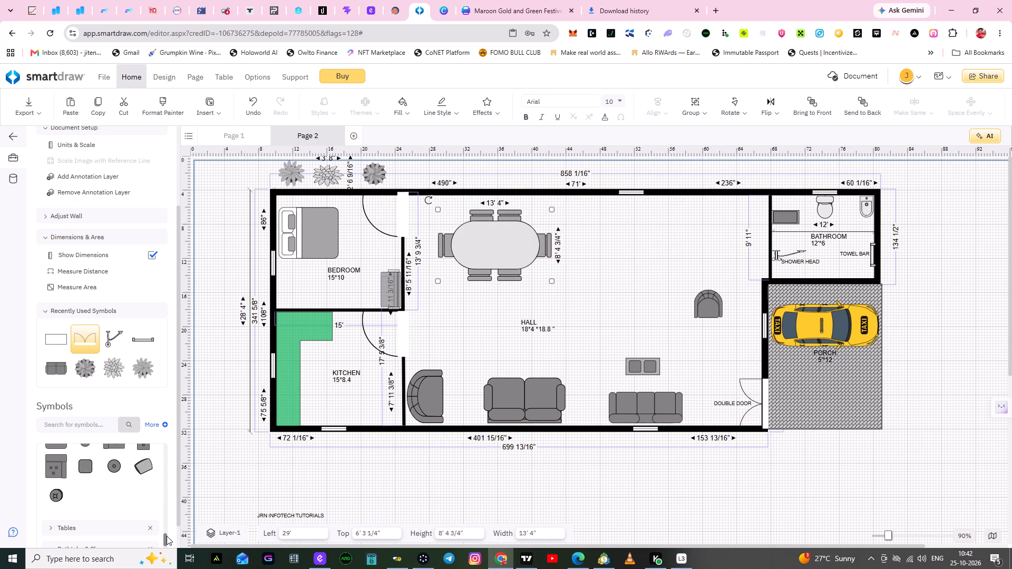
left_click_drag(167, 536, 169, 531)
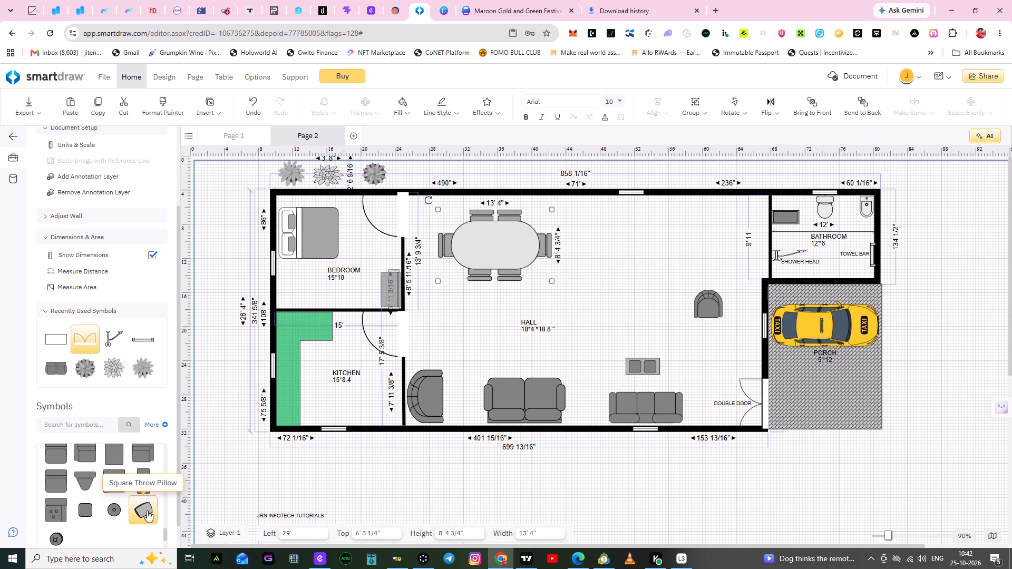
left_click_drag(147, 511, 327, 286)
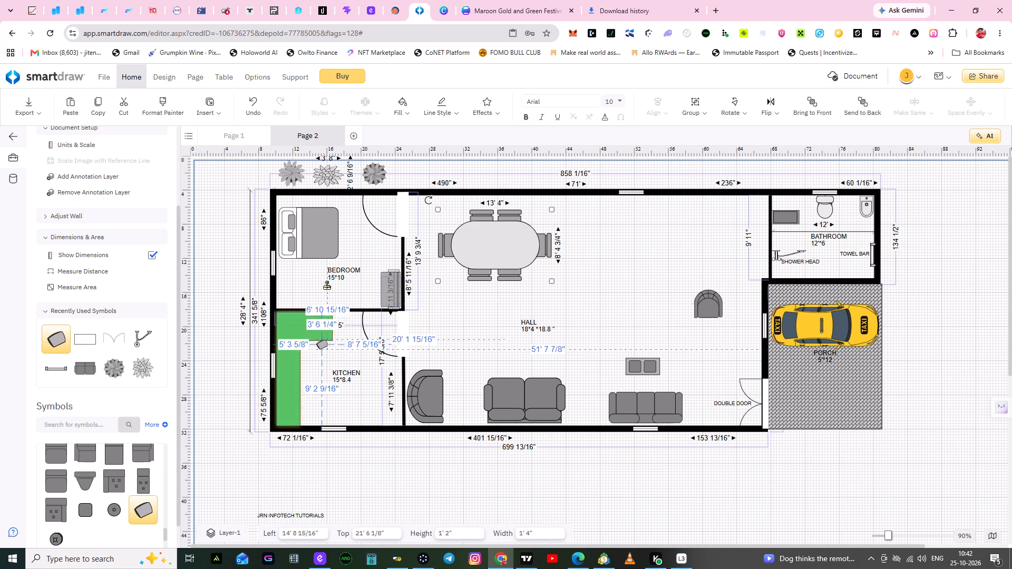
left_click_drag(327, 286, 312, 251)
left_click(363, 248)
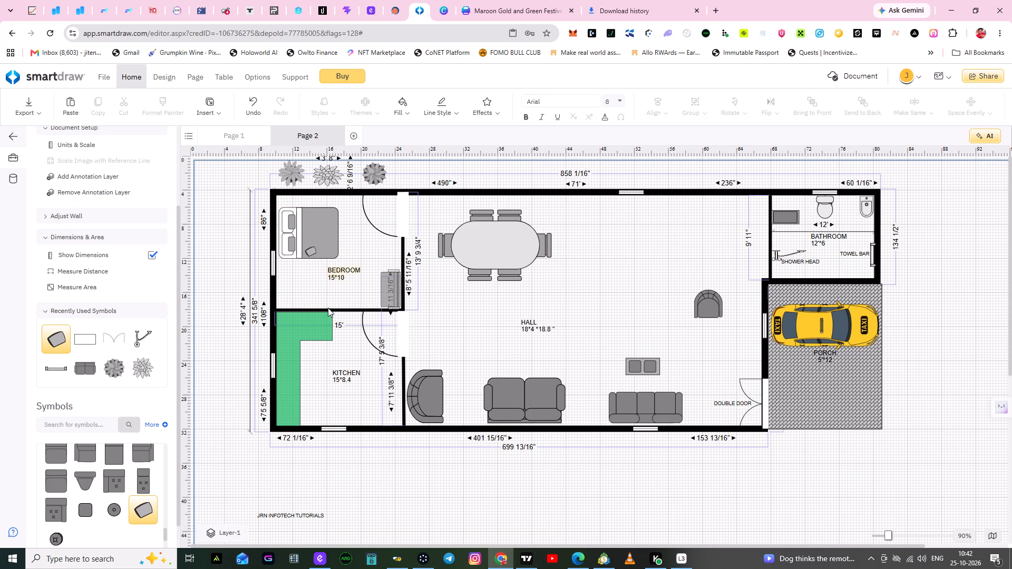
Place a second Square Throw Pillow on the bed beside its upper pillow, at about 6' 7" top.
left_click(141, 514)
left_click_drag(141, 514, 310, 217)
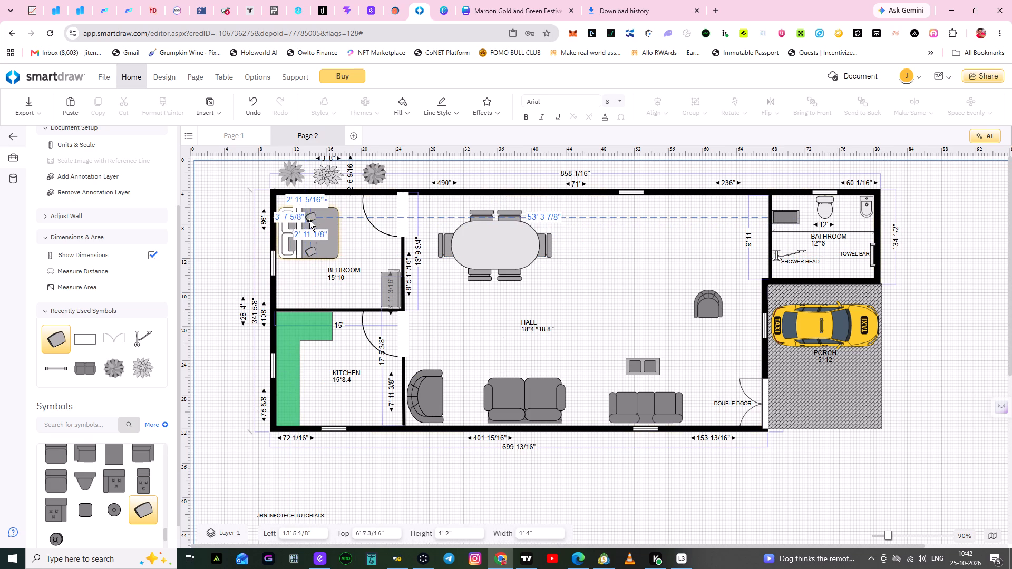
left_click(331, 229)
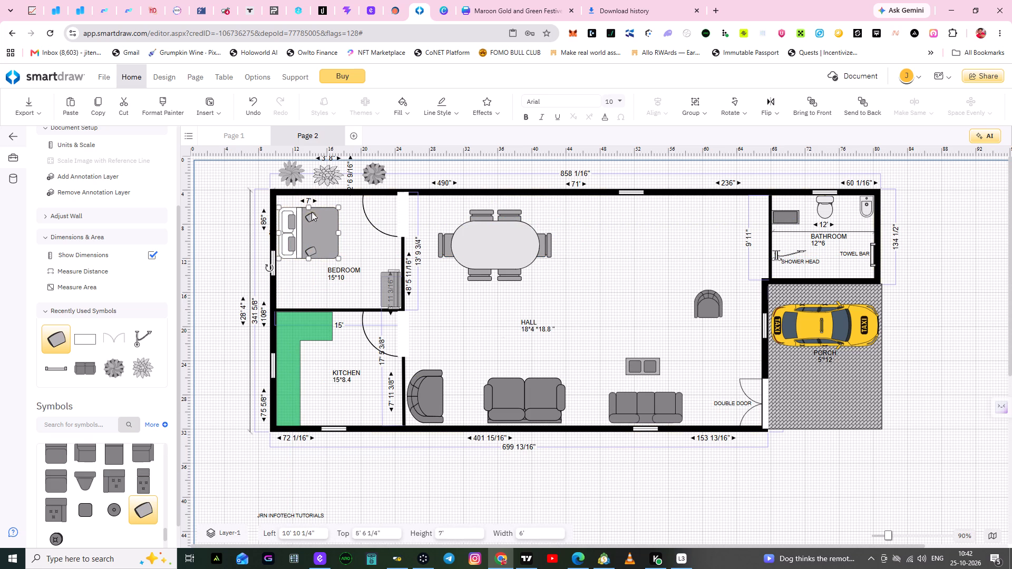
left_click(312, 215)
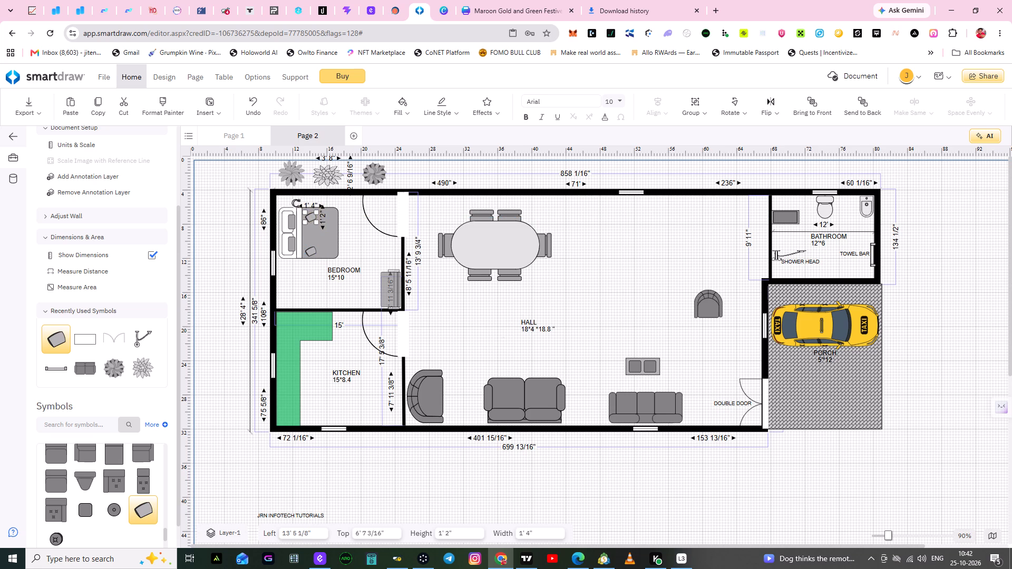
Rotate the upper throw pillow on the bedroom bed by roughly half a turn.
left_click_drag(297, 203, 340, 232)
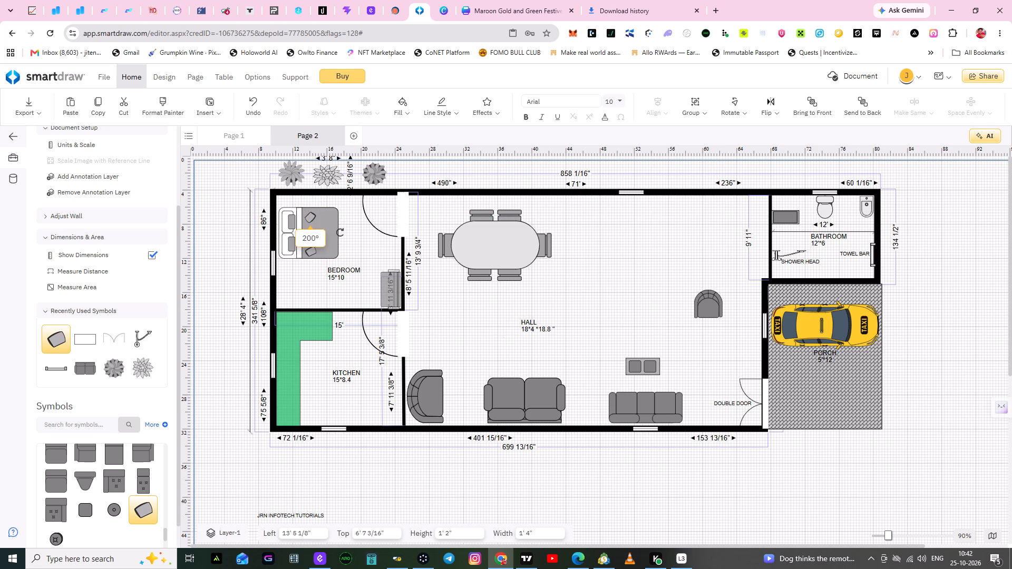
left_click_drag(340, 232, 340, 237)
left_click(355, 239)
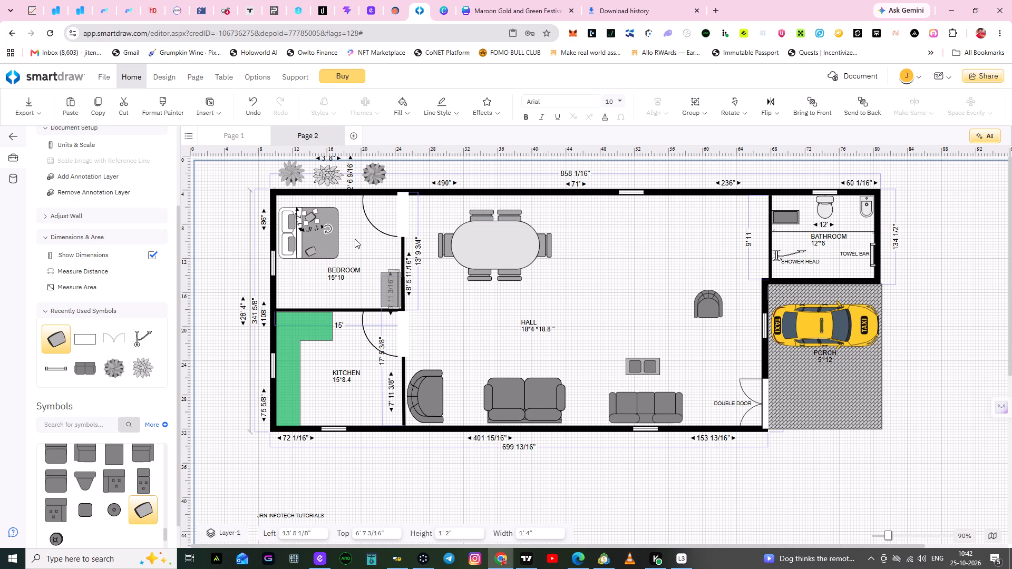
Rotate the lower throw pillow on the bed roughly a quarter turn and shift it to about 13' 4" left and 10' 4" top.
left_click(310, 255)
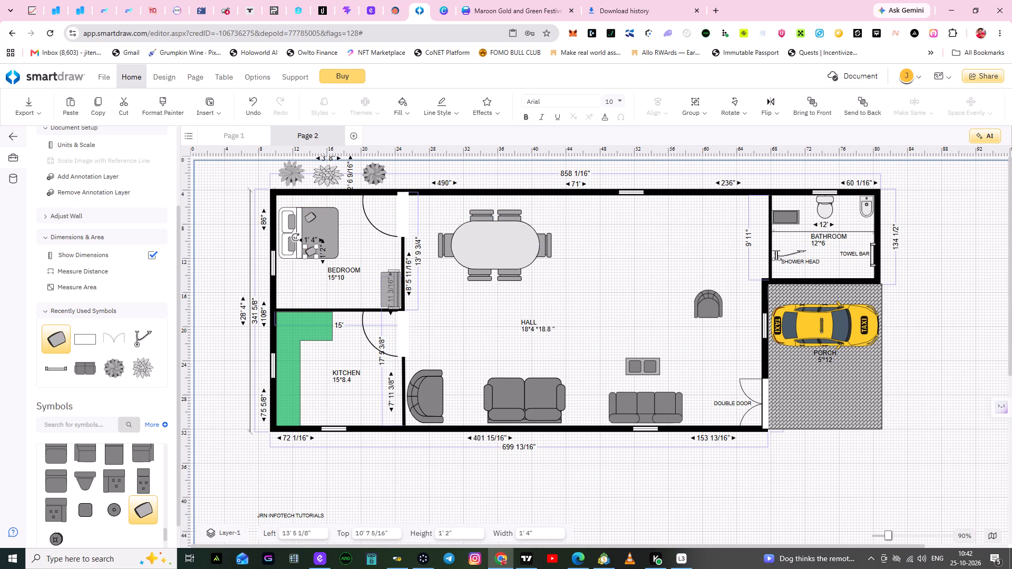
left_click_drag(295, 238, 306, 230)
left_click_drag(306, 230, 325, 240)
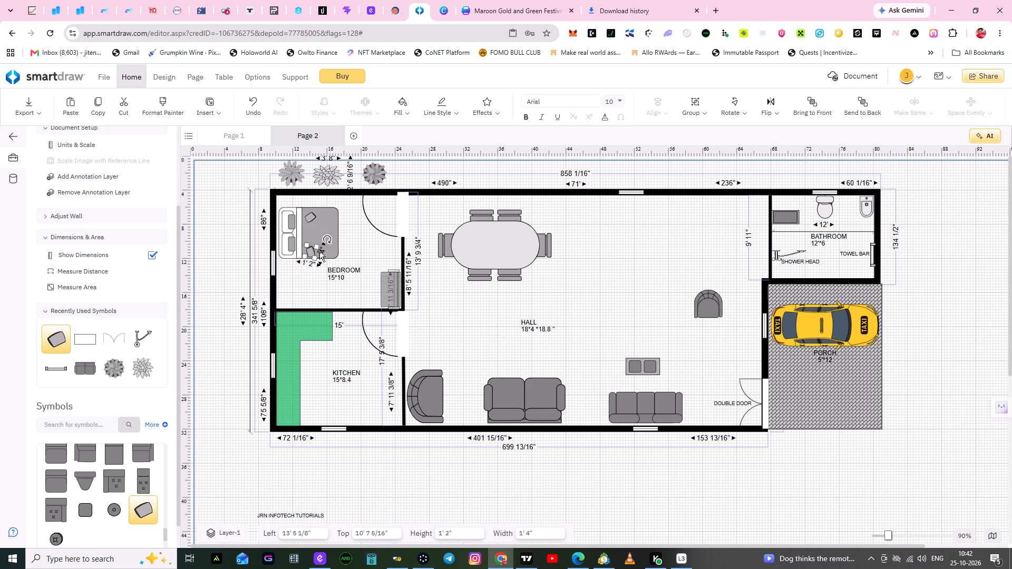
left_click(310, 252)
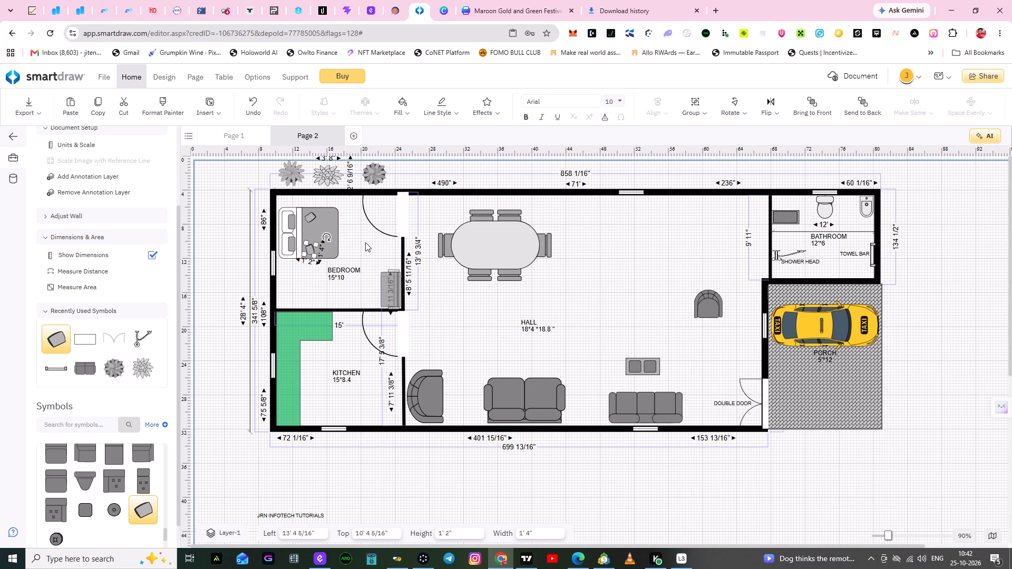
left_click(365, 242)
Shift the upper throw pillow on the bed slightly, to about 13' 3" left and 6' 9" top.
left_click(309, 214)
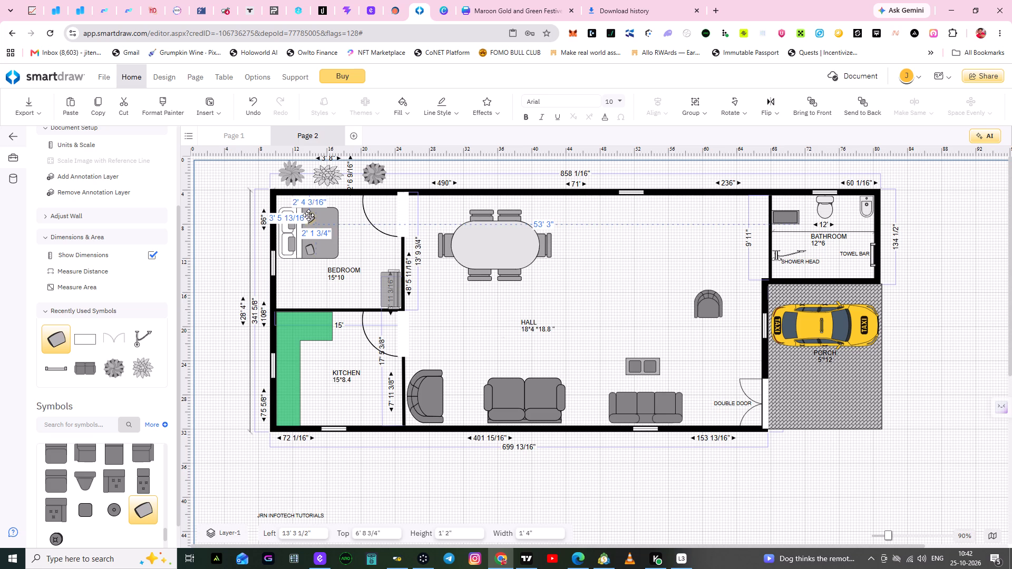
left_click(373, 248)
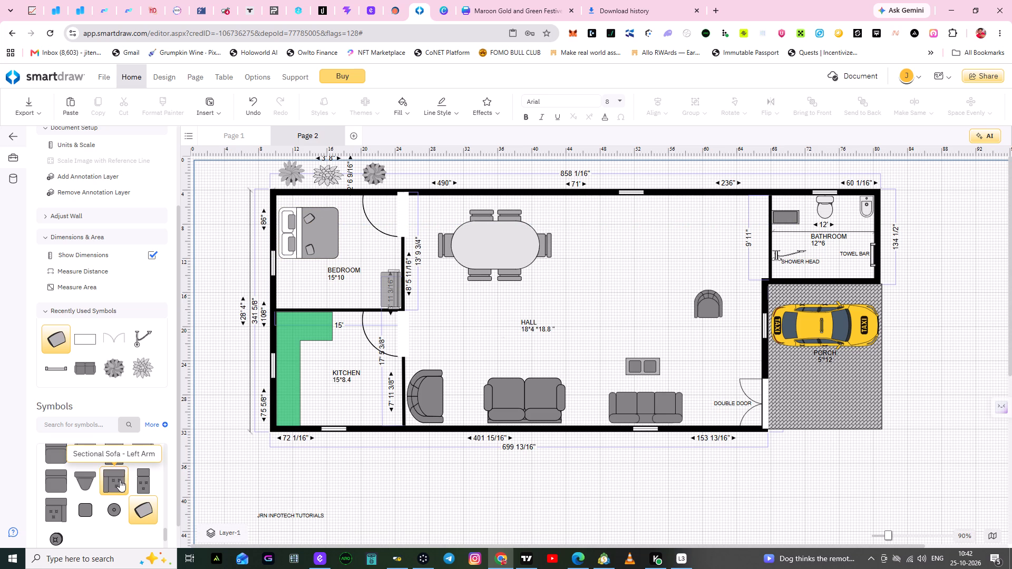
Look back through the sofa, door, window and room outline symbols for further items to add to the plan.
scroll(120, 480, "down", 1)
scroll(82, 490, "up", 1)
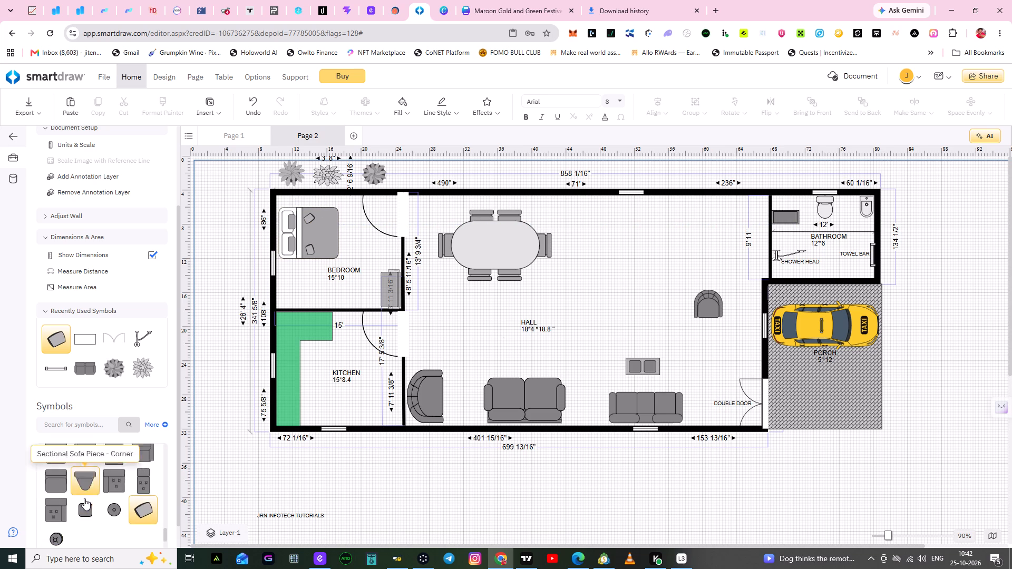
scroll(102, 500, "up", 4)
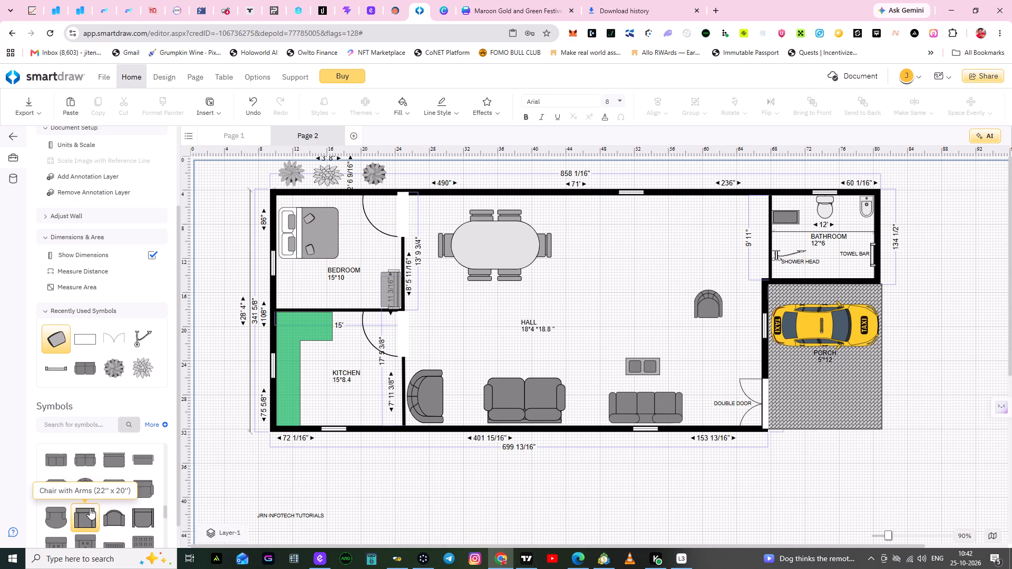
scroll(85, 506, "up", 3)
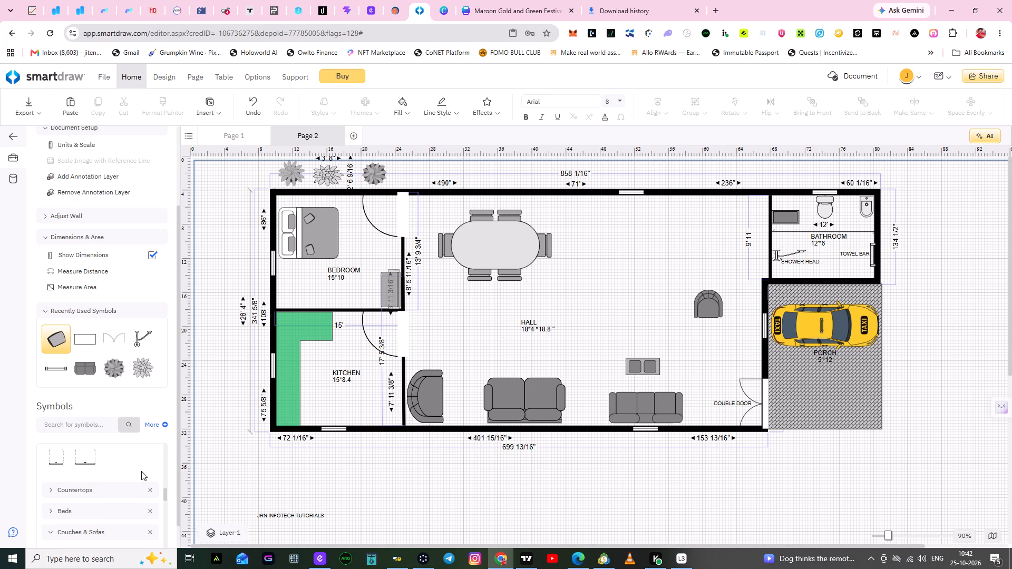
scroll(138, 468, "up", 1)
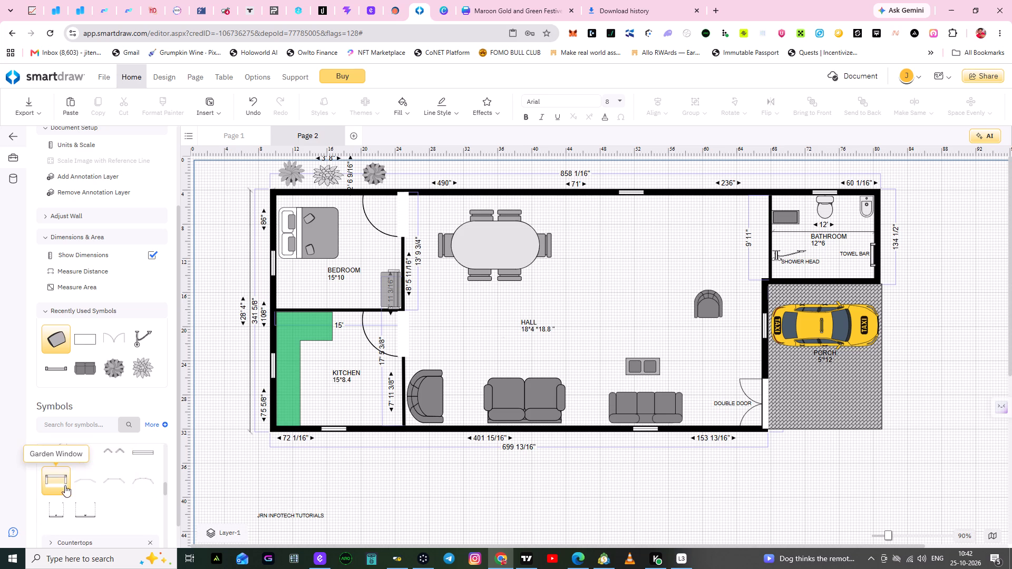
scroll(114, 486, "up", 1)
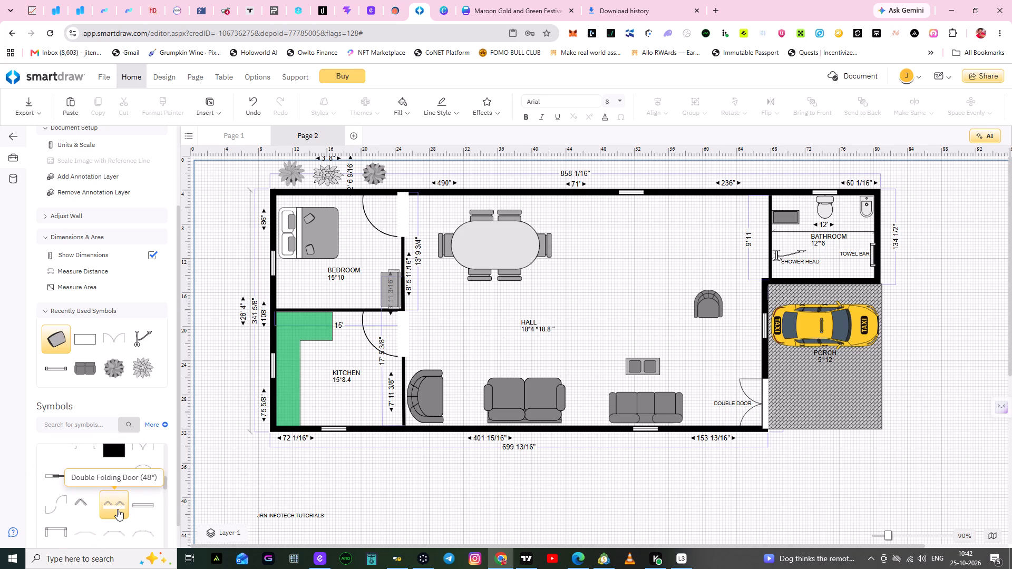
scroll(132, 504, "up", 2)
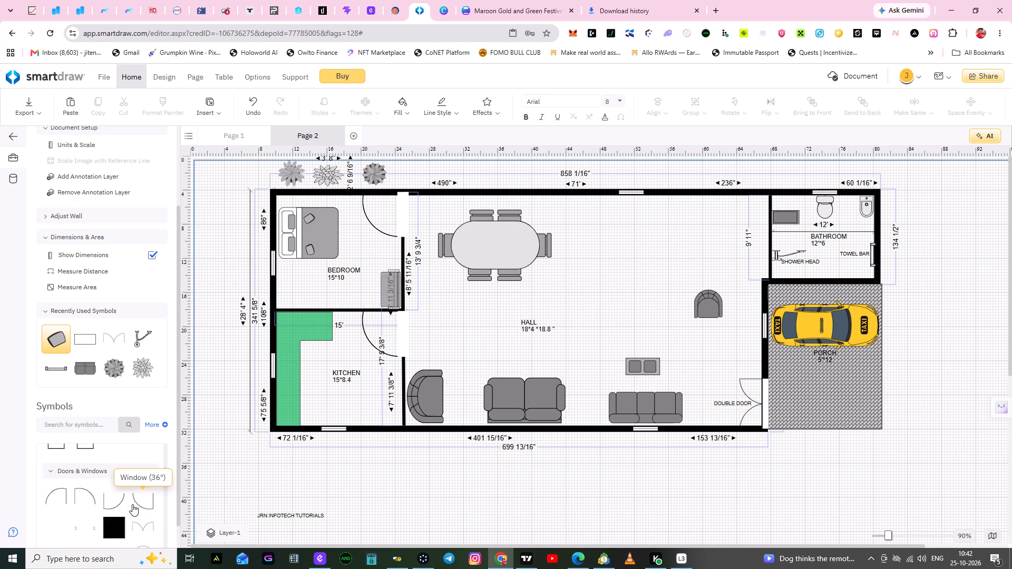
scroll(112, 502, "up", 4)
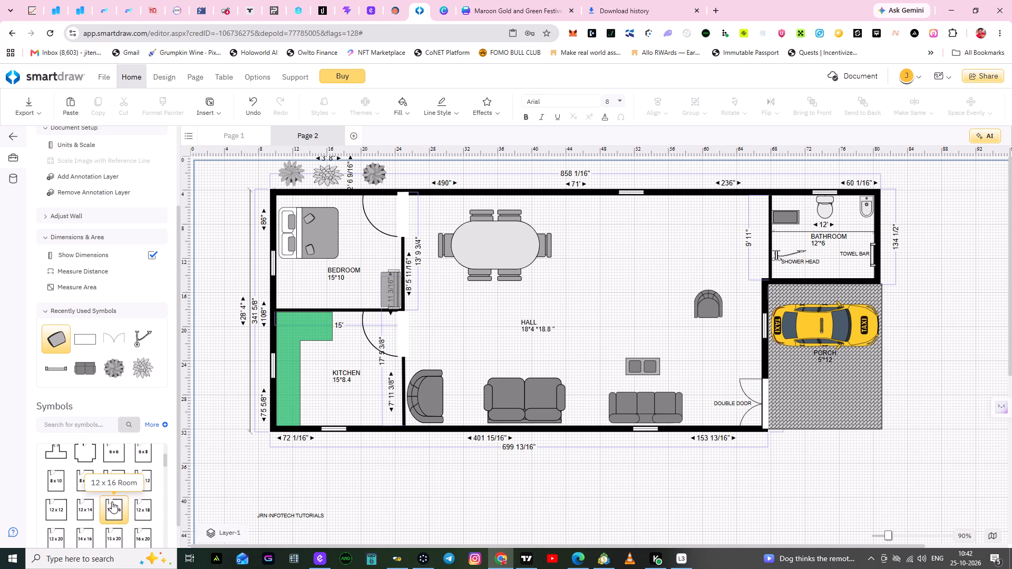
scroll(112, 502, "up", 2)
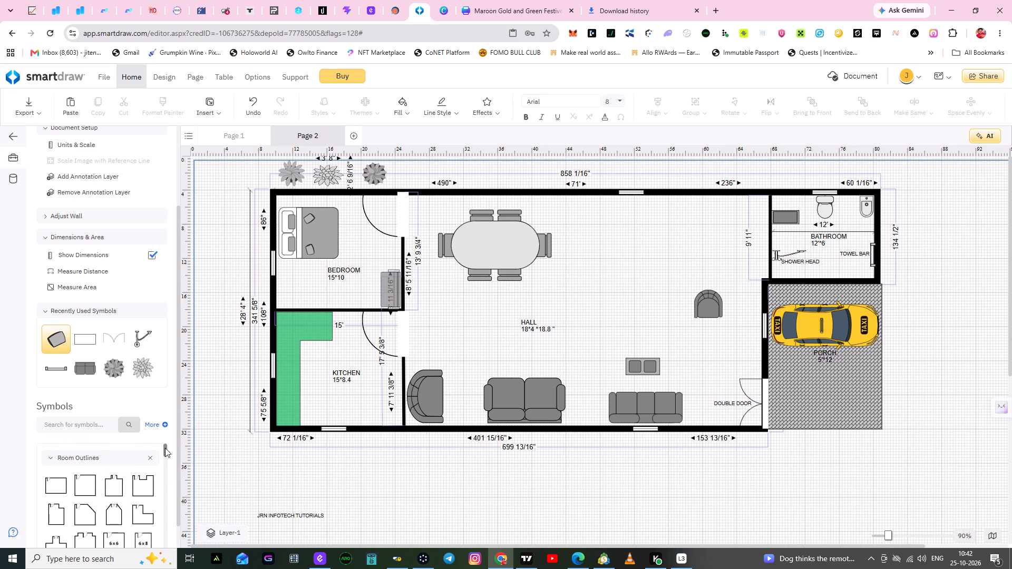
left_click_drag(165, 447, 165, 457)
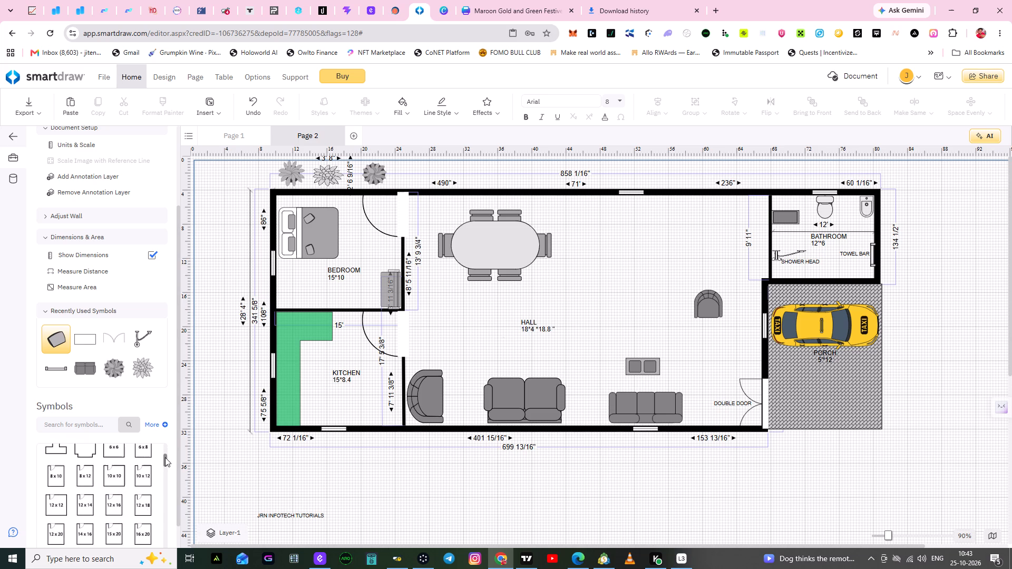
left_click_drag(165, 457, 168, 406)
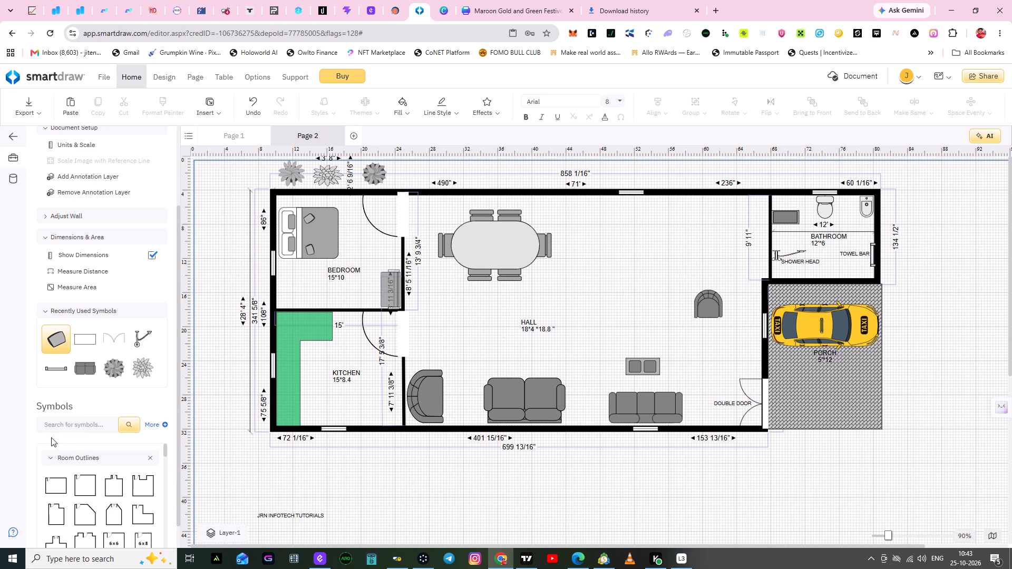
Search the symbol library for GAS.
left_click(80, 425)
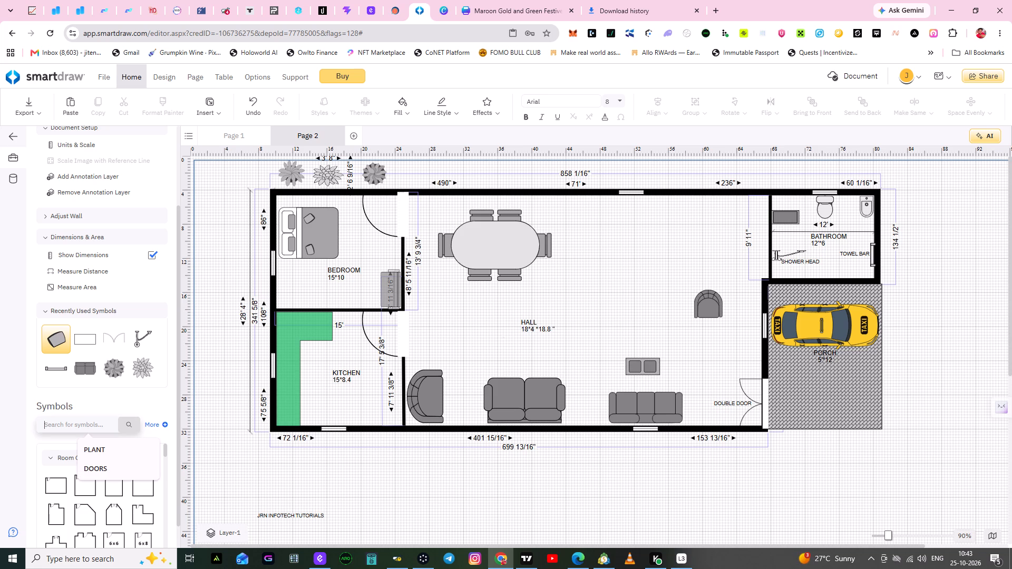
type("GAS")
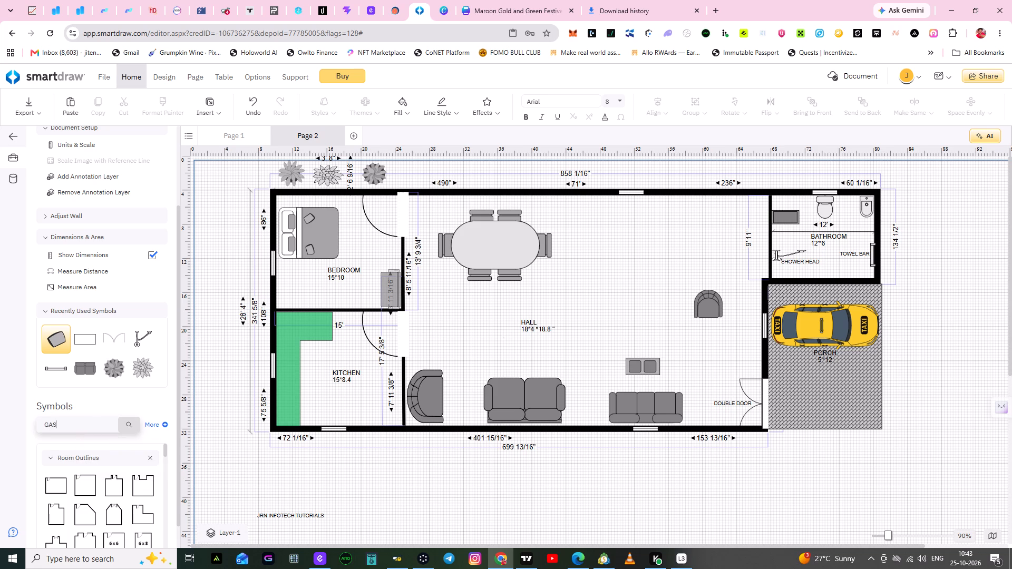
left_click(129, 424)
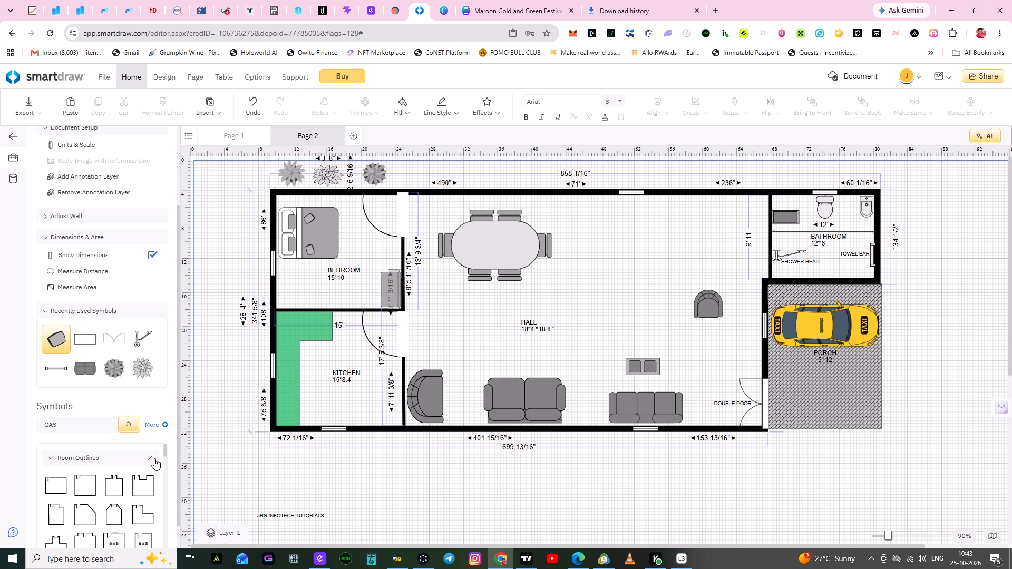
Look through the GAS symbol results, from Crime Scene down to Appliances and Propane, for a gas symbol suited to the kitchen.
scroll(155, 453, "down", 2)
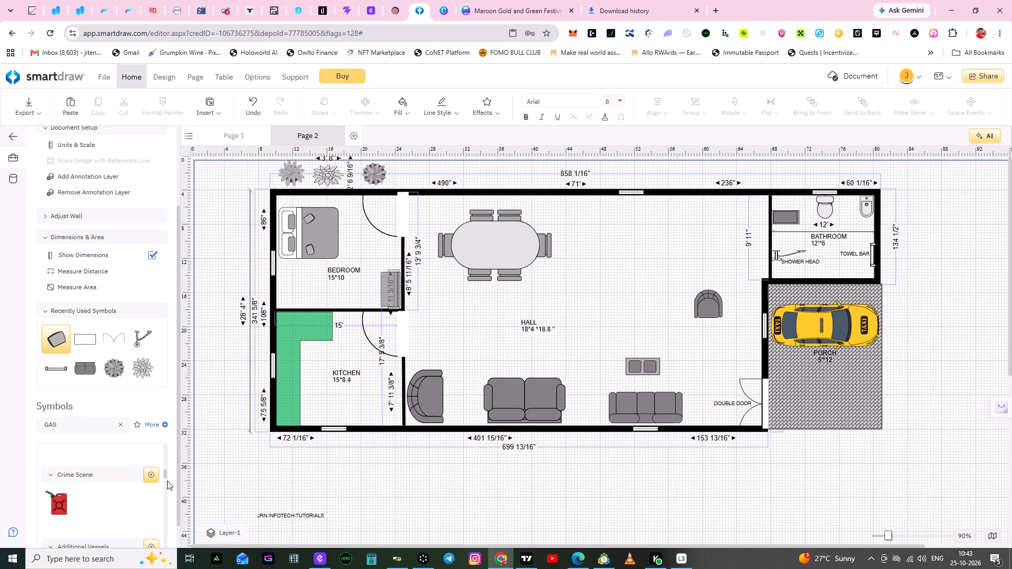
left_click_drag(166, 475, 163, 480)
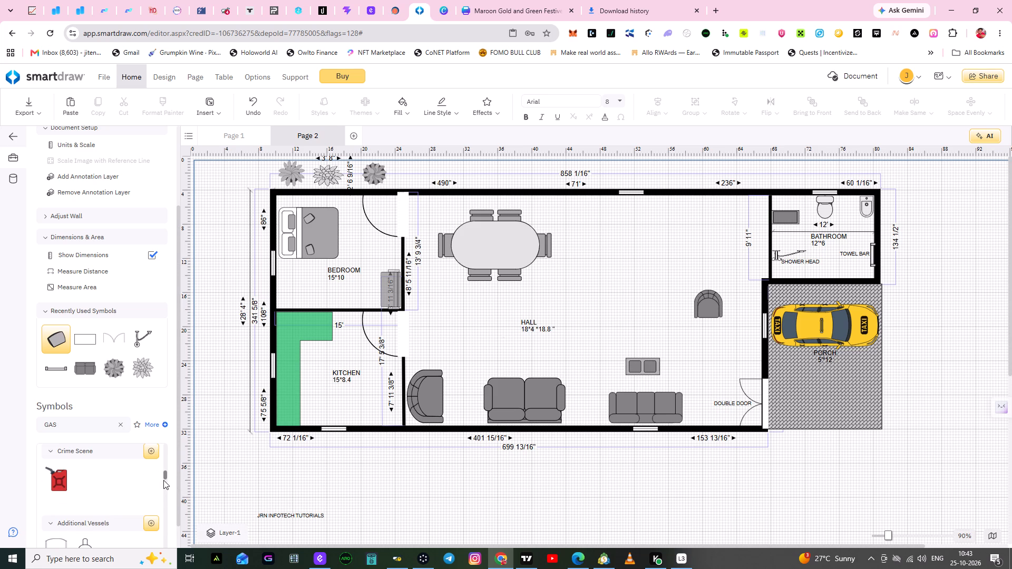
left_click_drag(163, 480, 164, 495)
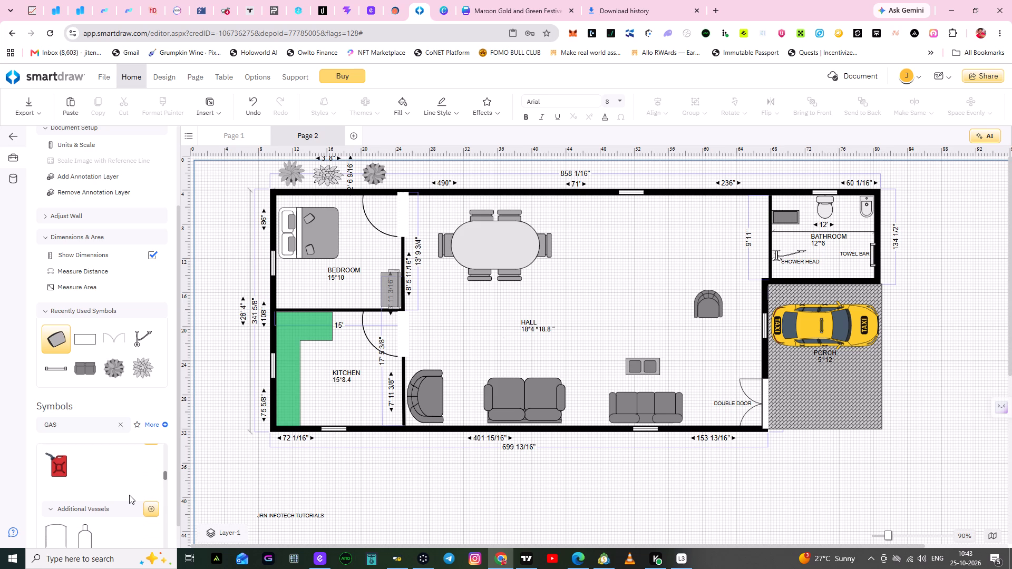
scroll(129, 495, "down", 2)
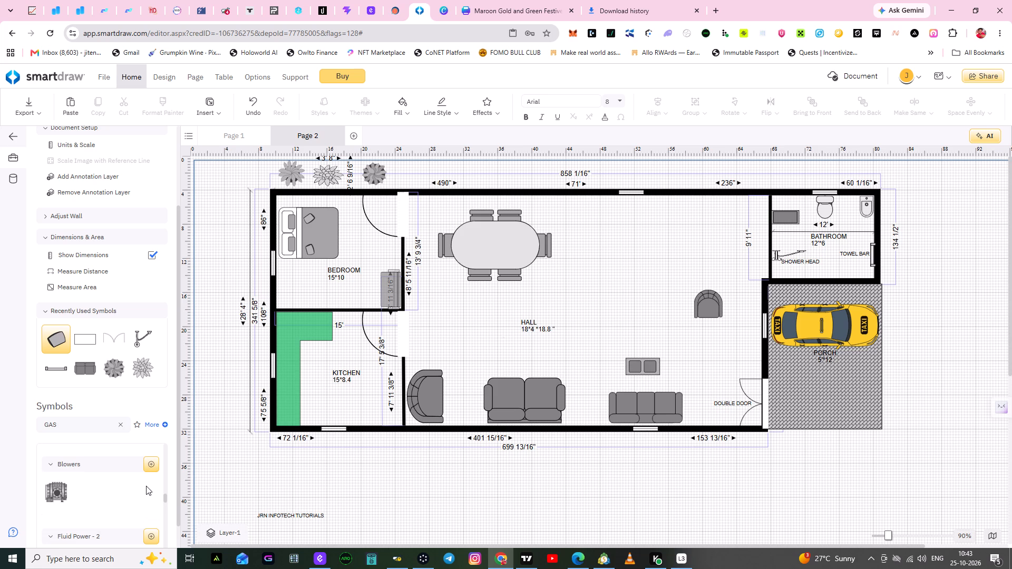
left_click_drag(164, 500, 164, 503)
left_click_drag(164, 503, 167, 513)
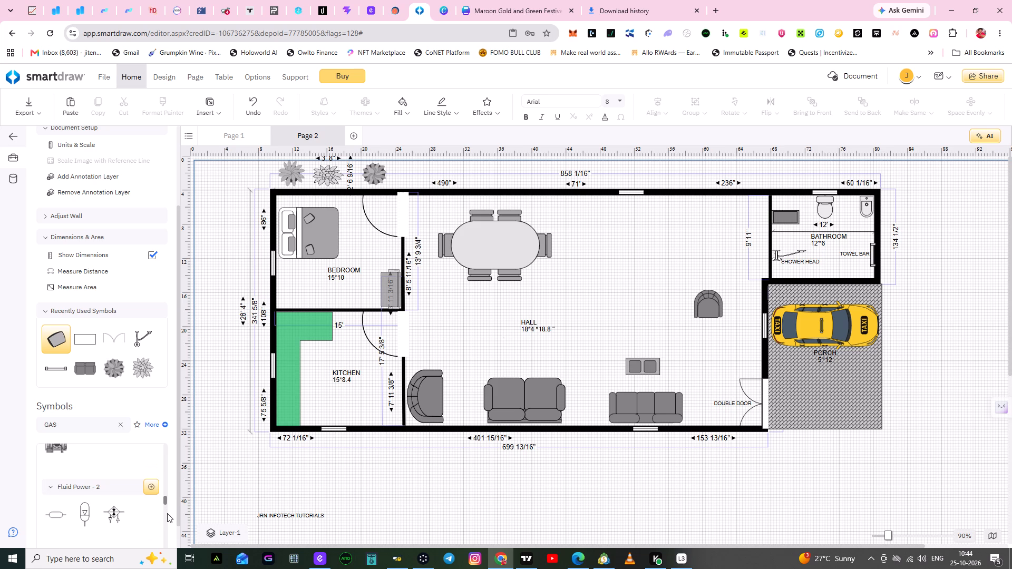
left_click_drag(167, 513, 164, 535)
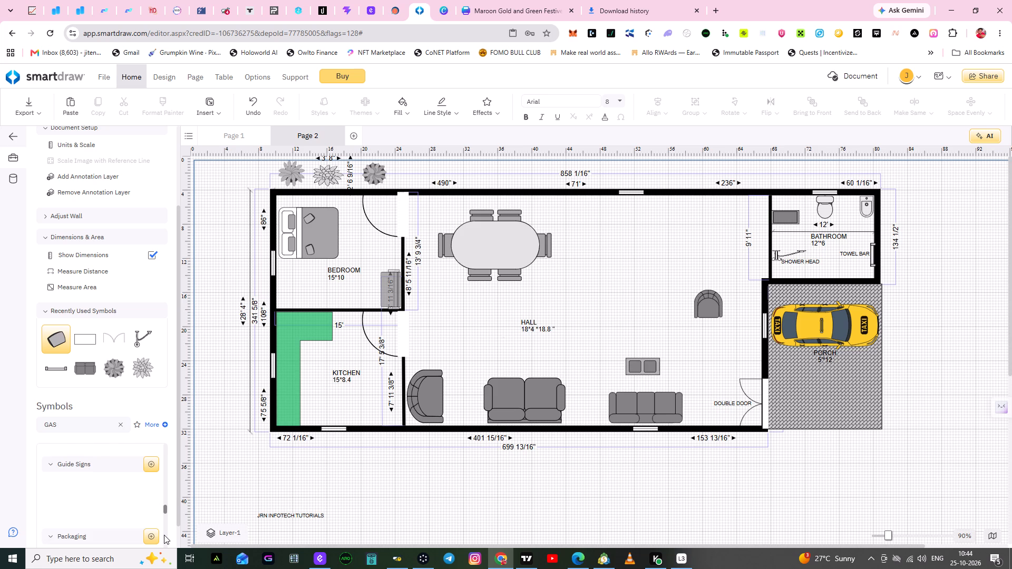
left_click_drag(164, 535, 164, 538)
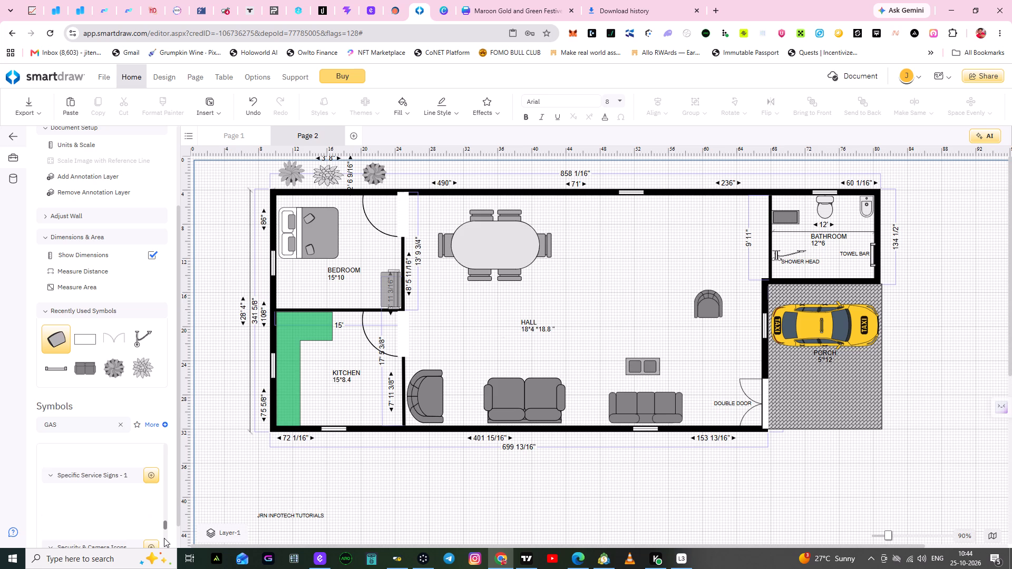
left_click_drag(164, 538, 165, 539)
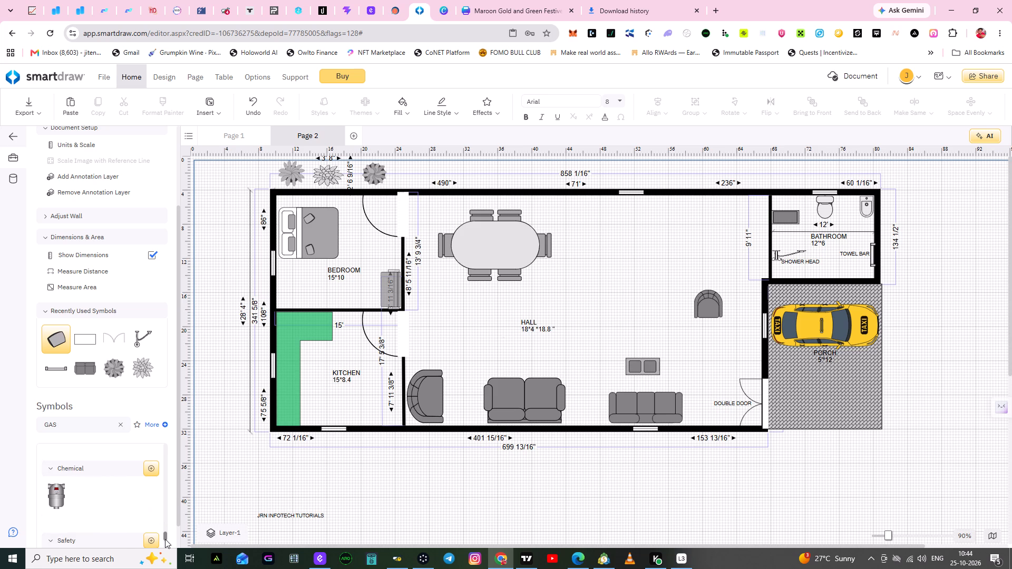
left_click_drag(165, 539, 167, 533)
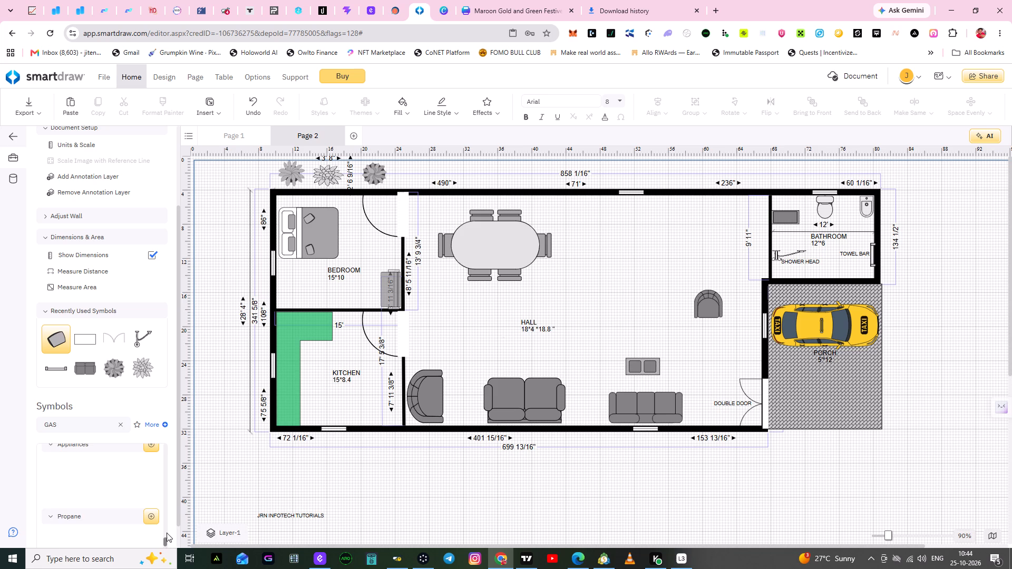
left_click_drag(167, 533, 166, 541)
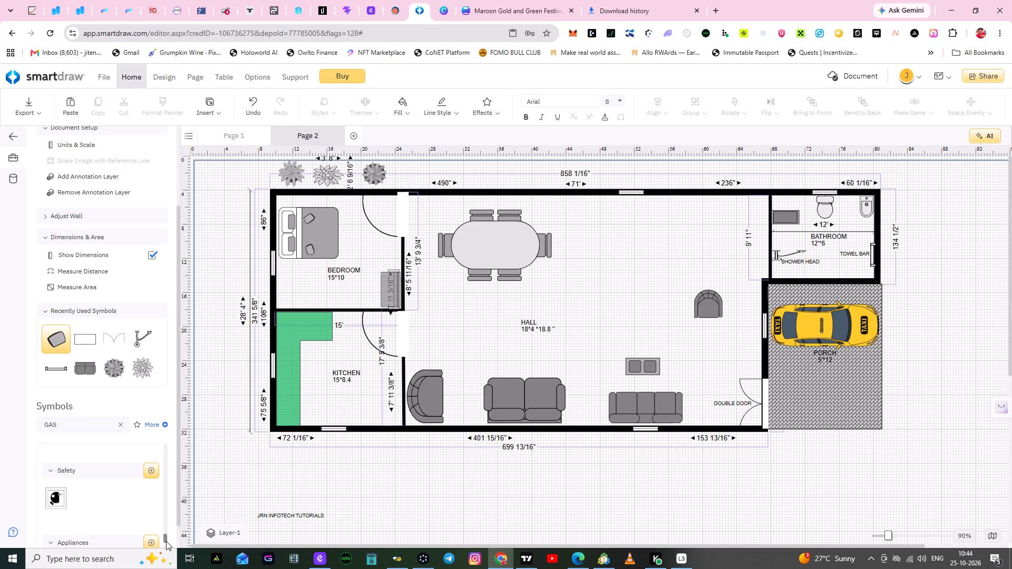
Look back through the GAS results, including the Packaging, Oil & Gas, Symbols and Recreation groups, for a usable kitchen symbol.
left_click_drag(166, 541, 166, 508)
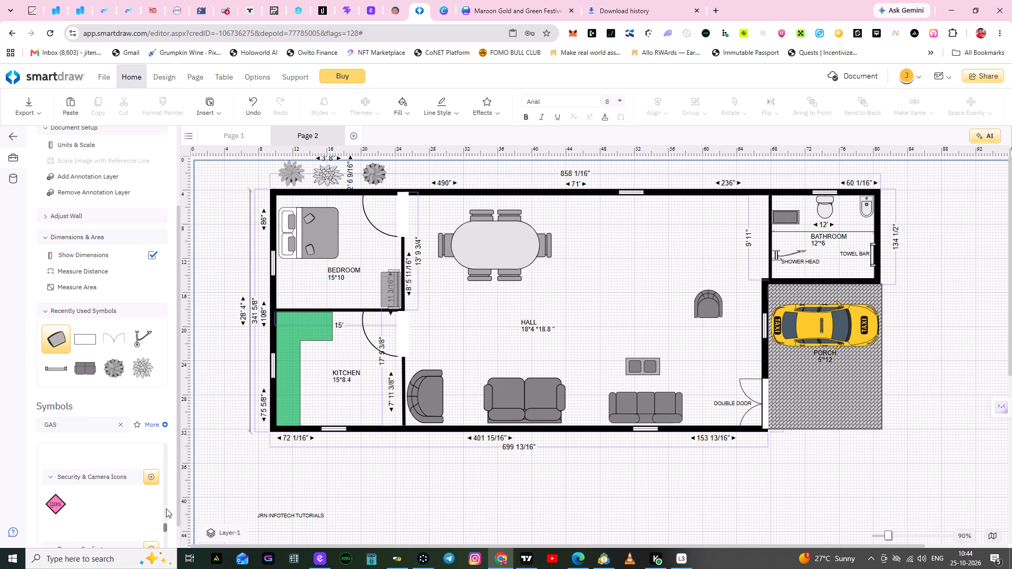
left_click_drag(166, 508, 166, 498)
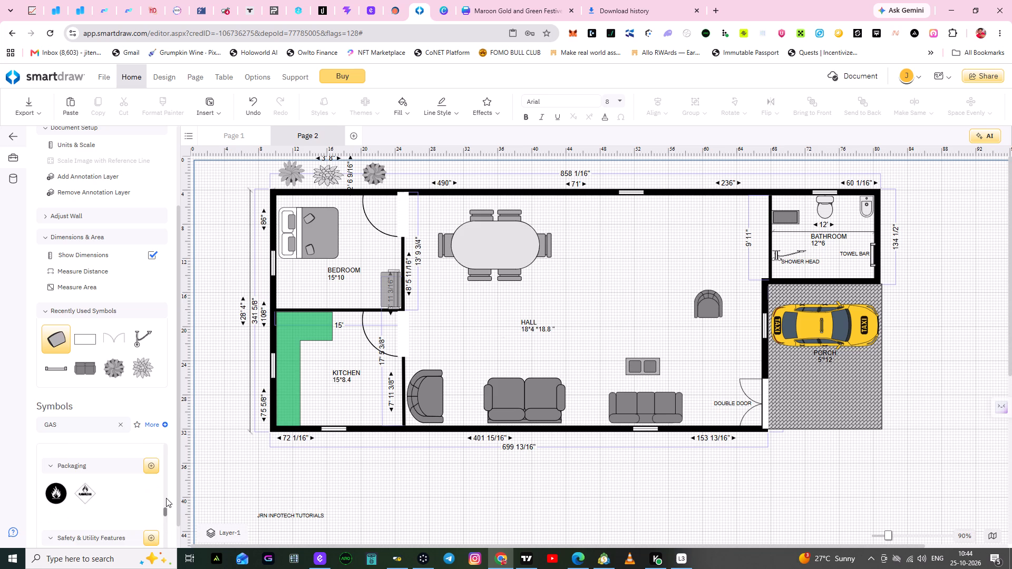
left_click_drag(166, 498, 166, 490)
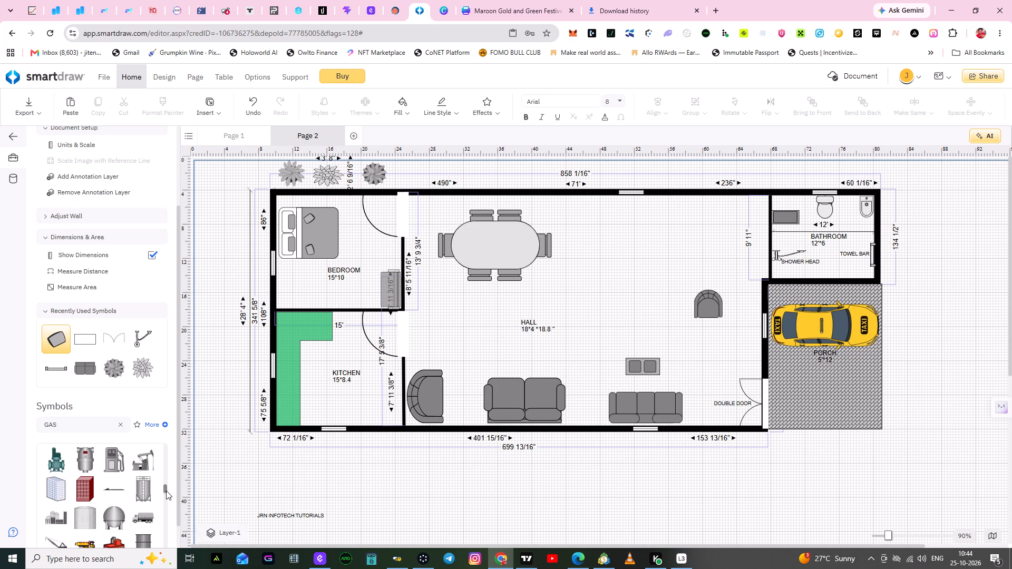
left_click_drag(166, 490, 166, 483)
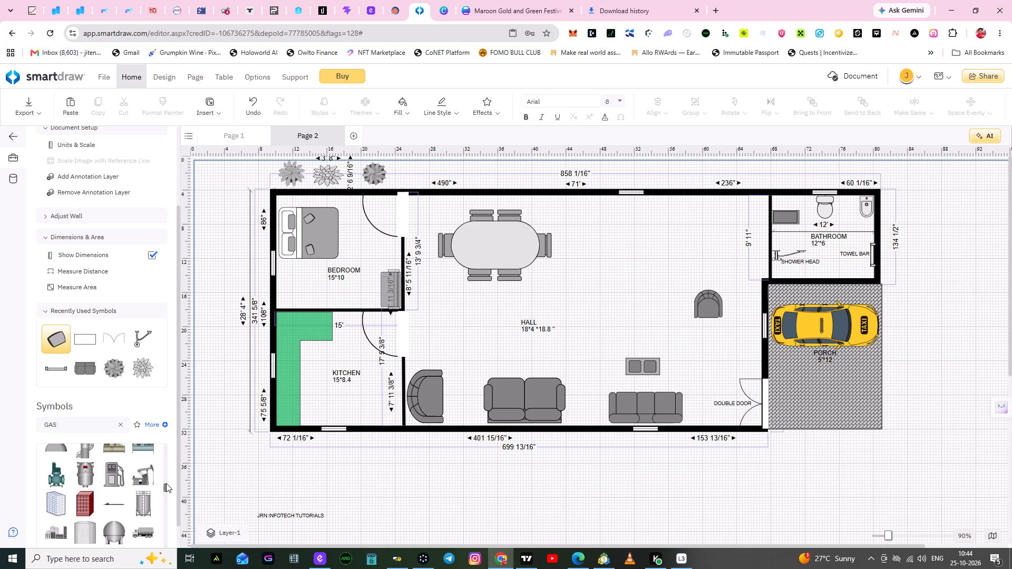
left_click_drag(166, 483, 166, 481)
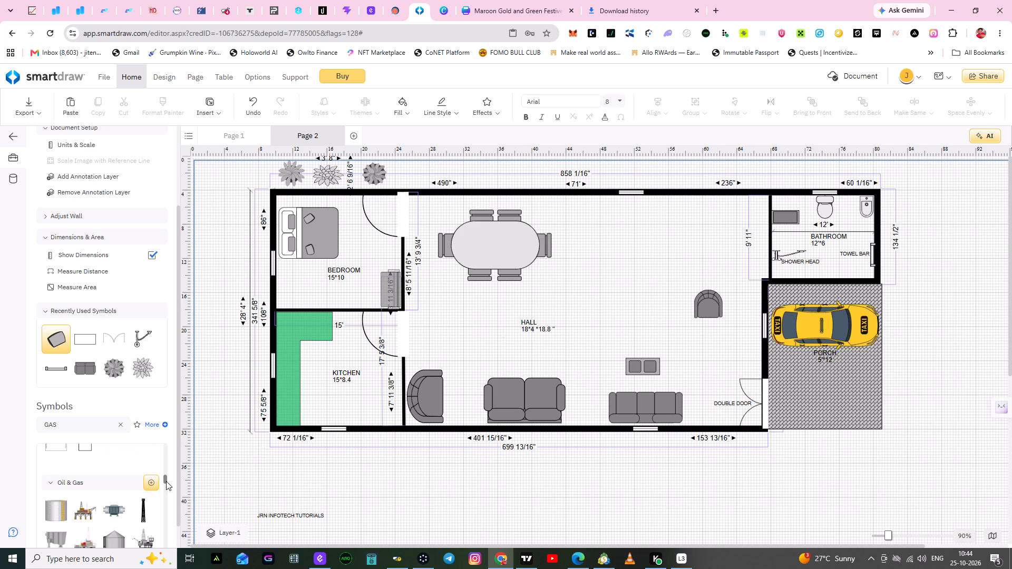
left_click_drag(165, 482, 163, 476)
left_click_drag(163, 476, 163, 472)
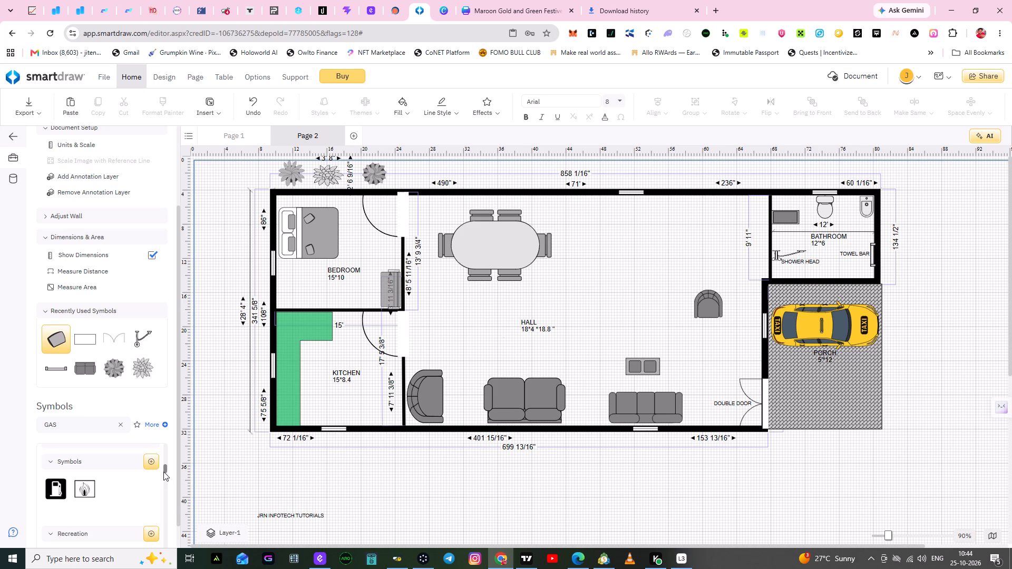
left_click_drag(163, 472, 164, 474)
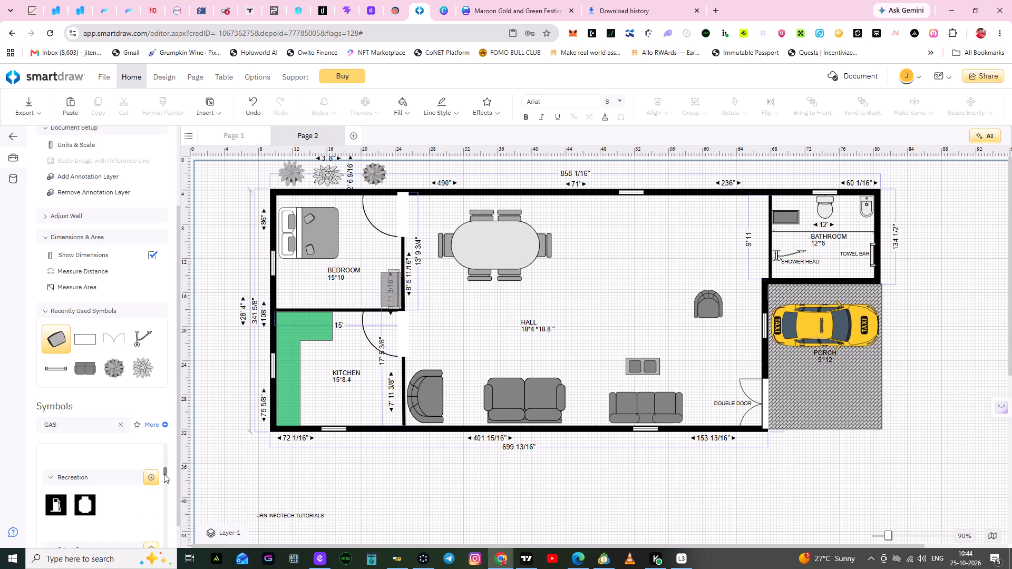
left_click_drag(164, 474, 167, 482)
left_click_drag(167, 482, 167, 483)
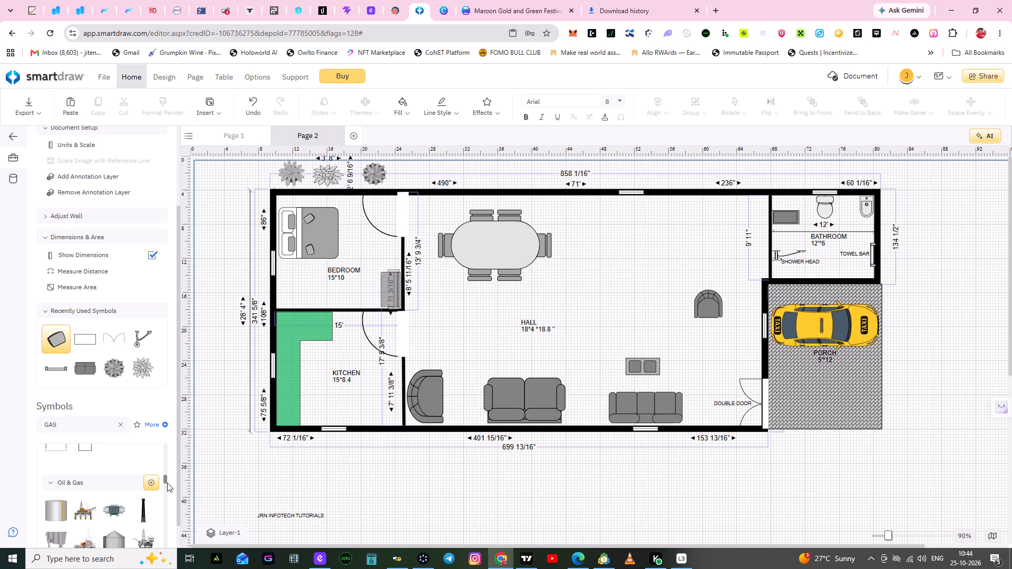
left_click_drag(167, 483, 170, 489)
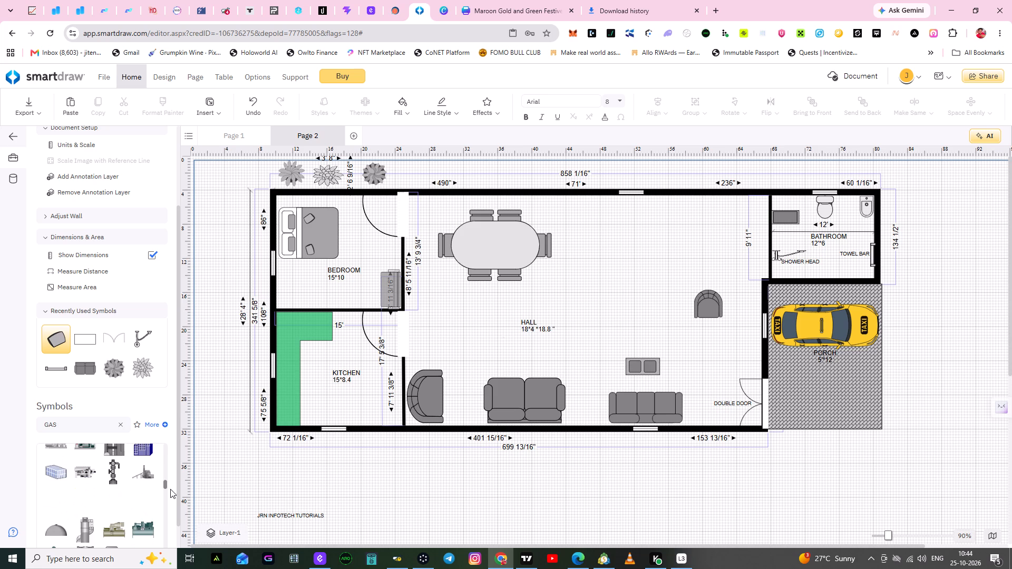
left_click_drag(170, 489, 171, 493)
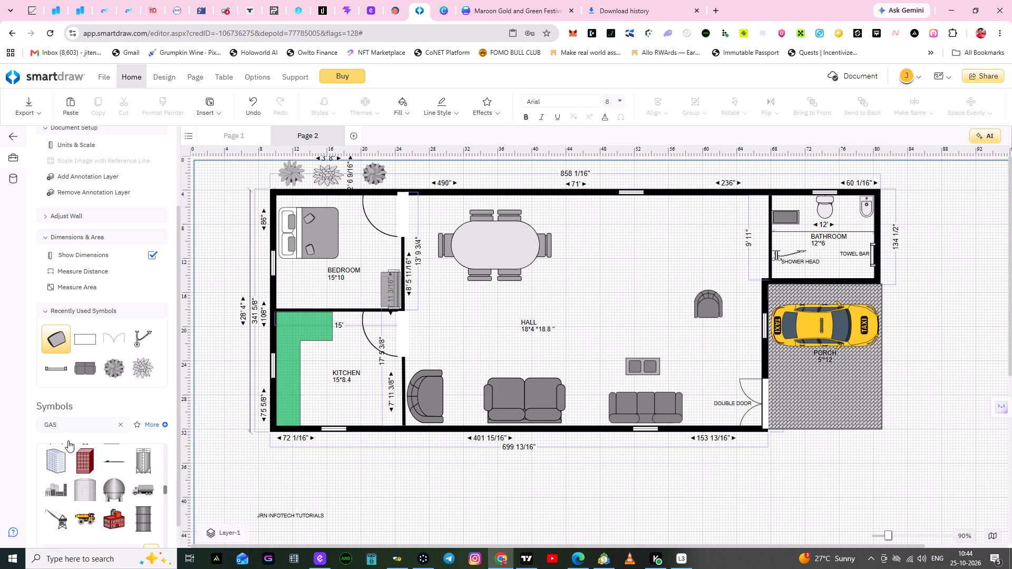
Search the symbol library for STOVE instead, waiting for the page if it stops responding.
left_click(53, 424)
double_click(53, 424)
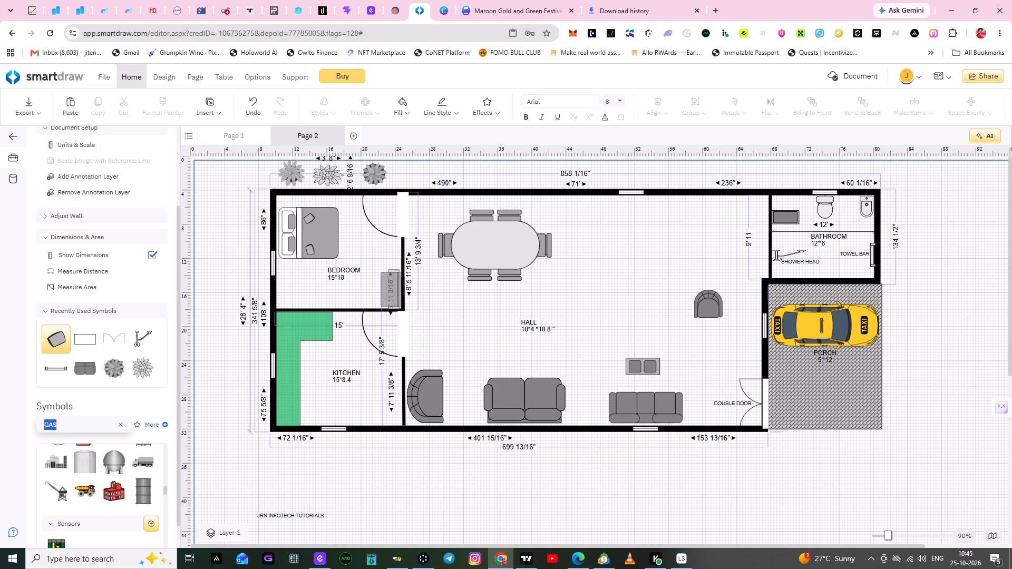
left_click(61, 424)
double_click(55, 424)
type("STO")
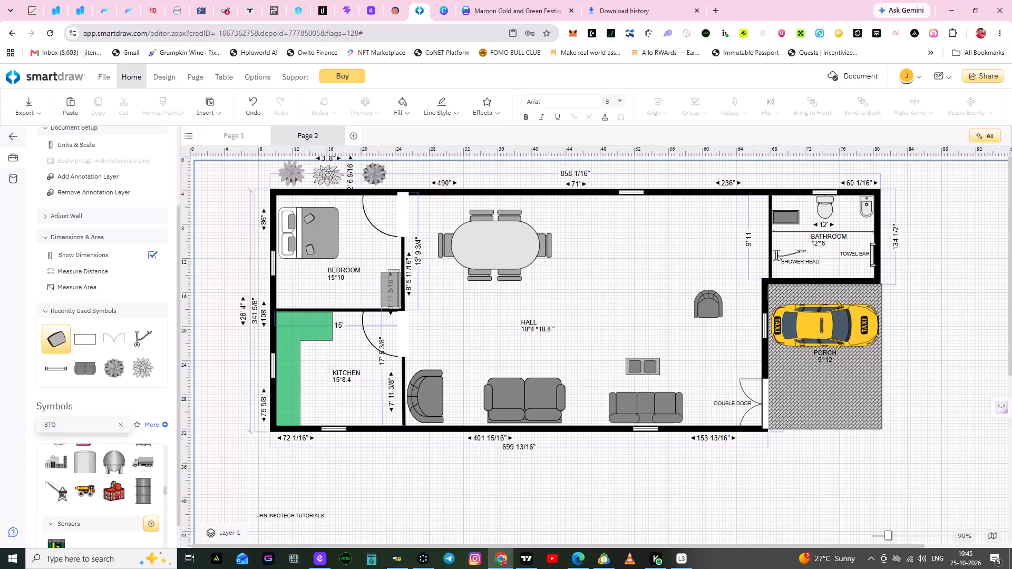
type("VE")
scroll(141, 414, "down", 1)
left_click(101, 381)
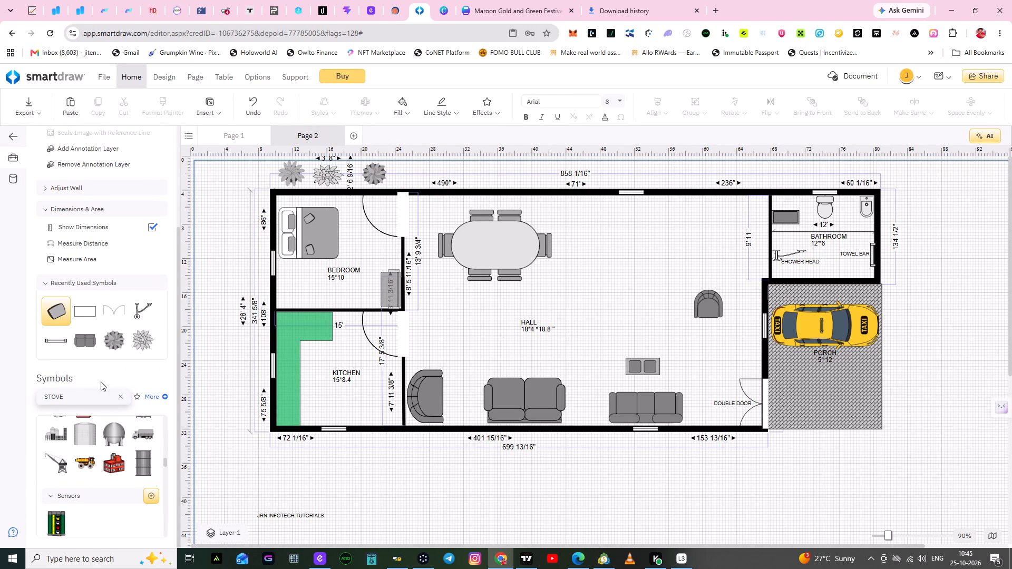
scroll(103, 381, "up", 2)
scroll(103, 381, "down", 2)
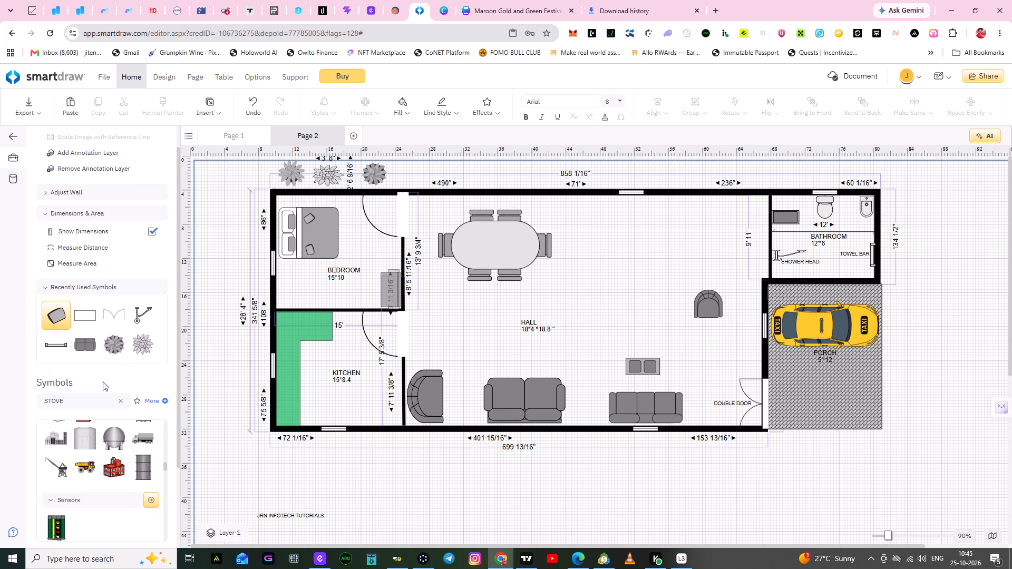
left_click(167, 443)
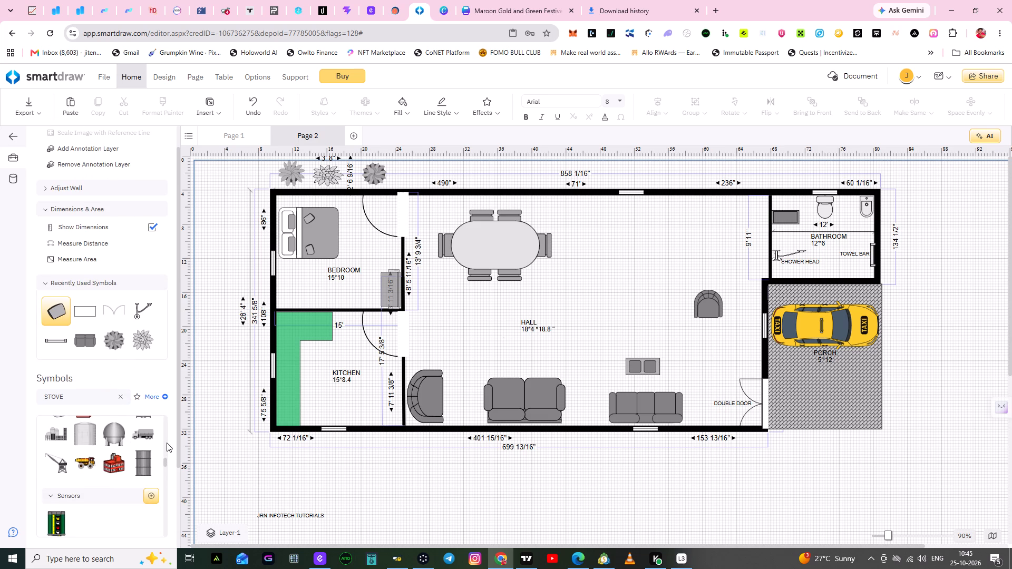
left_click(167, 438)
left_click(120, 397)
scroll(119, 379, "down", 2)
scroll(120, 393, "up", 1)
scroll(134, 437, "down", 2)
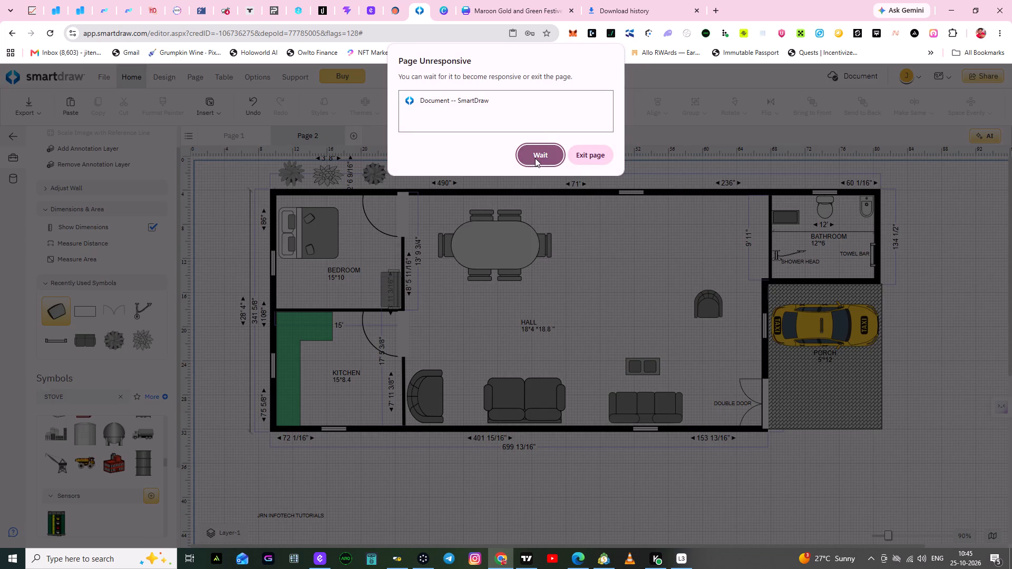
left_click(541, 155)
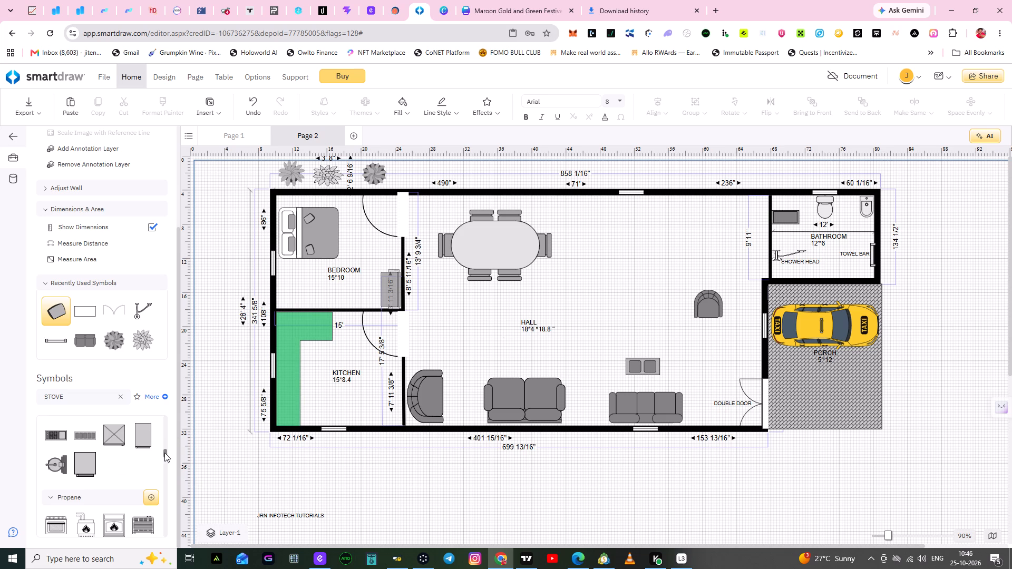
Look through the STOVE results, from Commercial Kitchen and Propane down to Process Heating and Plumbing, for a suitable kitchen stove symbol.
left_click_drag(164, 453, 163, 444)
left_click_drag(163, 444, 164, 441)
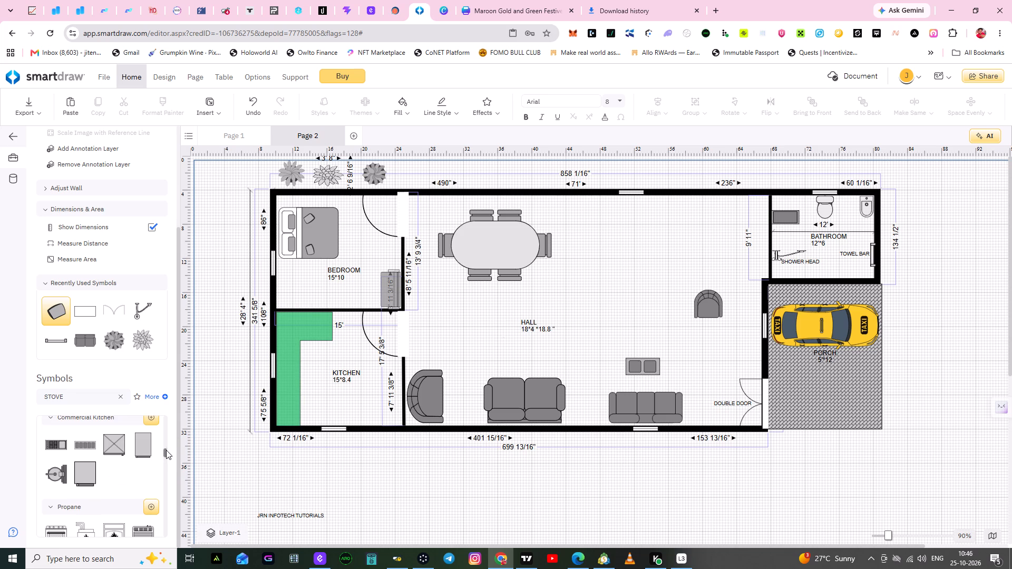
left_click_drag(166, 450, 166, 457)
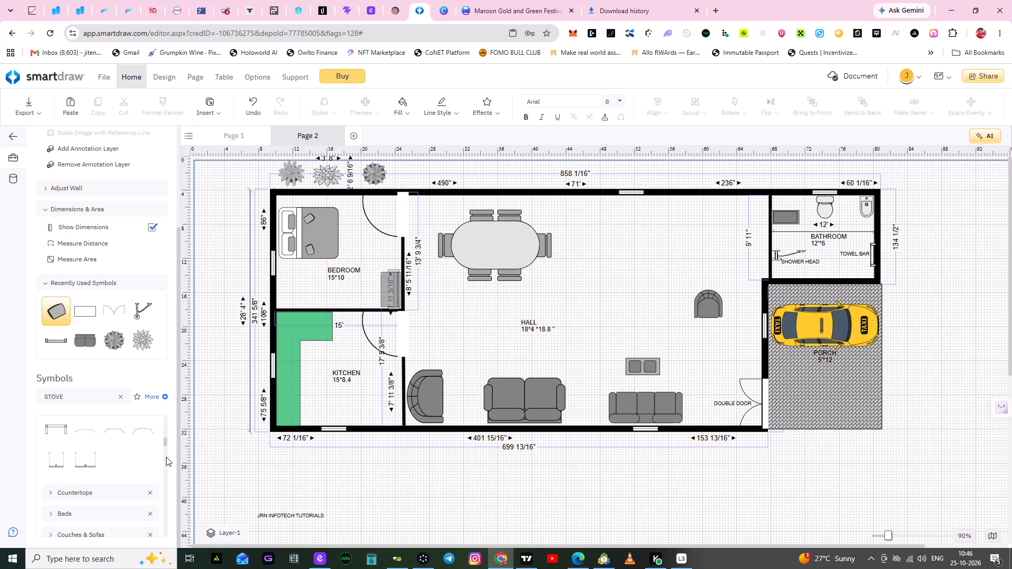
left_click_drag(166, 457, 167, 461)
scroll(166, 460, "down", 1)
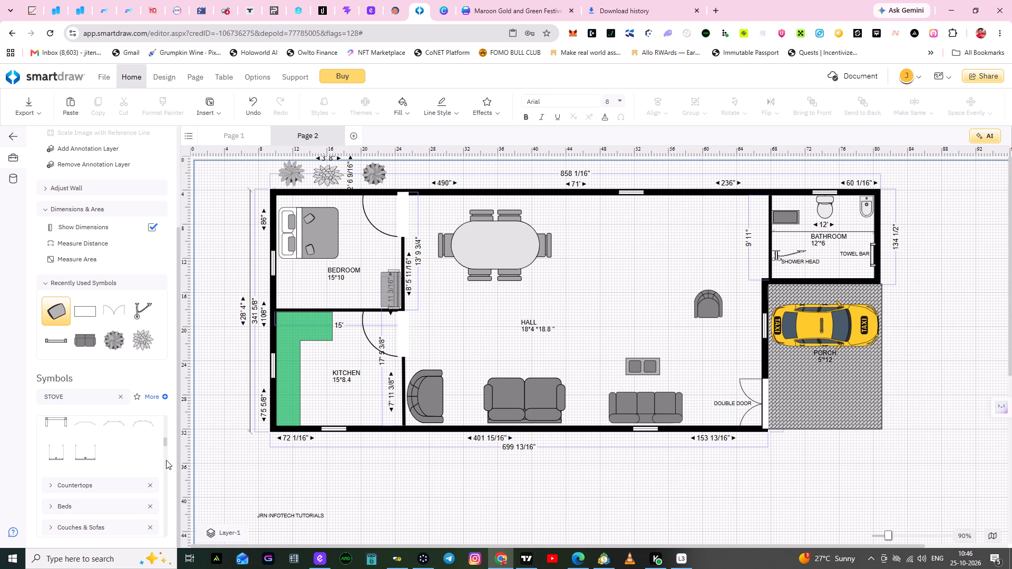
scroll(166, 460, "down", 3)
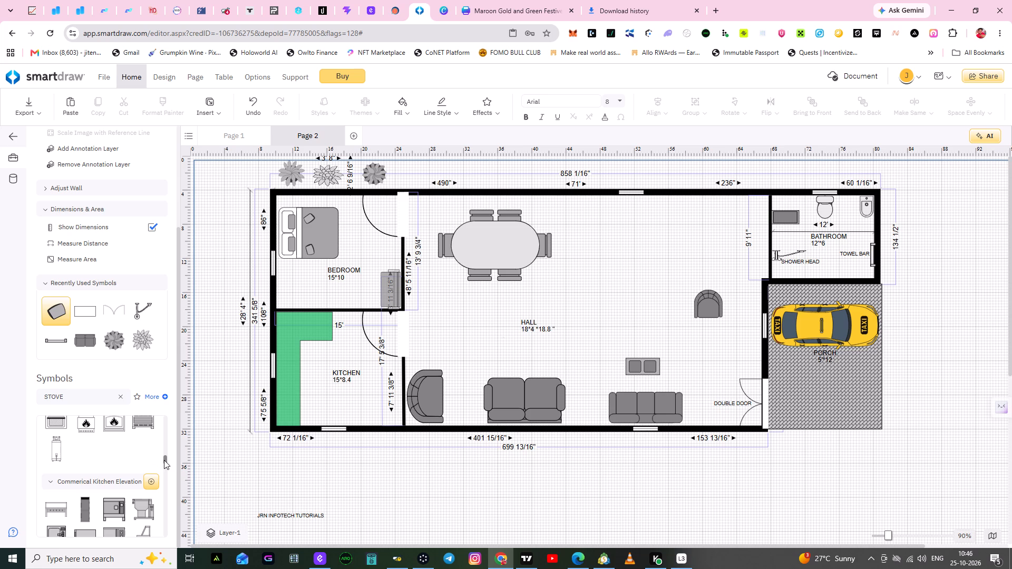
scroll(164, 460, "down", 1)
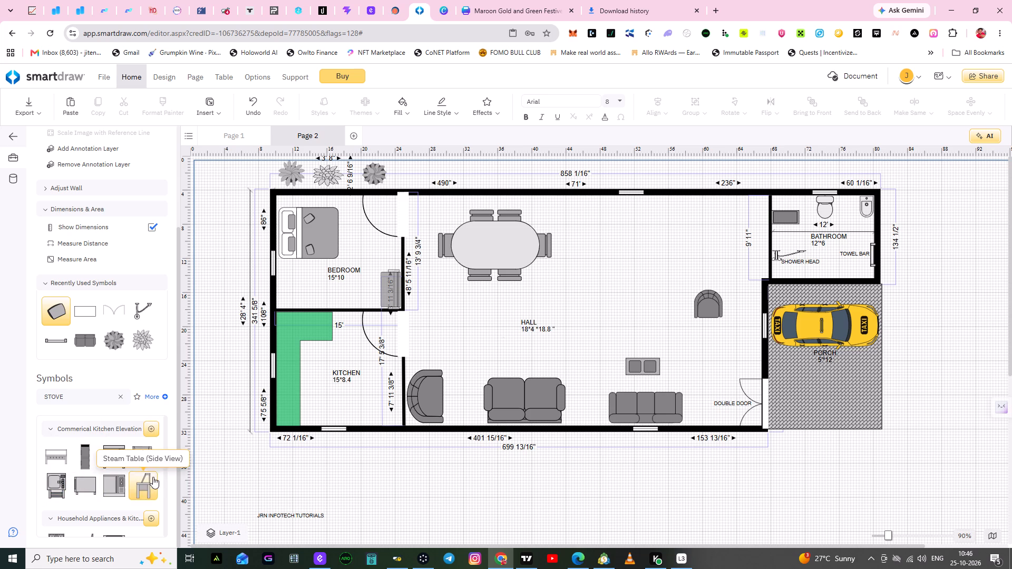
scroll(164, 464, "down", 1)
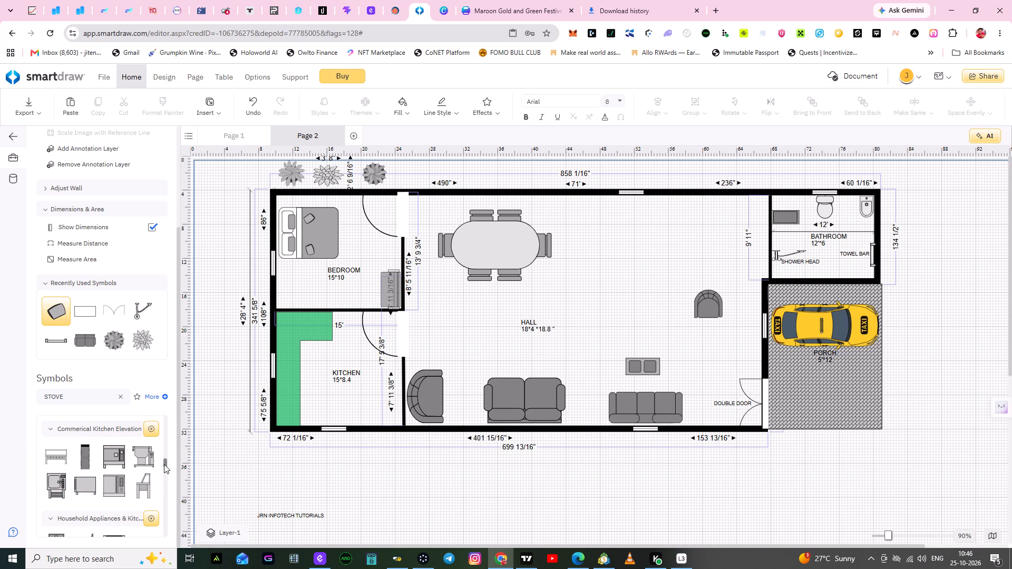
scroll(164, 464, "down", 1)
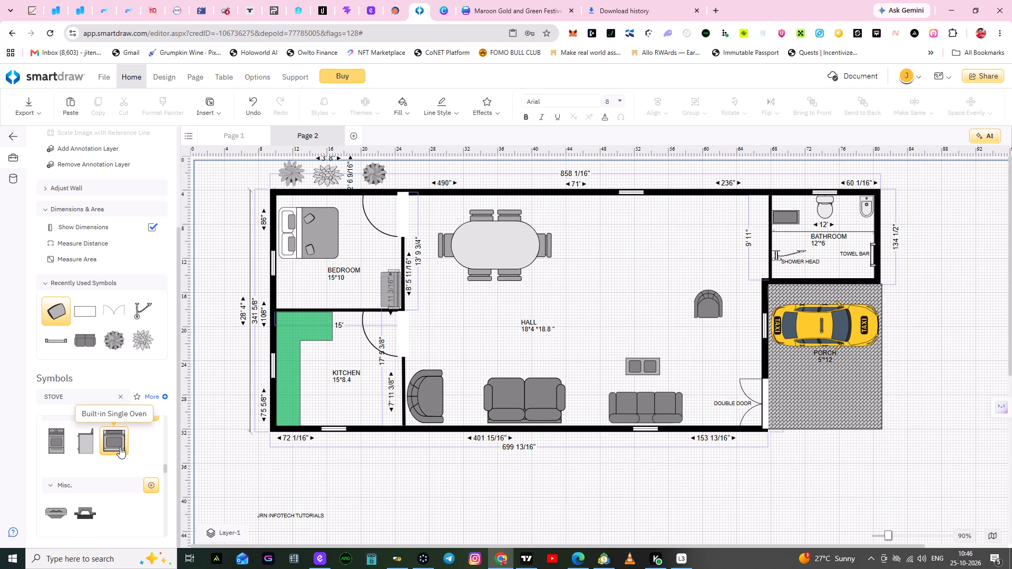
scroll(124, 455, "up", 1)
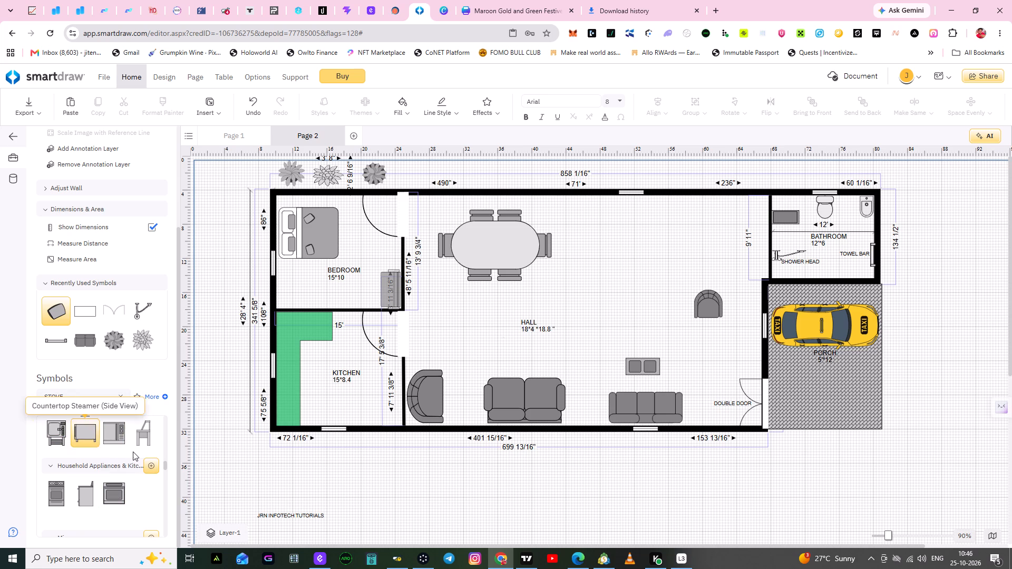
scroll(138, 452, "down", 1)
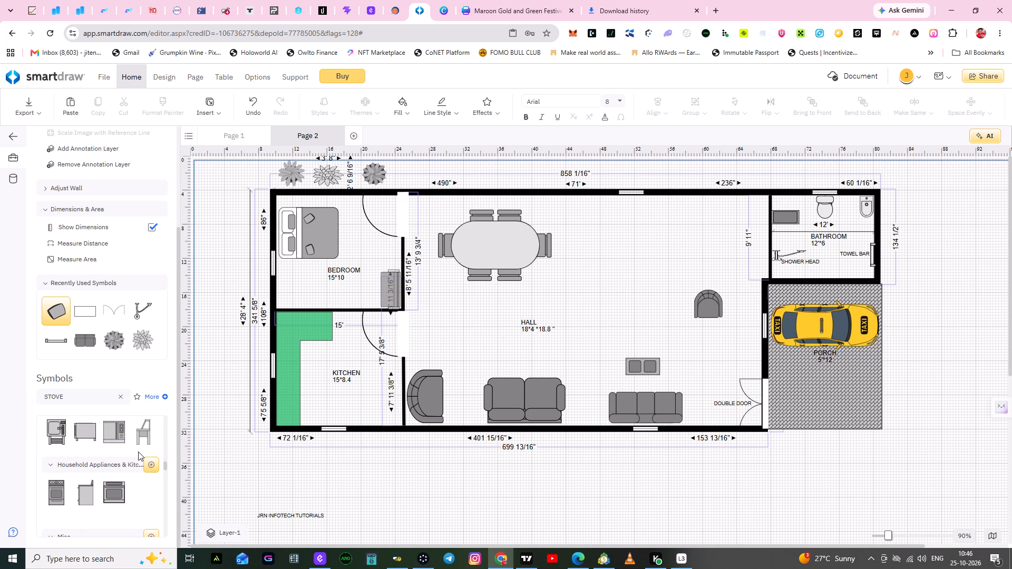
scroll(138, 452, "down", 1)
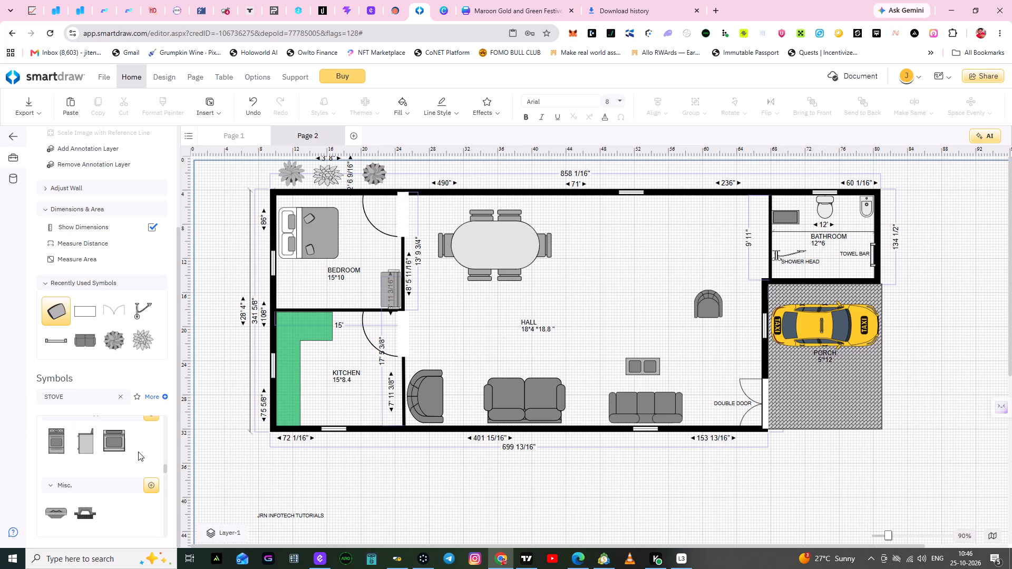
scroll(138, 452, "down", 2)
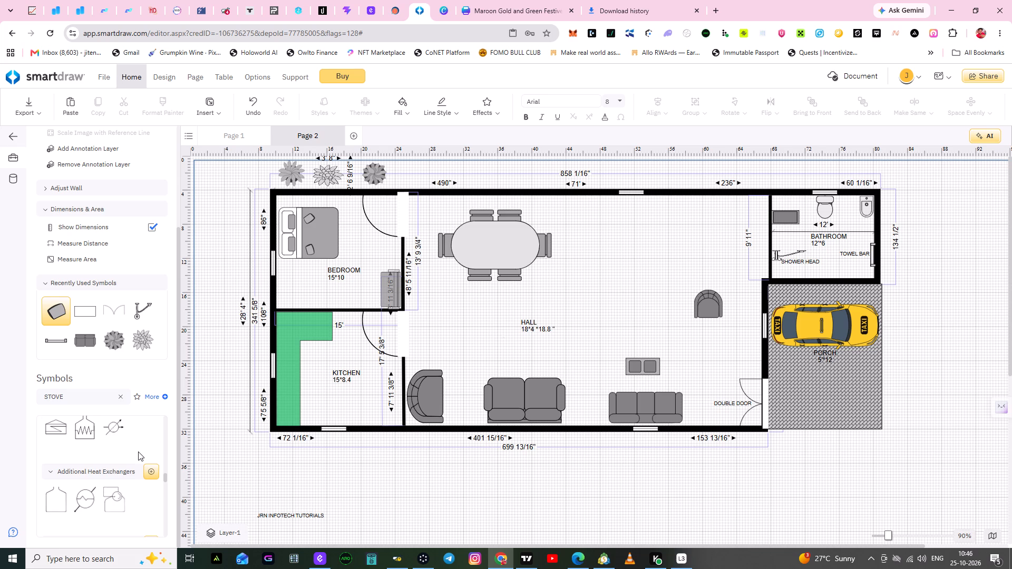
scroll(138, 452, "down", 1)
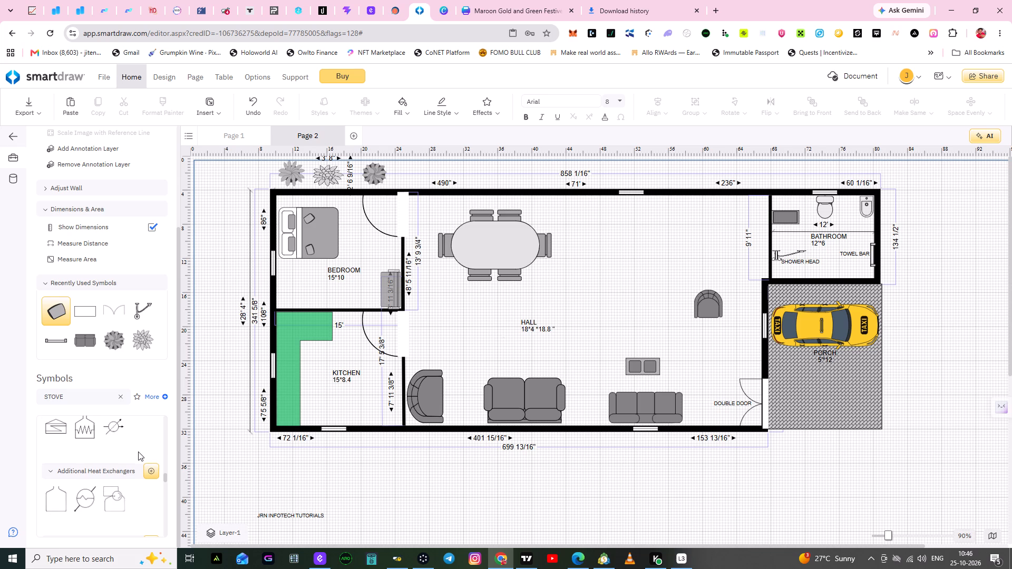
scroll(138, 452, "down", 2)
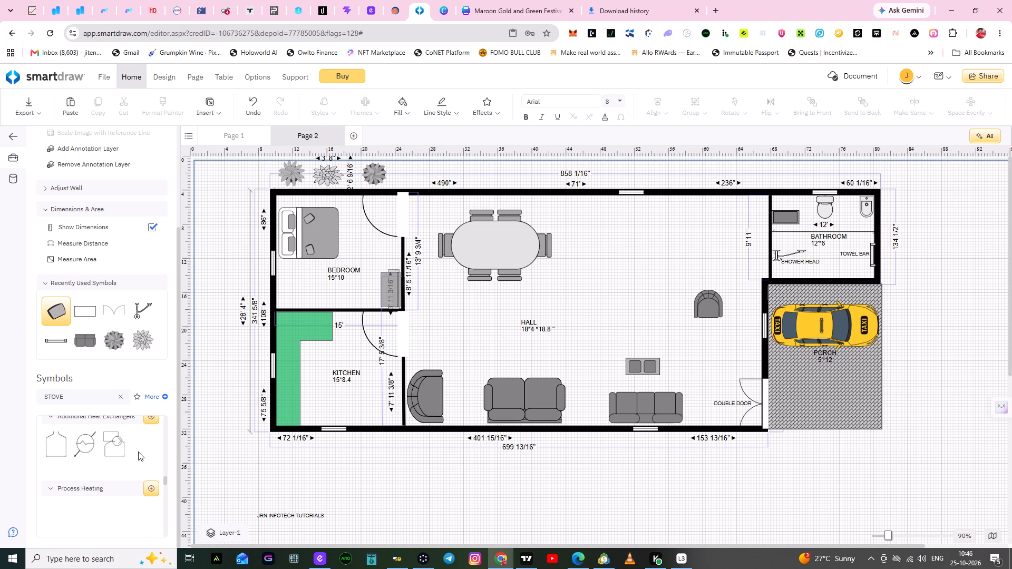
scroll(138, 452, "down", 2)
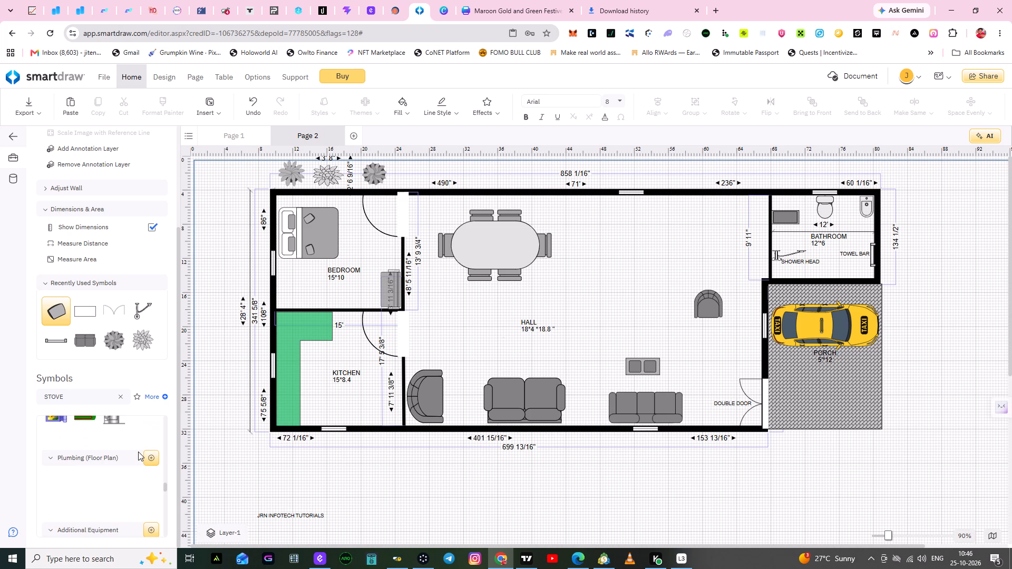
Look back up through the STOVE results, from Plumbing to the Household Appliances, Commercial Kitchen Elevation and Propane groups, to choose a stove symbol.
scroll(138, 452, "up", 3)
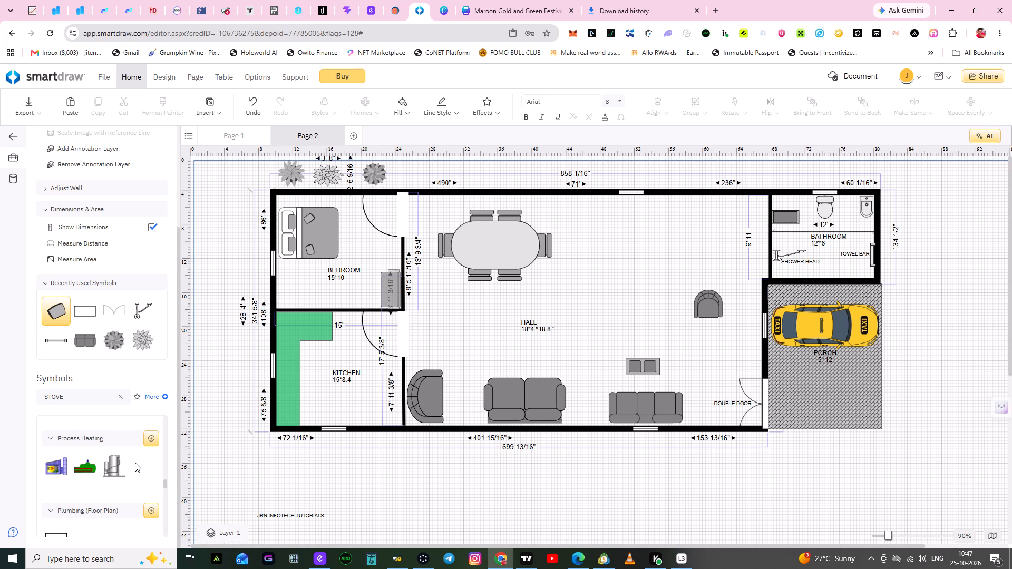
scroll(132, 465, "up", 1)
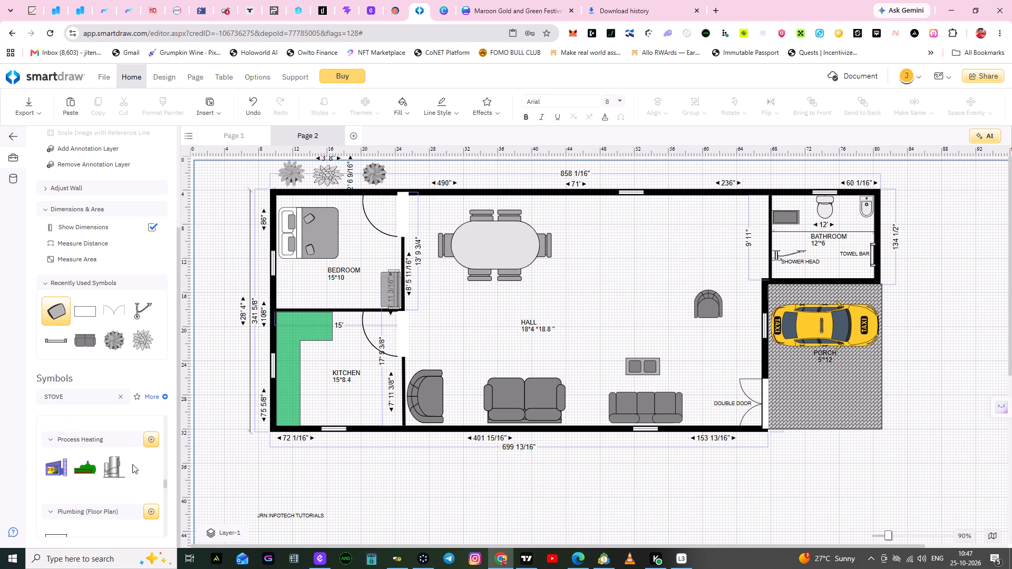
scroll(132, 464, "up", 2)
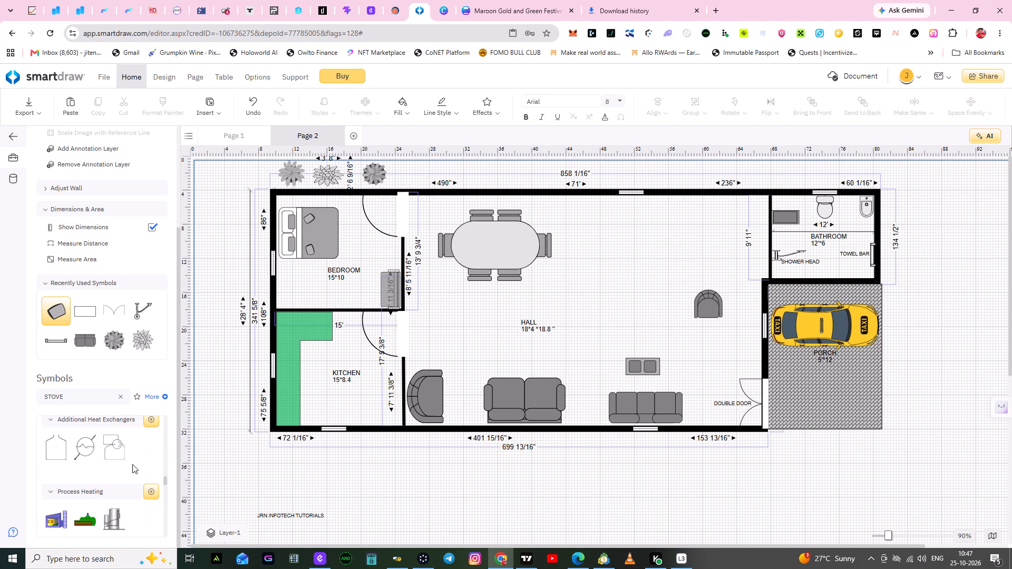
scroll(132, 464, "up", 1)
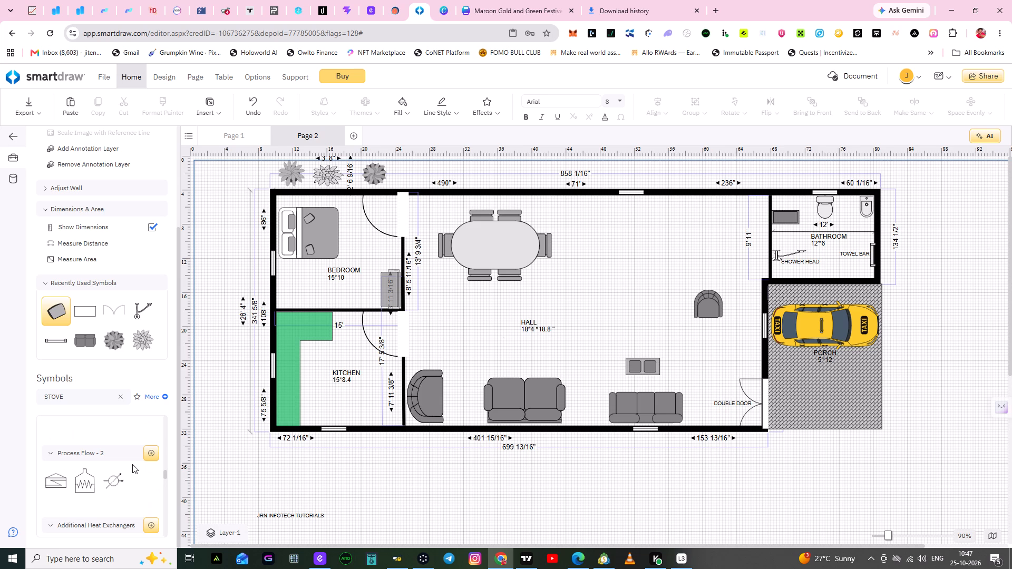
scroll(132, 464, "up", 1)
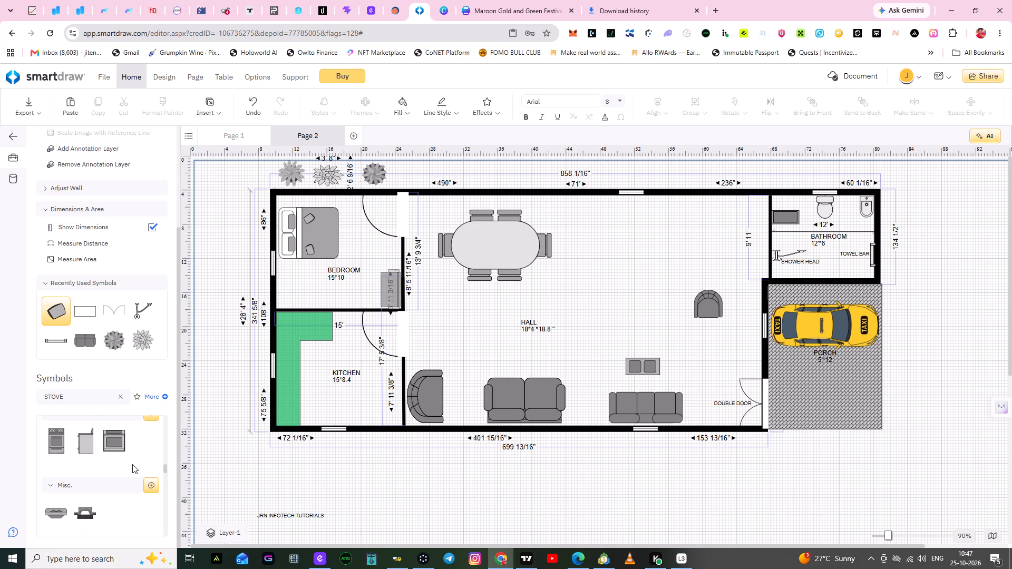
scroll(132, 464, "up", 1)
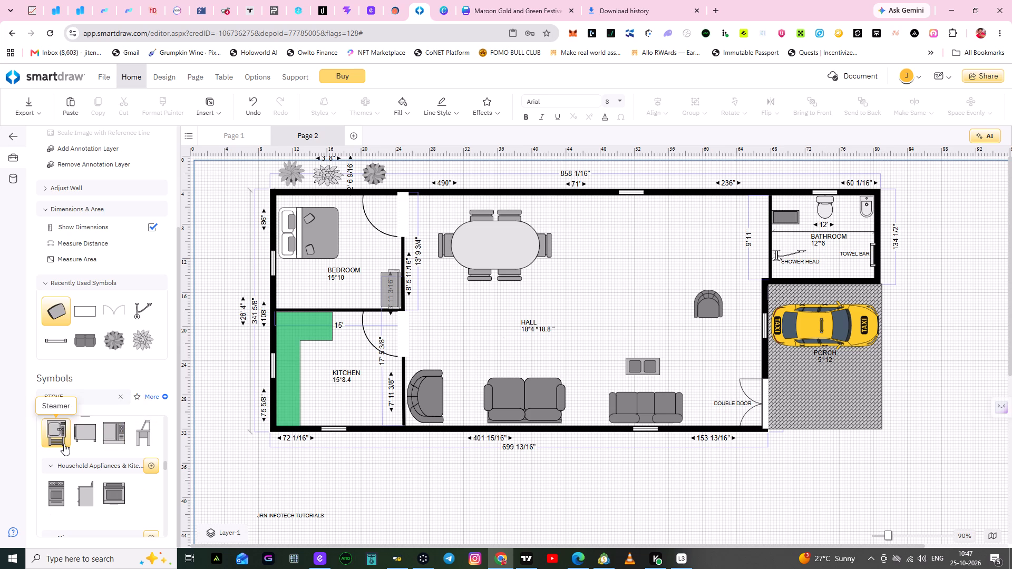
scroll(123, 448, "up", 1)
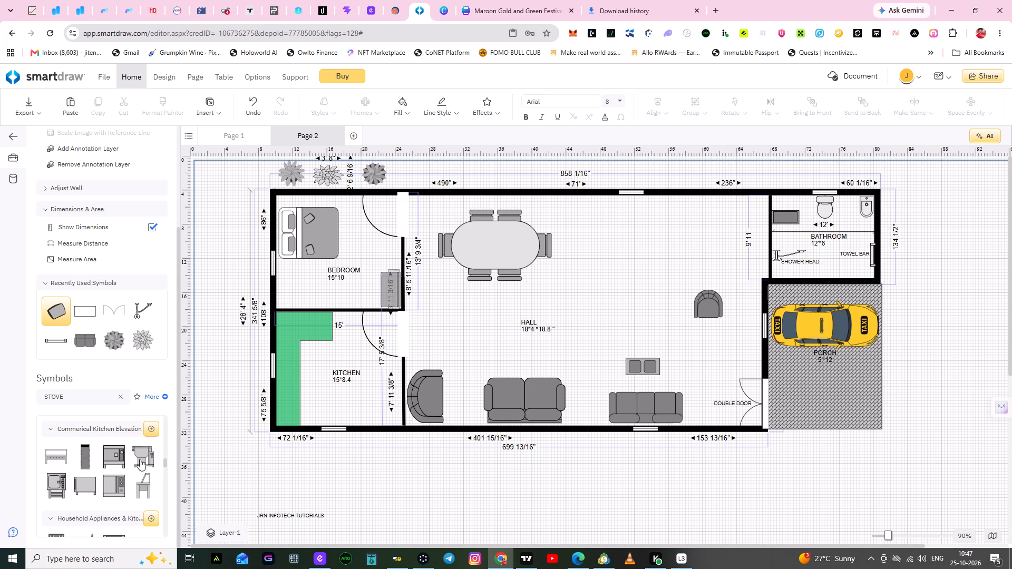
scroll(114, 467, "up", 2)
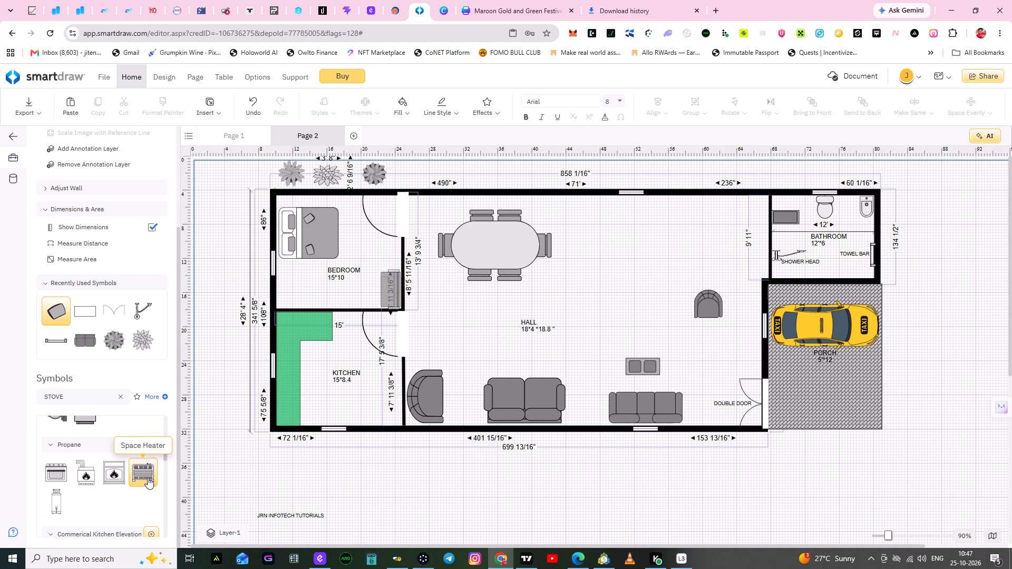
Place the Stove/Range/Oven symbol from the Propane group over the green counter in the kitchen.
left_click_drag(50, 472, 152, 443)
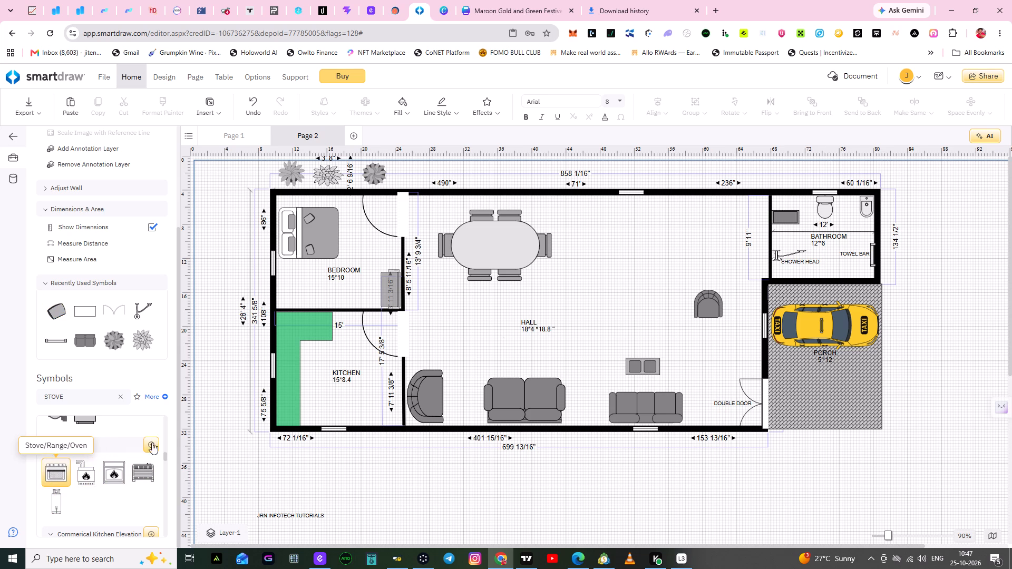
left_click_drag(152, 443, 309, 322)
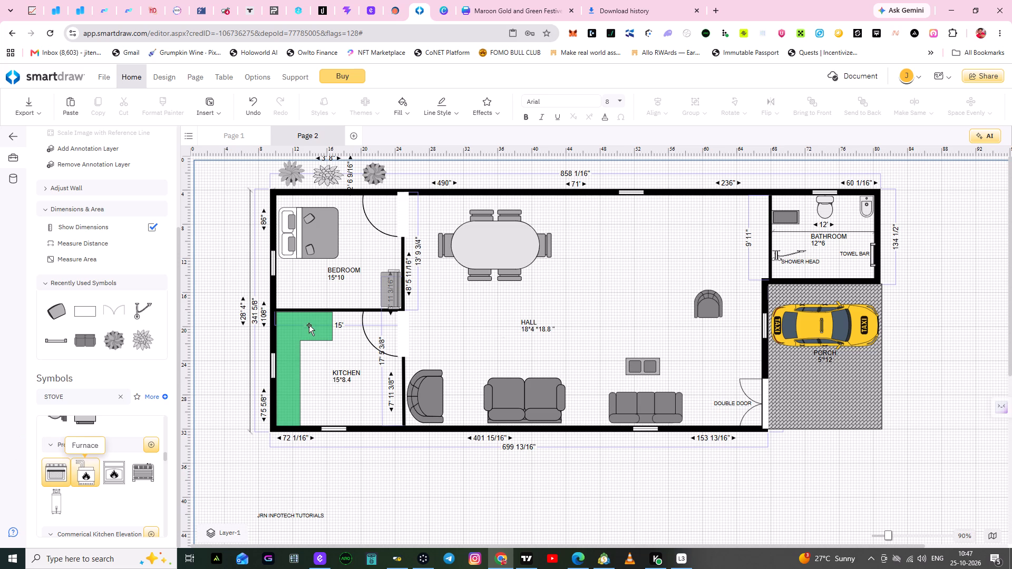
left_click(313, 328)
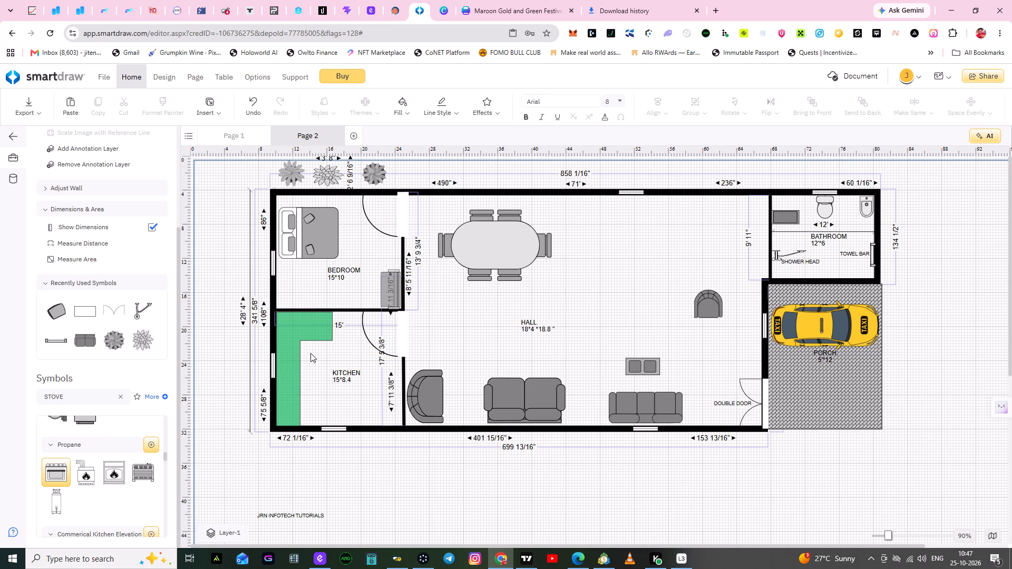
left_click(317, 356)
left_click_drag(60, 476, 184, 427)
left_click_drag(184, 427, 313, 339)
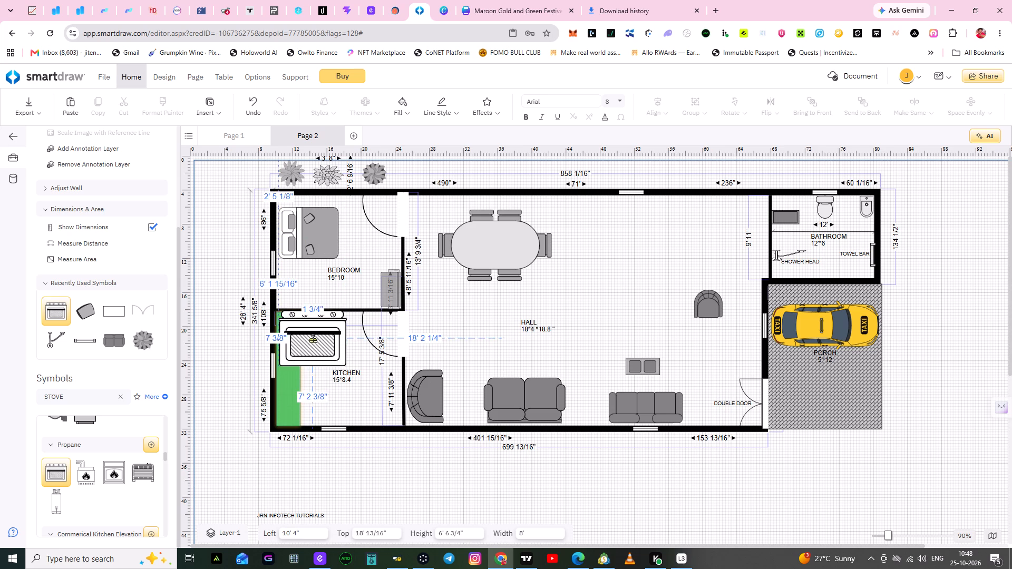
left_click_drag(313, 339, 314, 350)
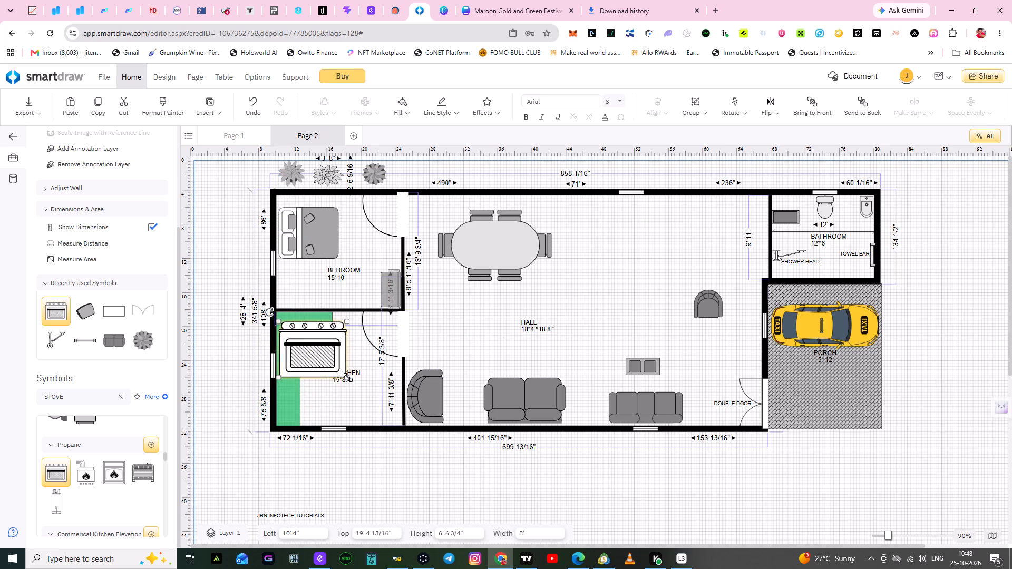
Shrink the stove symbol proportionally to about 3' 1" wide and 2' 6" high.
left_click_drag(348, 377, 313, 341)
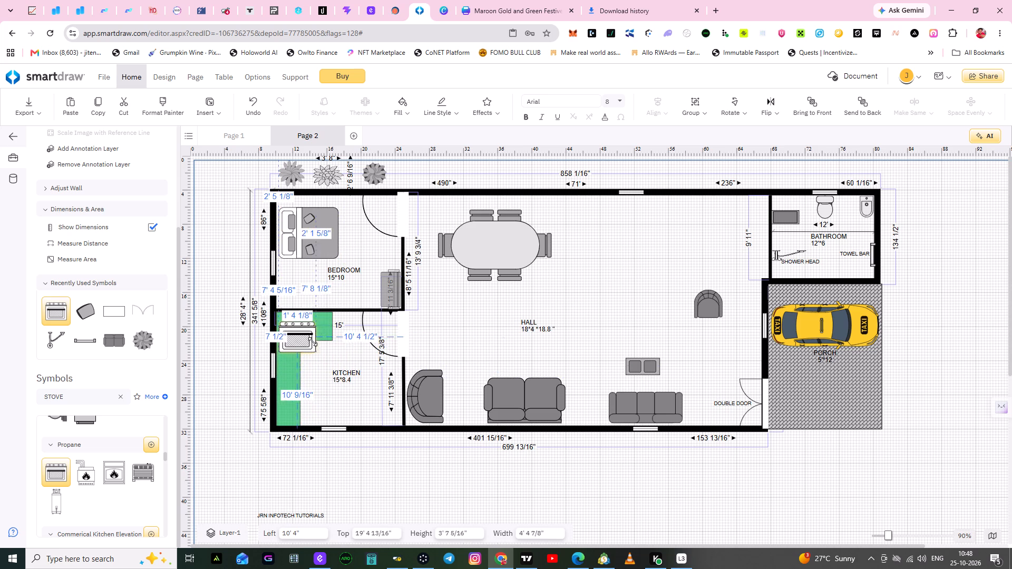
left_click_drag(313, 341, 307, 337)
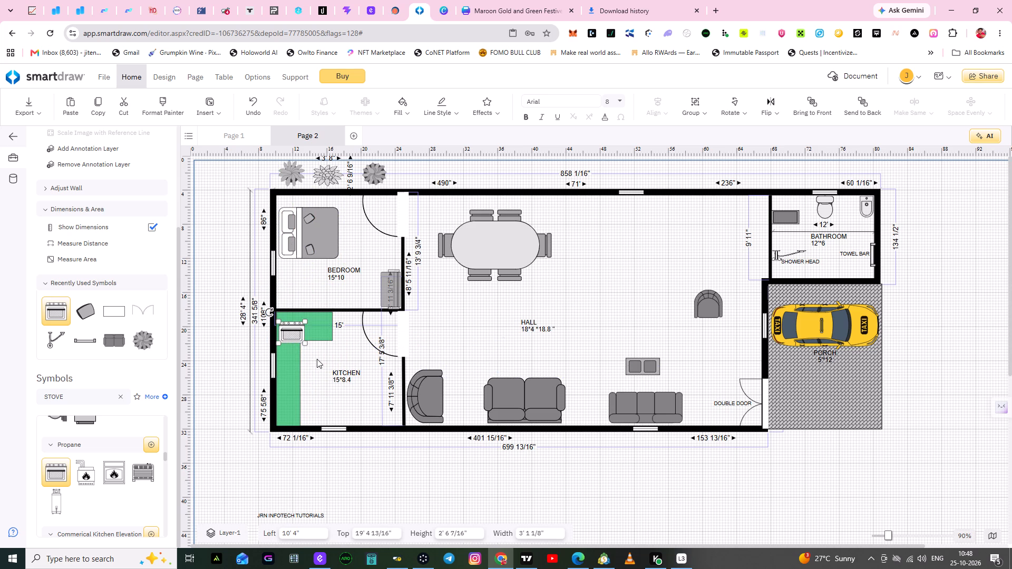
left_click(317, 359)
Move the stove onto the counter's short arm along the bedroom wall, about 12' 7" from the left and 18' 8" from the top.
left_click_drag(291, 333, 305, 326)
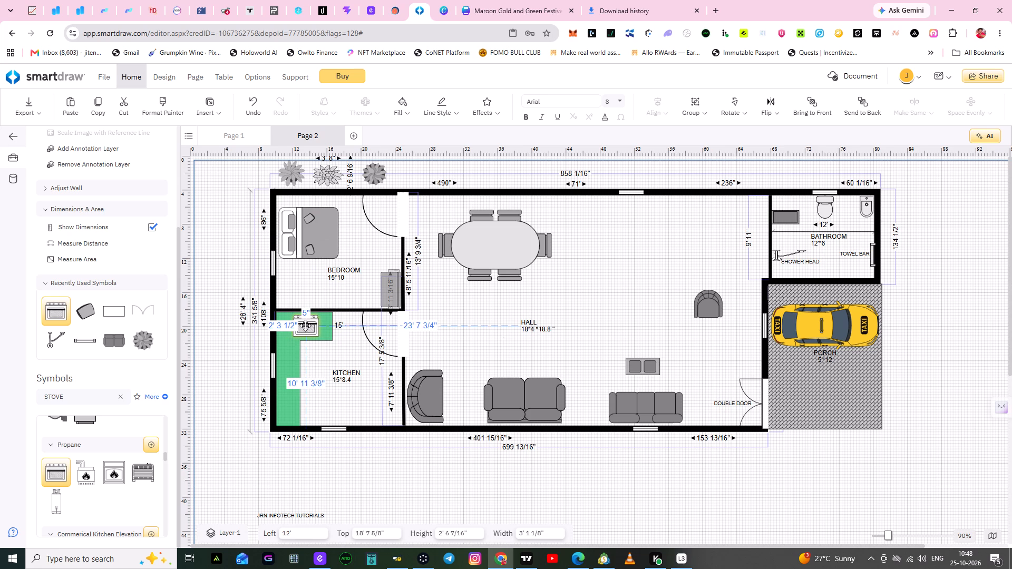
left_click_drag(305, 326, 310, 326)
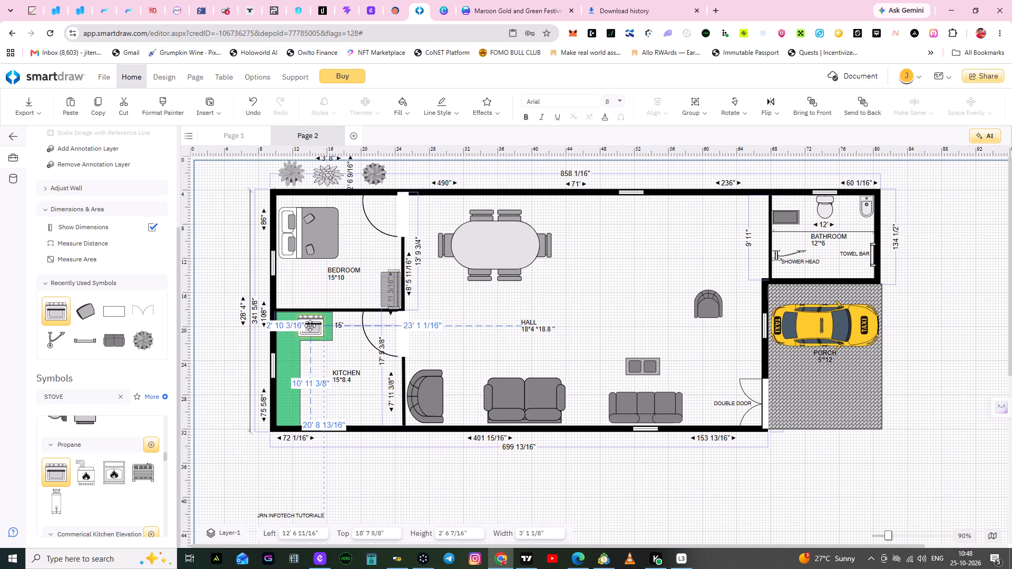
Adjust the stove's position along the counter's short arm to about 13' from the left and 18' 8" from the top.
left_click_drag(310, 326, 306, 326)
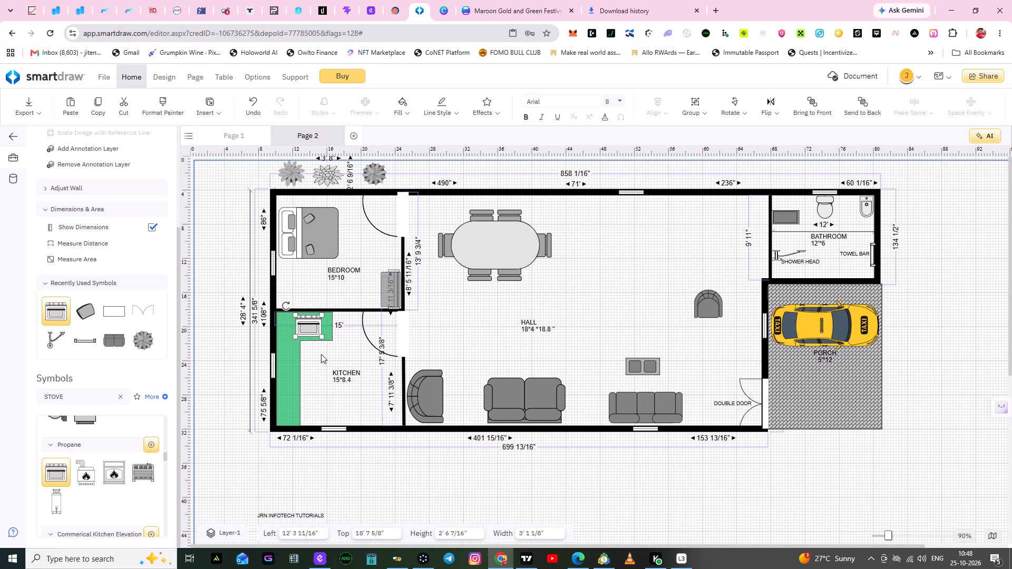
left_click_drag(309, 326, 307, 327)
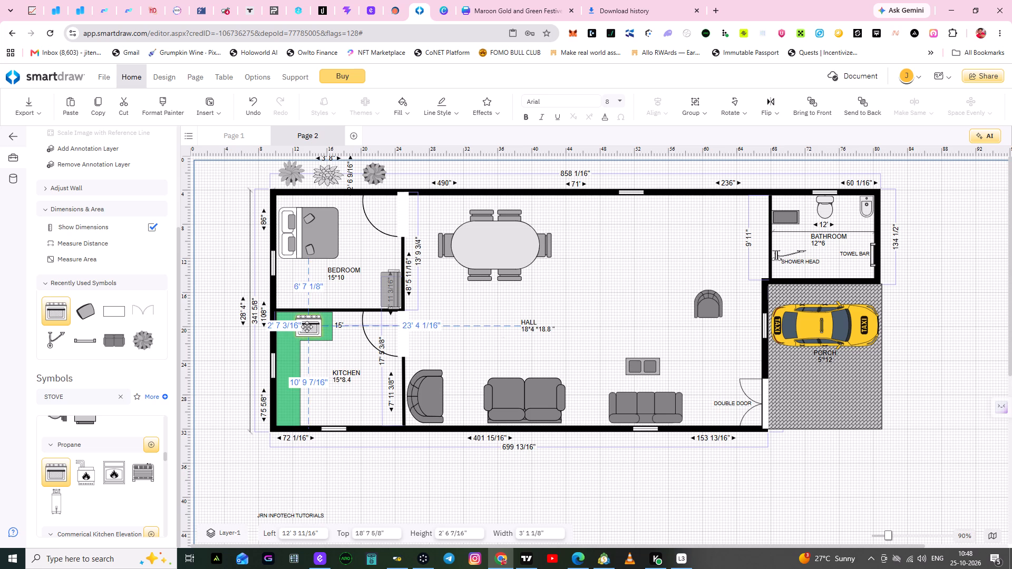
left_click_drag(307, 327, 310, 326)
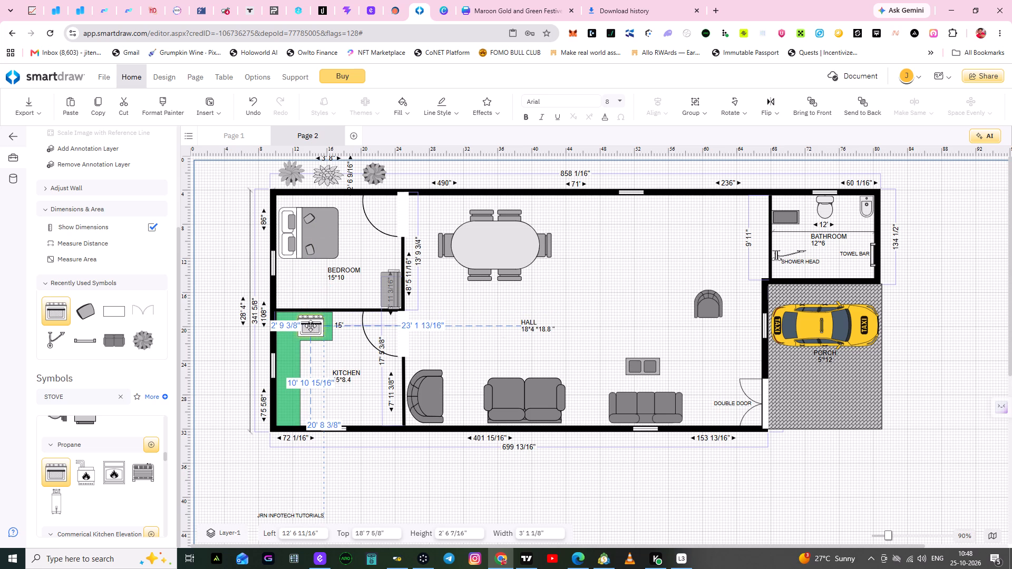
left_click_drag(310, 326, 314, 325)
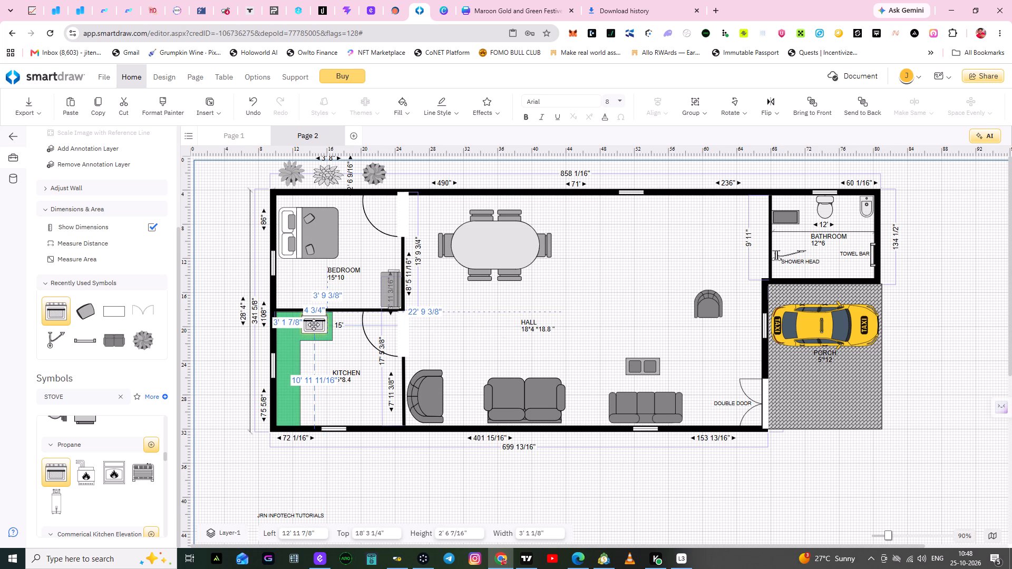
left_click_drag(314, 325, 314, 326)
left_click(310, 350)
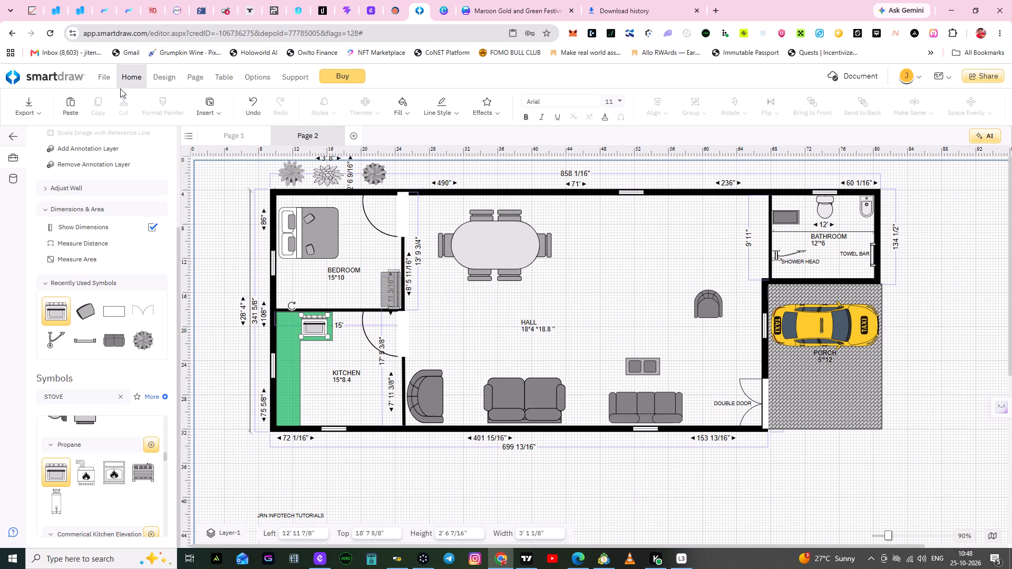
Save a copy of the floor plan to SmartDraw's My Files as a SmartDraw Document named Document.
left_click(102, 76)
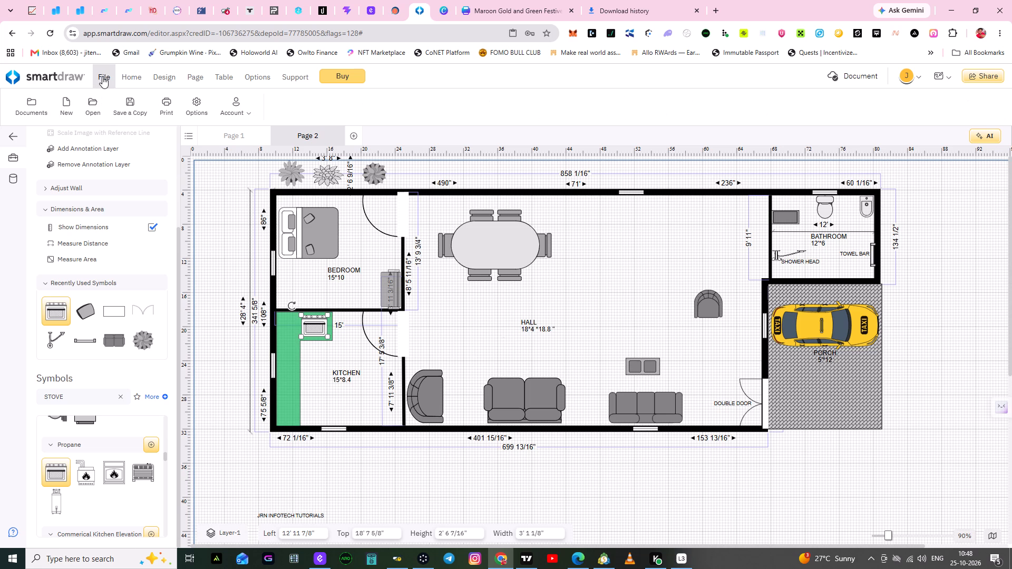
left_click(123, 111)
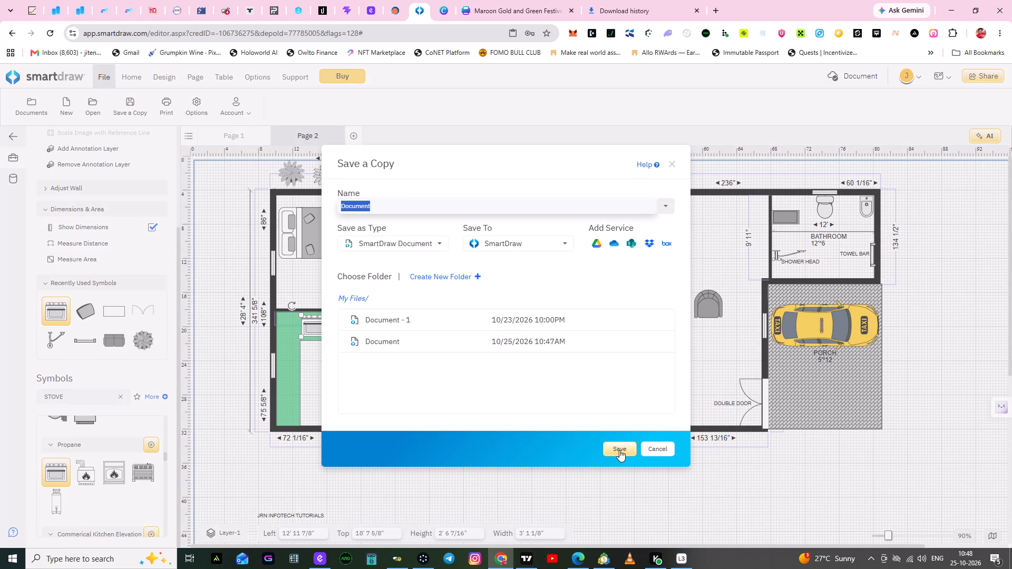
left_click(619, 450)
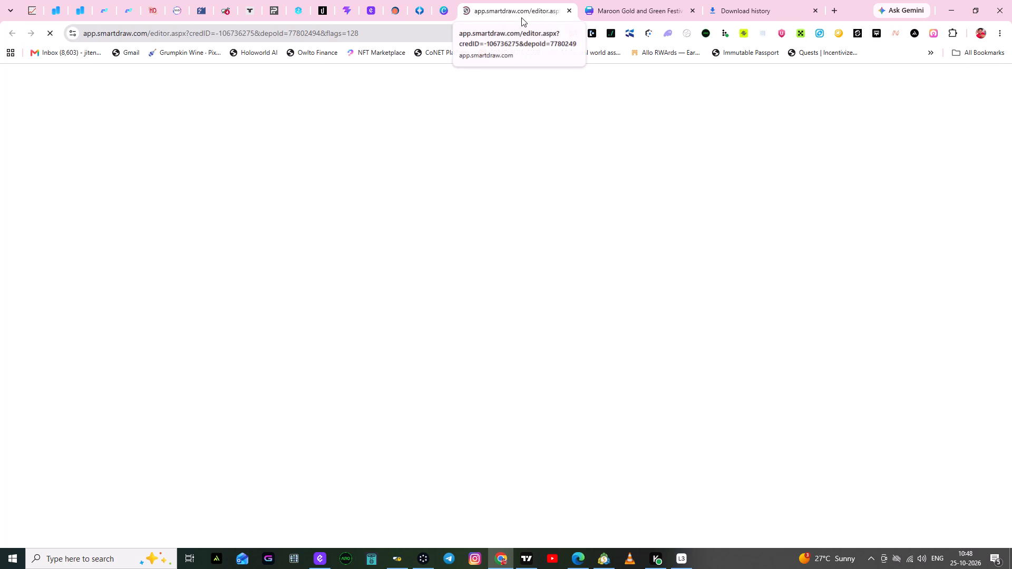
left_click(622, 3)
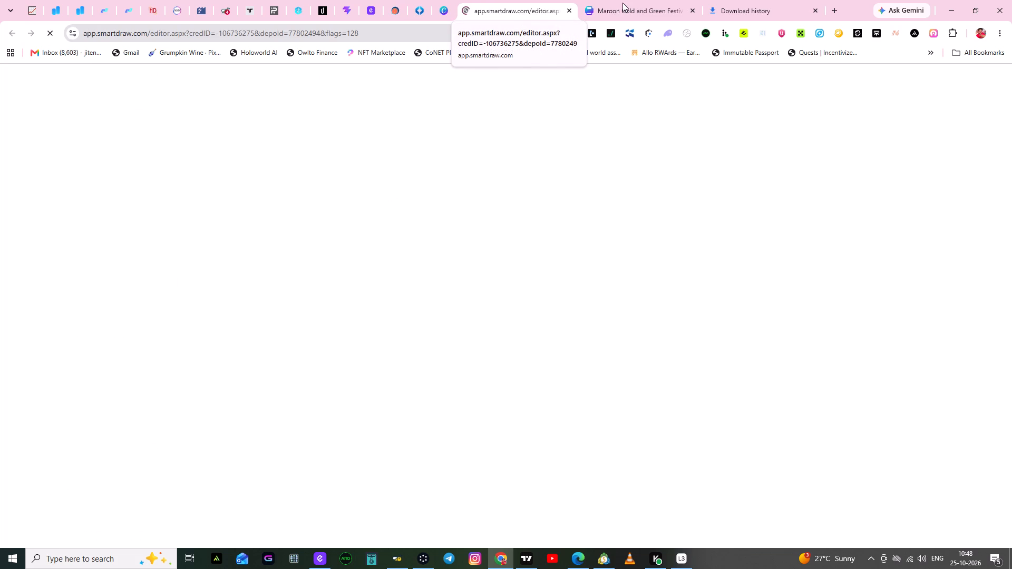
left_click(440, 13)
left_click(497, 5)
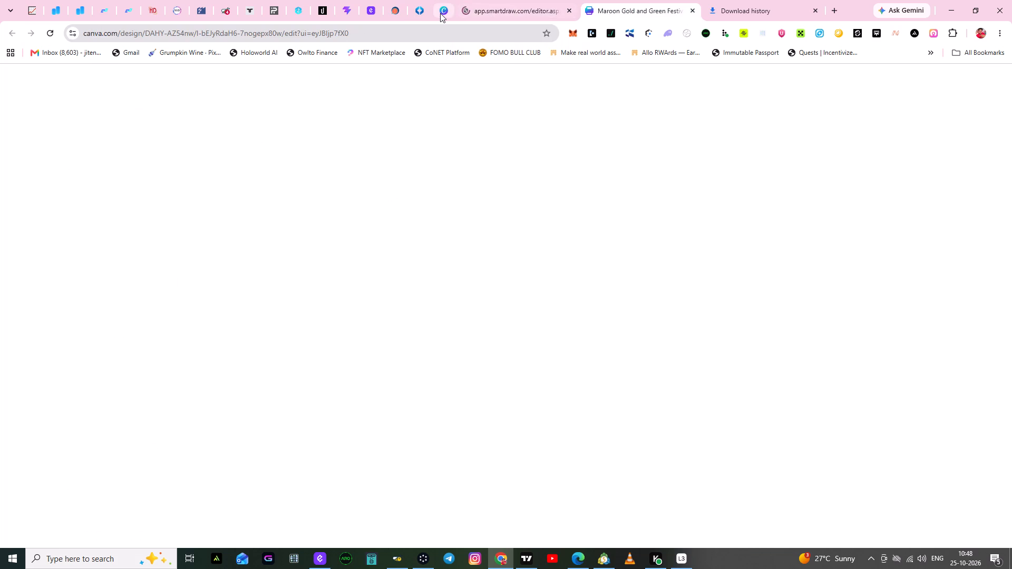